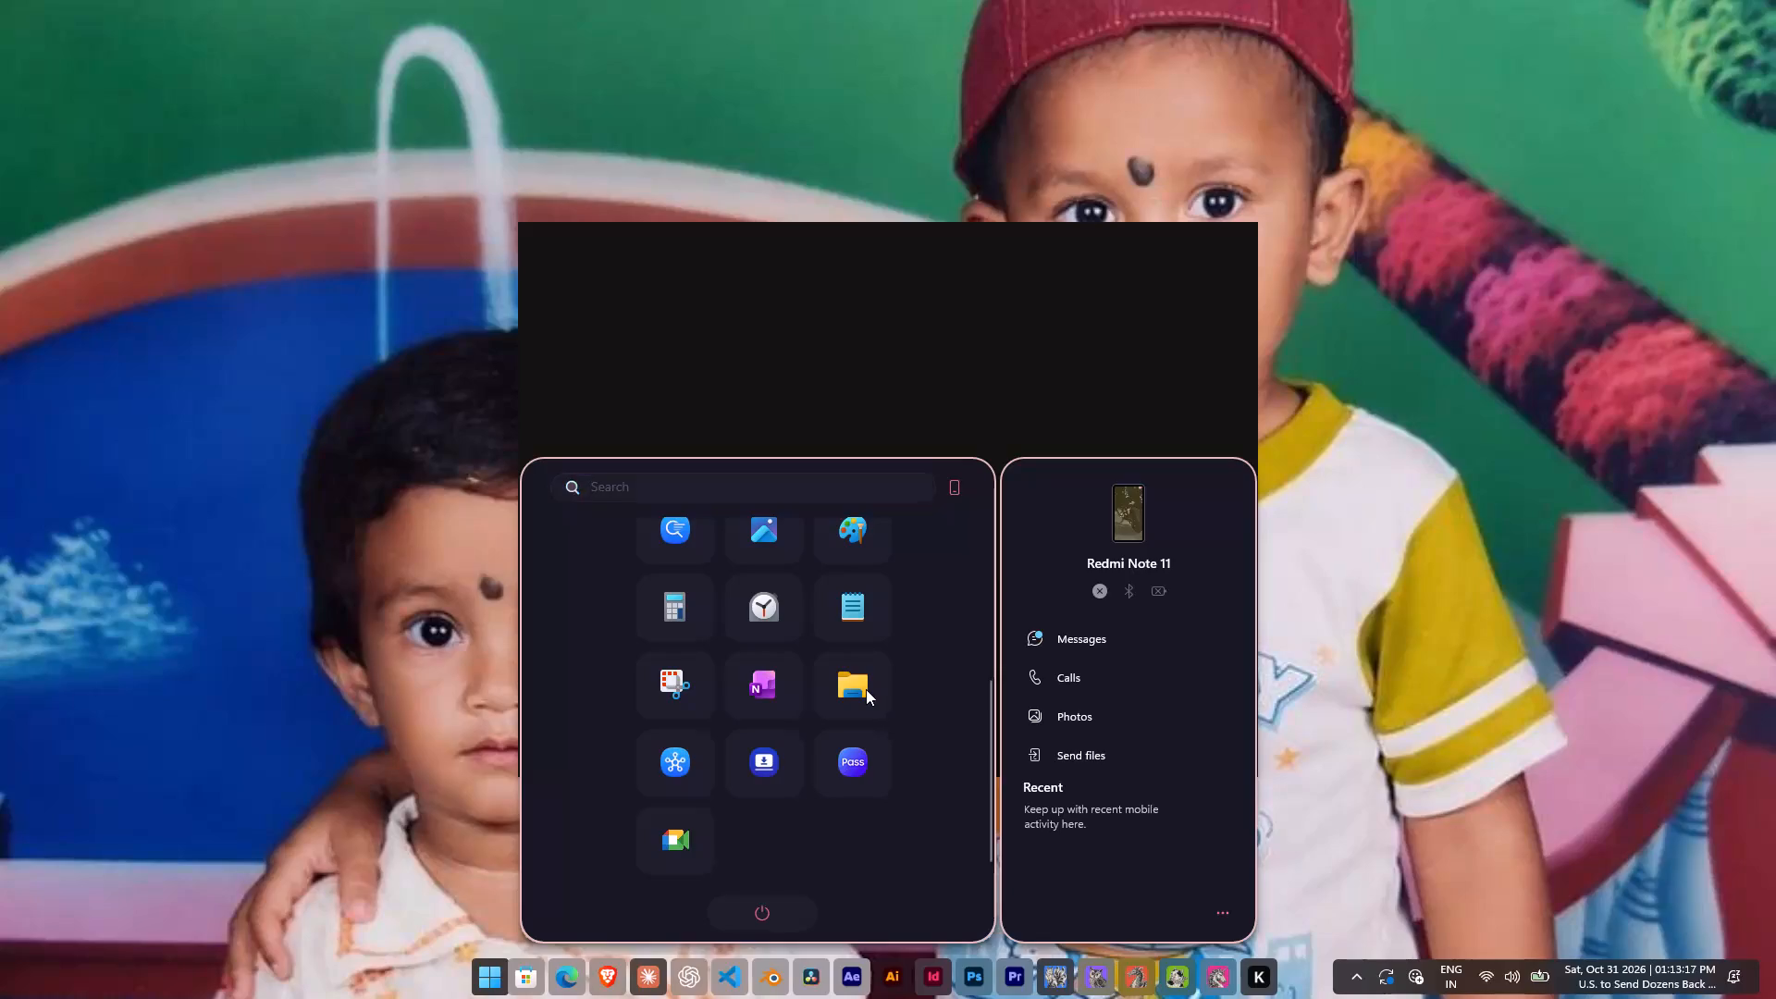
In File Explorer, delete the eight existing Ad PSD files from Downloads > Portfolio > Social Media, keeping the files ZIP.
click(823, 170)
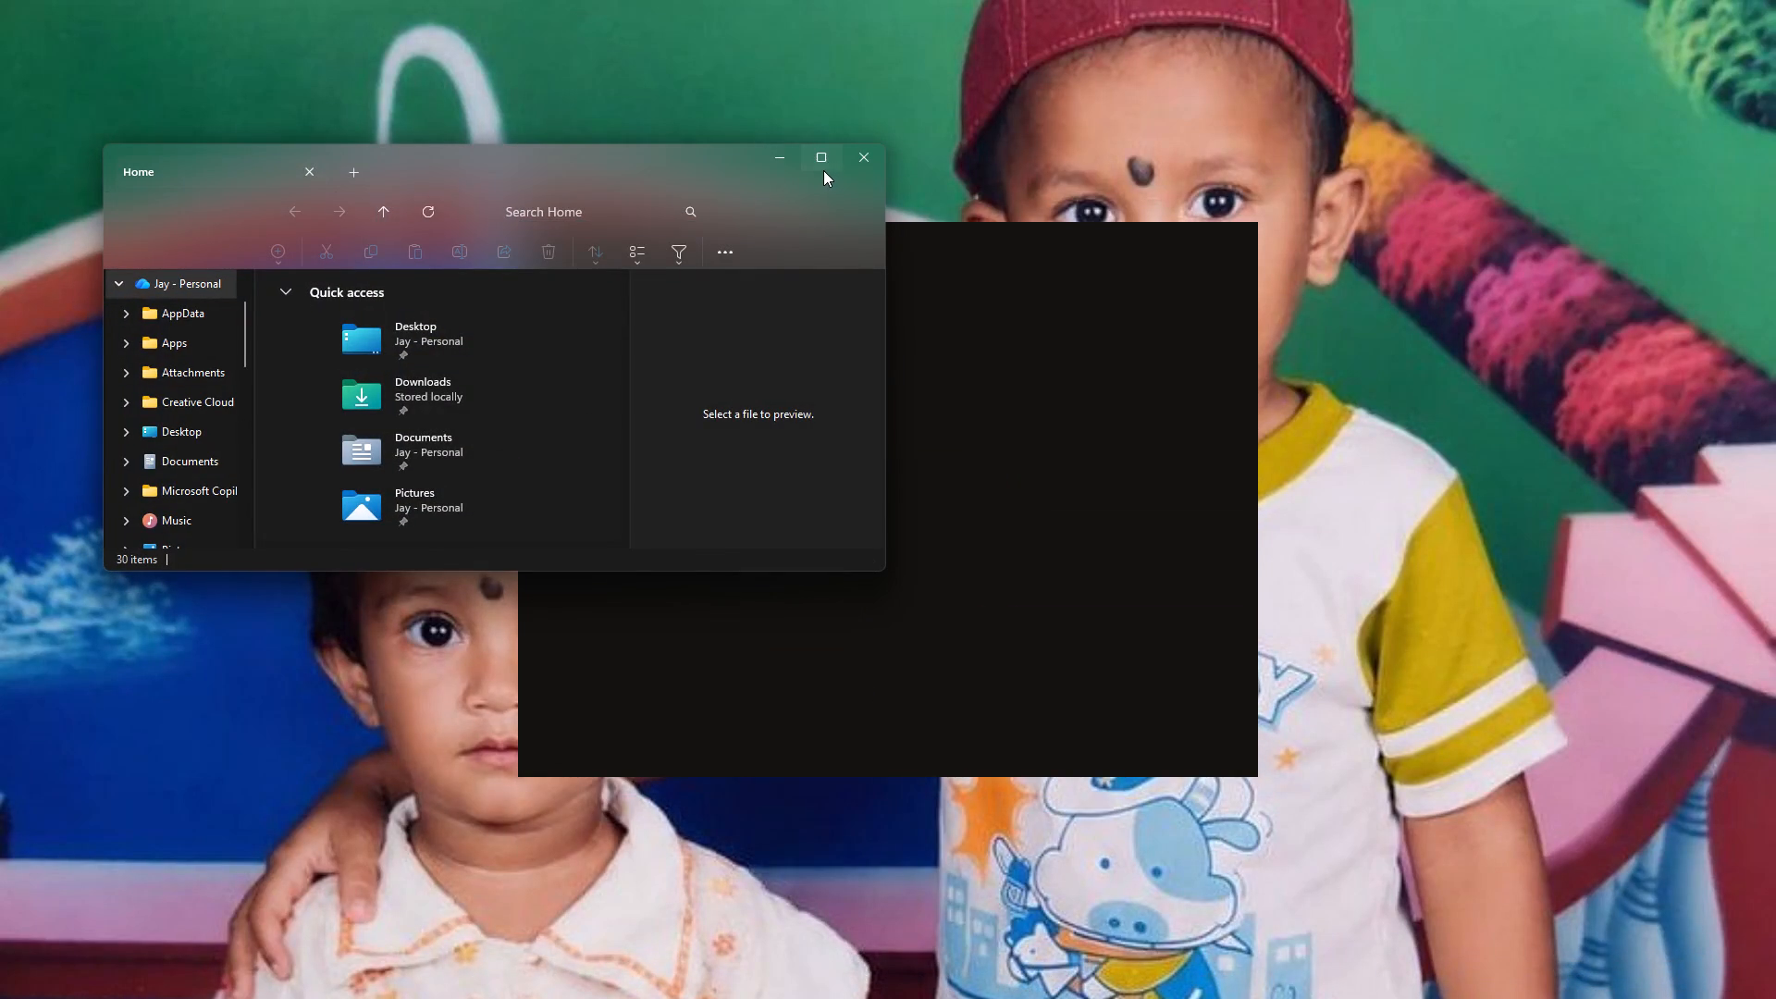
double_click(565, 192)
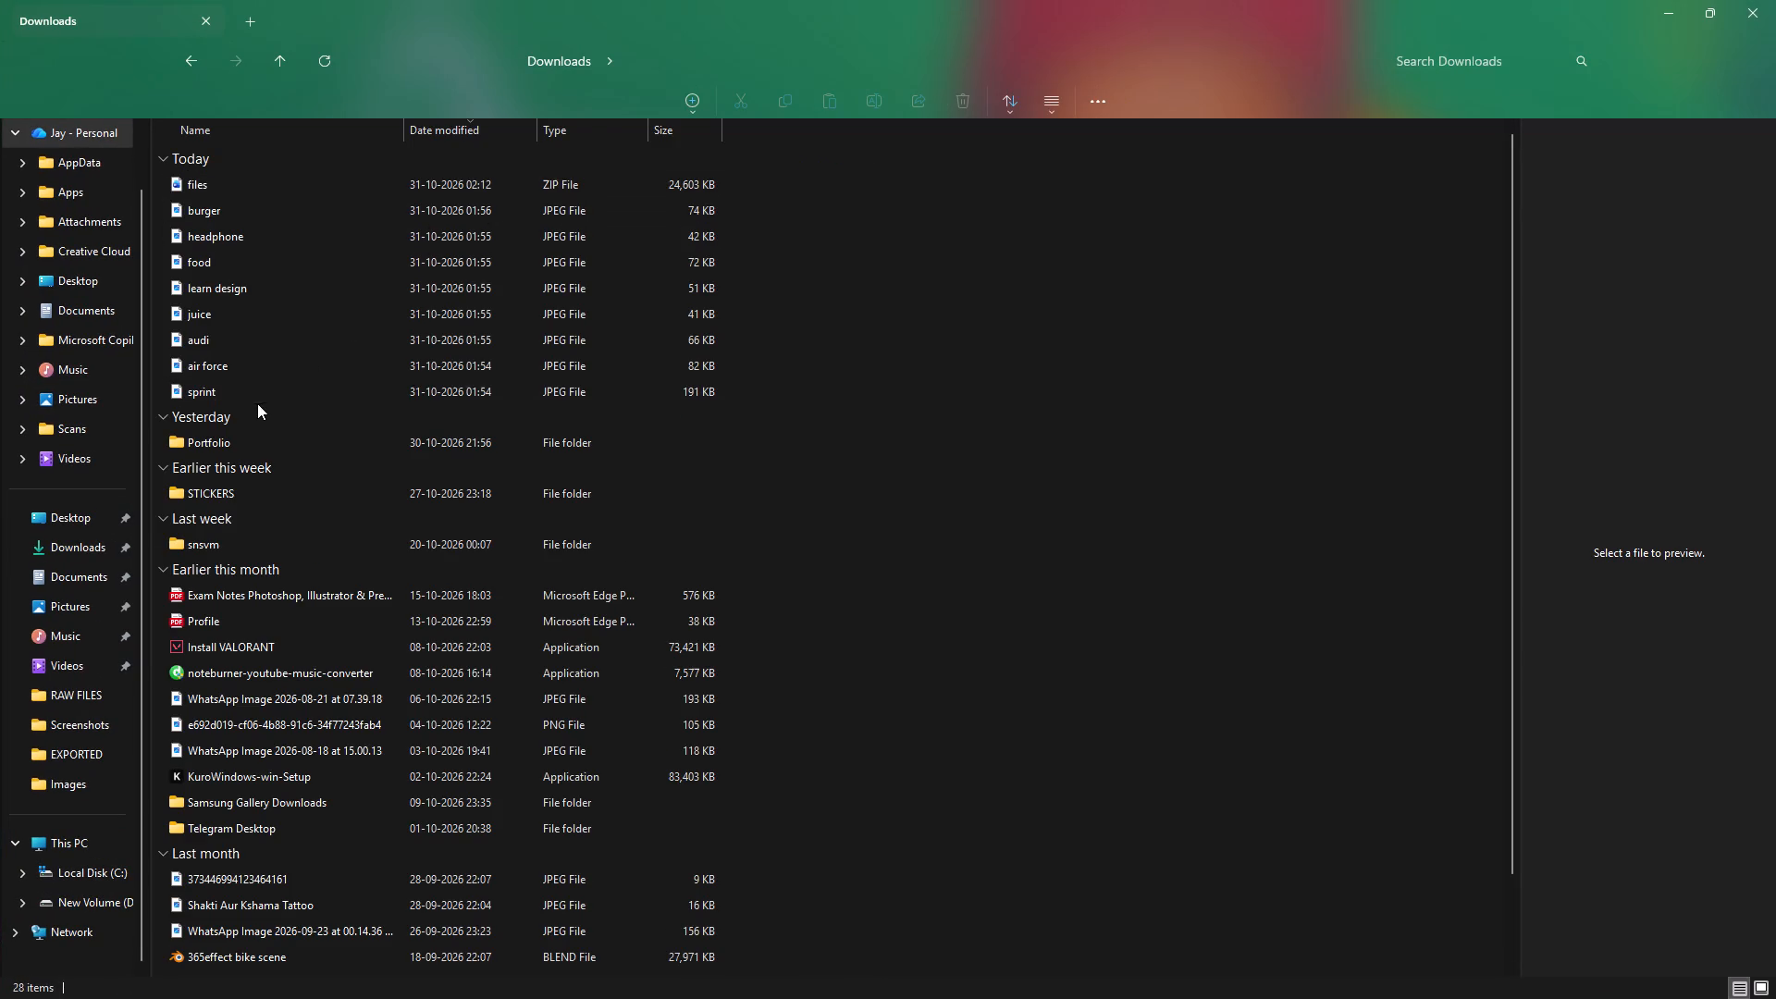
double_click(210, 447)
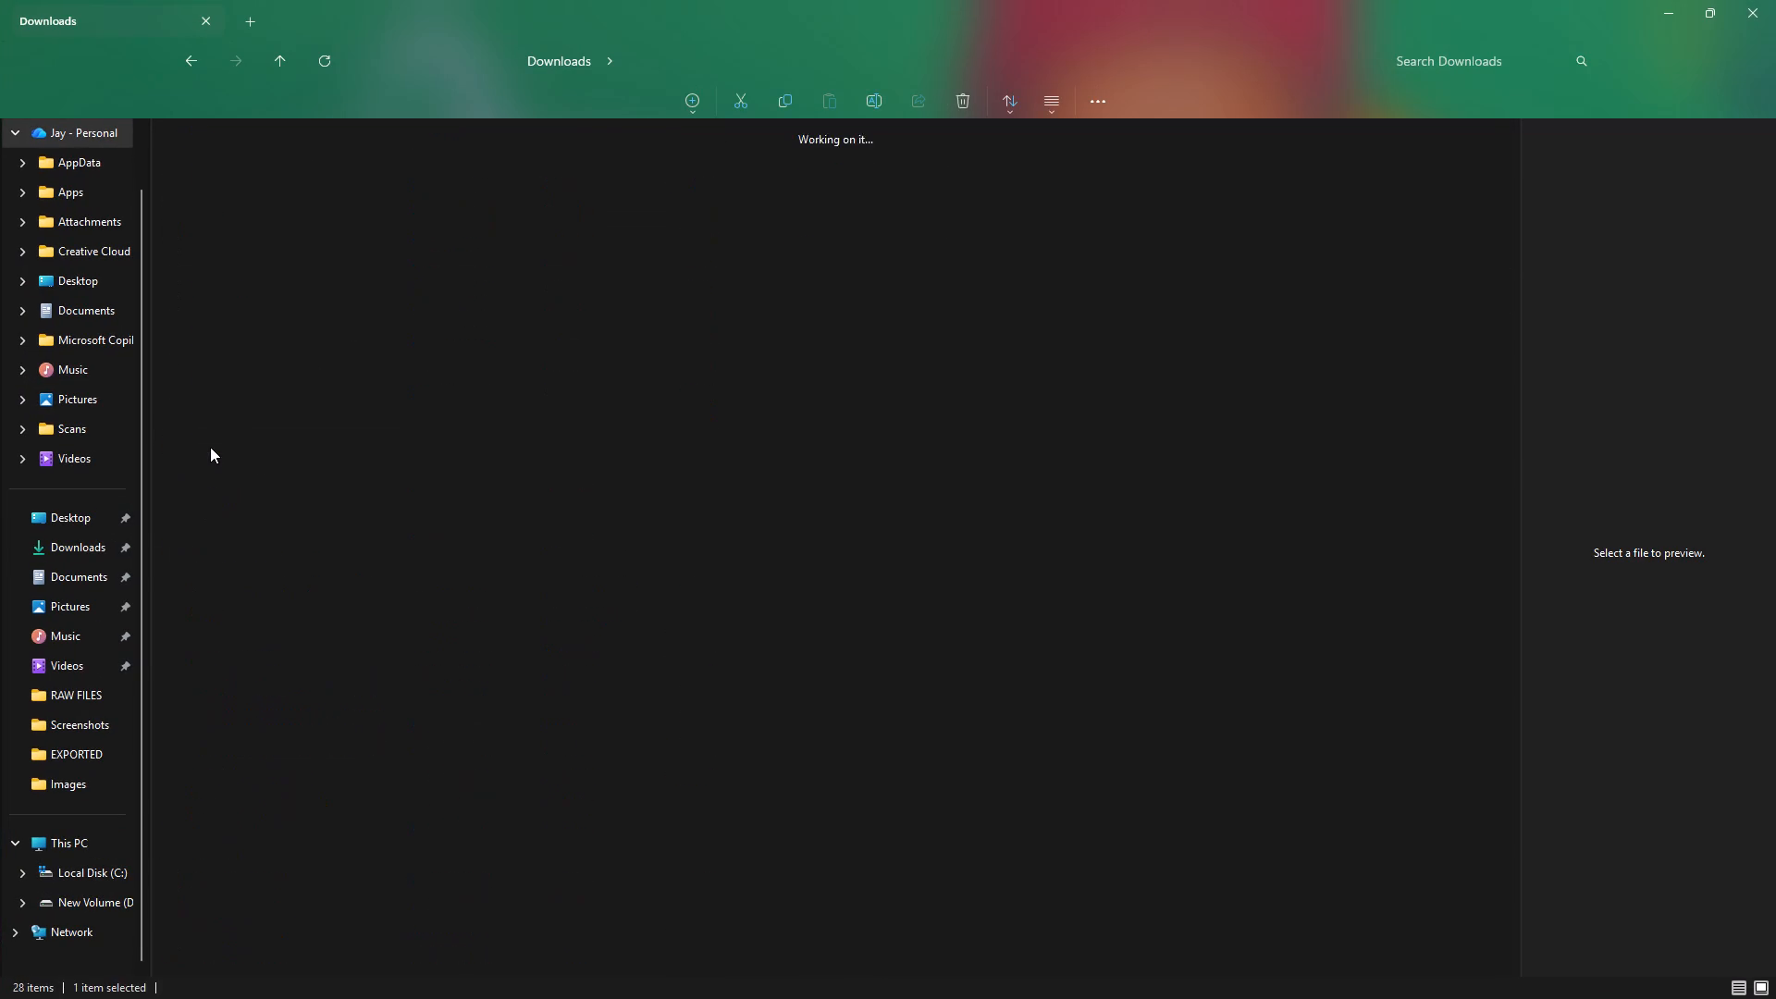
double_click(270, 173)
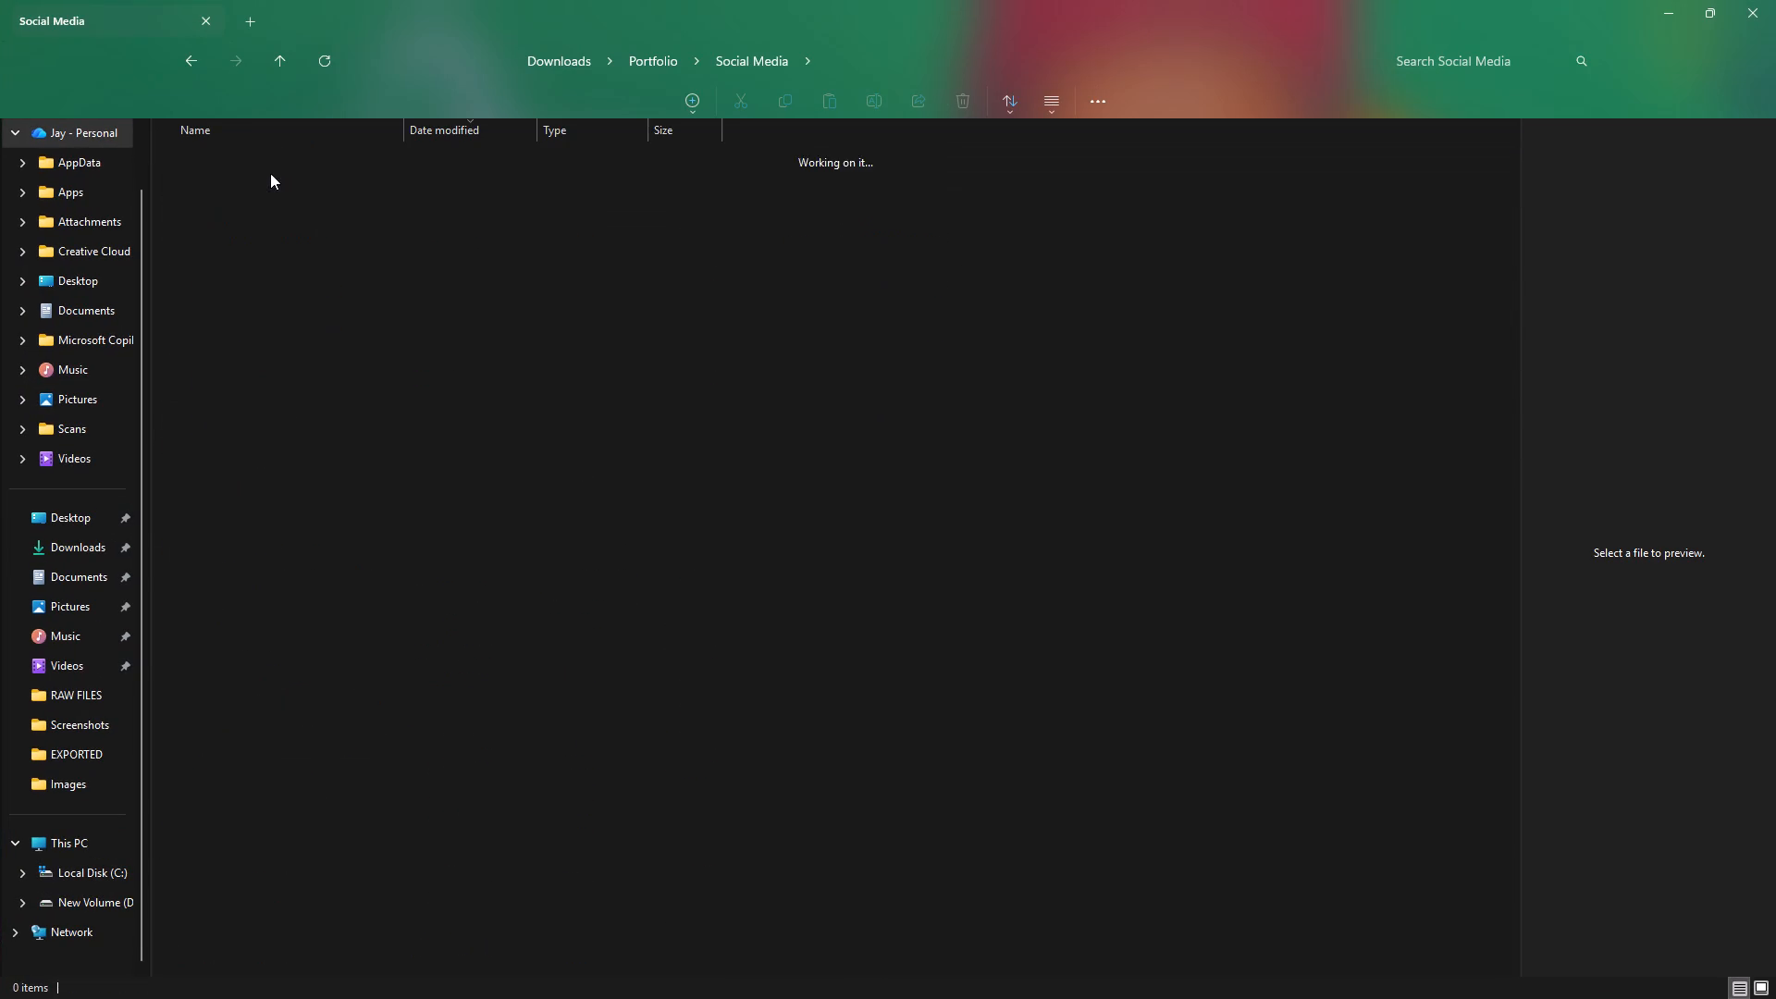
click(258, 191)
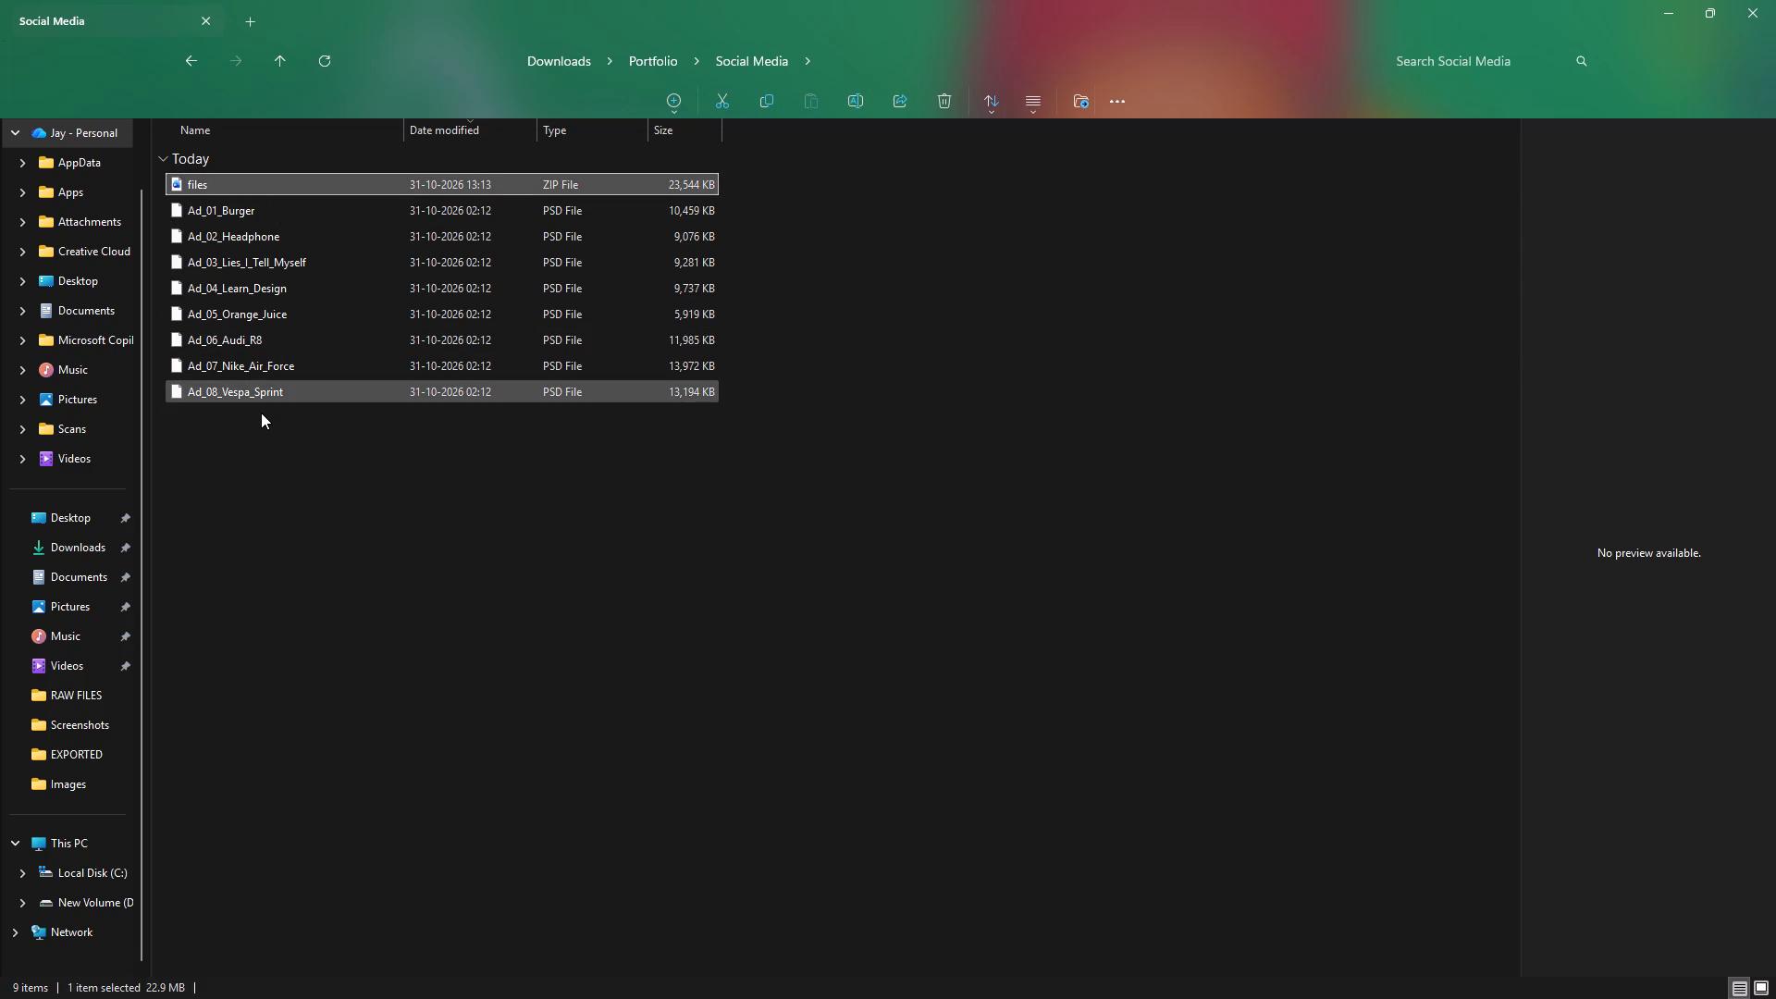
key(ctrl+a)
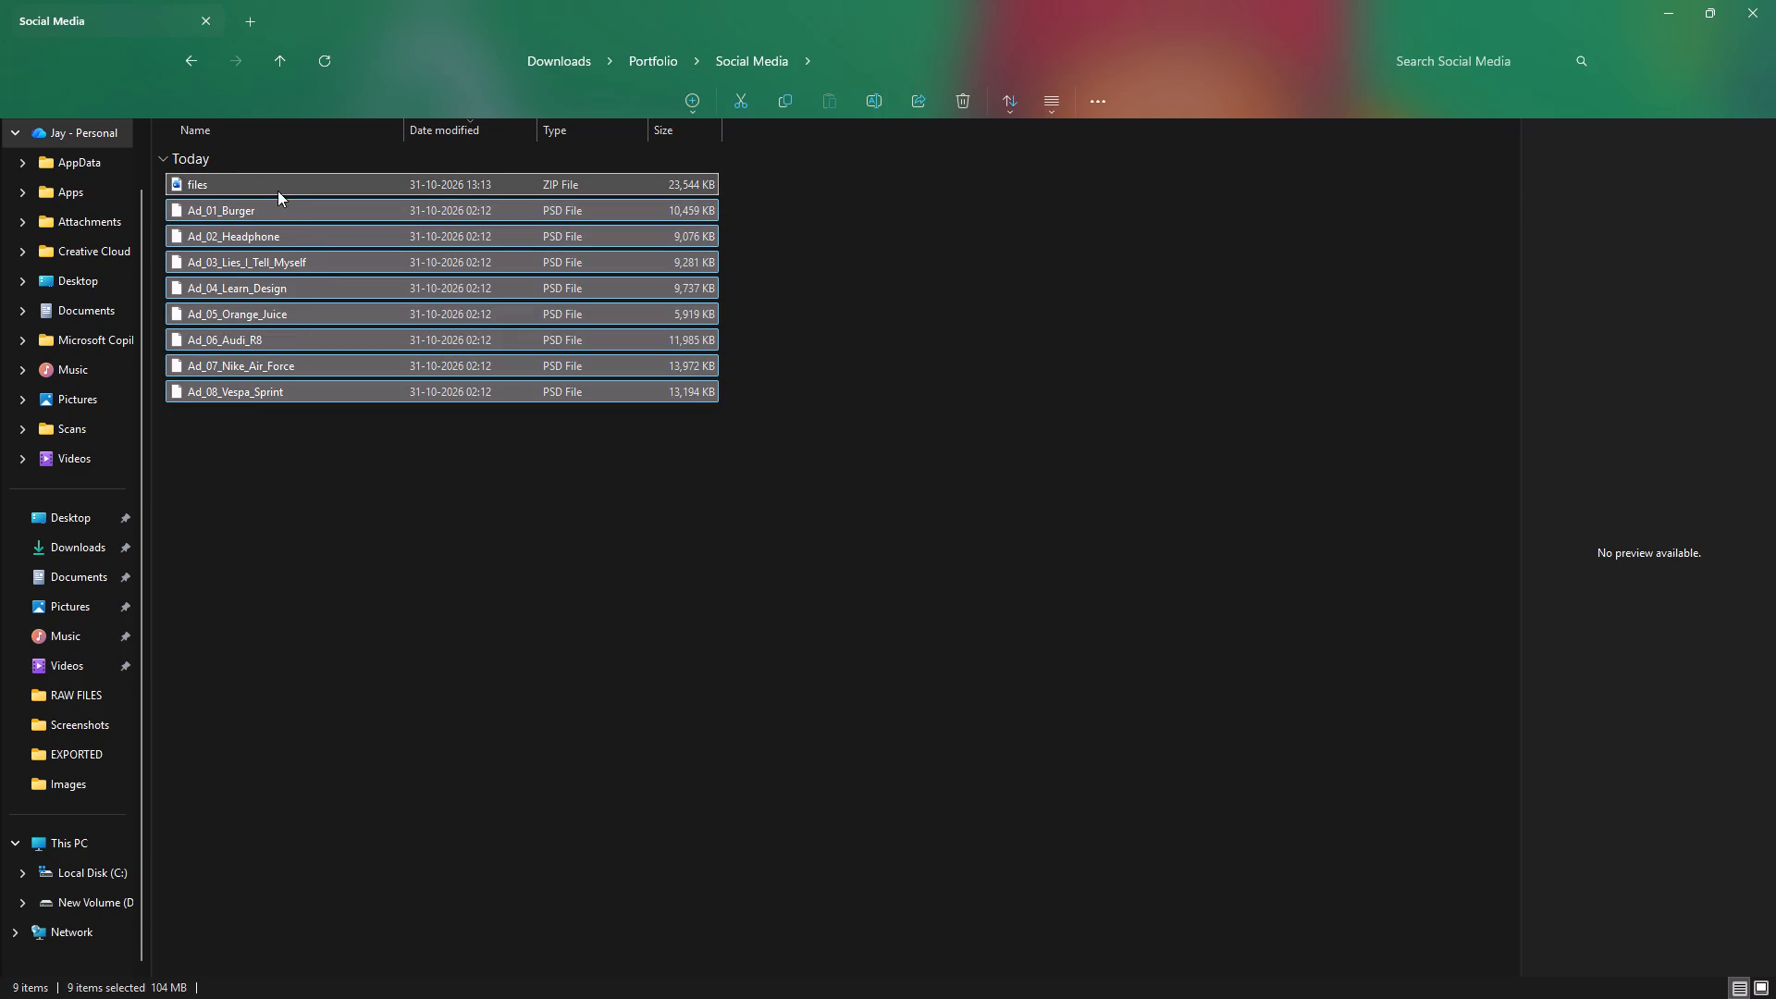
ctrl+click(274, 182)
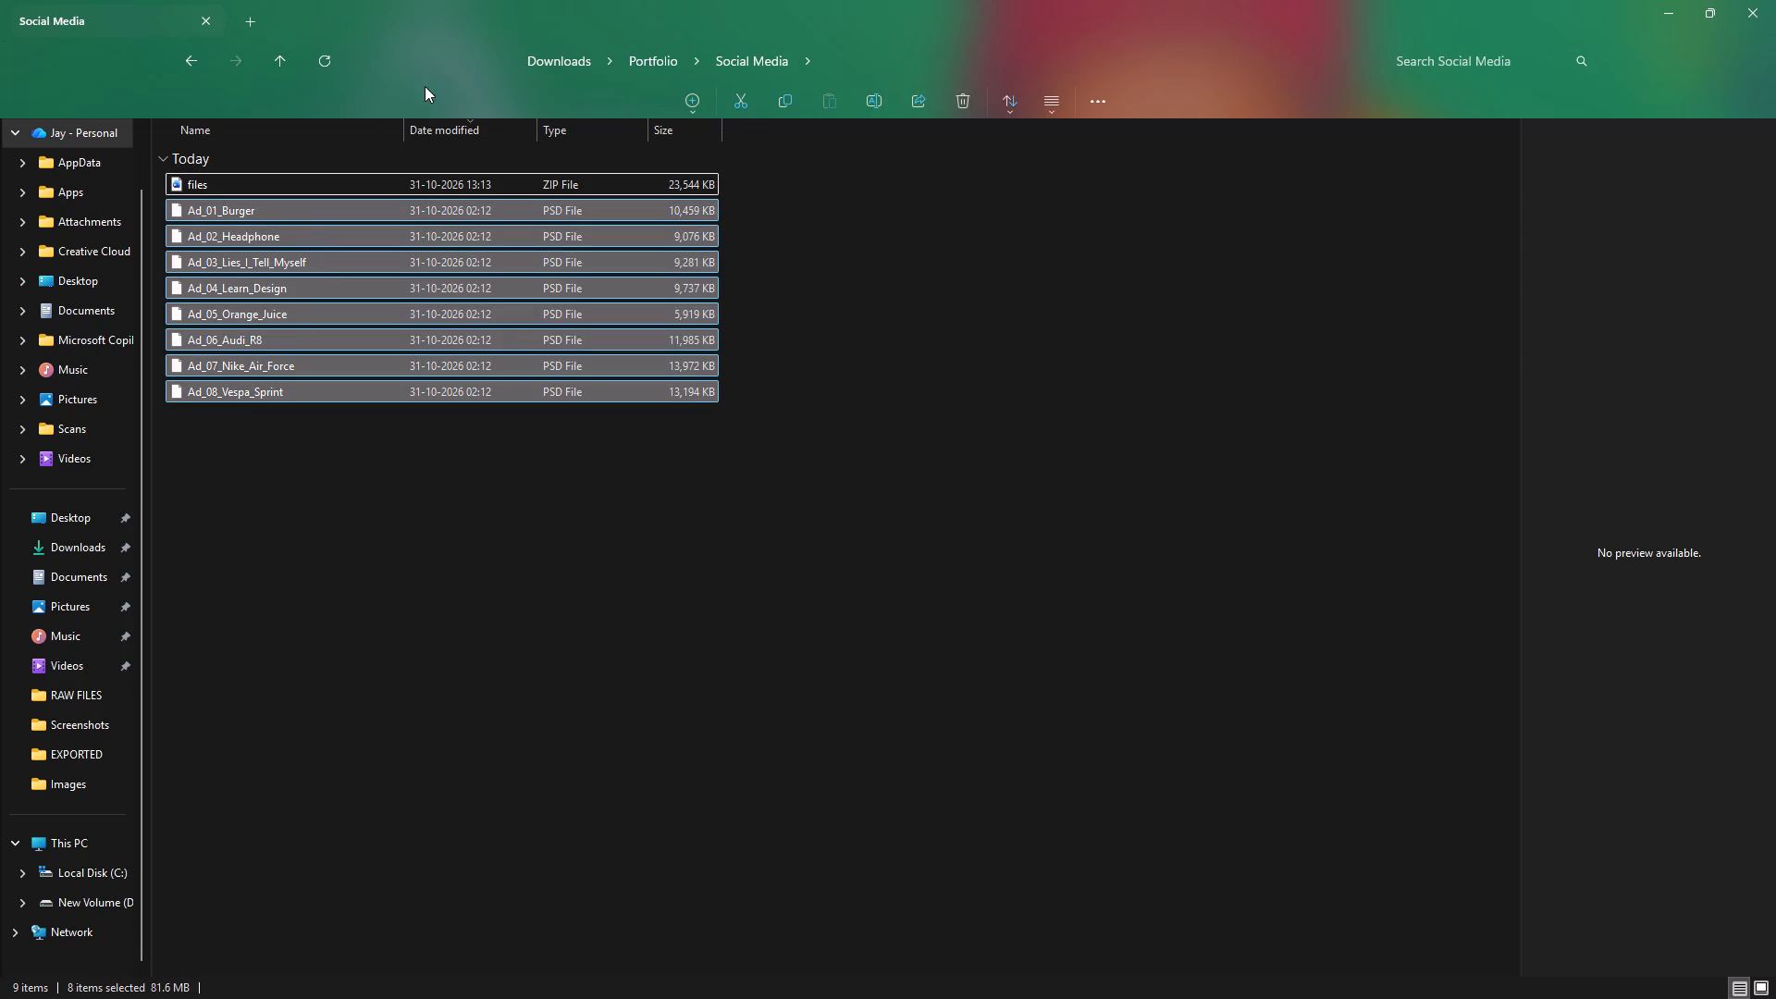
key(Delete)
Extract the files ZIP into a files subfolder of Social Media and close the window showing the extracted files.
click(573, 184)
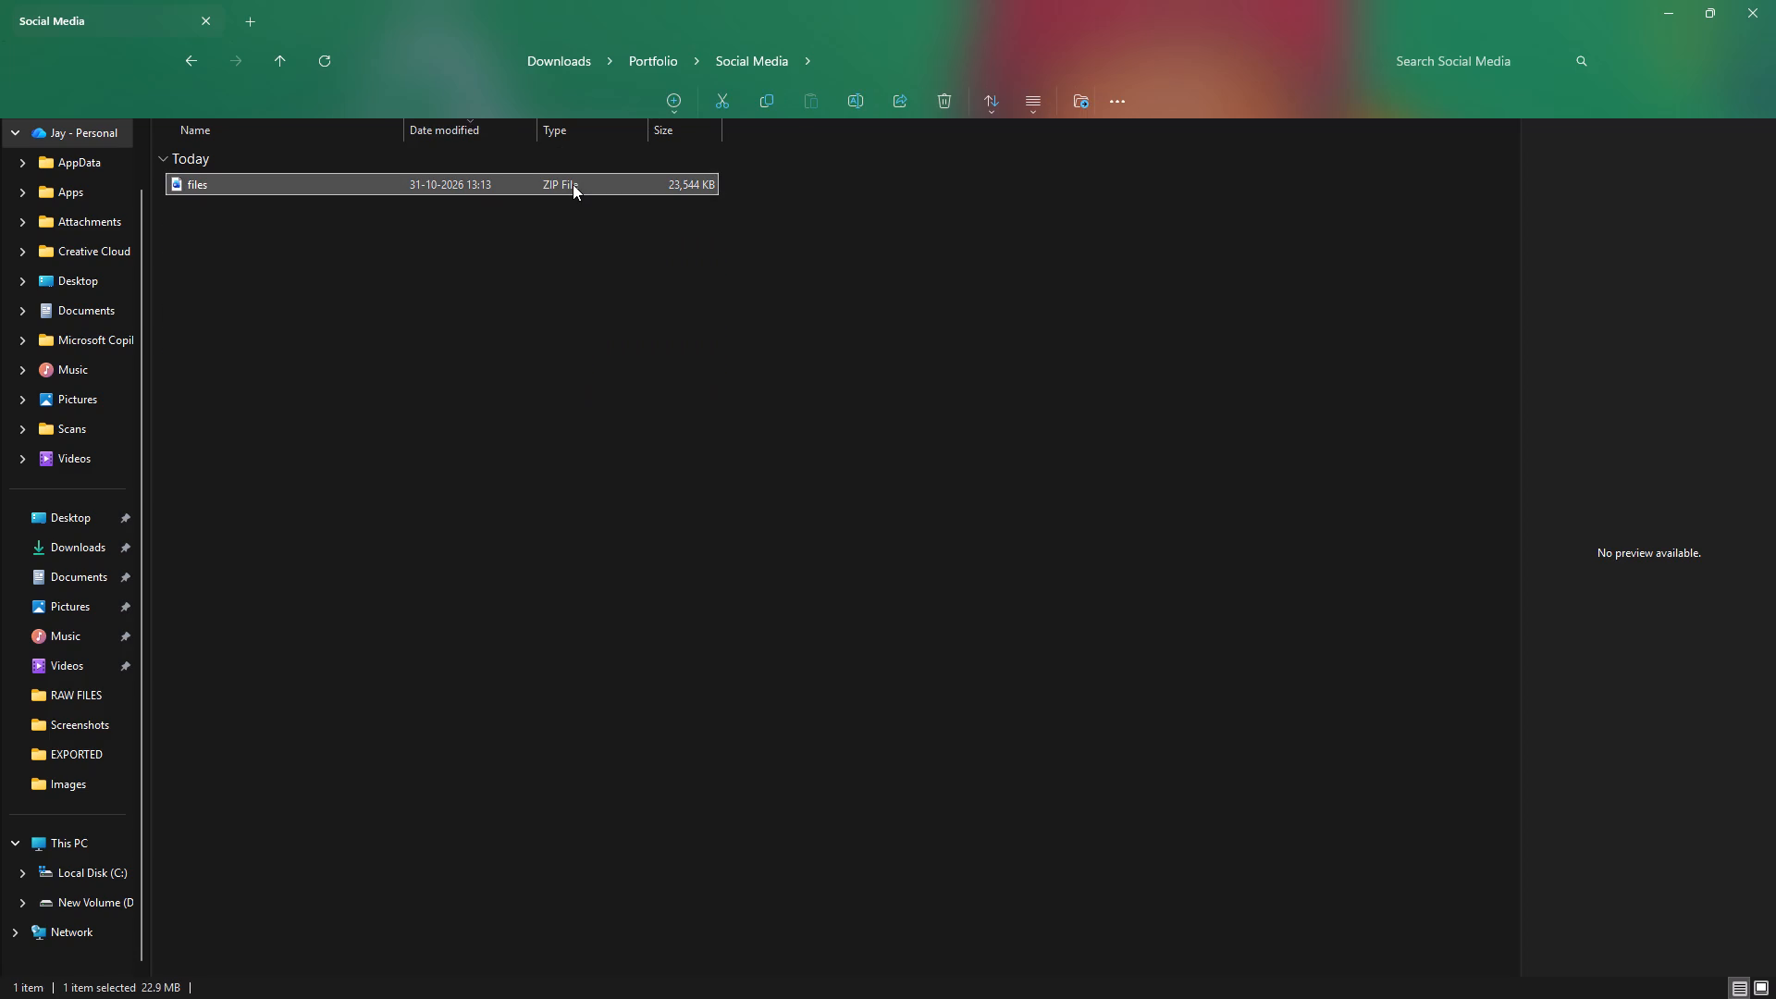
click(1073, 108)
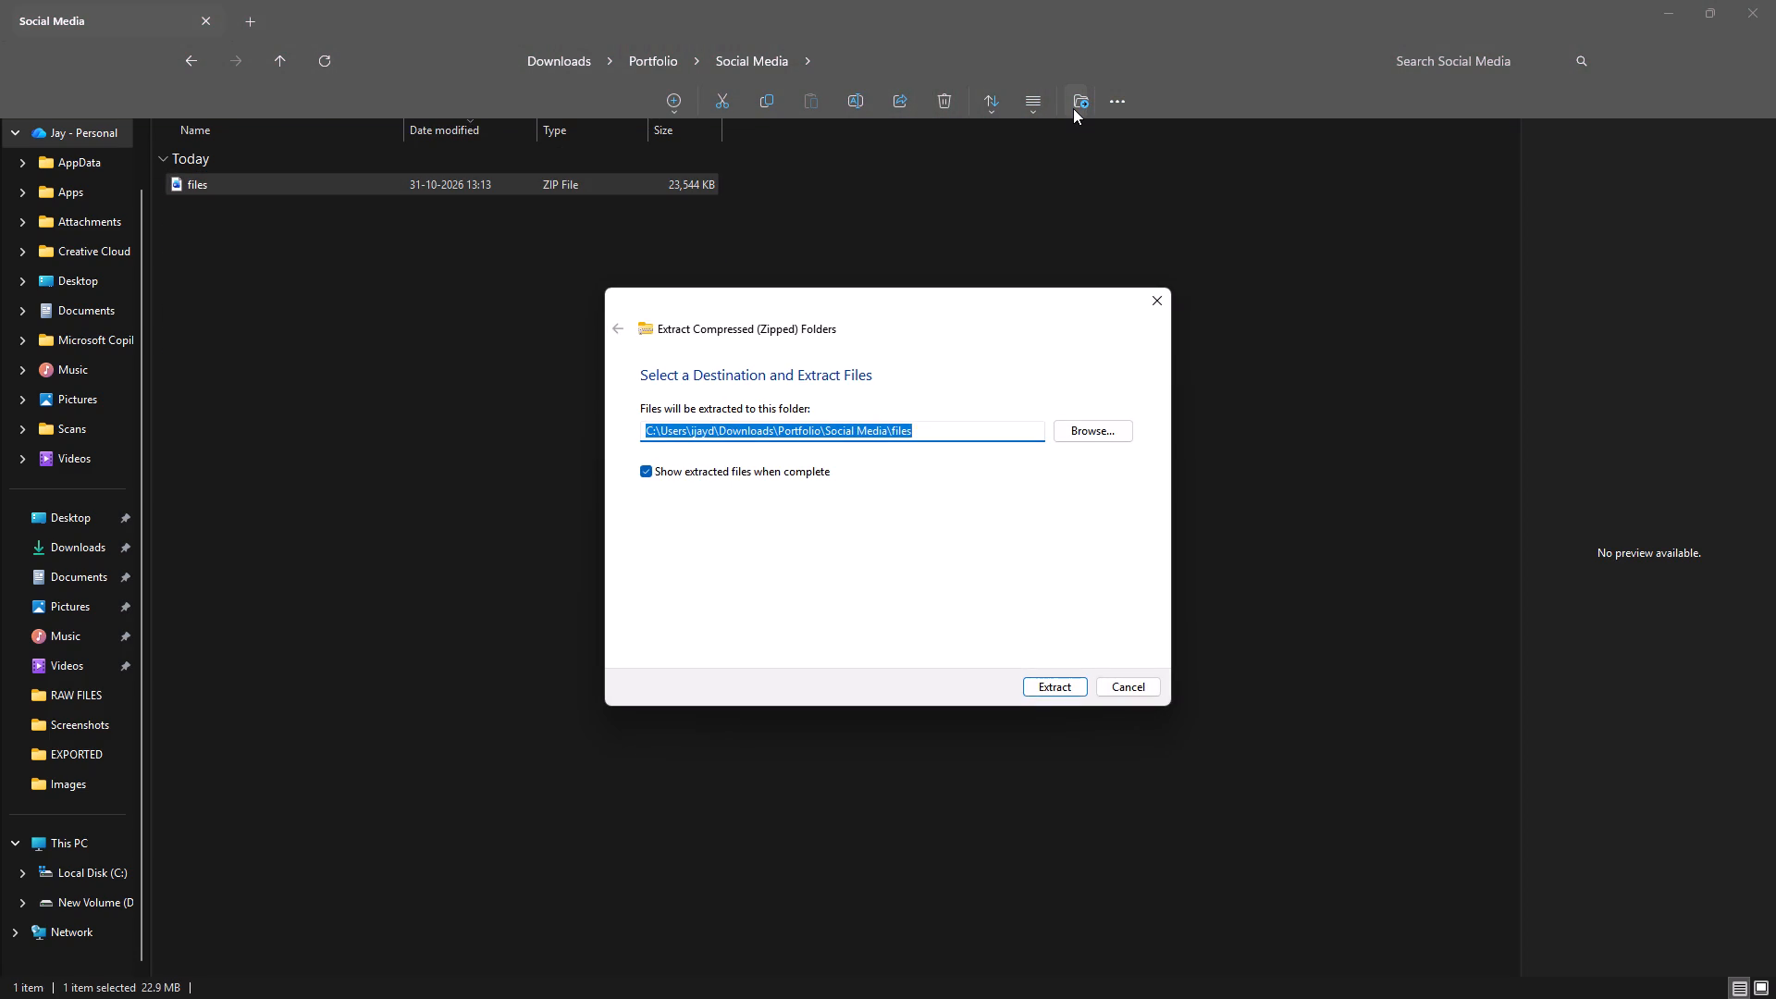
key(Return)
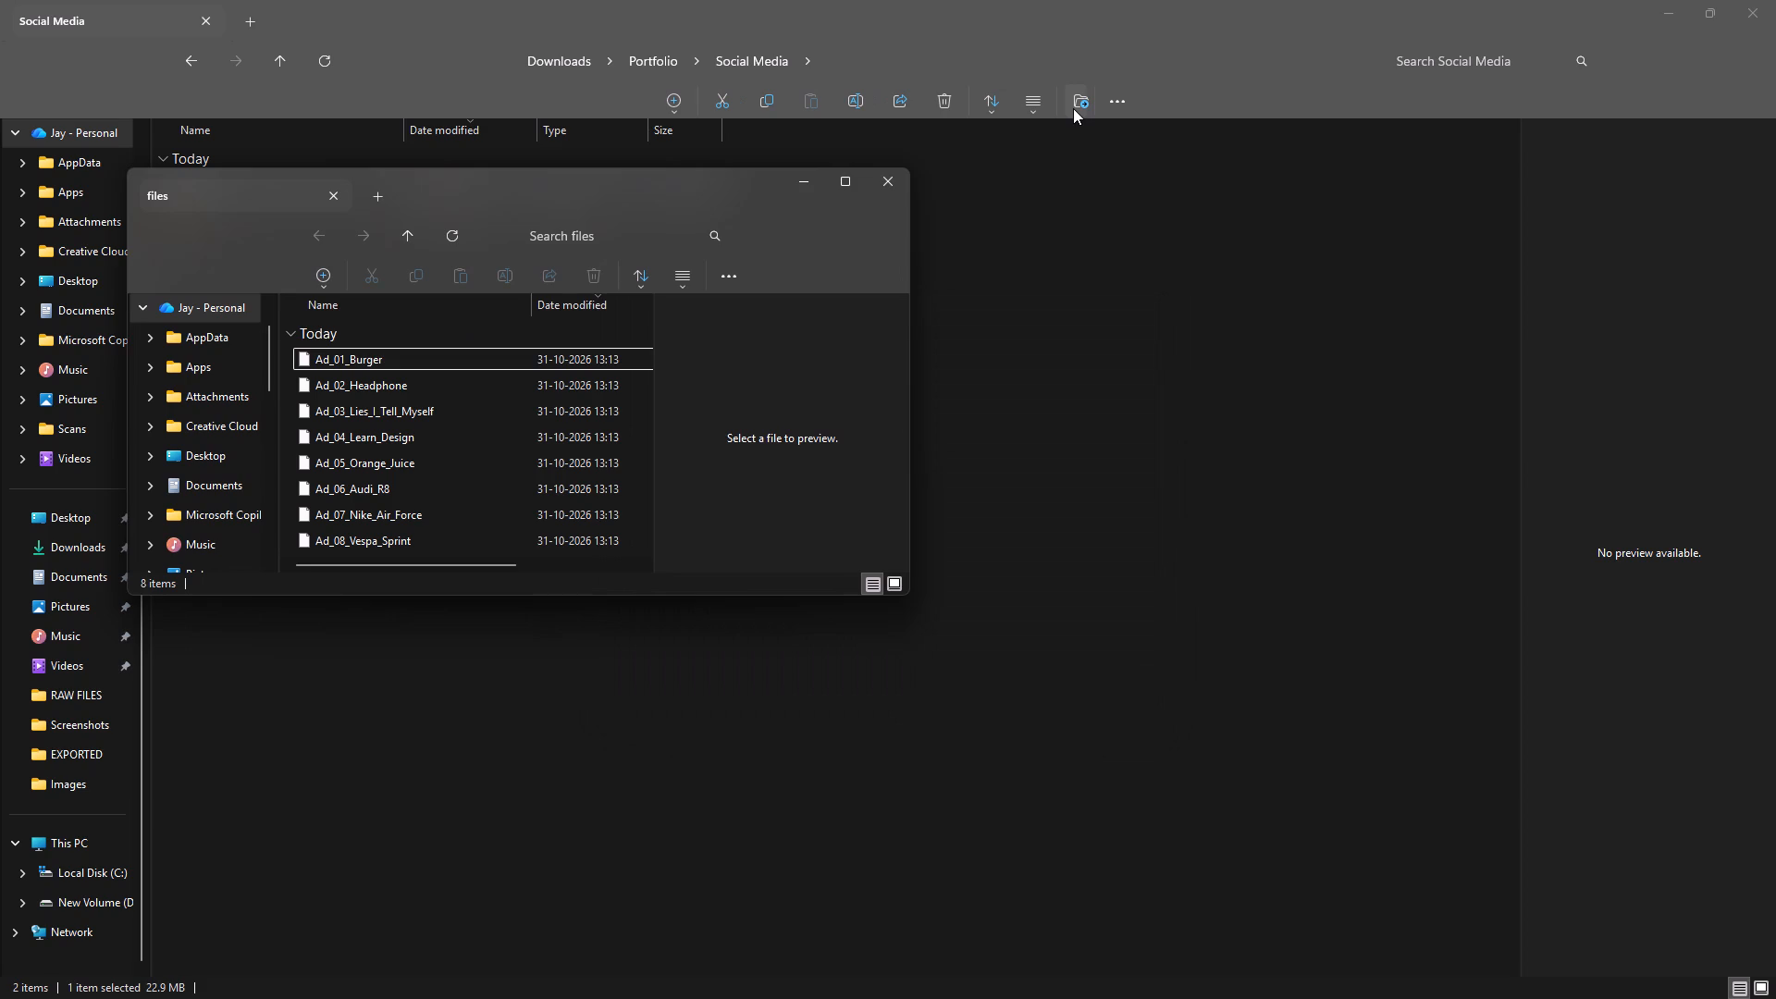
click(884, 189)
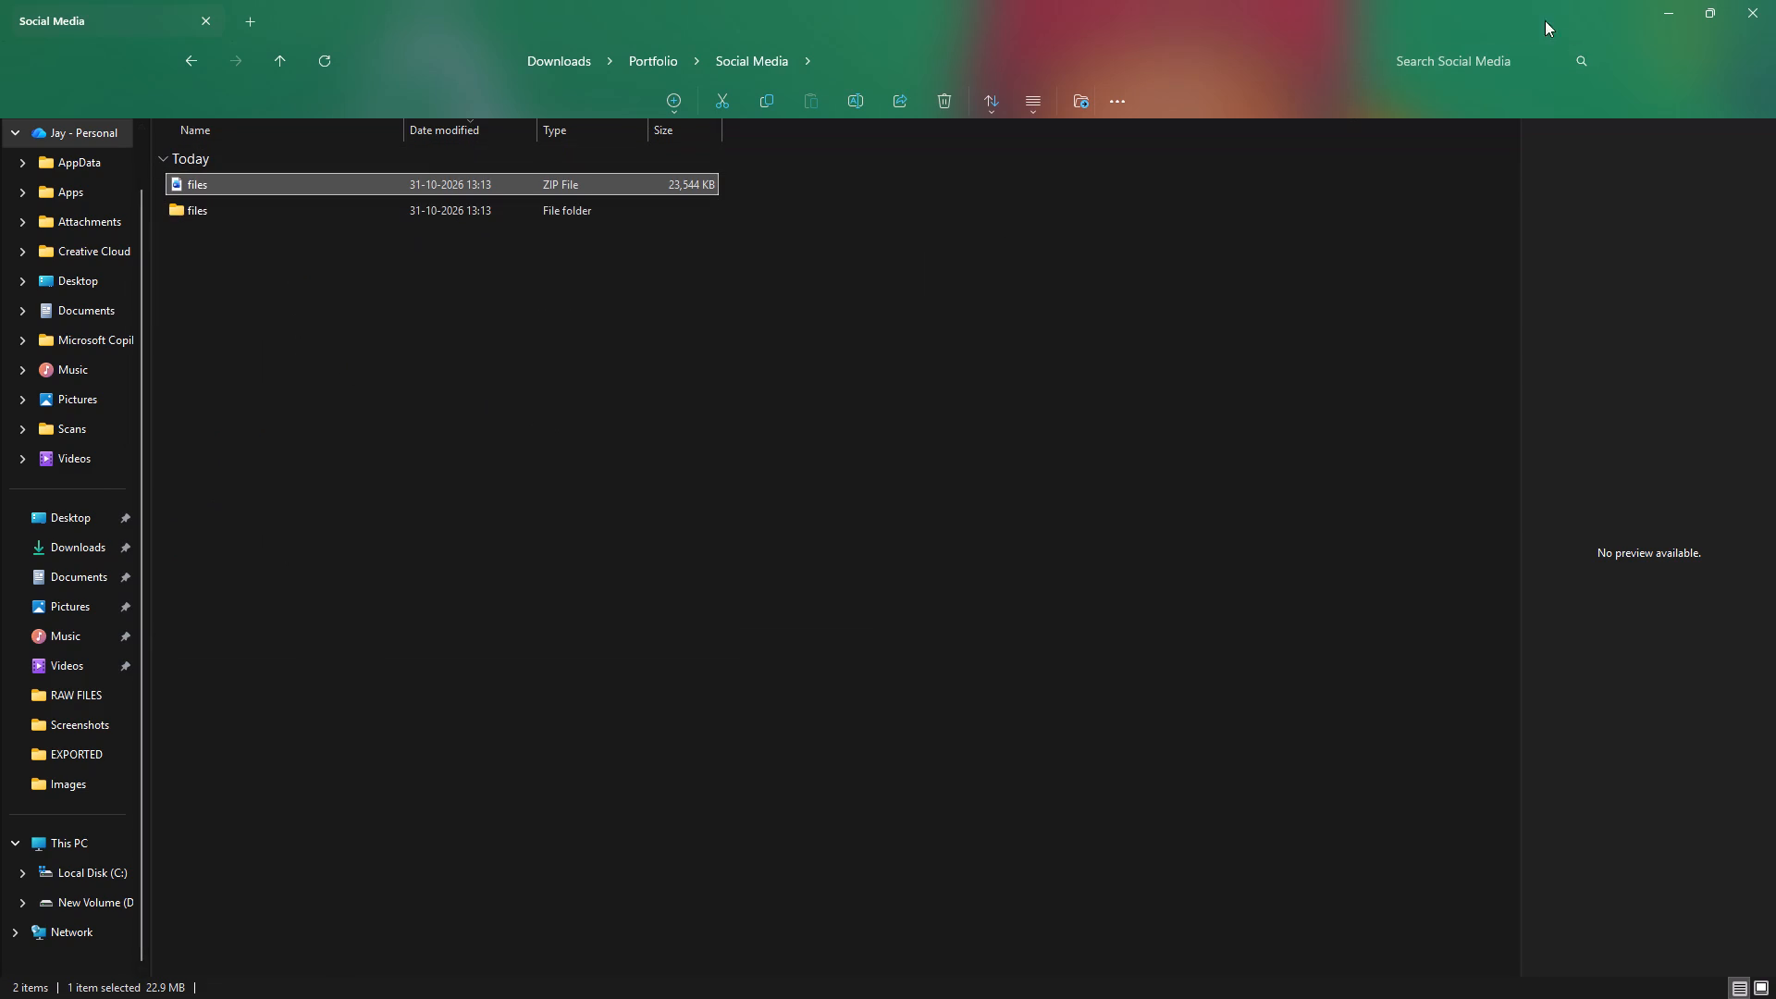
click(1705, 15)
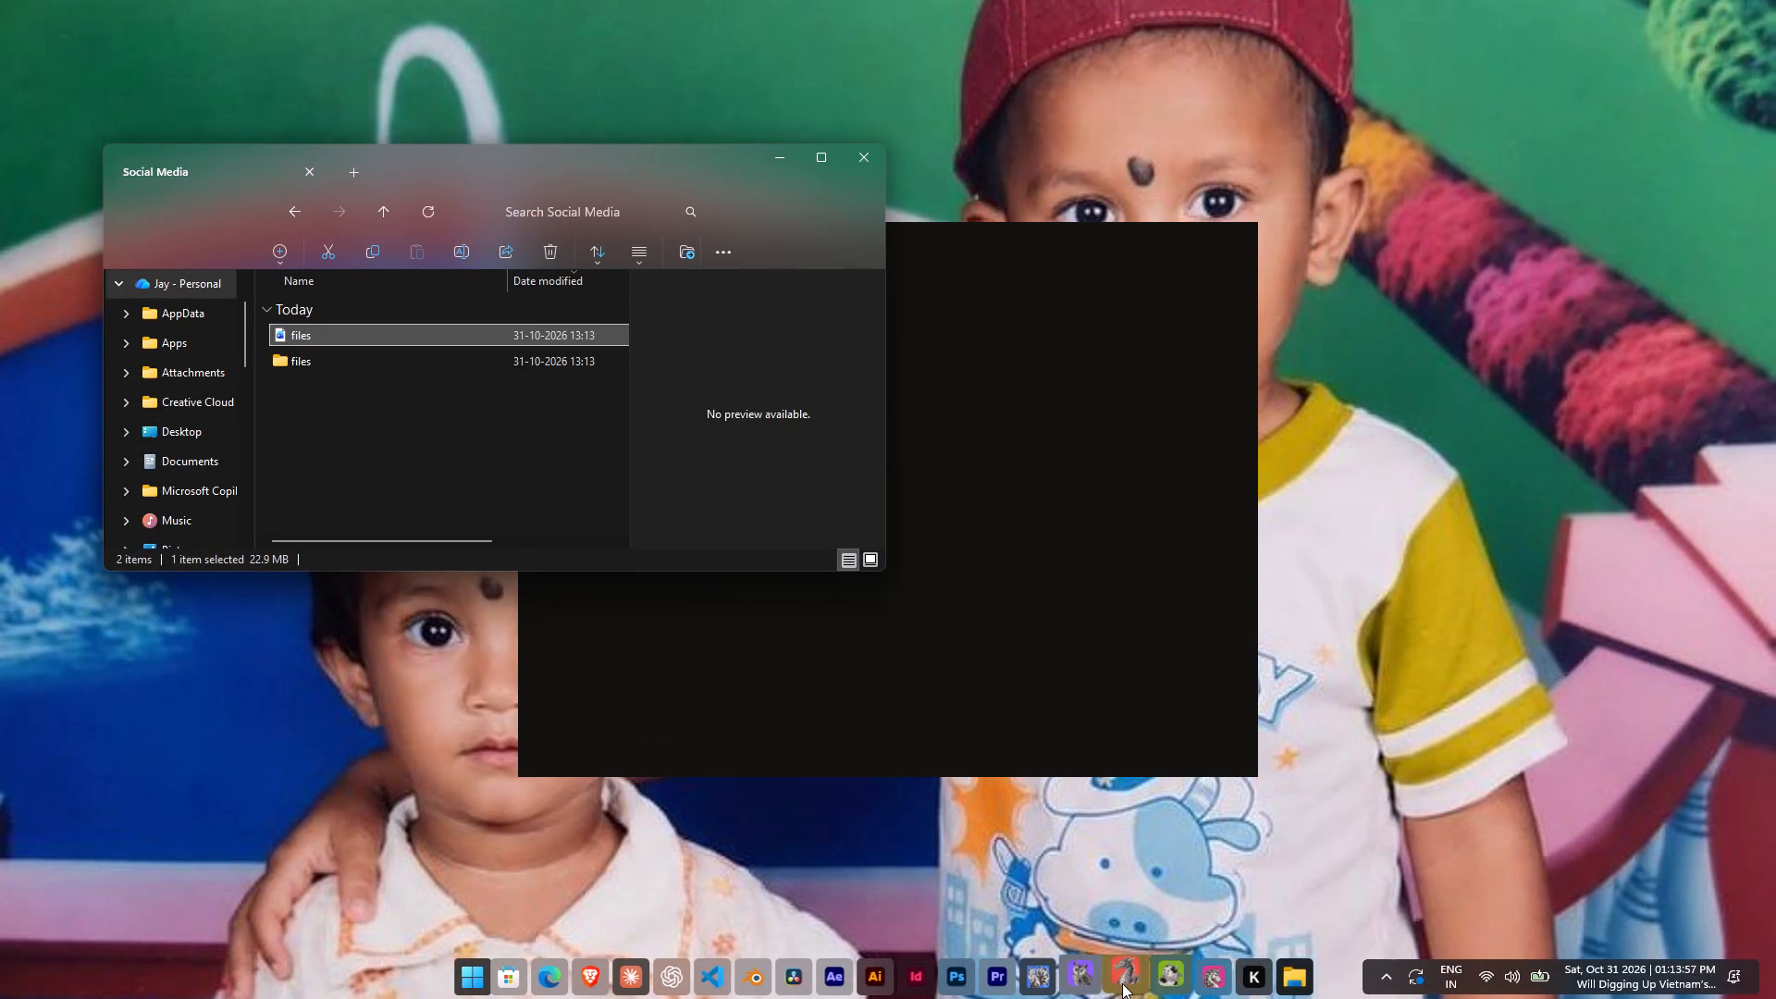
Switch to PhotoCraft and close all the open ad documents without saving their changes.
click(1044, 981)
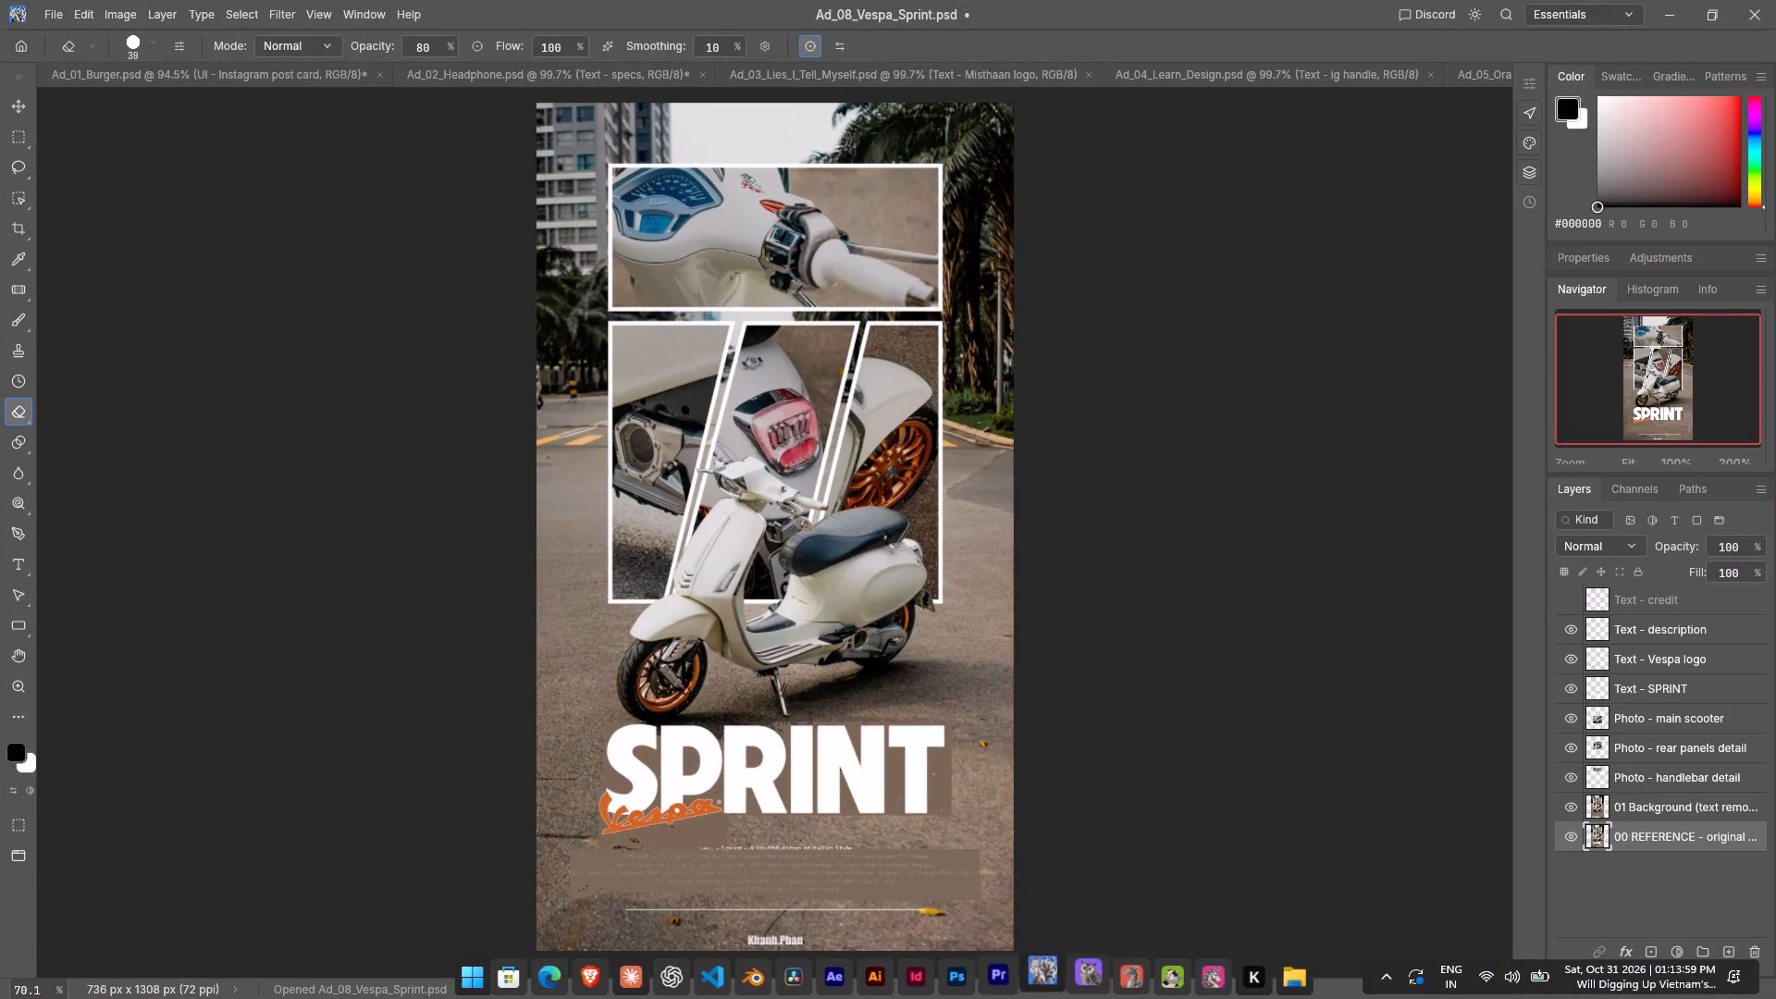
click(1088, 70)
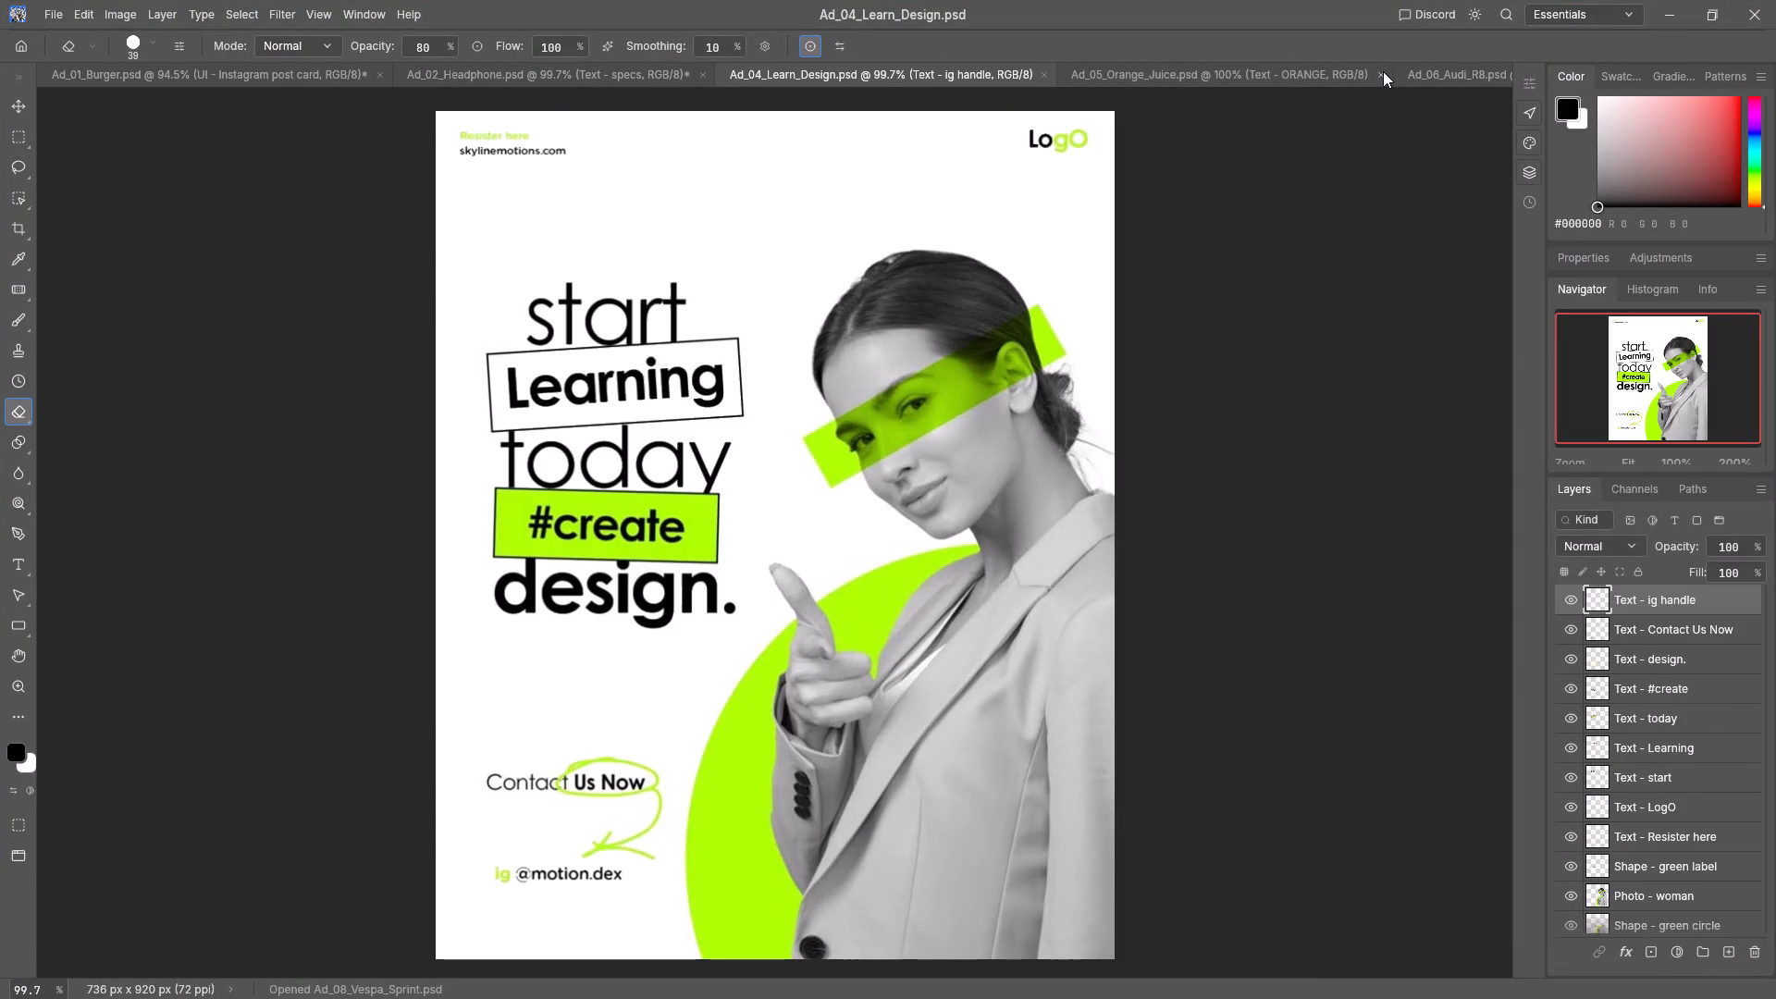
click(1377, 69)
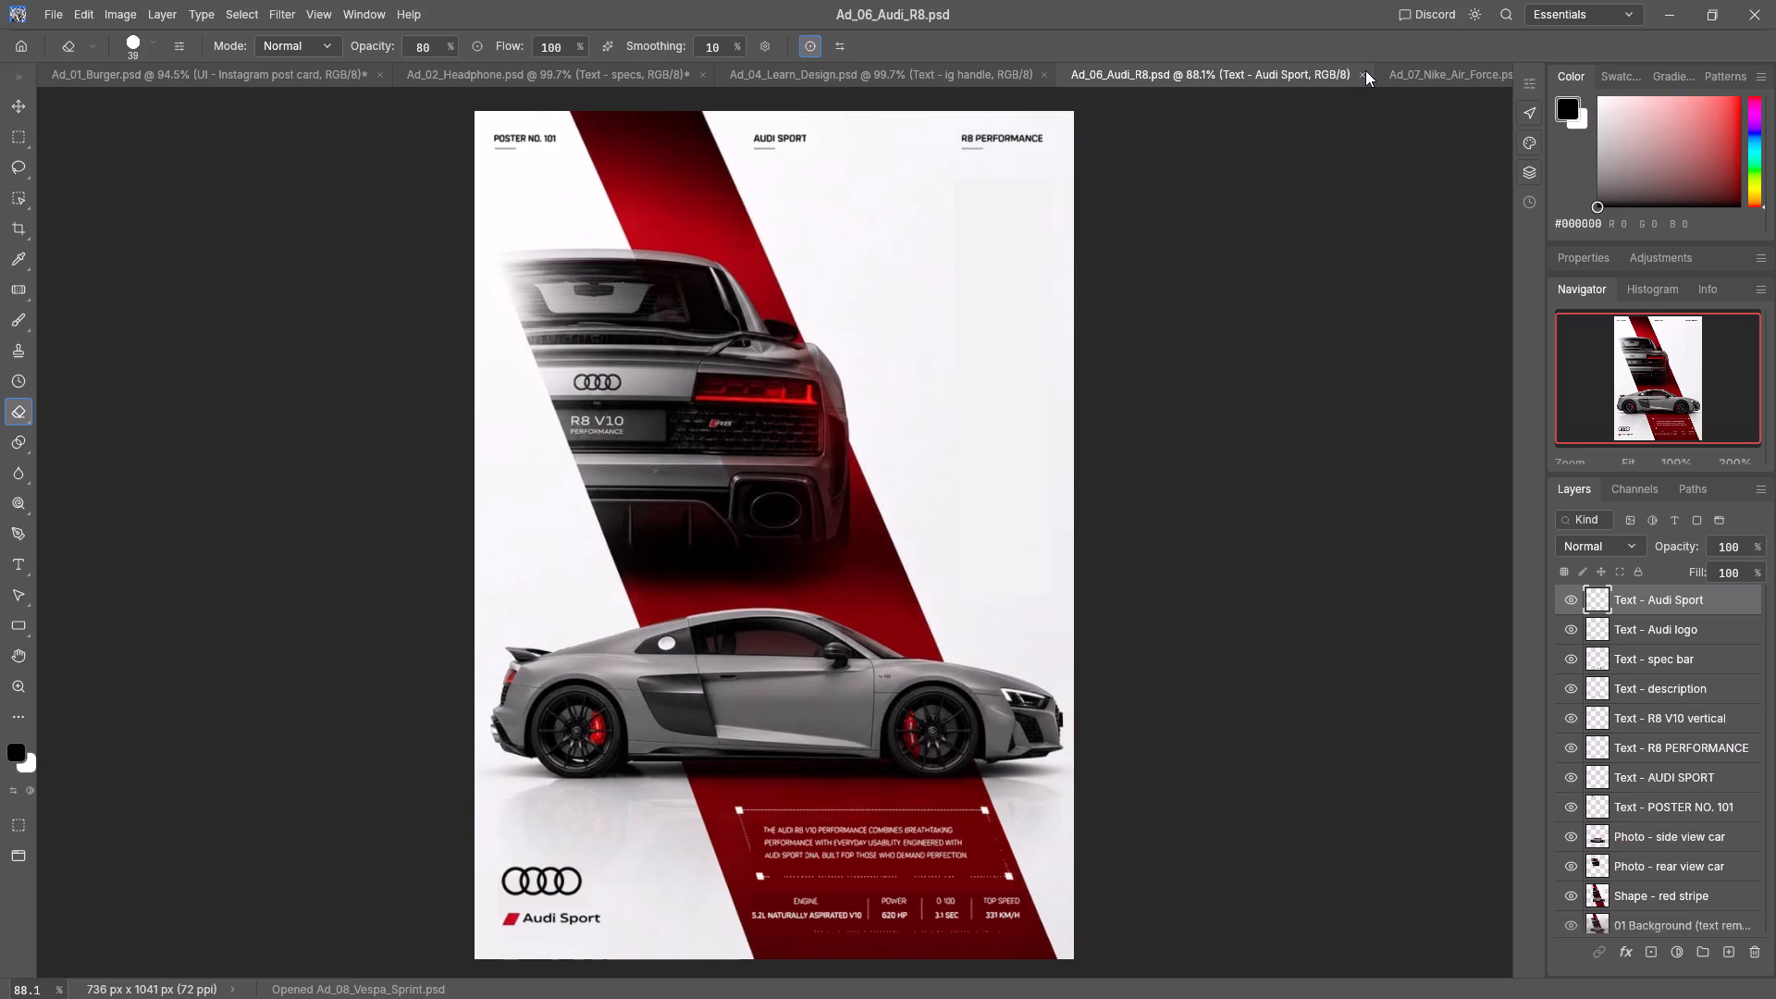
click(1362, 69)
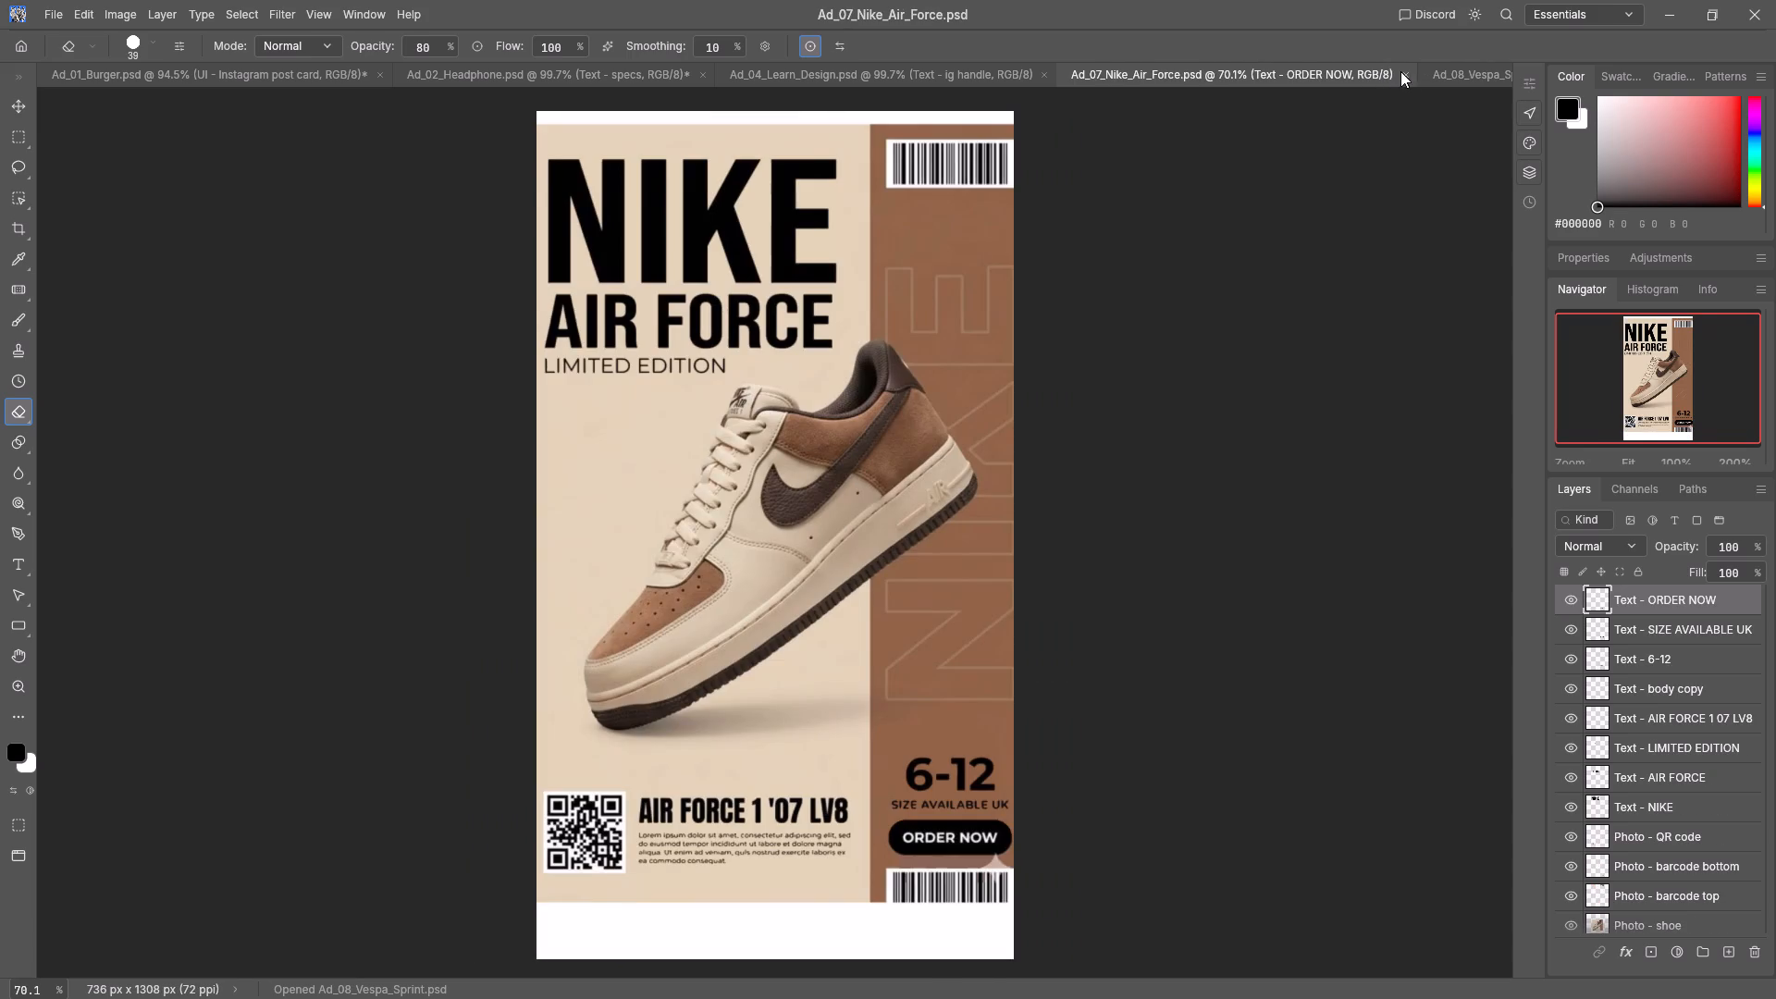
click(1400, 71)
click(1475, 72)
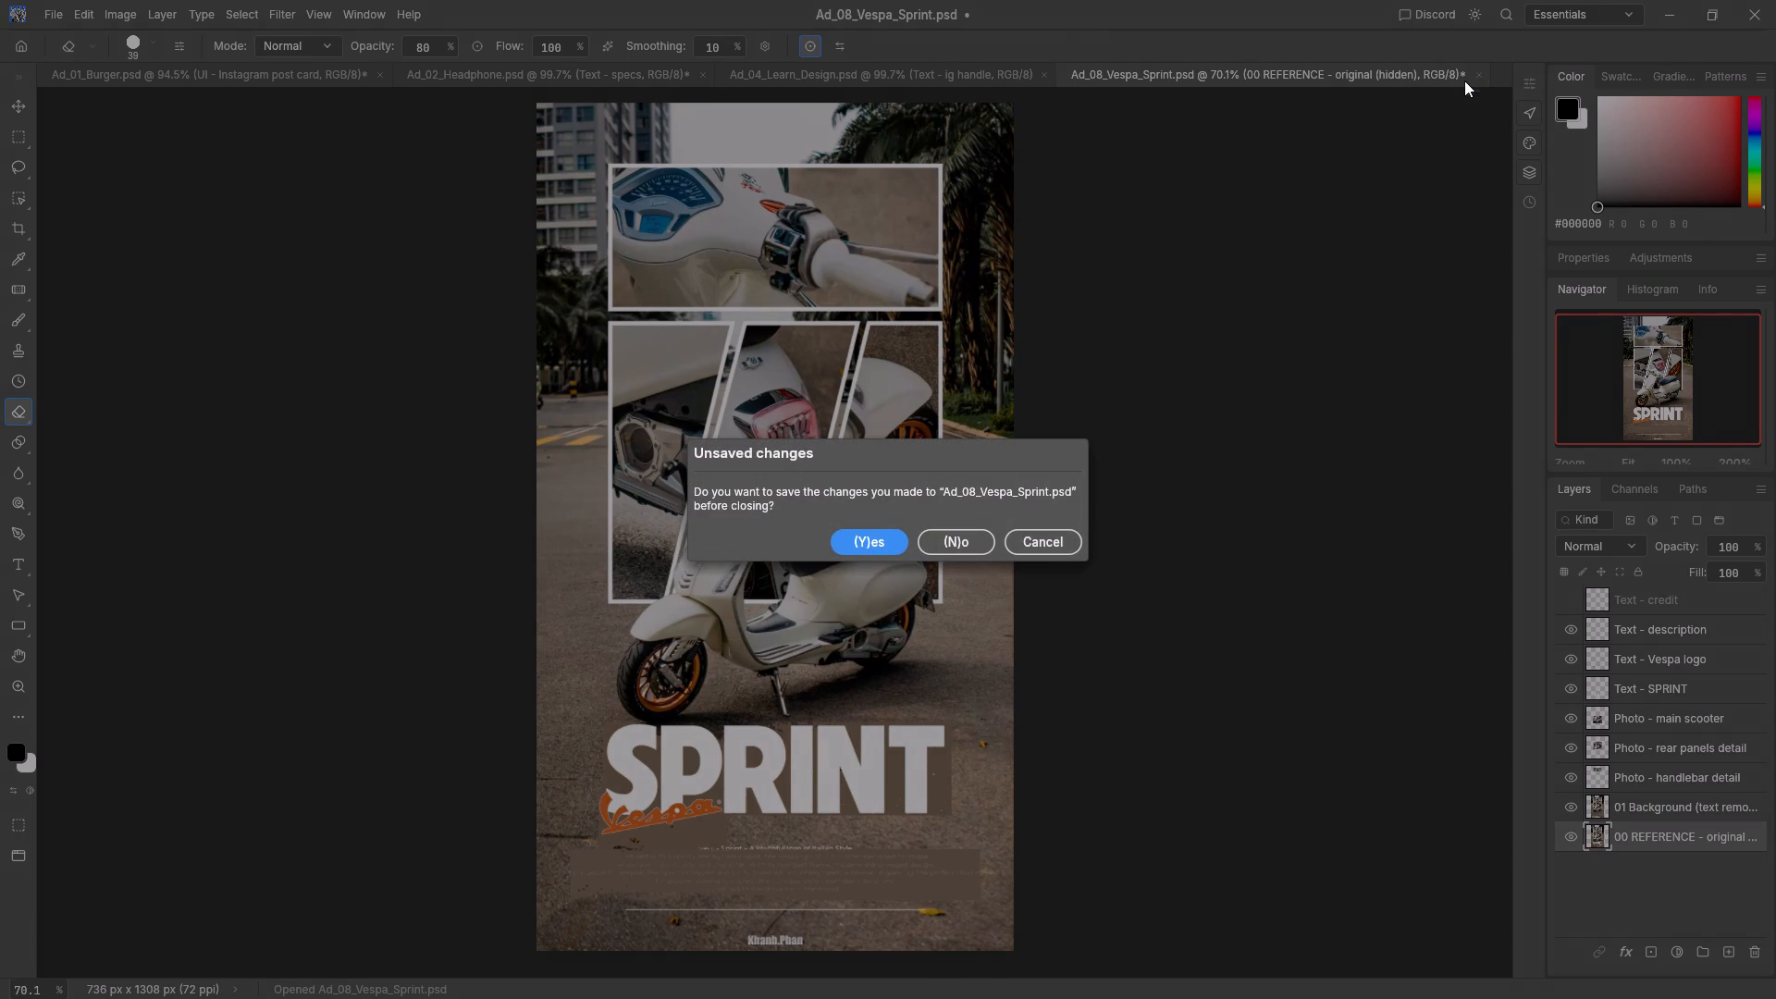
click(986, 540)
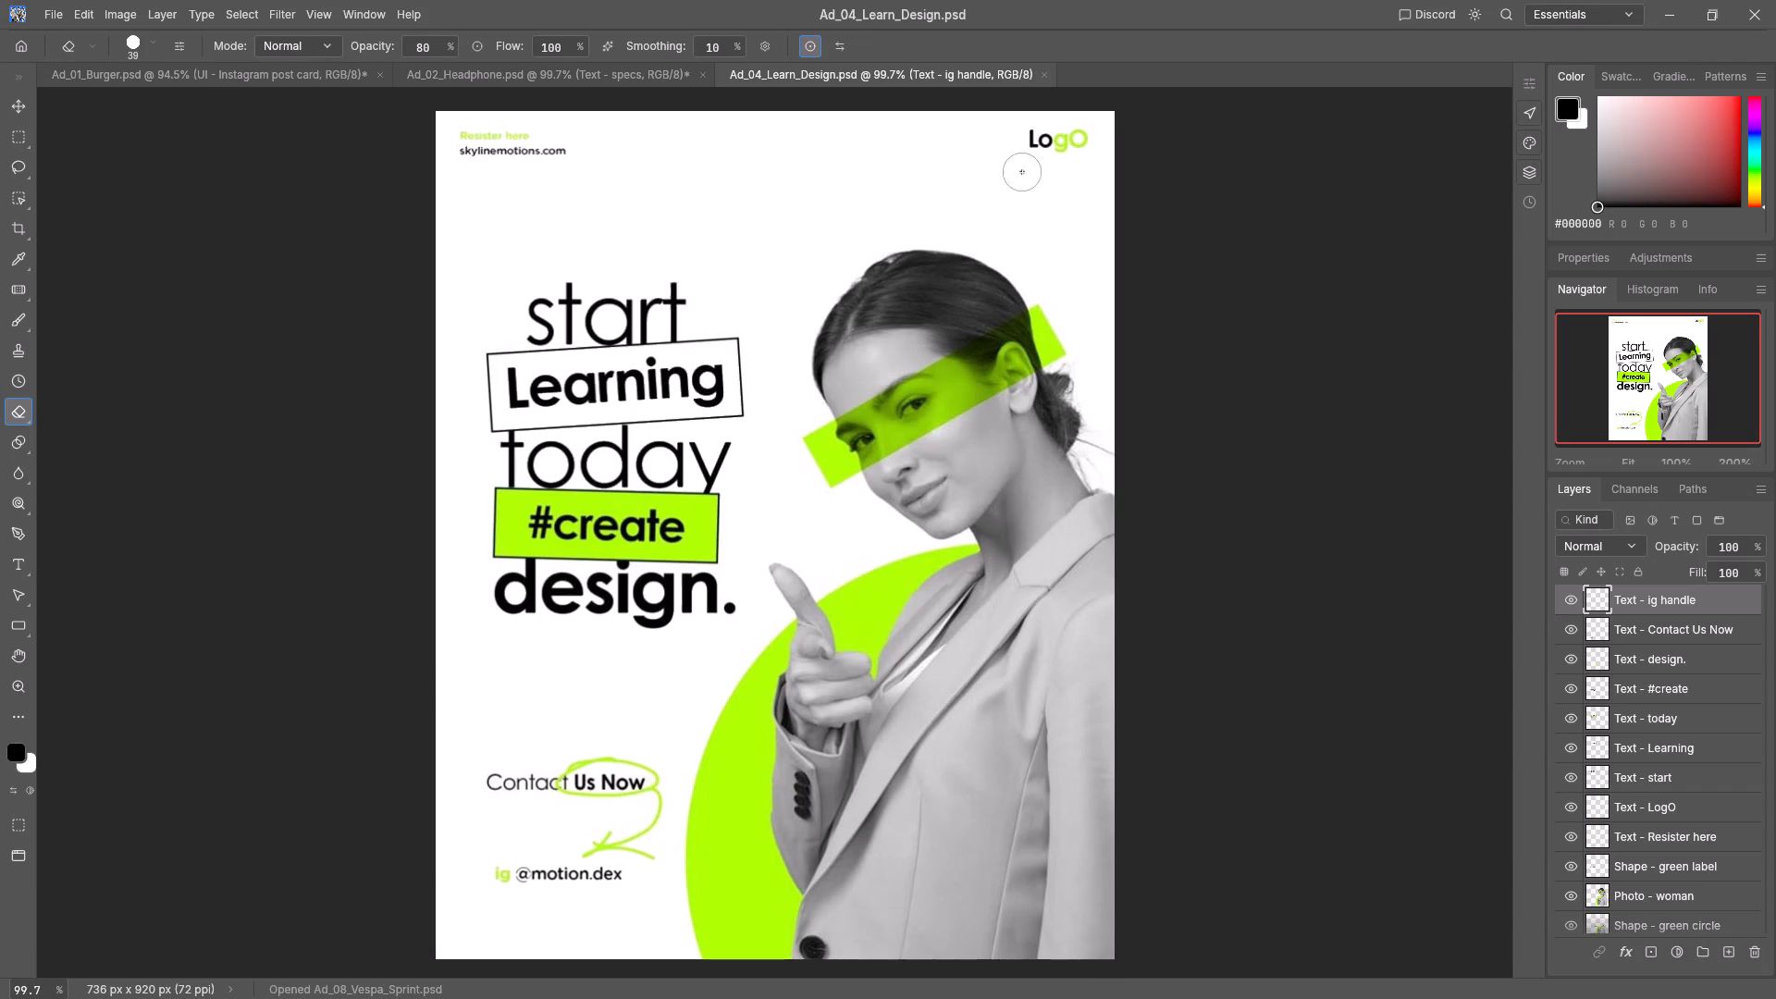
click(1041, 76)
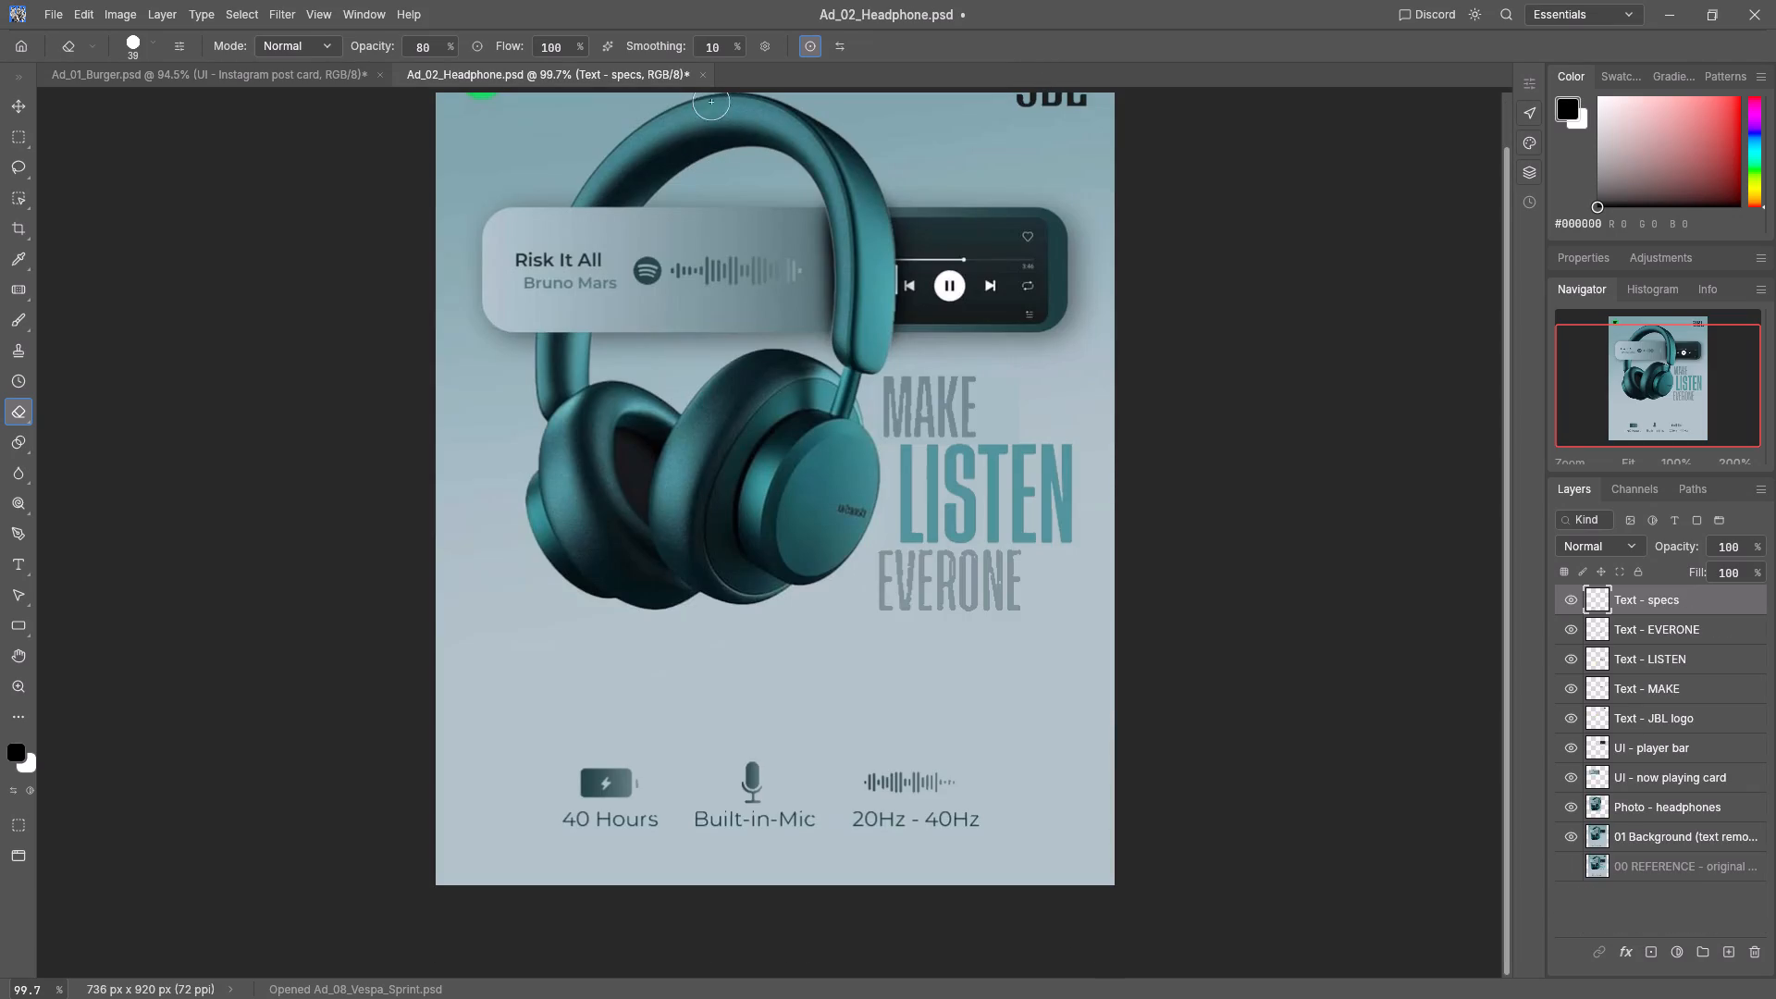
click(699, 76)
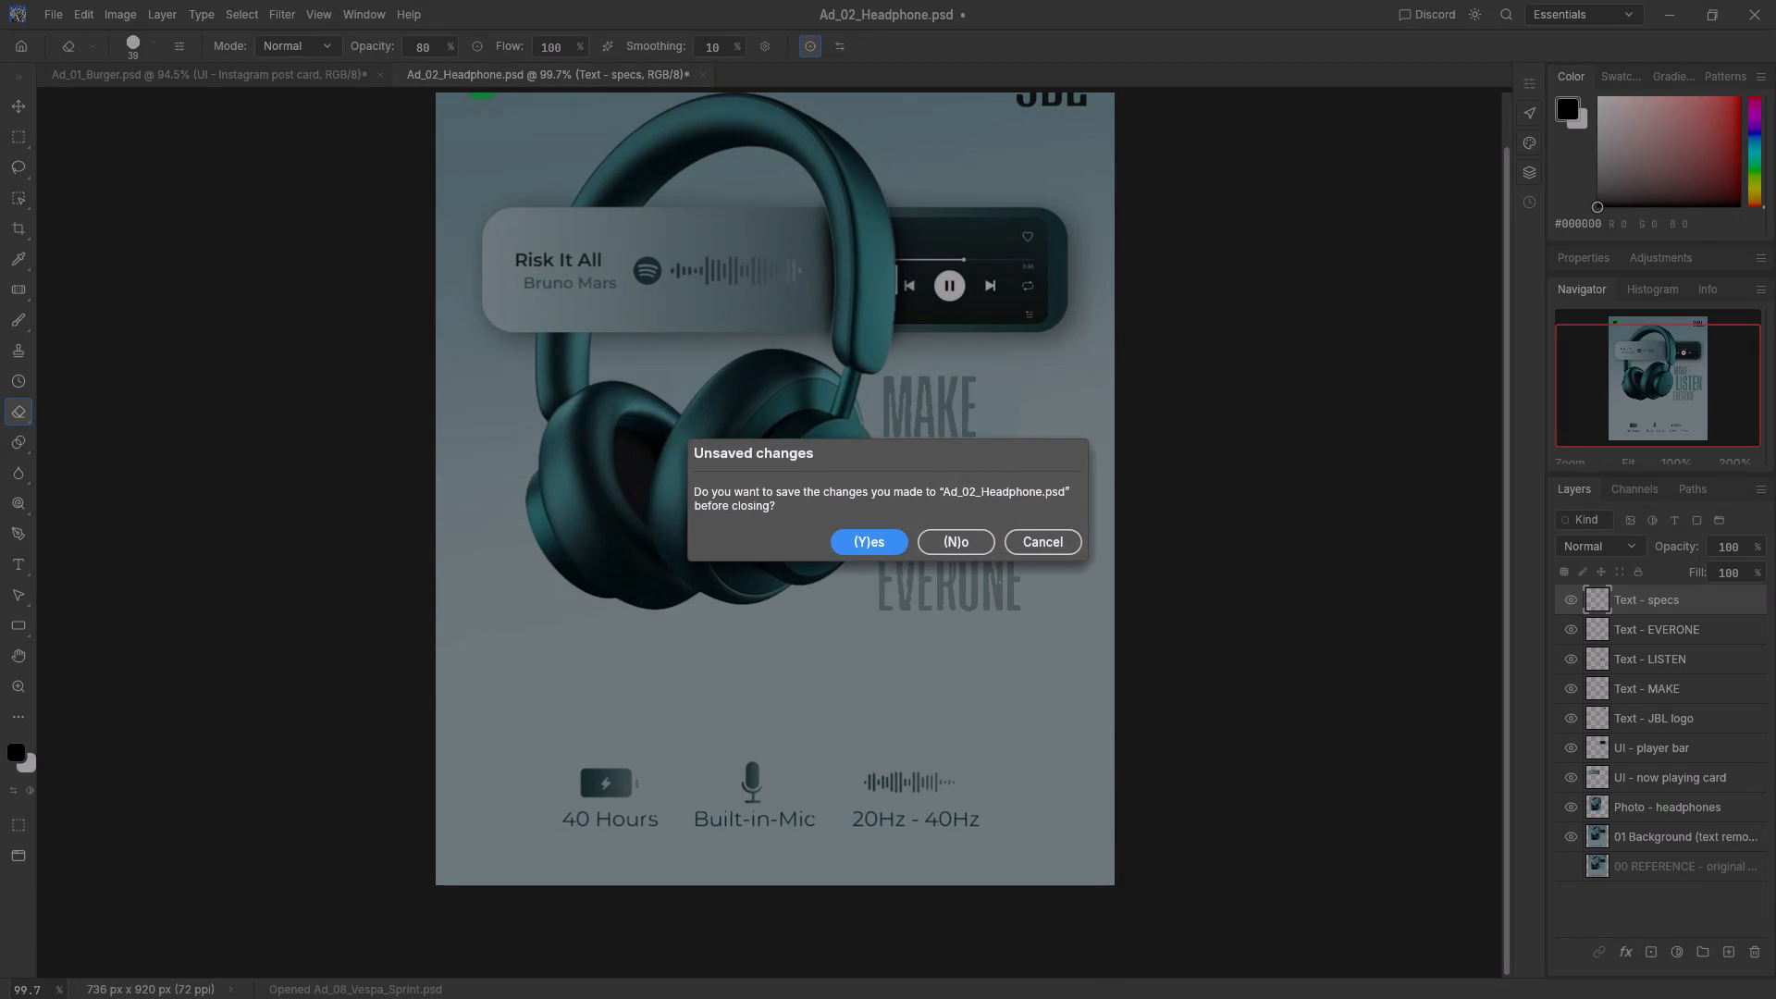
click(964, 538)
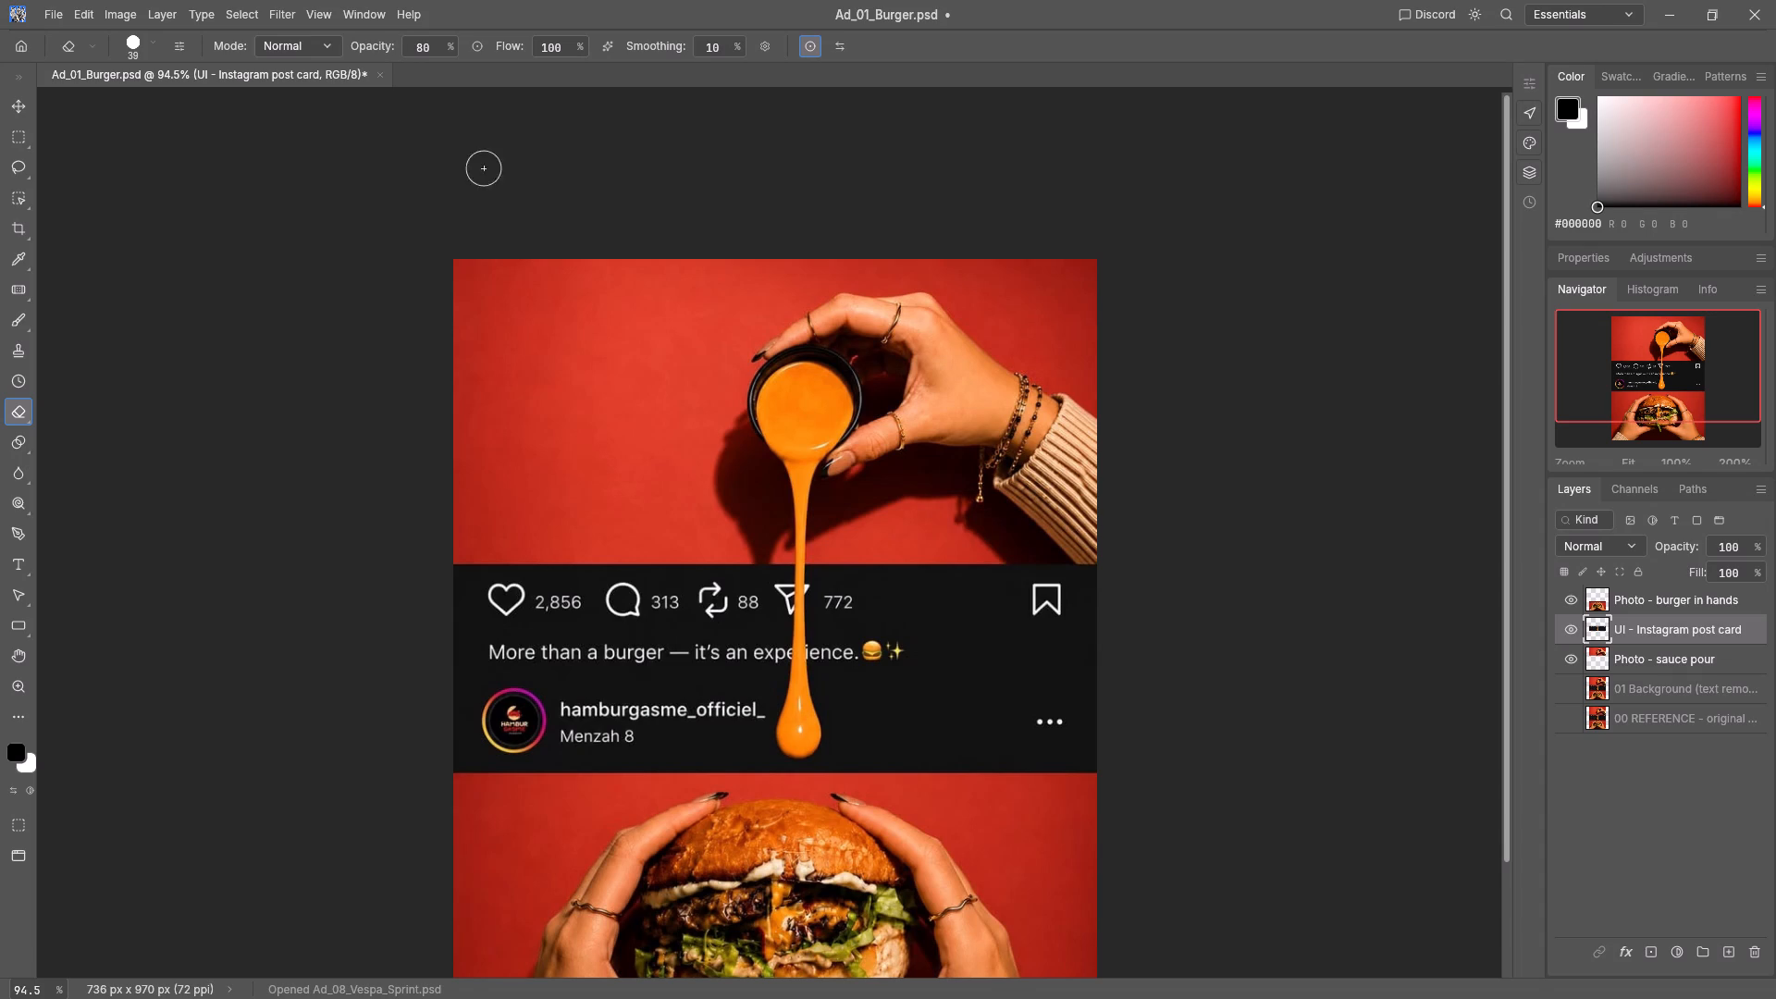
click(377, 71)
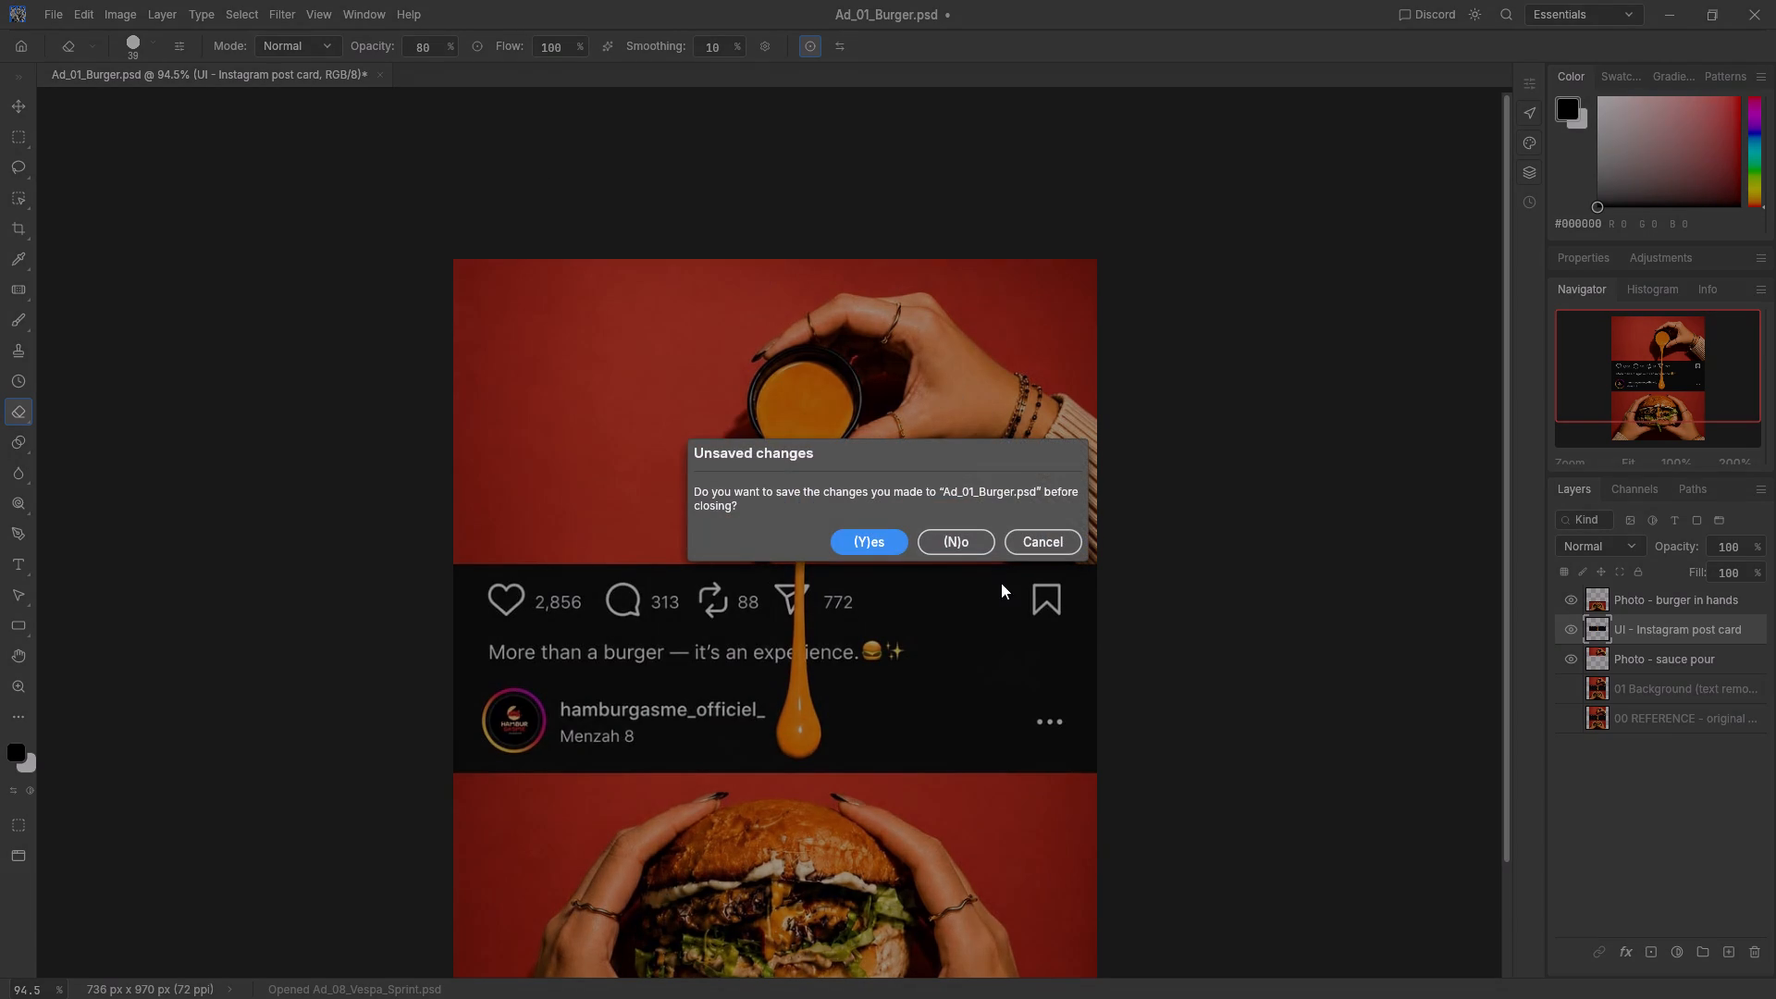
click(957, 548)
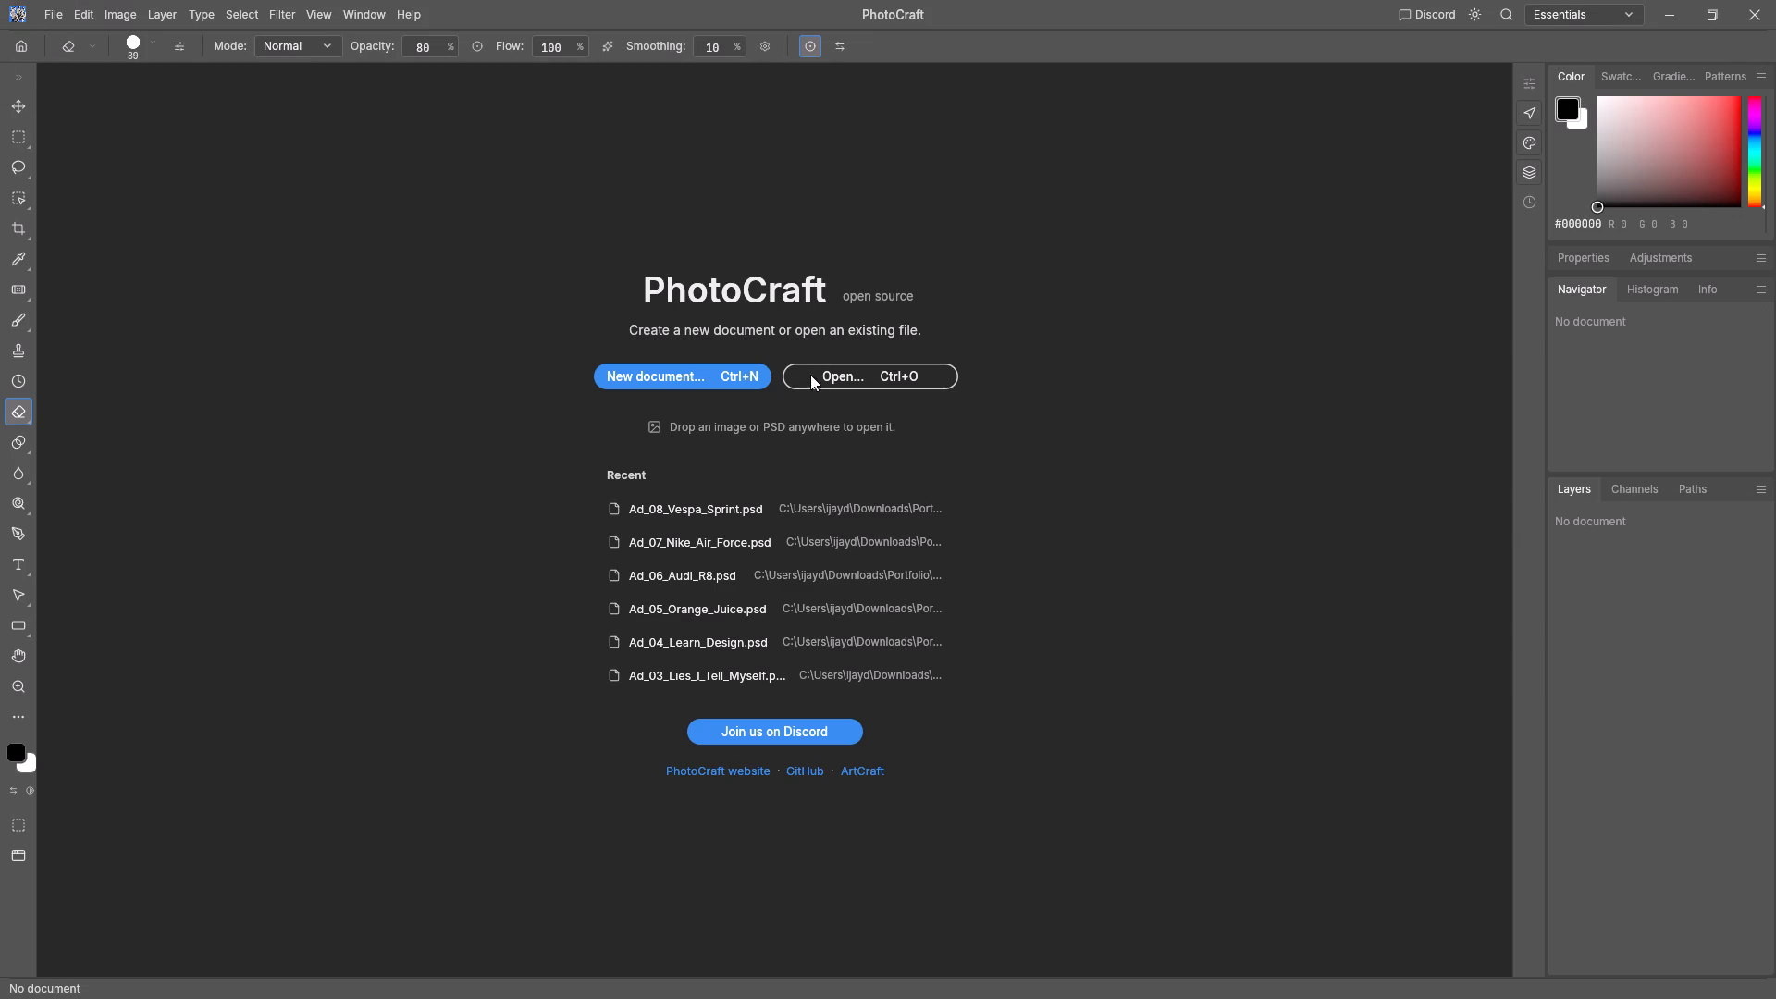
Open all eight ad PSDs, Ad_01_Burger to Ad_08_Vespa_Sprint, from the extracted files folder in Social Media.
click(820, 377)
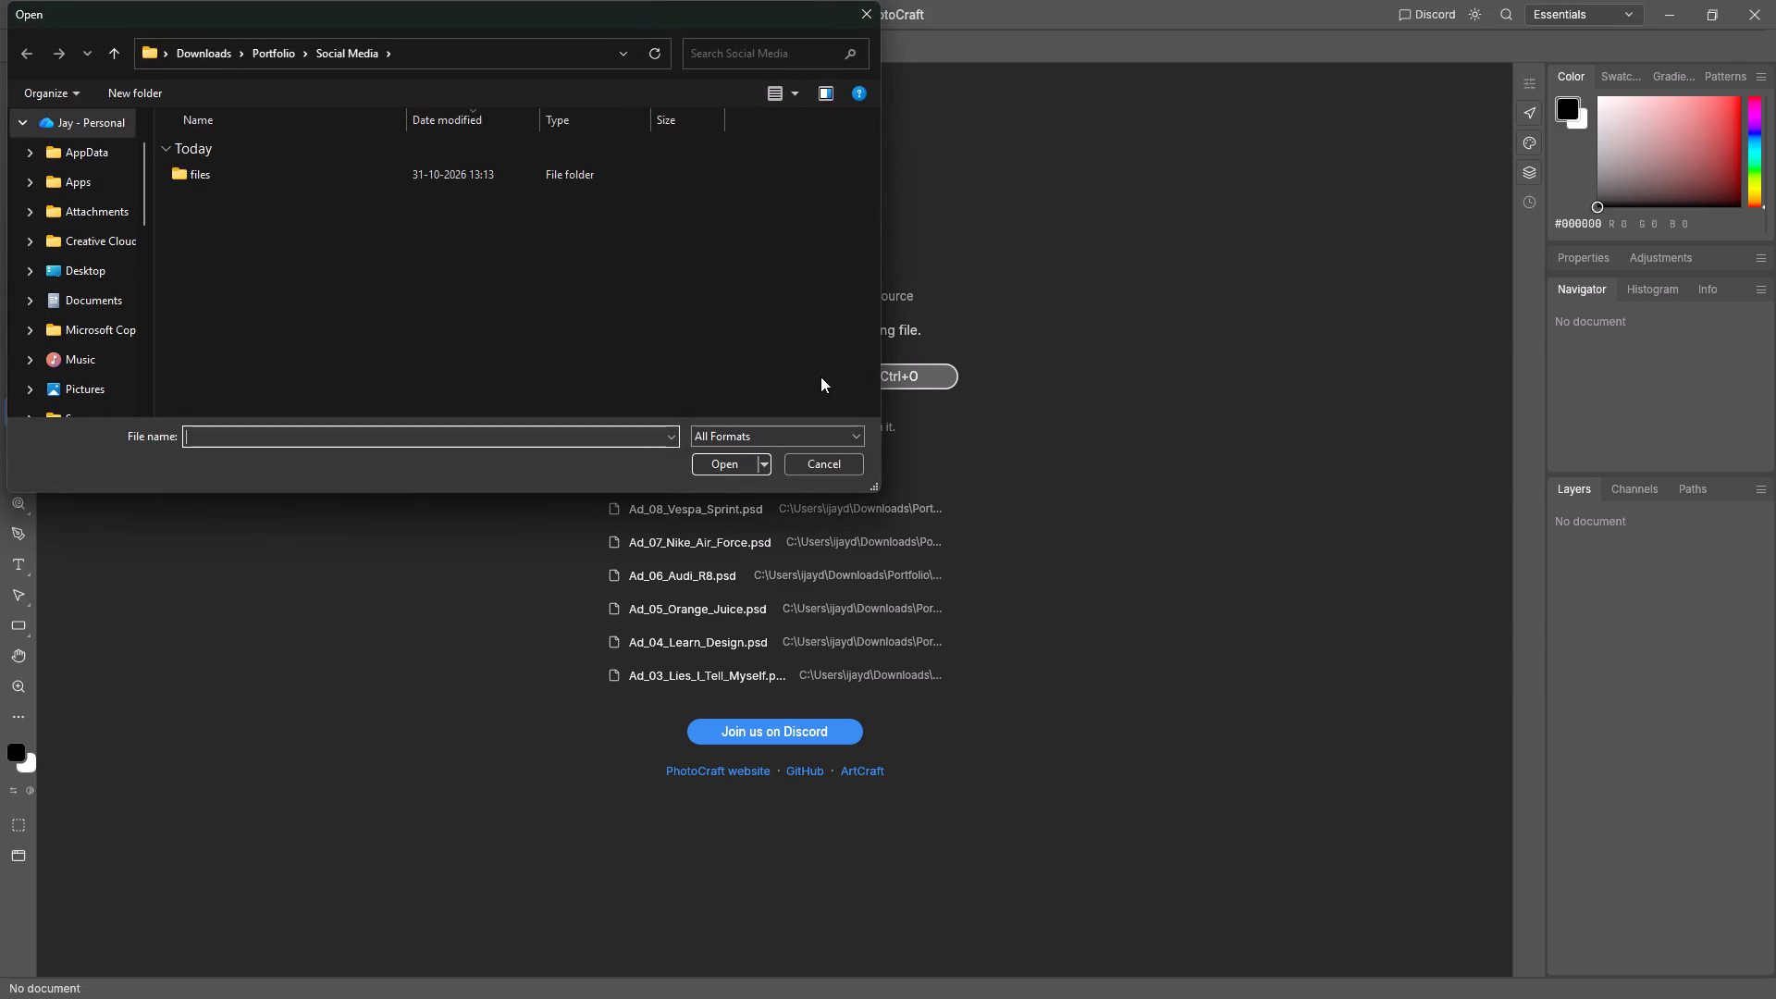
double_click(238, 176)
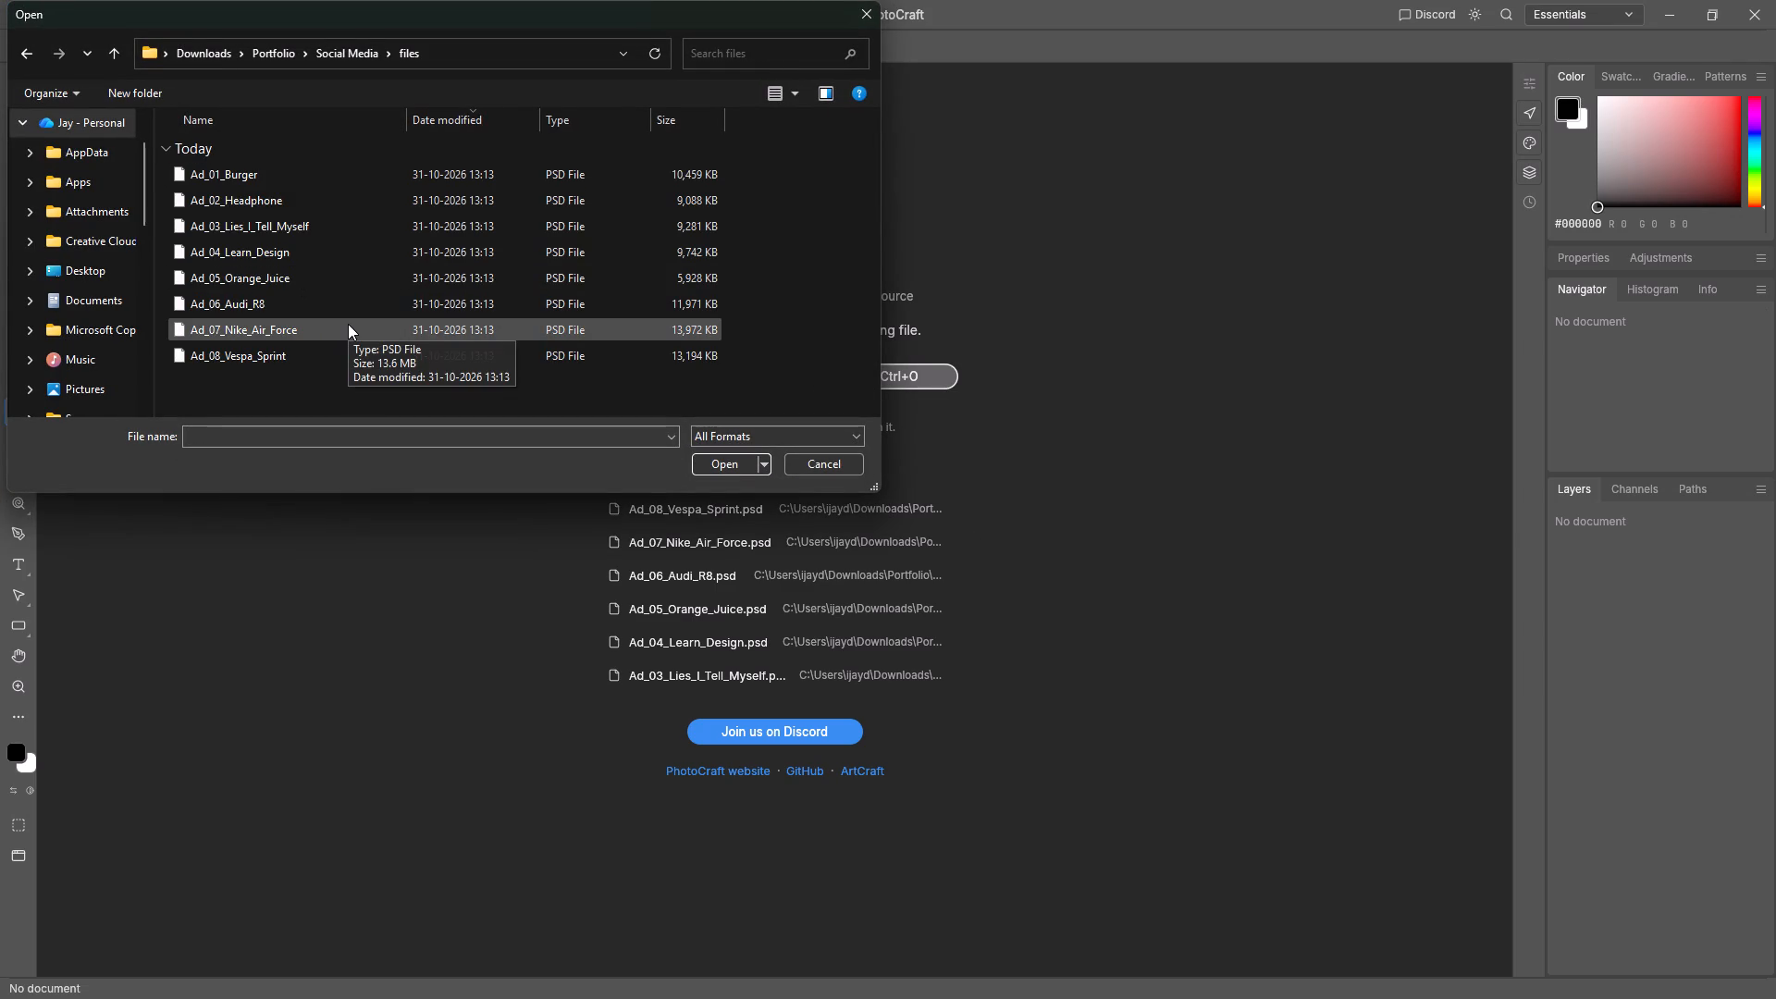
key(ctrl+a)
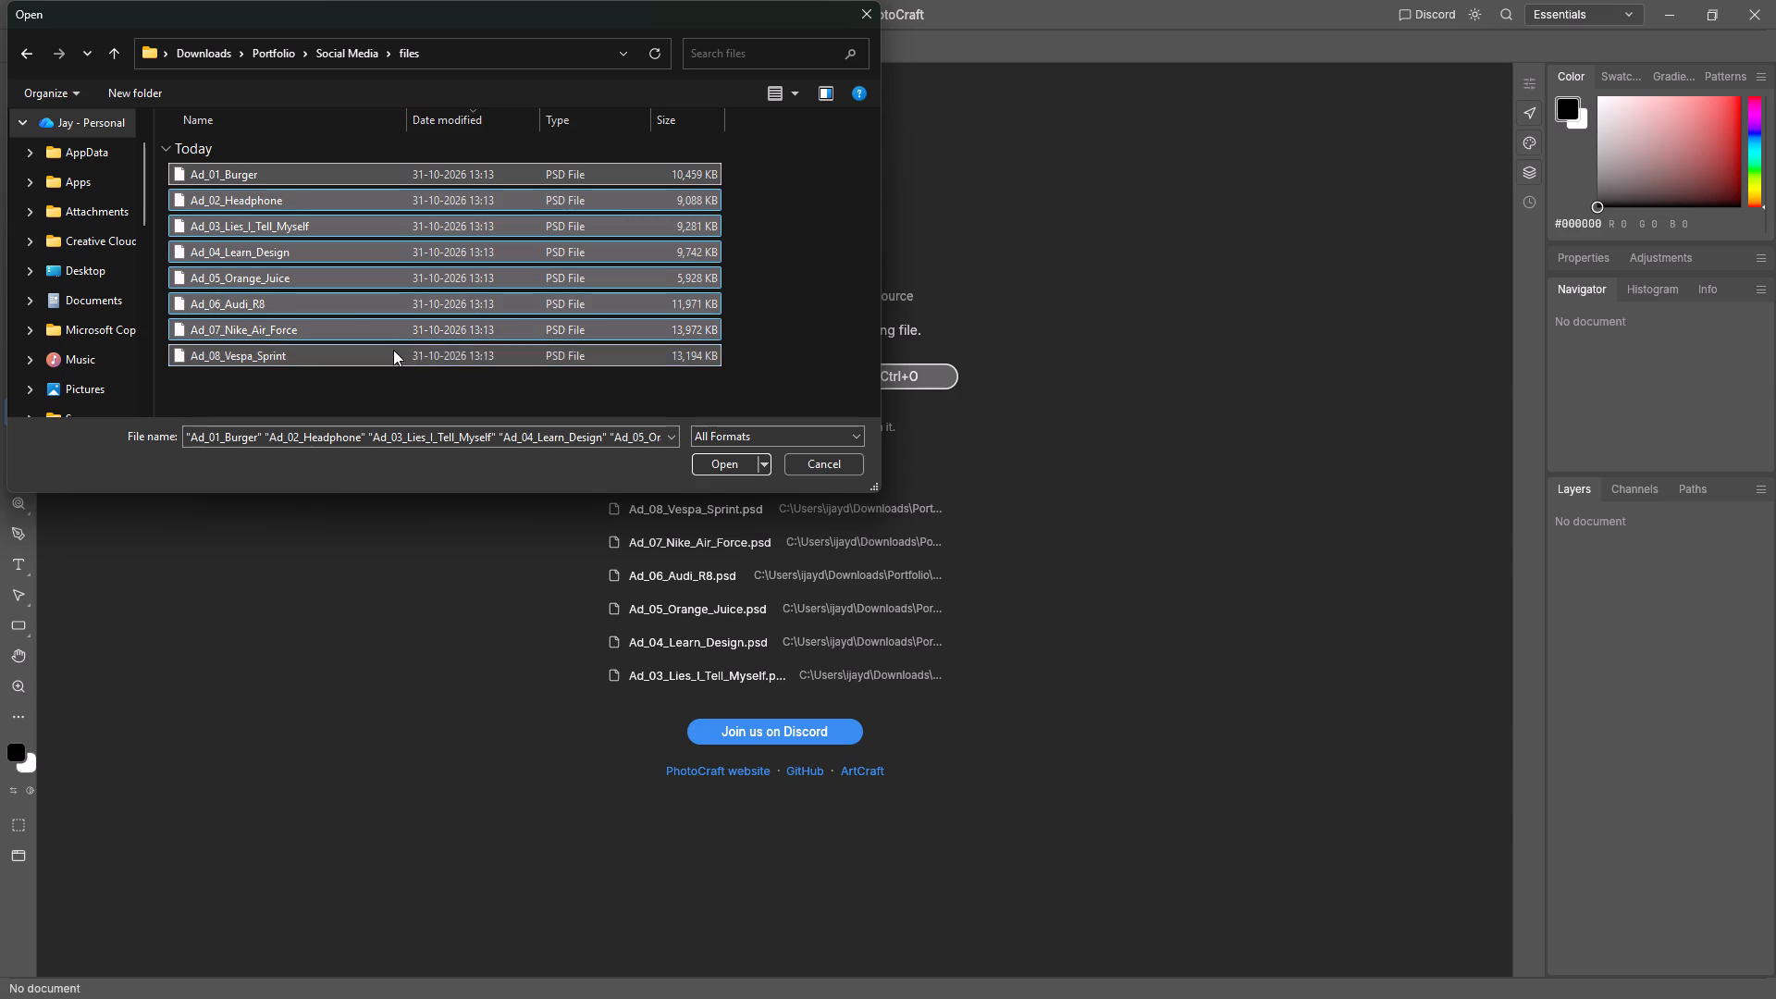
click(706, 458)
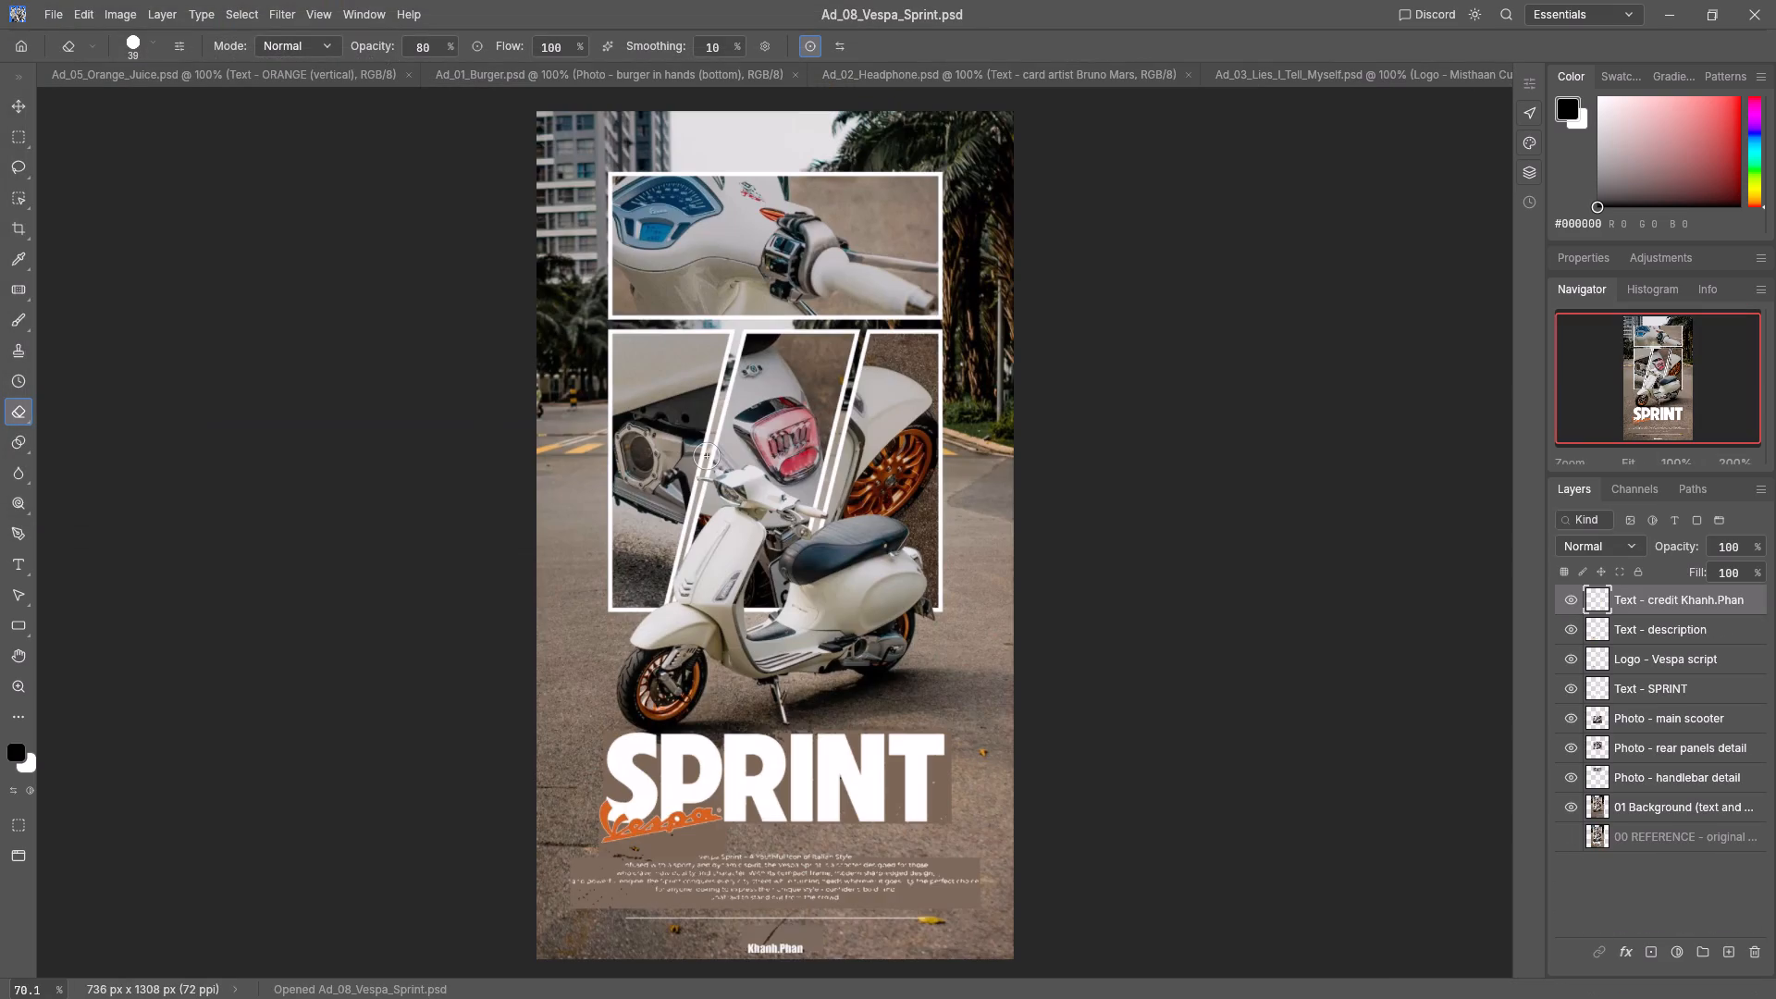
Toggle the credit text layer to check its separation, leaving it hidden, and hide the 01 Background layer.
click(1564, 596)
click(1563, 595)
click(1563, 595)
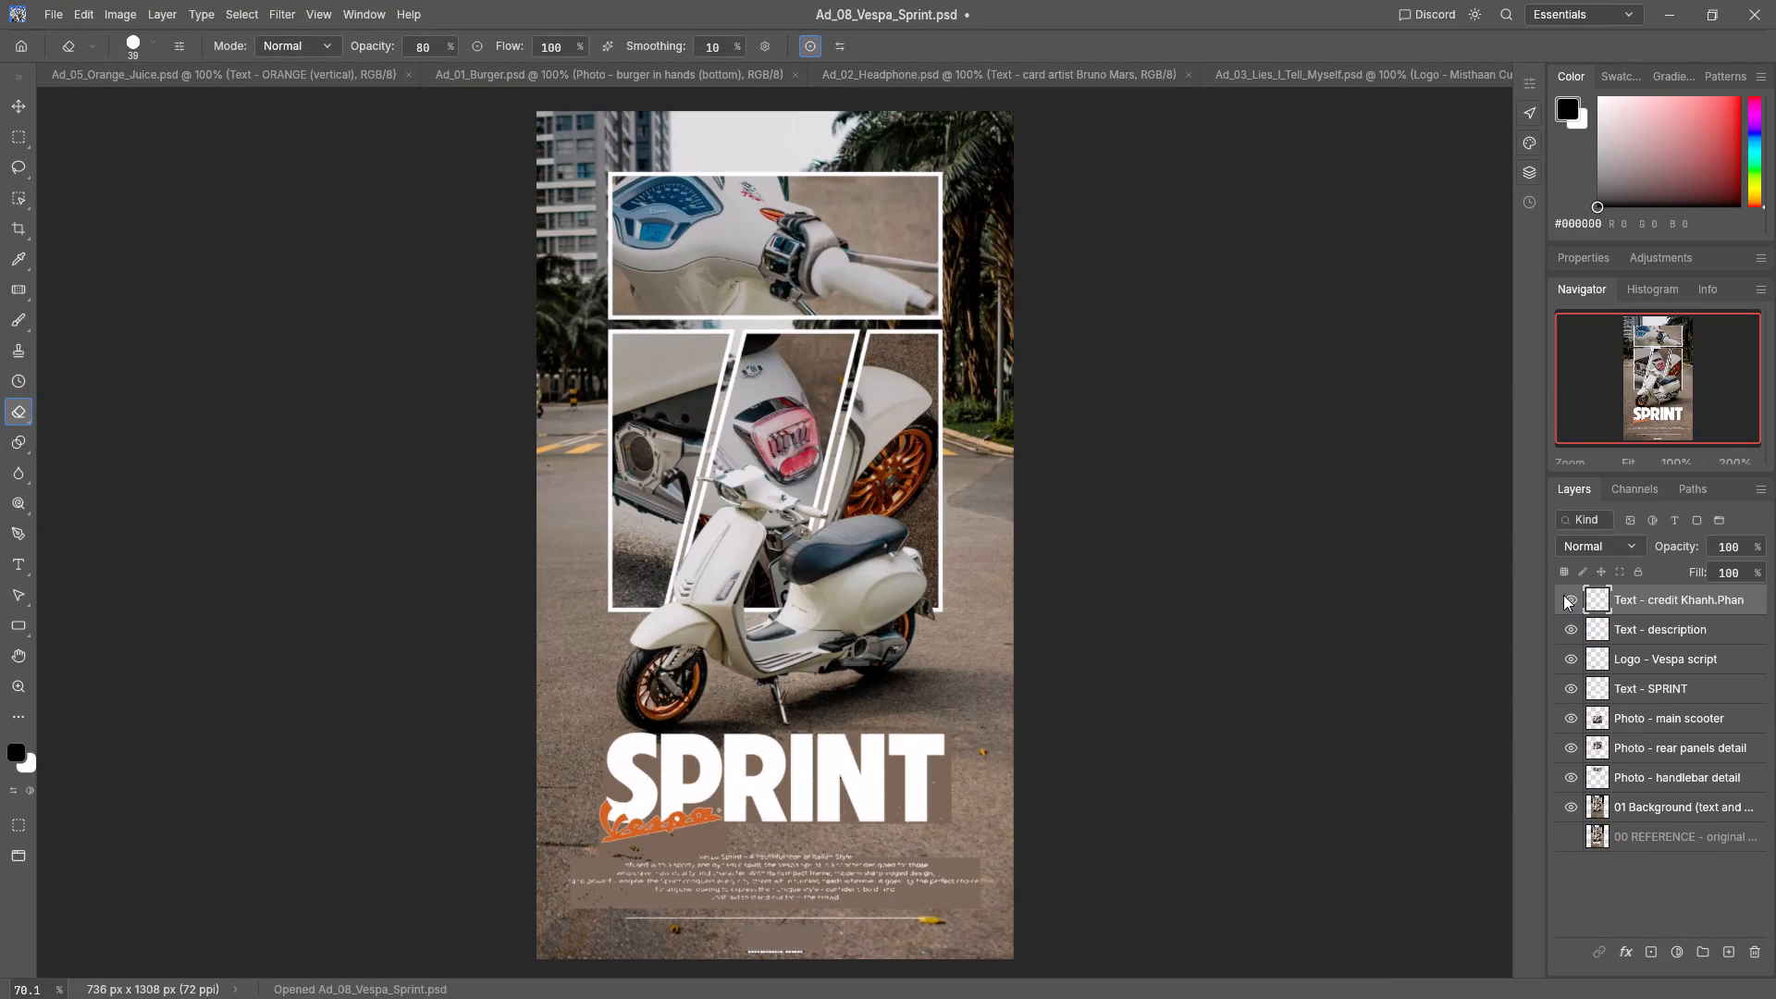
click(1563, 595)
click(1563, 595)
click(1572, 795)
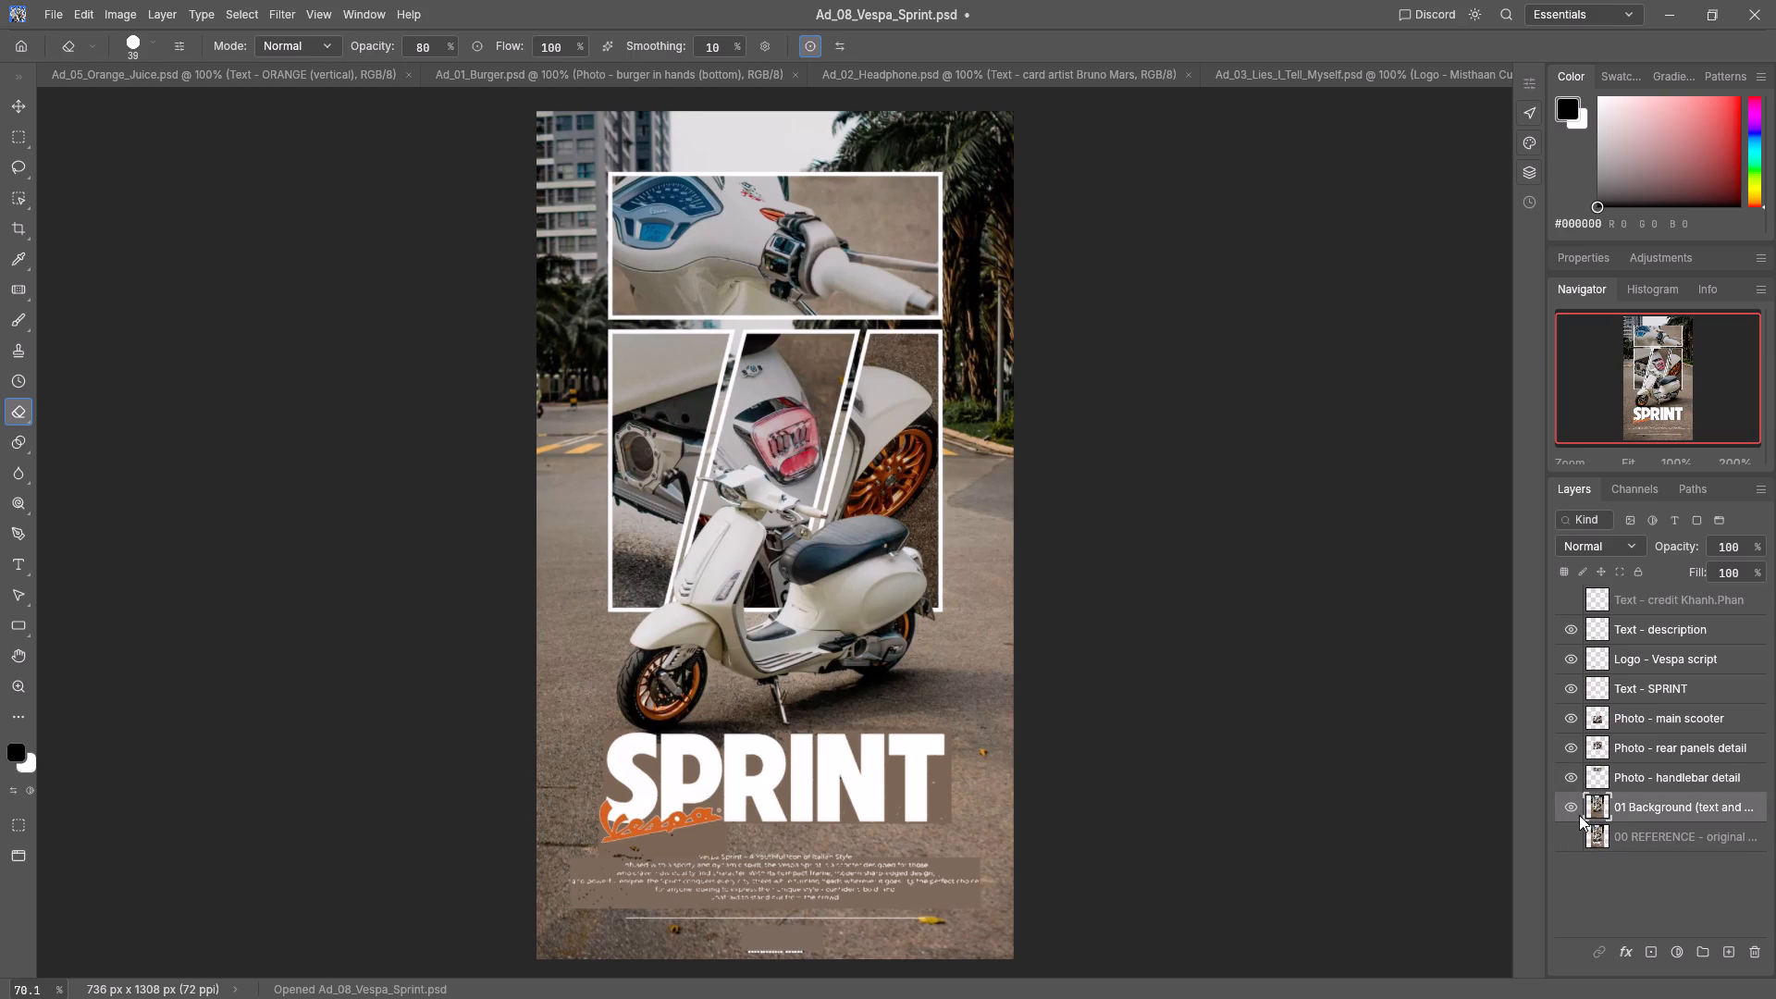
click(1568, 802)
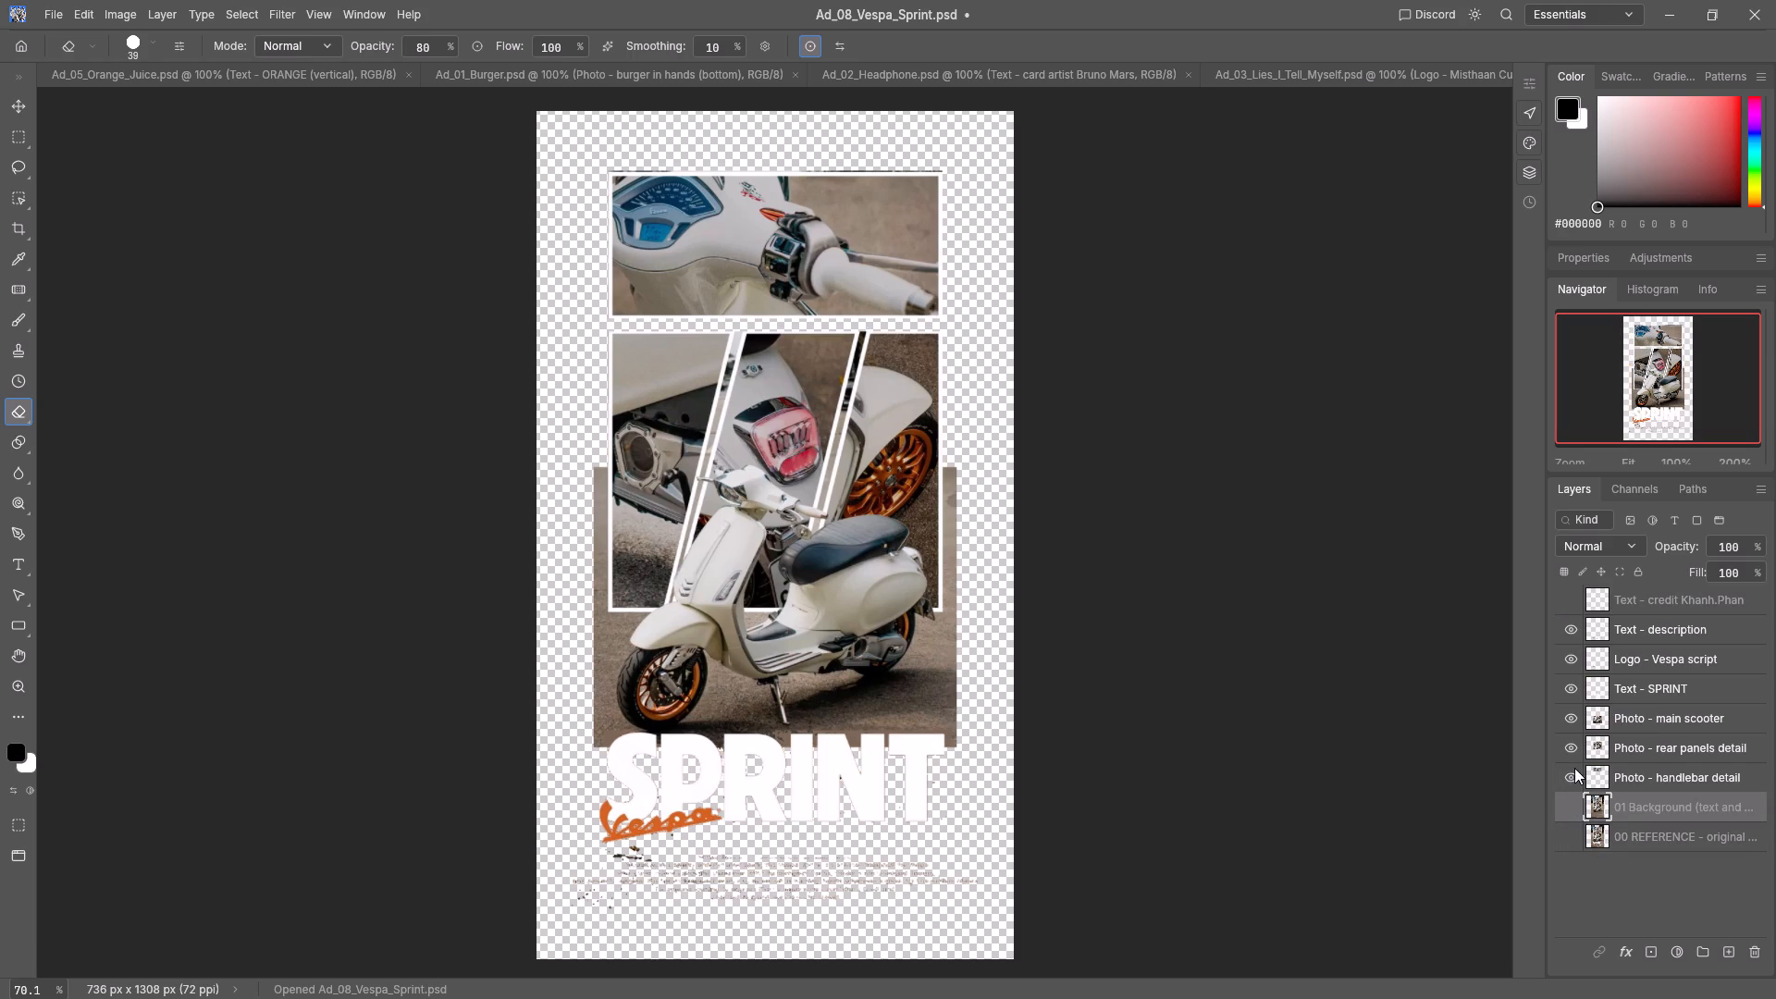
Toggle the handlebar detail, rear panels detail and main scooter photo layers one by one to examine how cleanly they are separated.
click(1572, 770)
click(1572, 770)
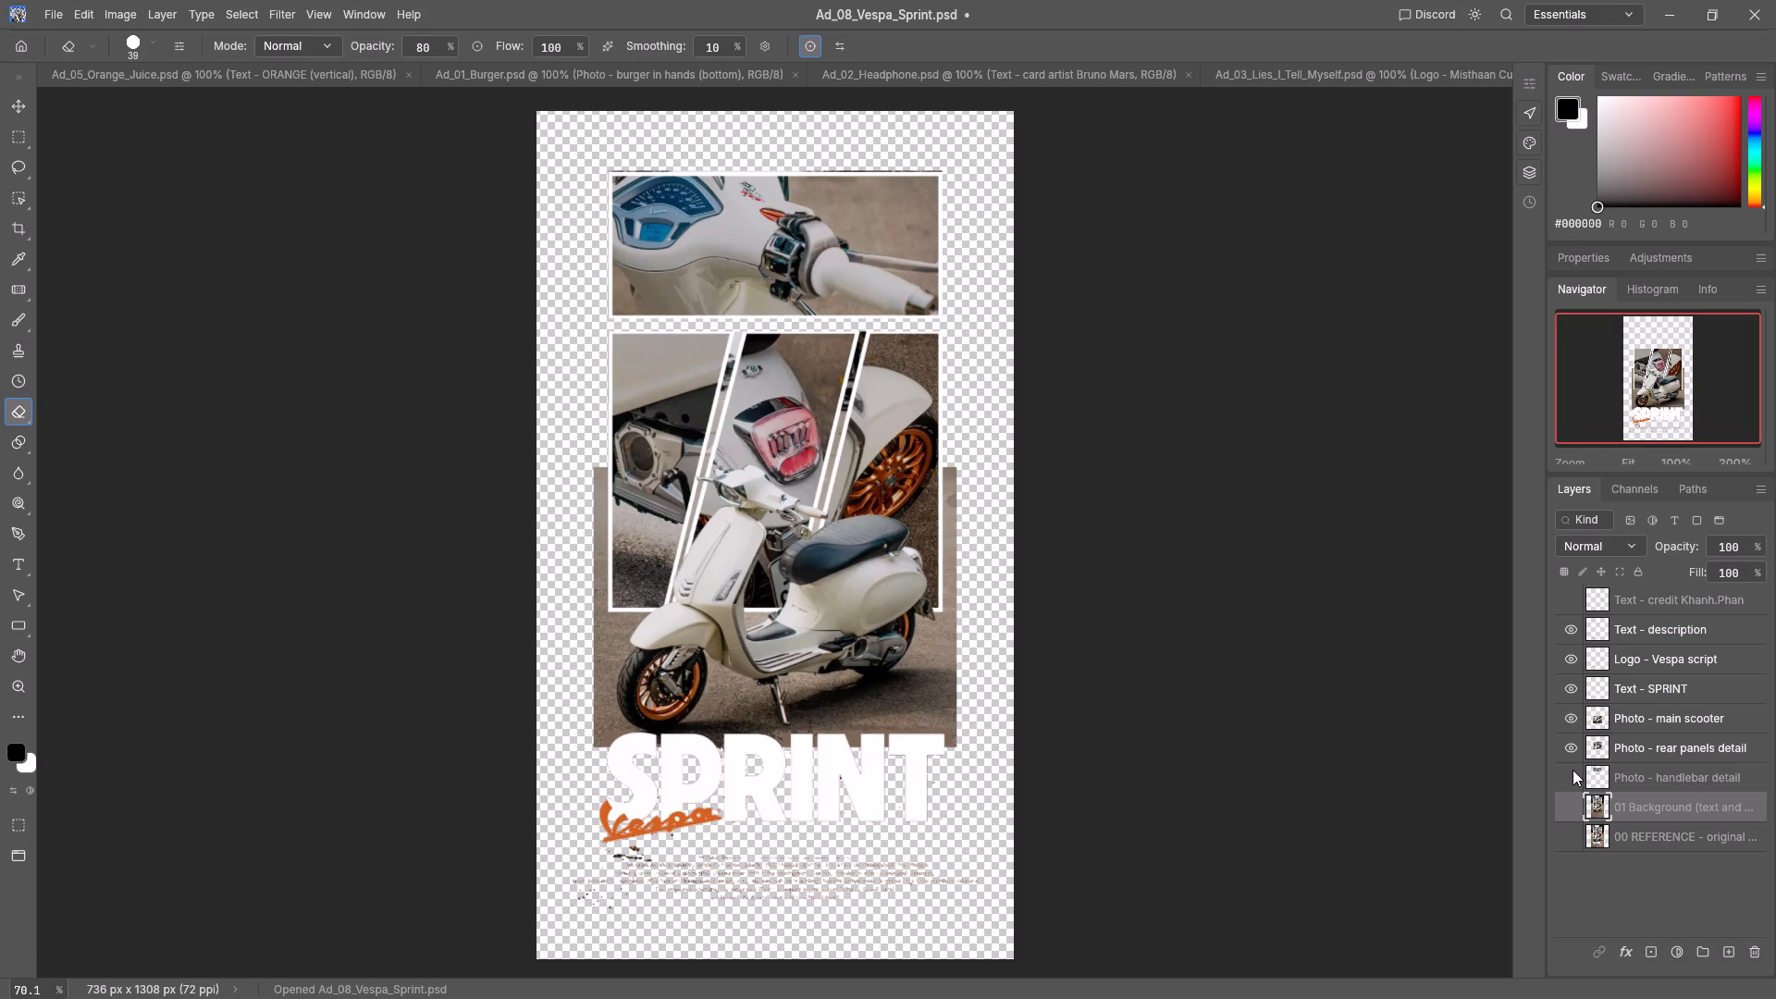
click(1572, 746)
click(1572, 746)
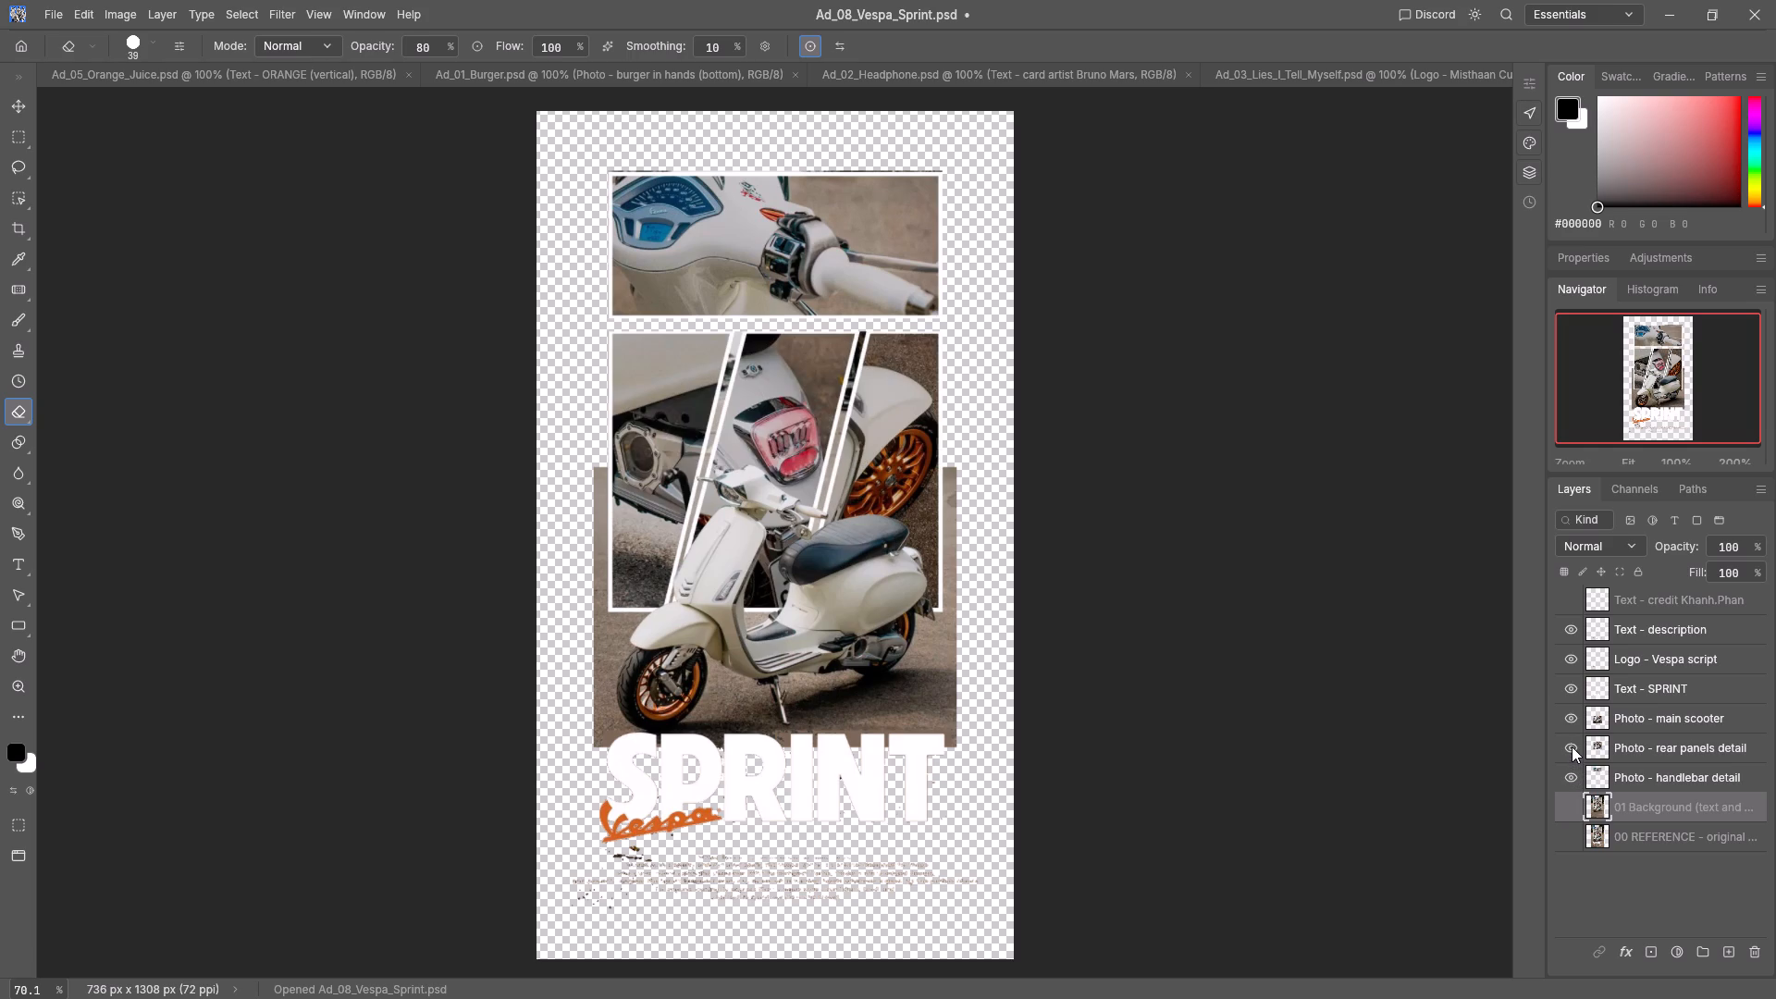
click(1568, 716)
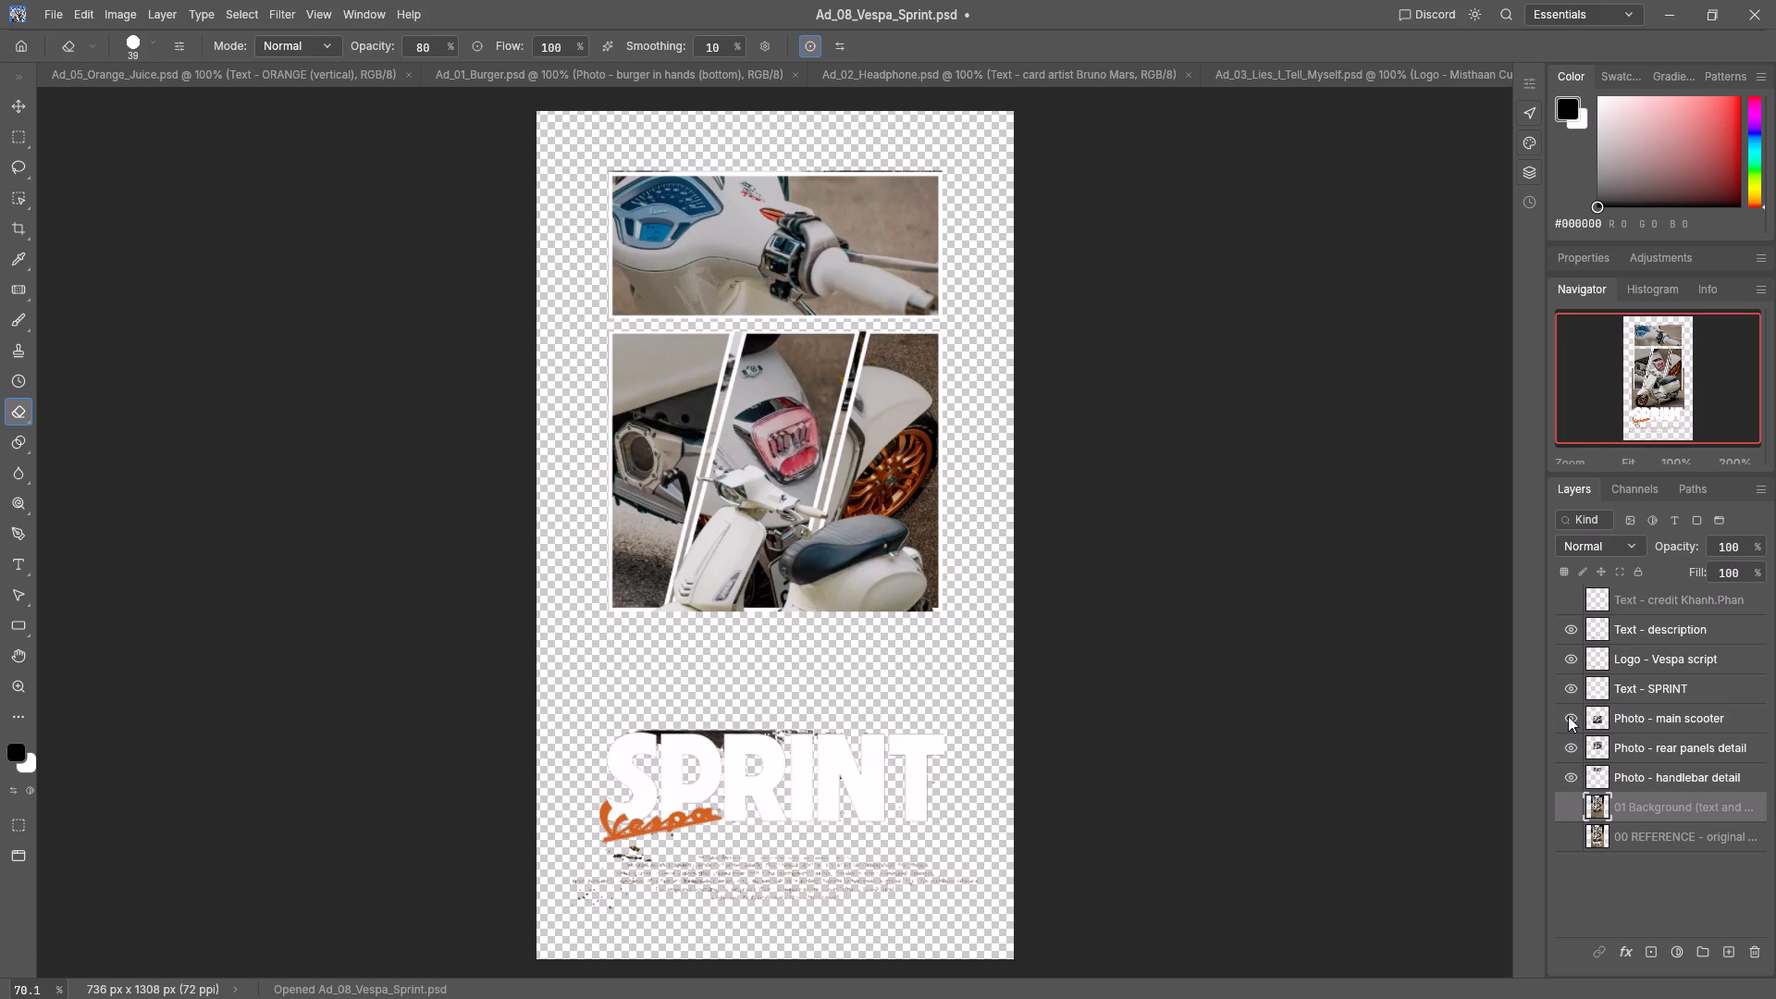
click(1568, 716)
click(1568, 716)
click(1568, 716)
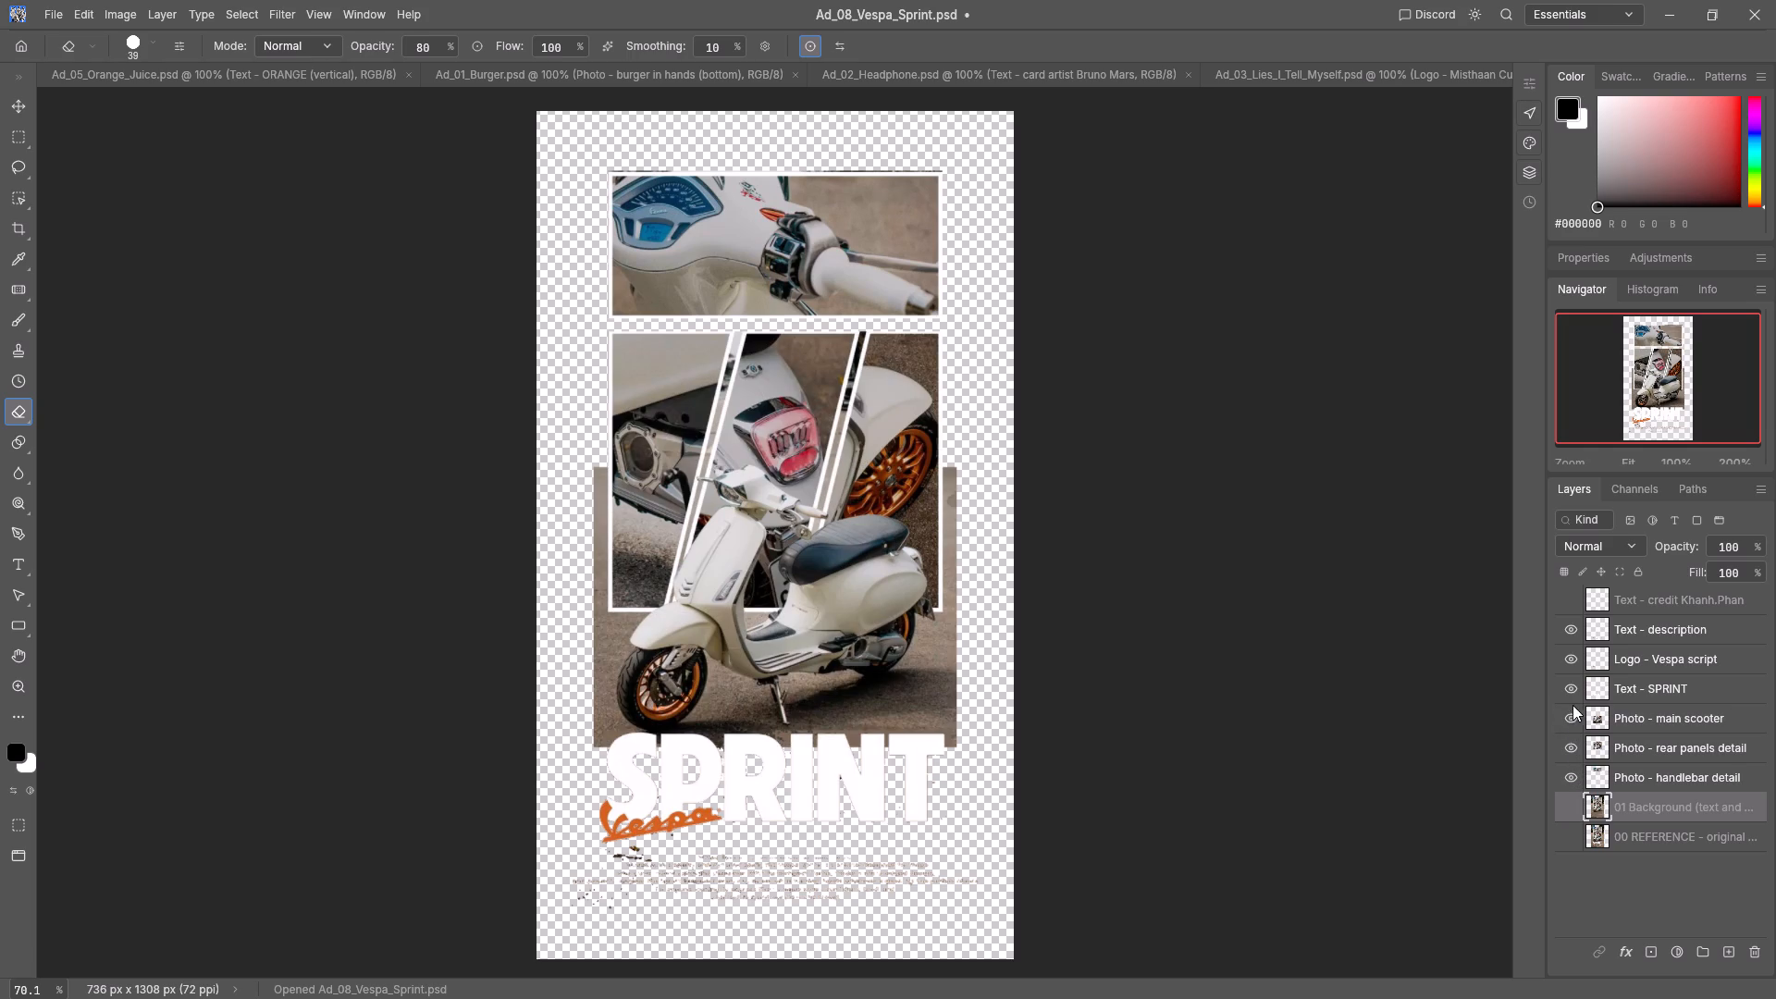
Toggle the Text - SPRINT and Logo - Vespa script layers to check their separation, and hide the Text - description layer.
click(1567, 688)
click(1567, 688)
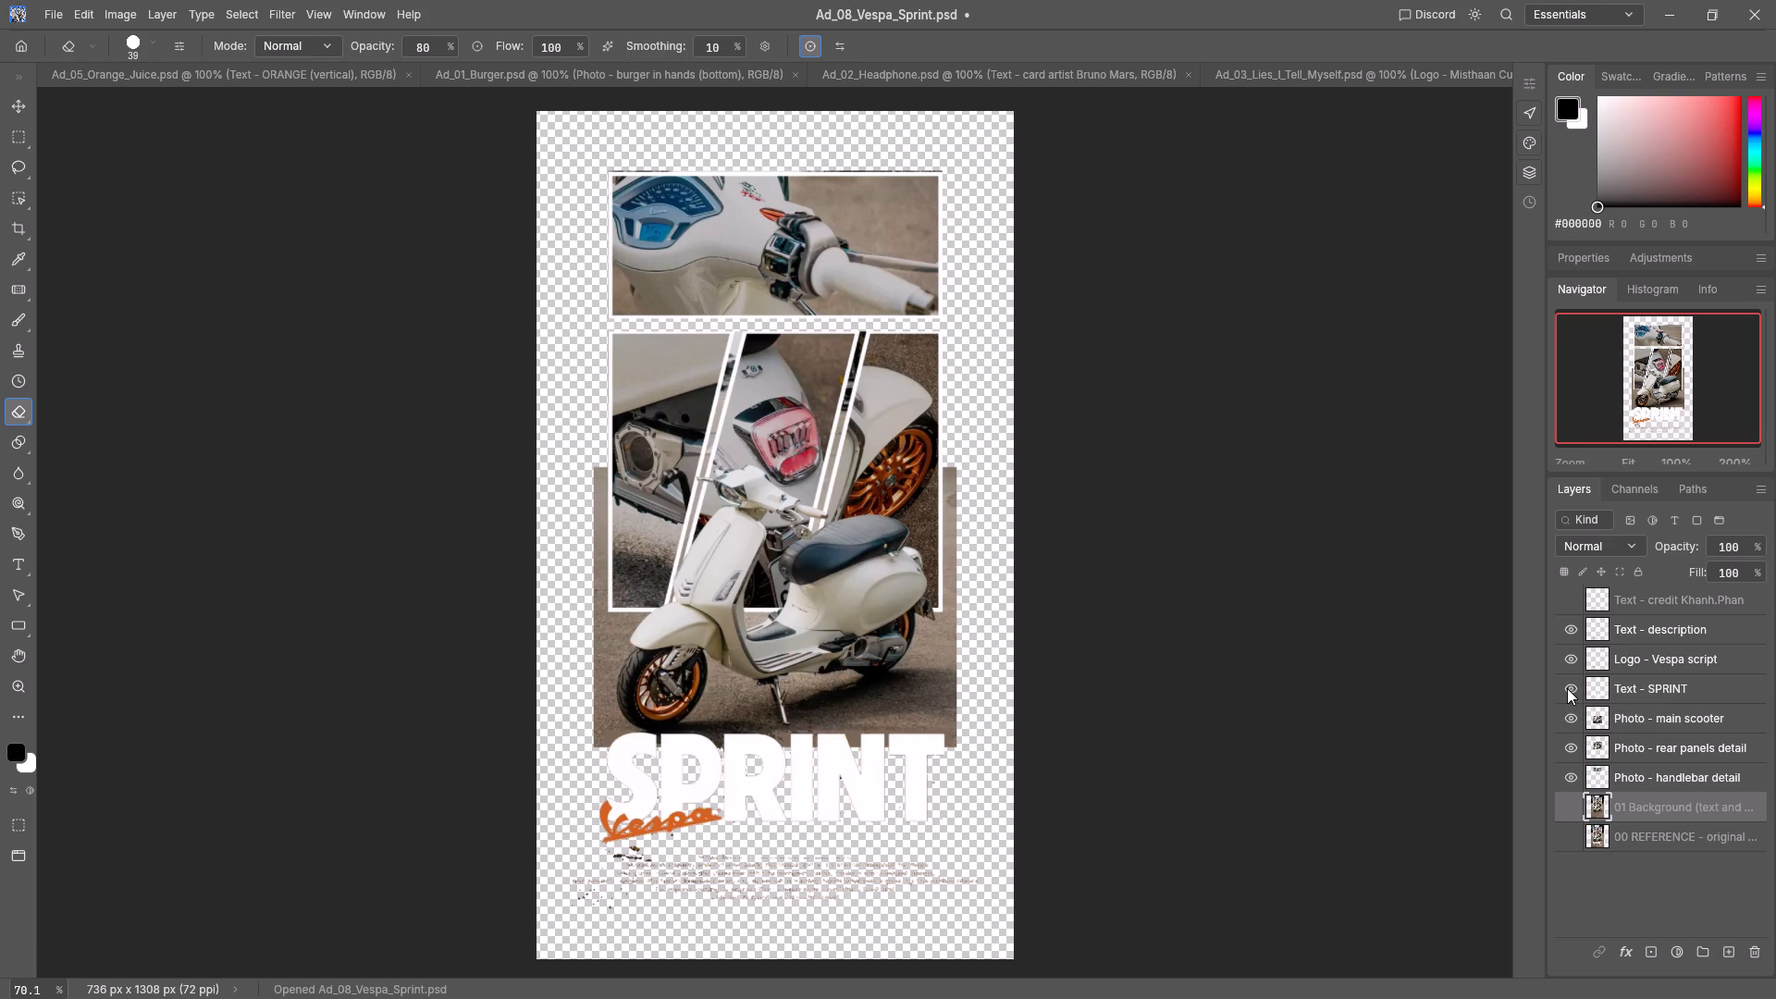
click(1567, 688)
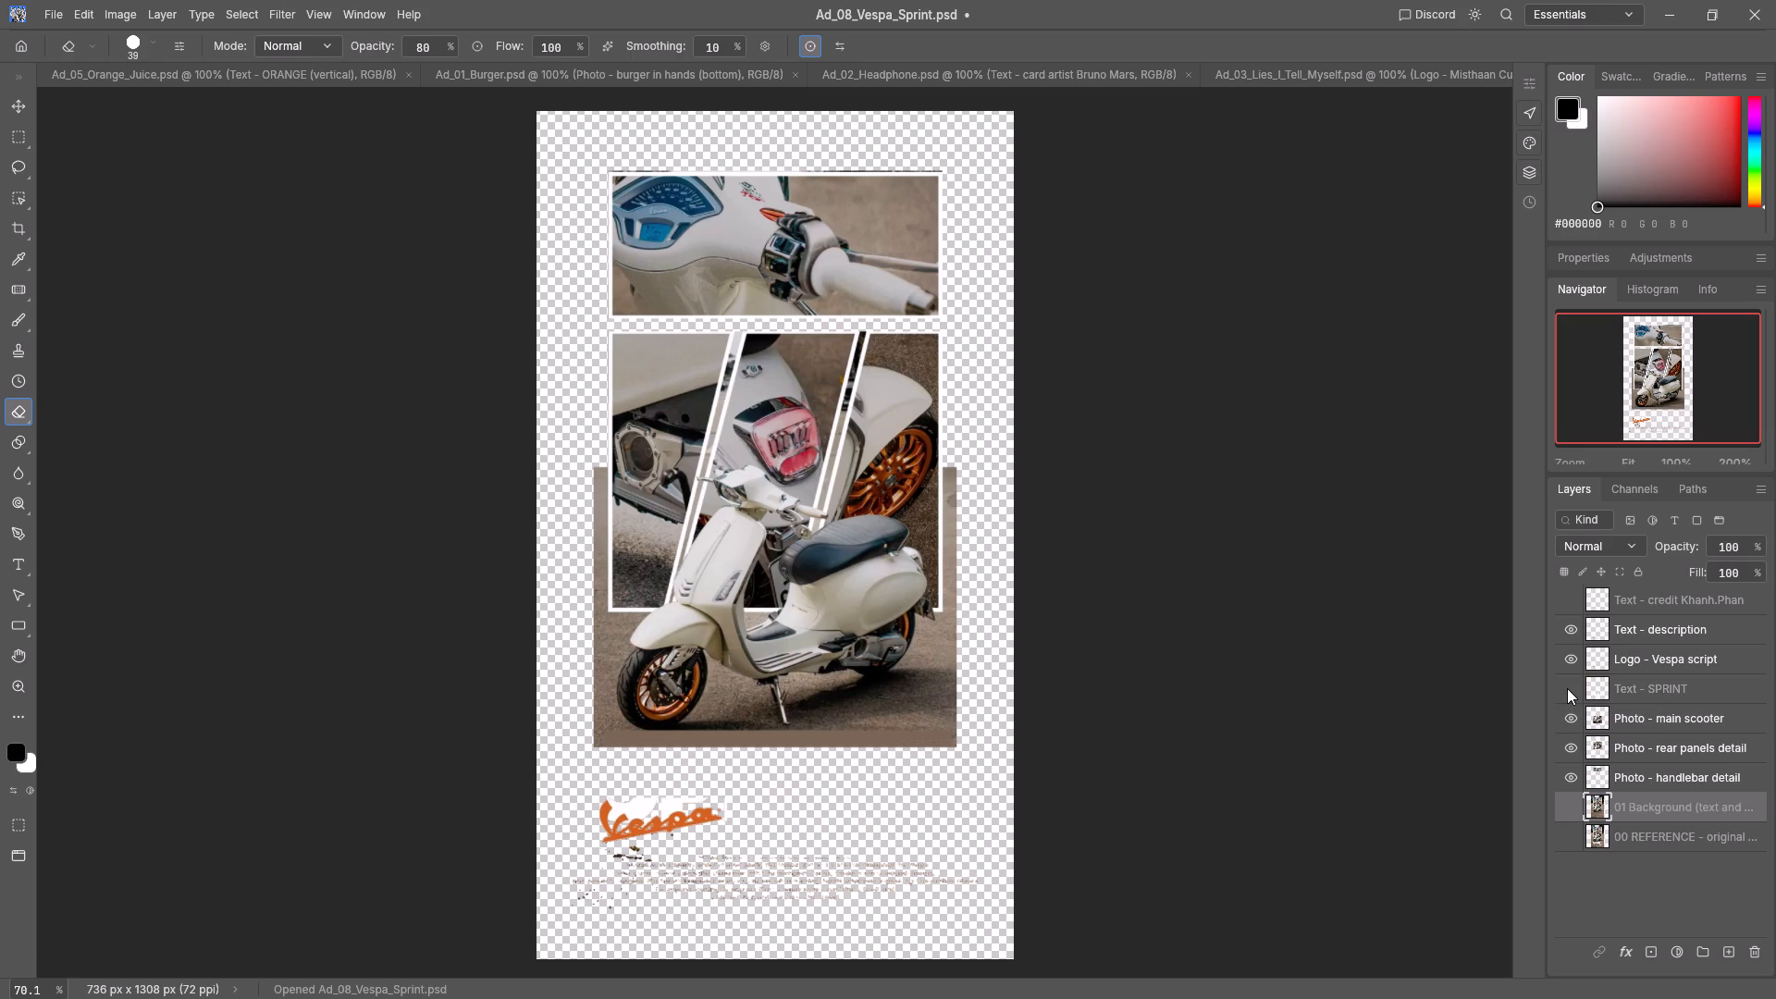
click(1567, 688)
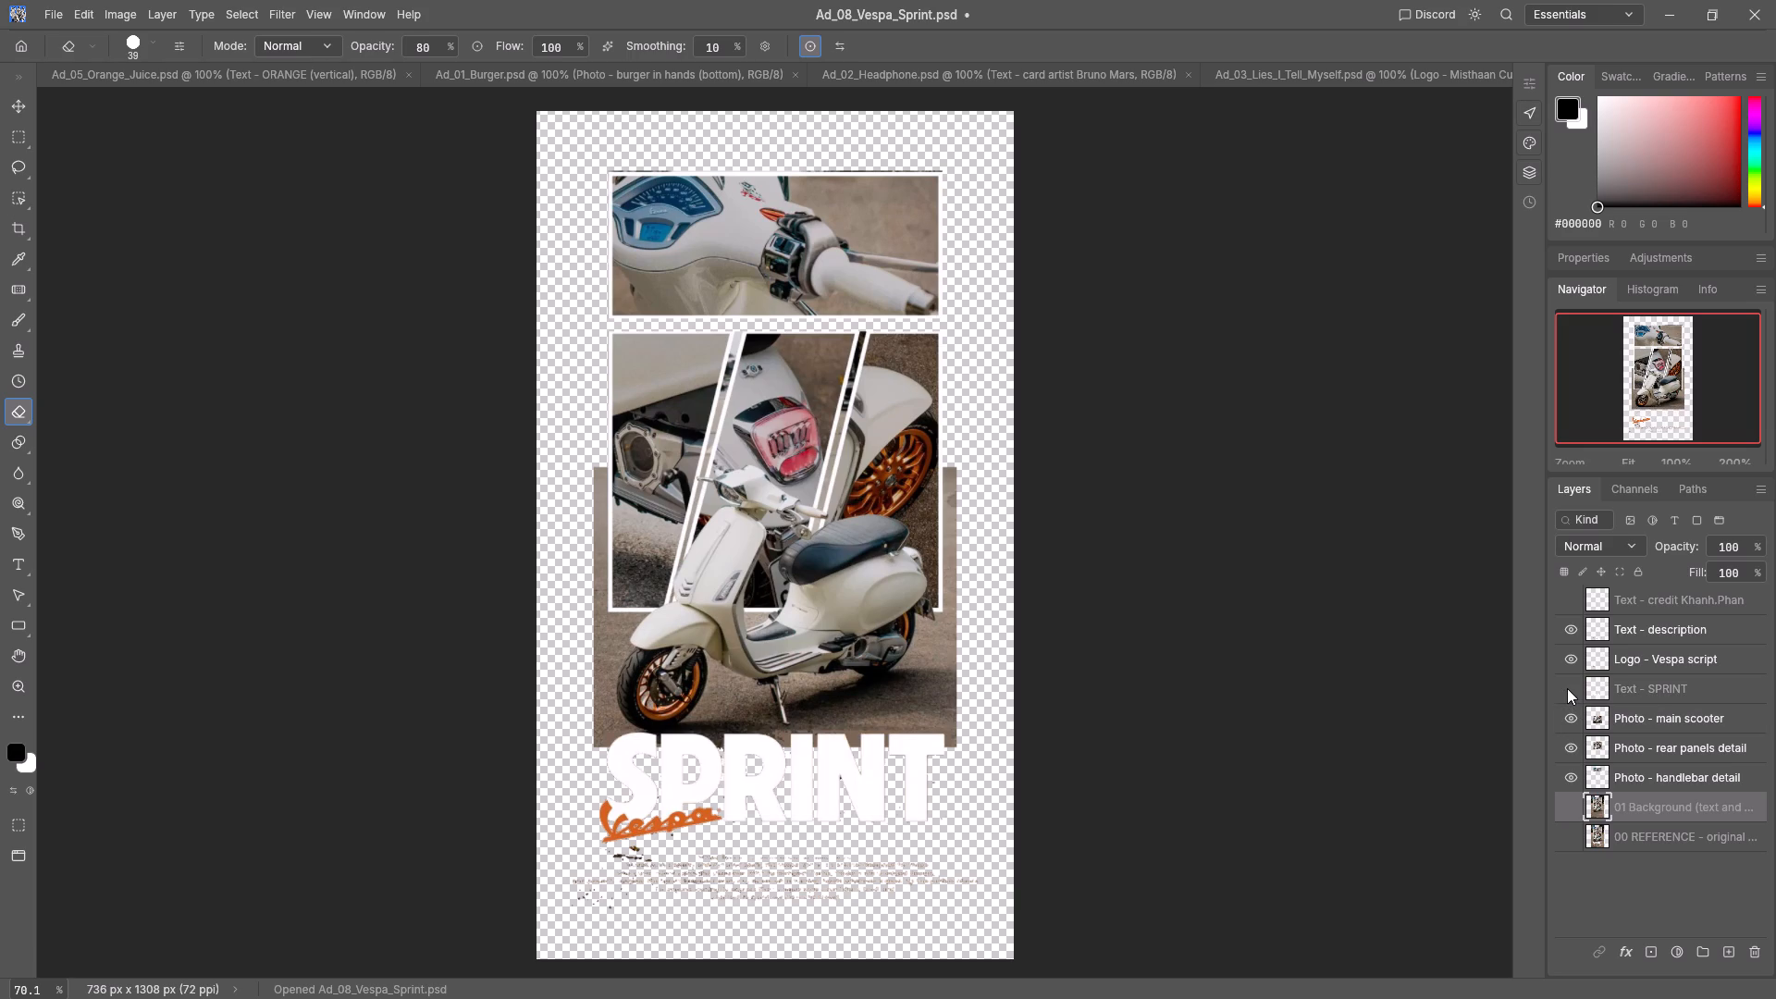
click(1566, 658)
click(1566, 658)
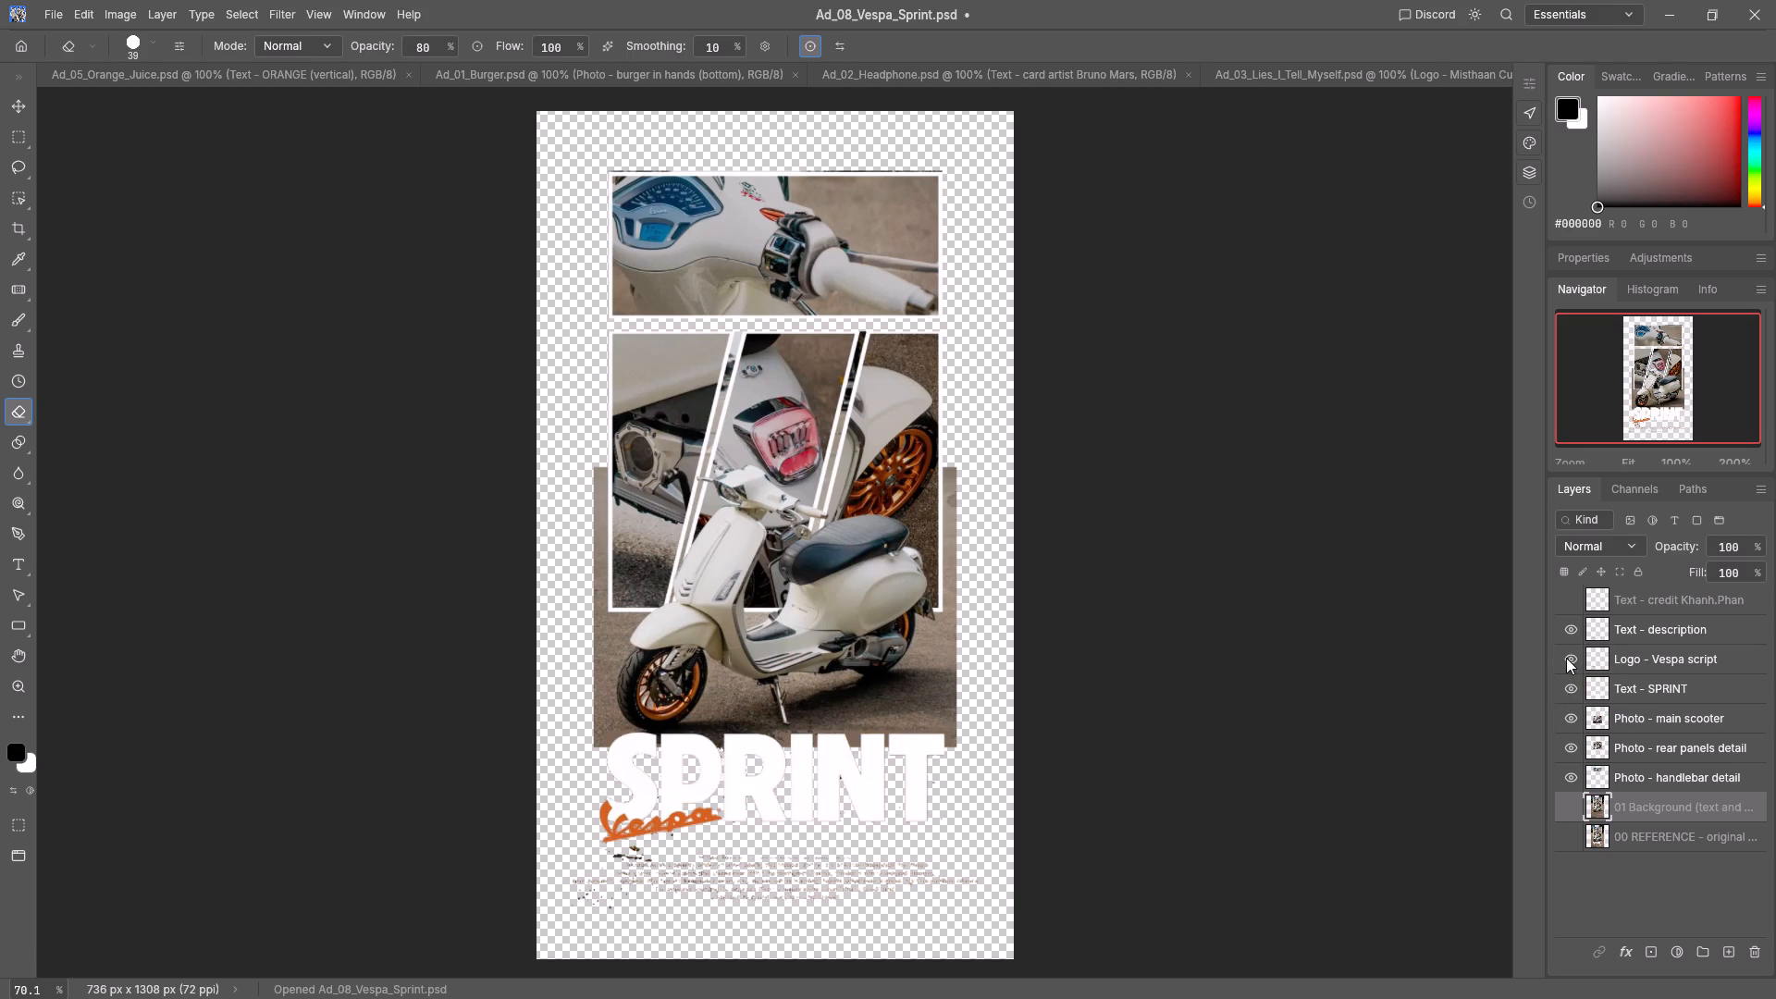
click(1566, 658)
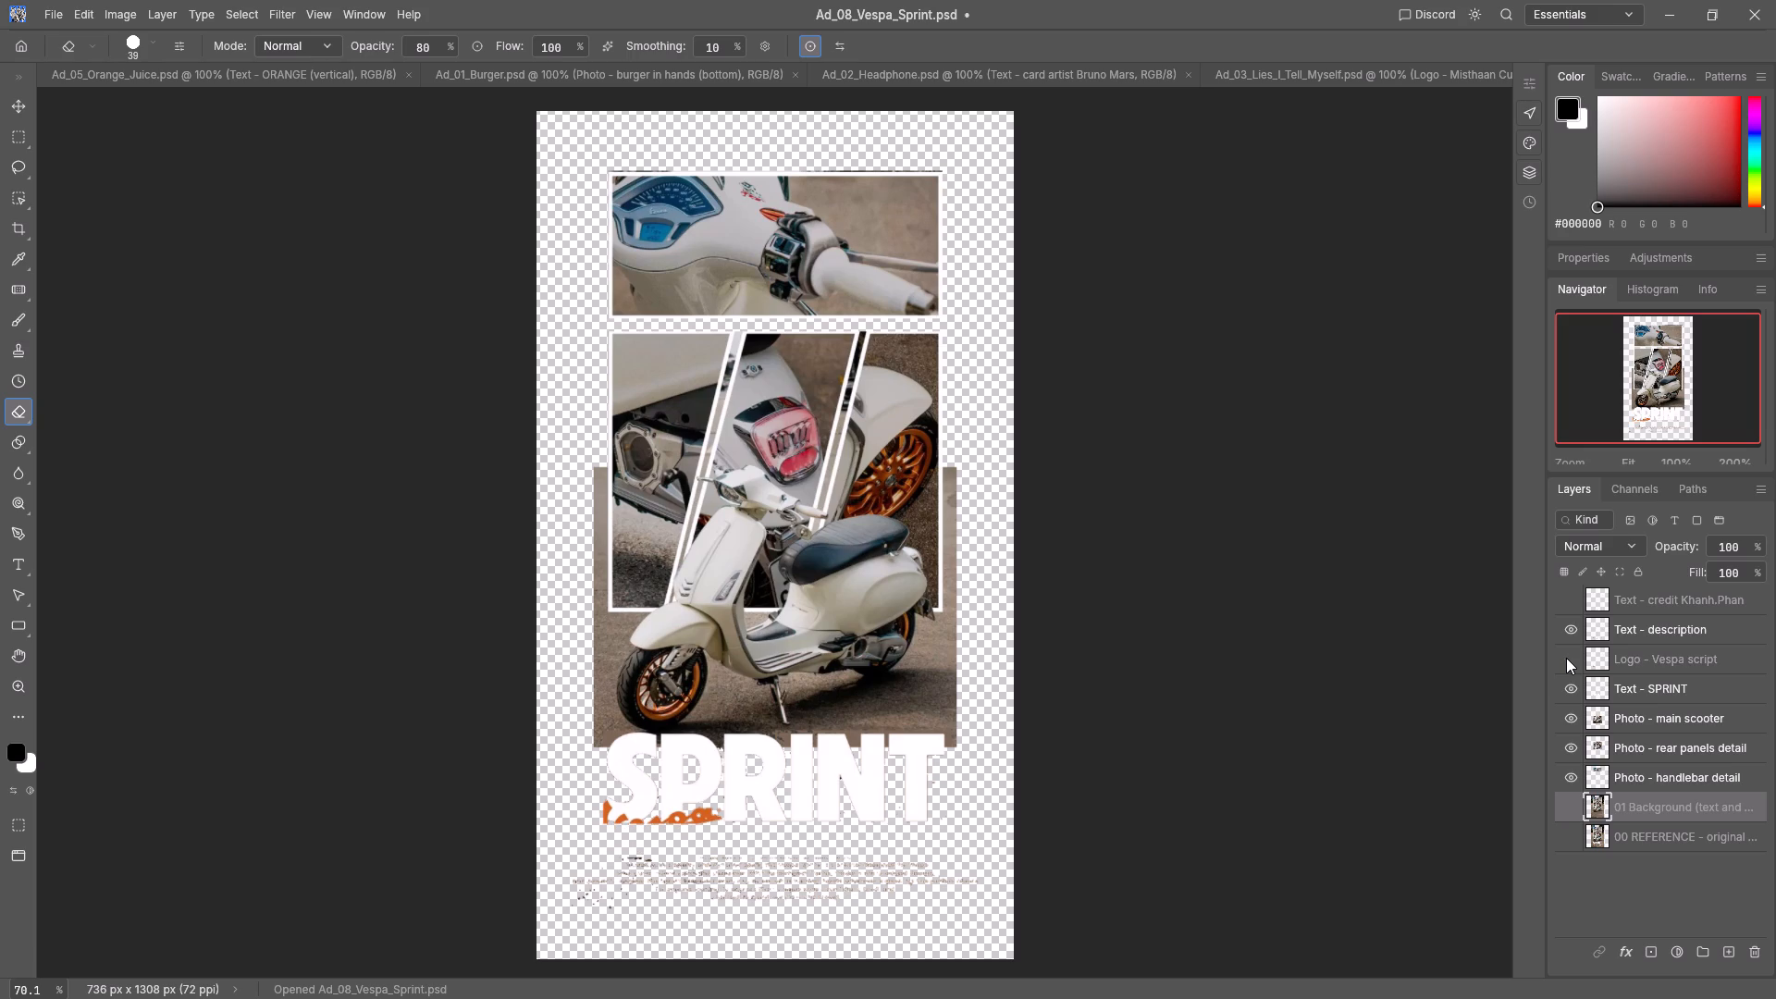
click(1569, 622)
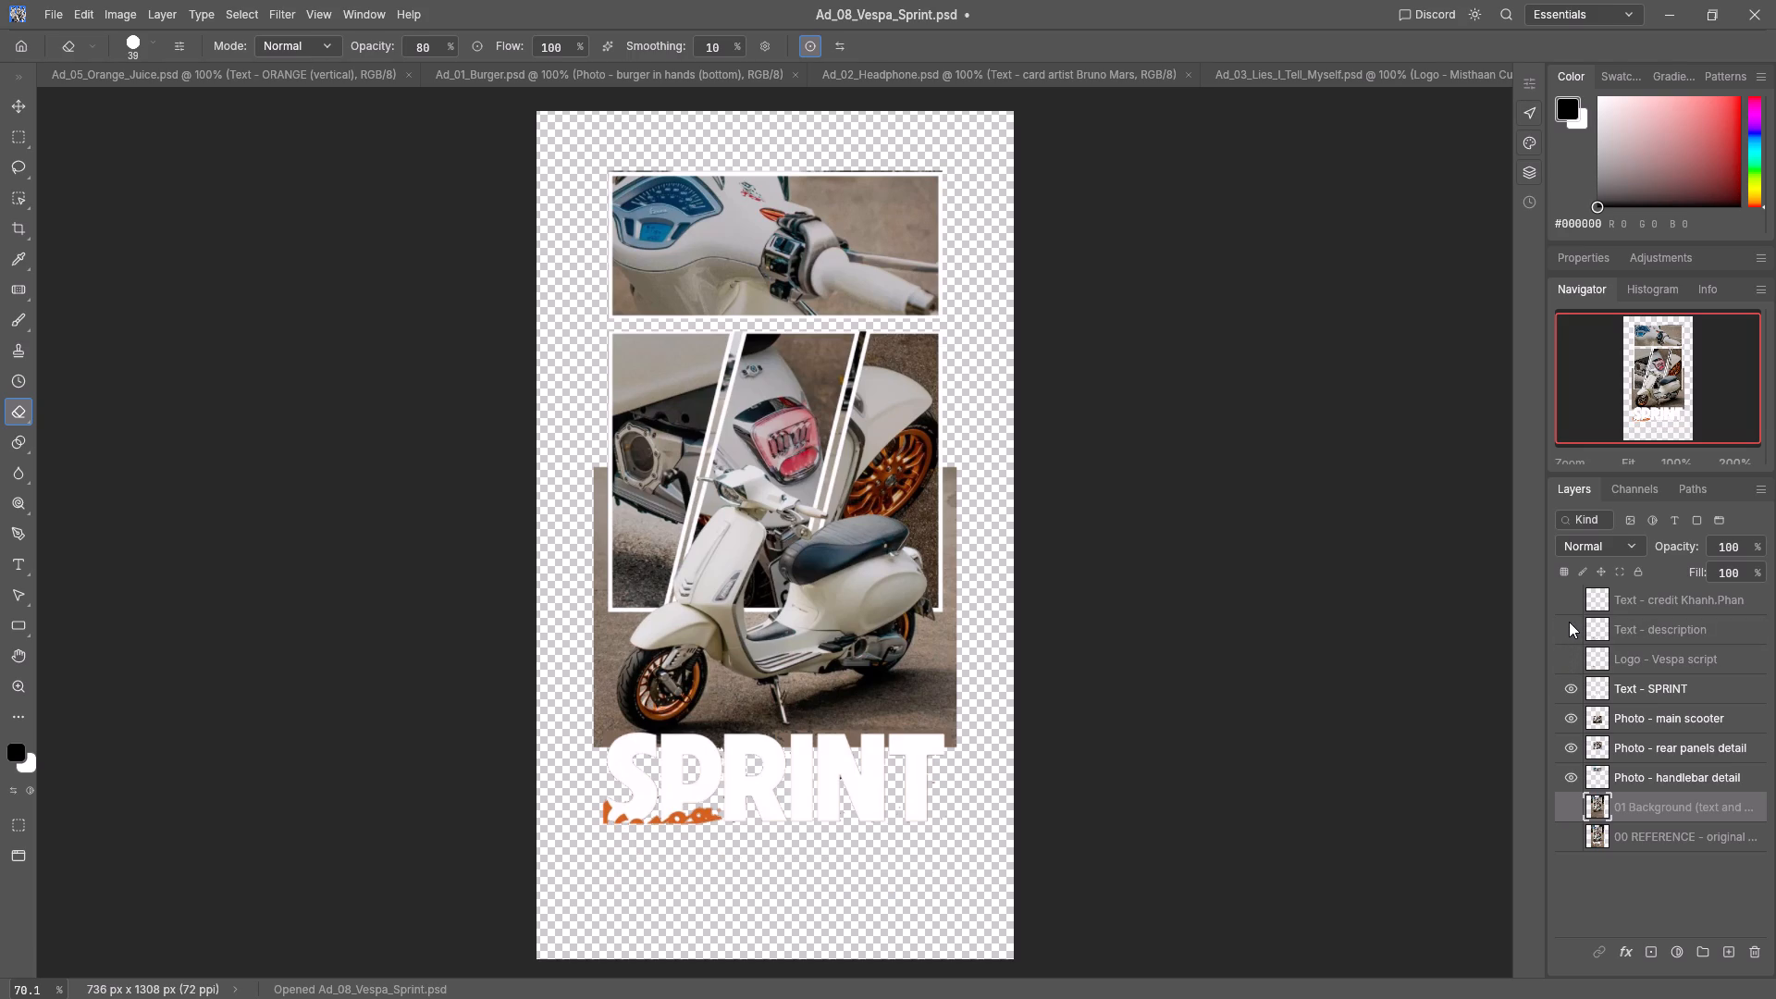
click(1570, 655)
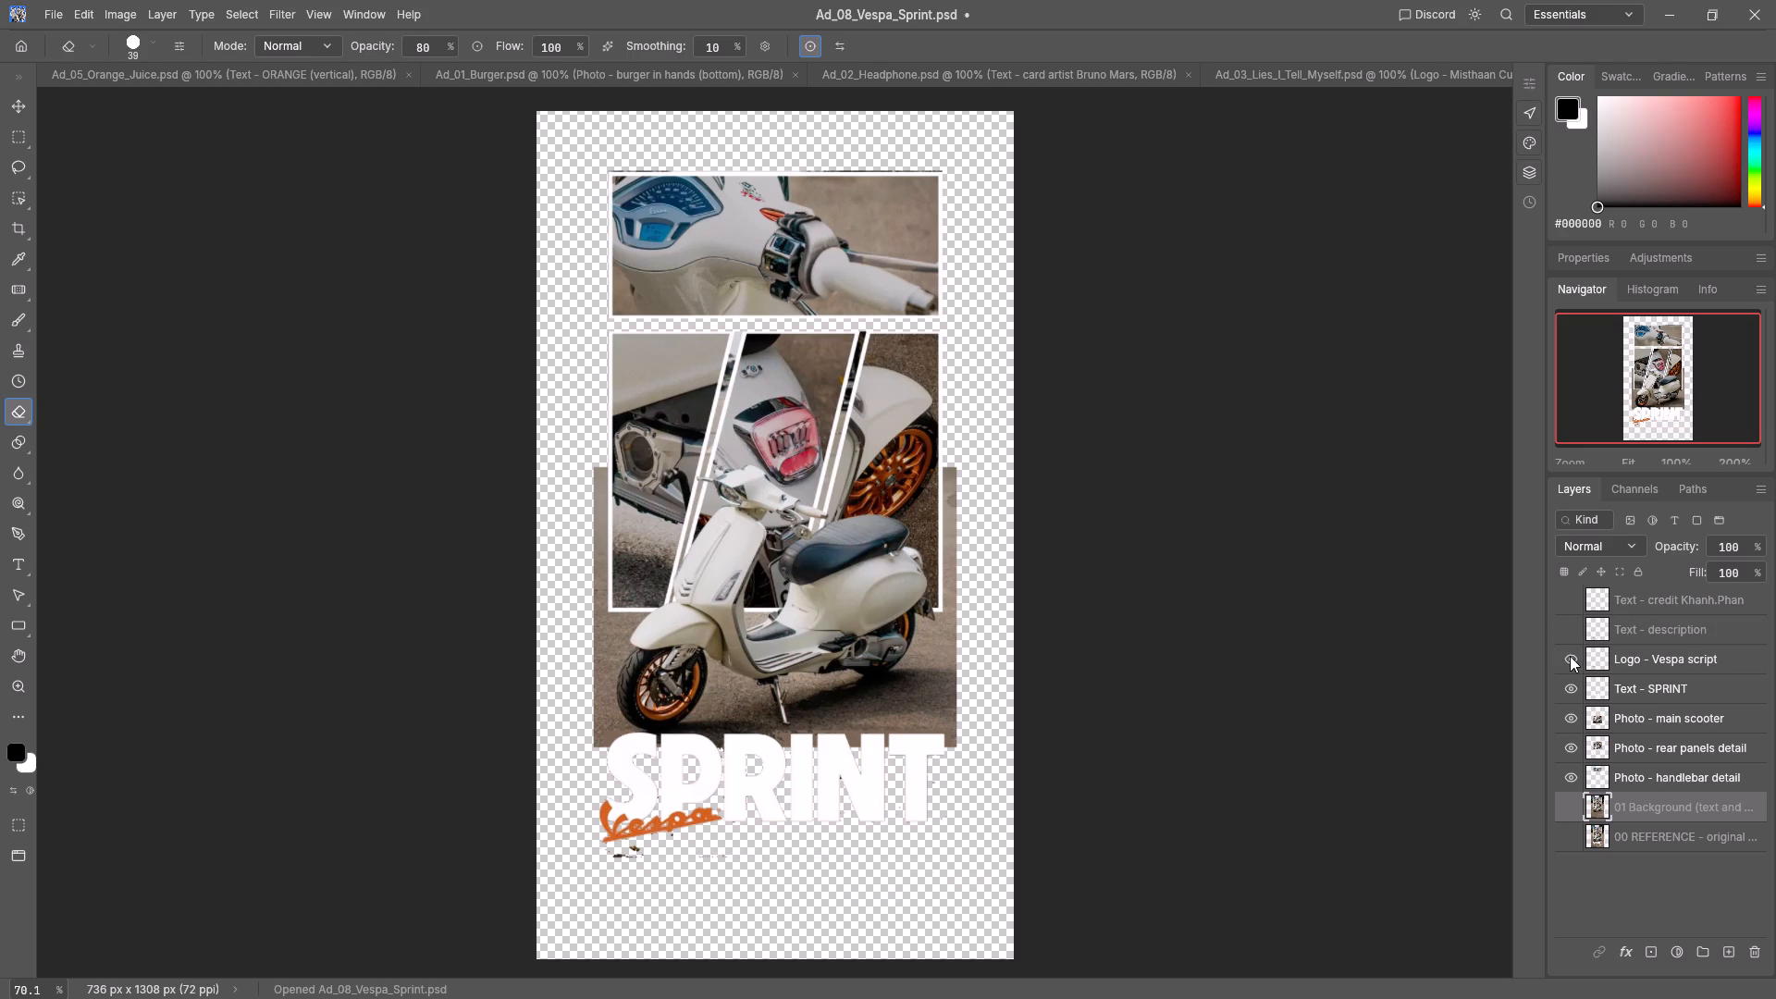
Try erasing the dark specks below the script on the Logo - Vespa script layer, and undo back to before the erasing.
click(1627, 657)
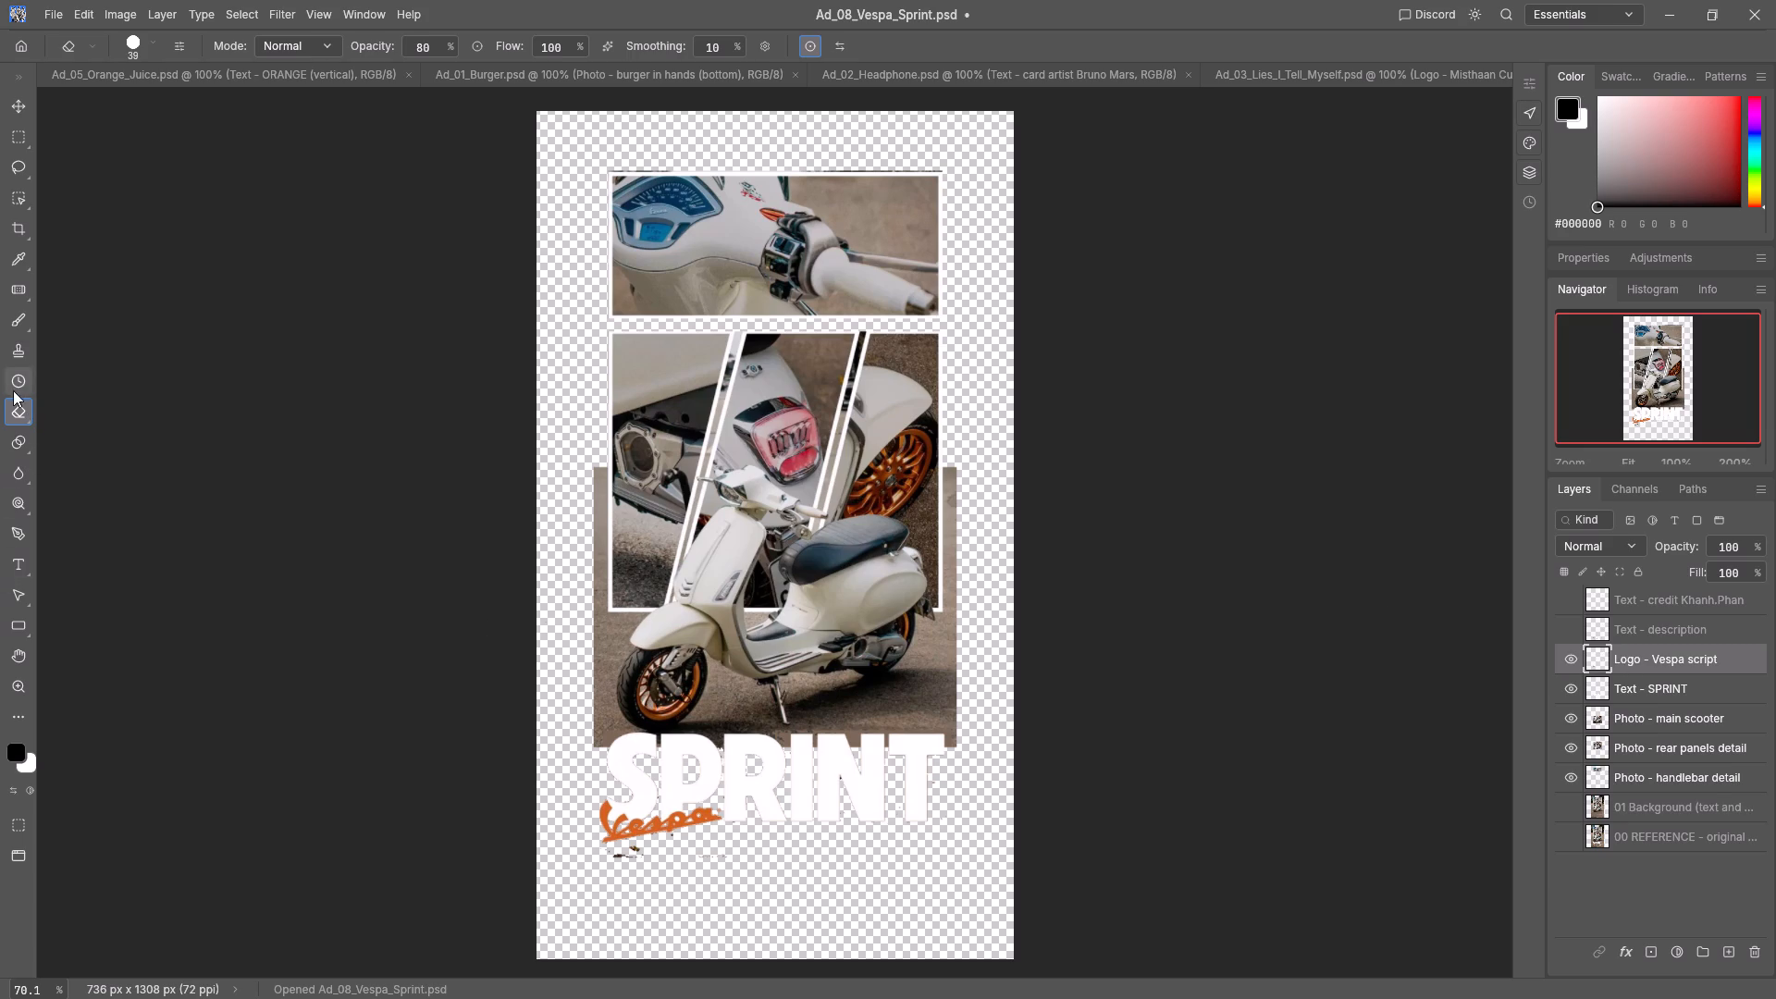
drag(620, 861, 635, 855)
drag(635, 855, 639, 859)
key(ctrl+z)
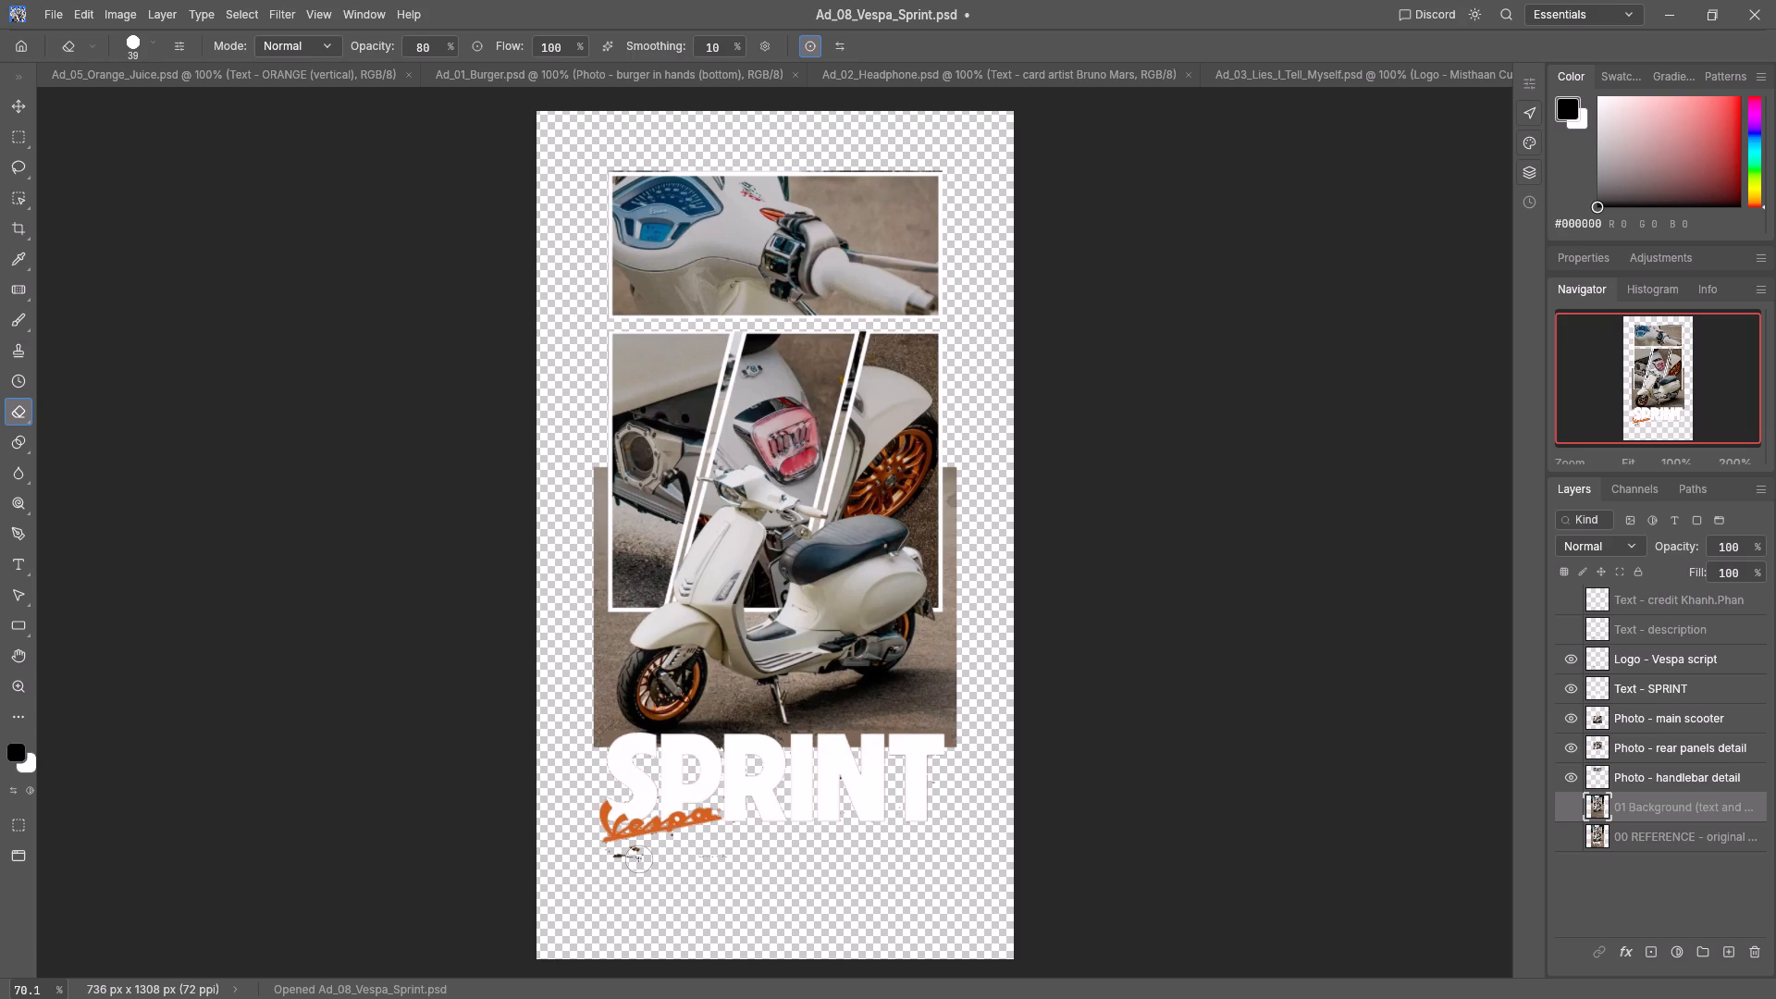
At 200% zoom, try to erase the specks below the Vespa script with the hidden 01 Background layer still active.
key(ctrl+equal)
key(ctrl+equal)
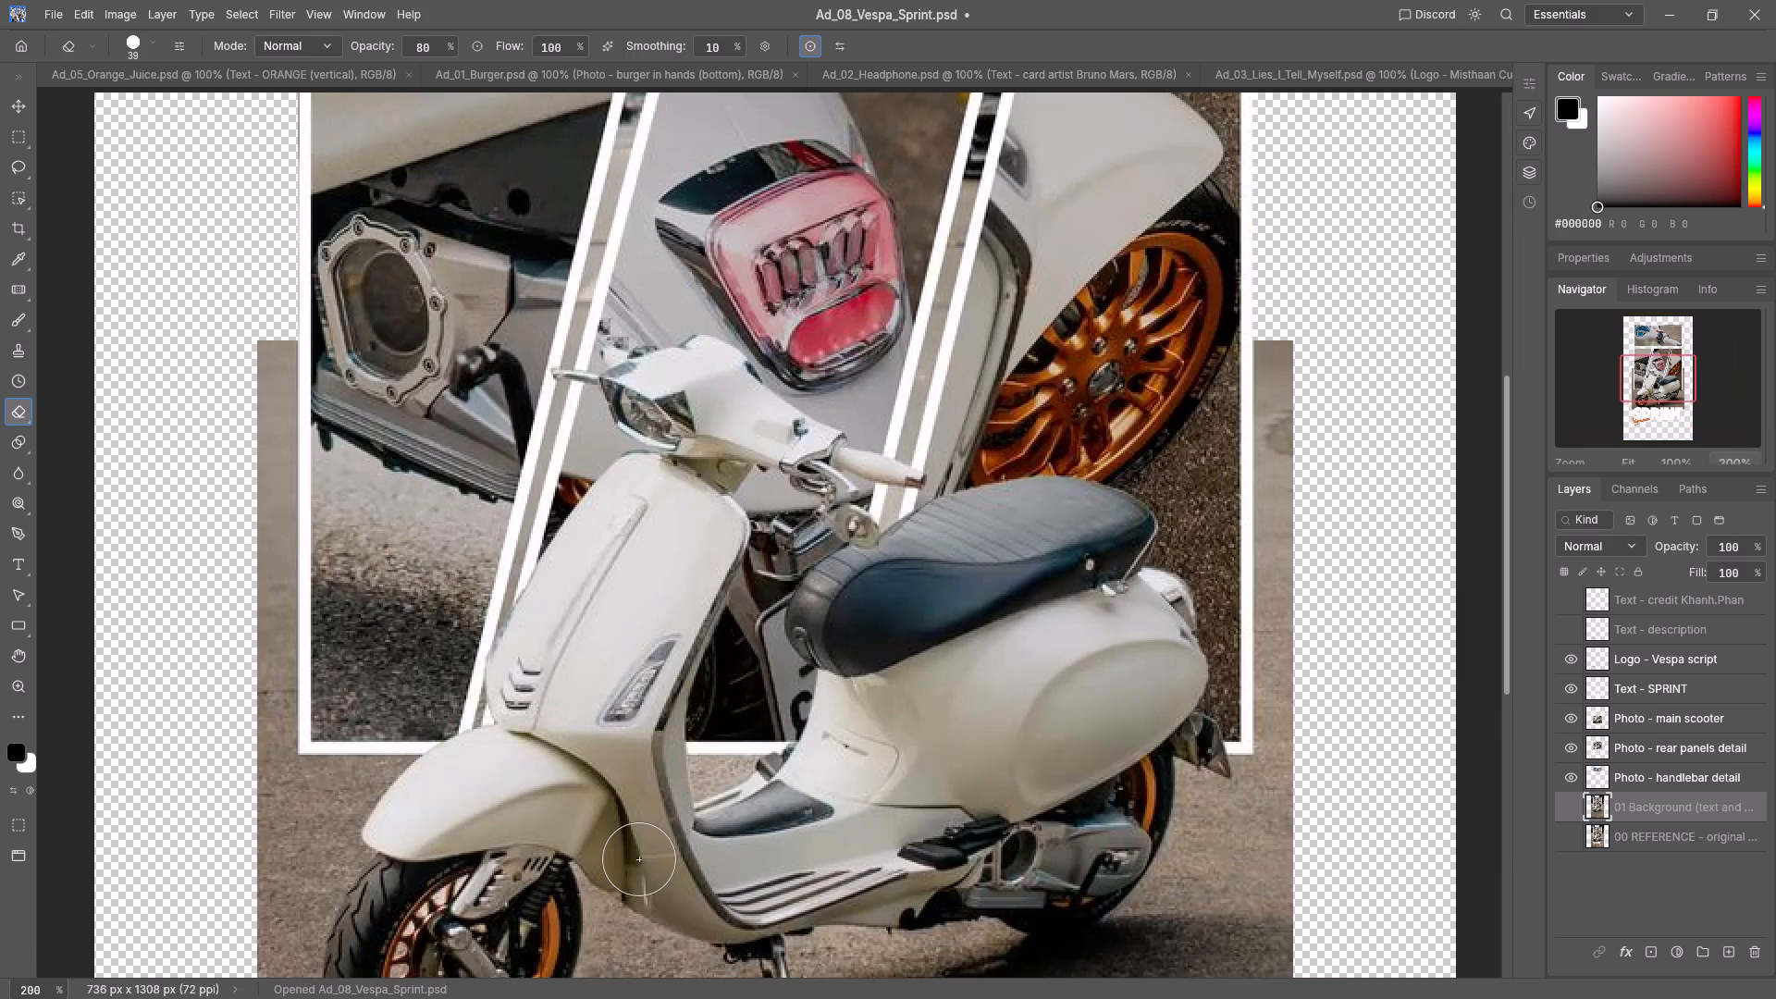
key(space)
key(space)
key(space)
key(space)
key(space)
key(space)
key(space)
key(space)
key(space)
key(space)
key(space)
key(space)
key(space)
key(space)
key(space)
key(space)
key(space)
key(space)
key(space)
key(space)
scroll(649, 760, down, 7)
scroll(731, 706, down, 12)
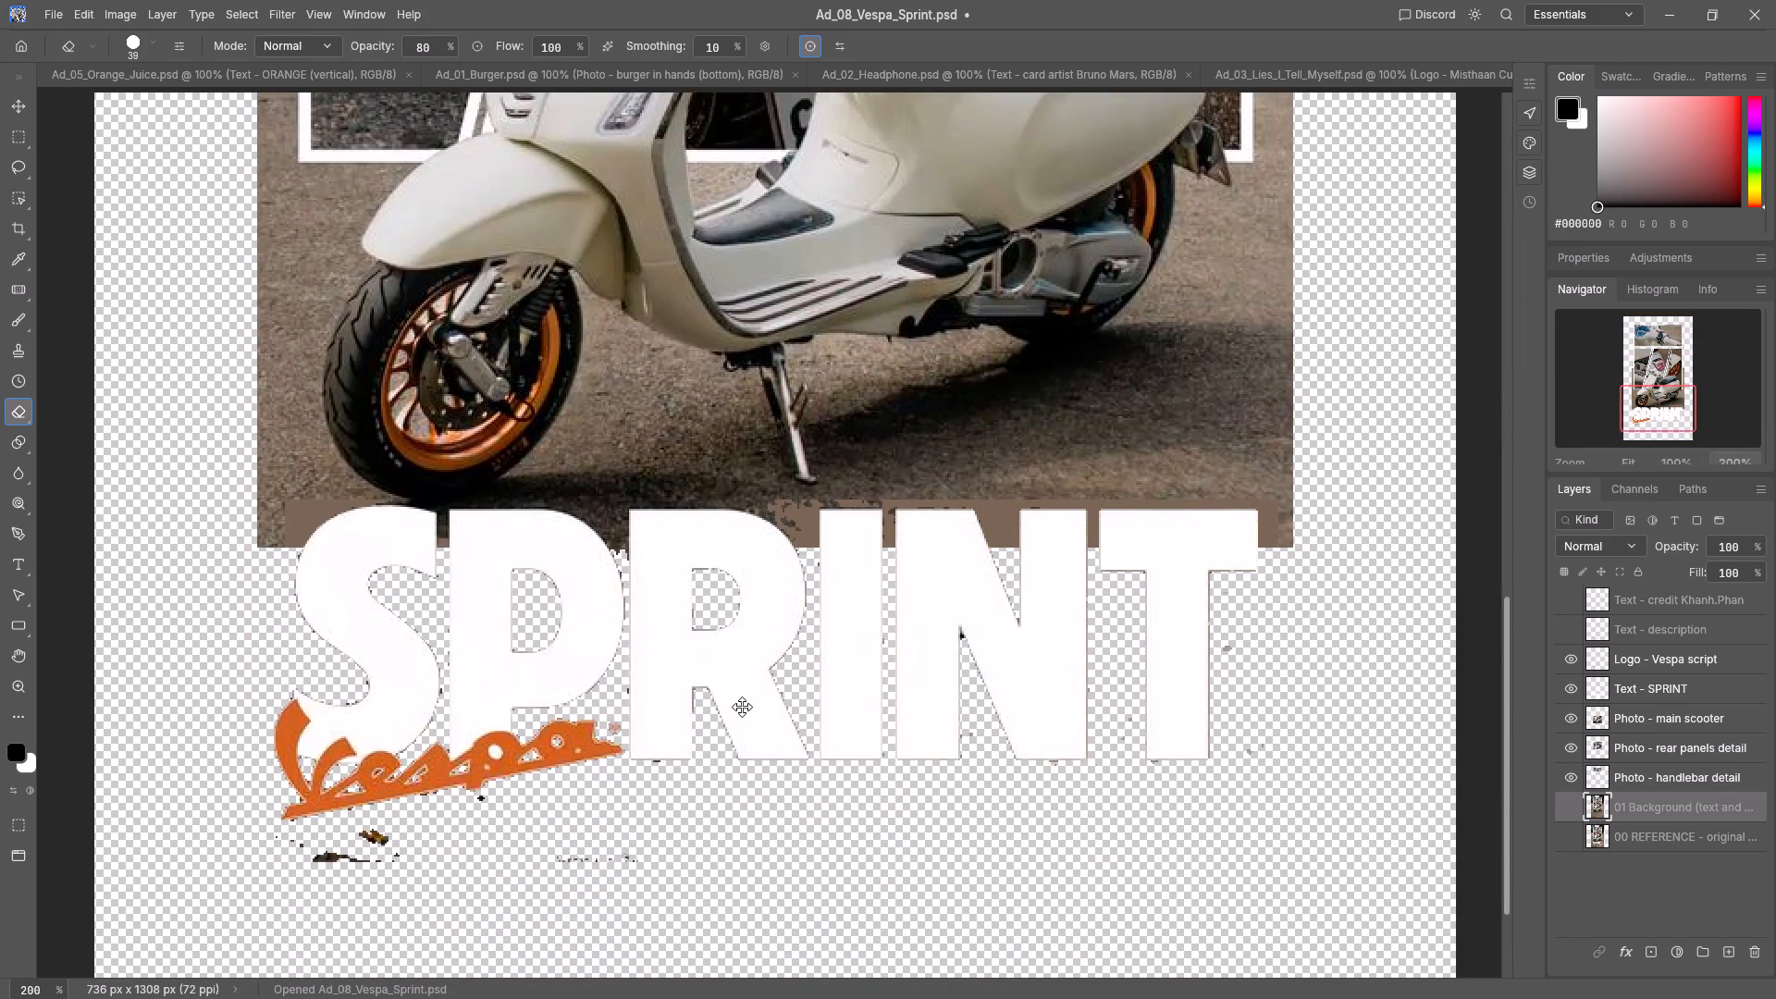
scroll(742, 707, down, 3)
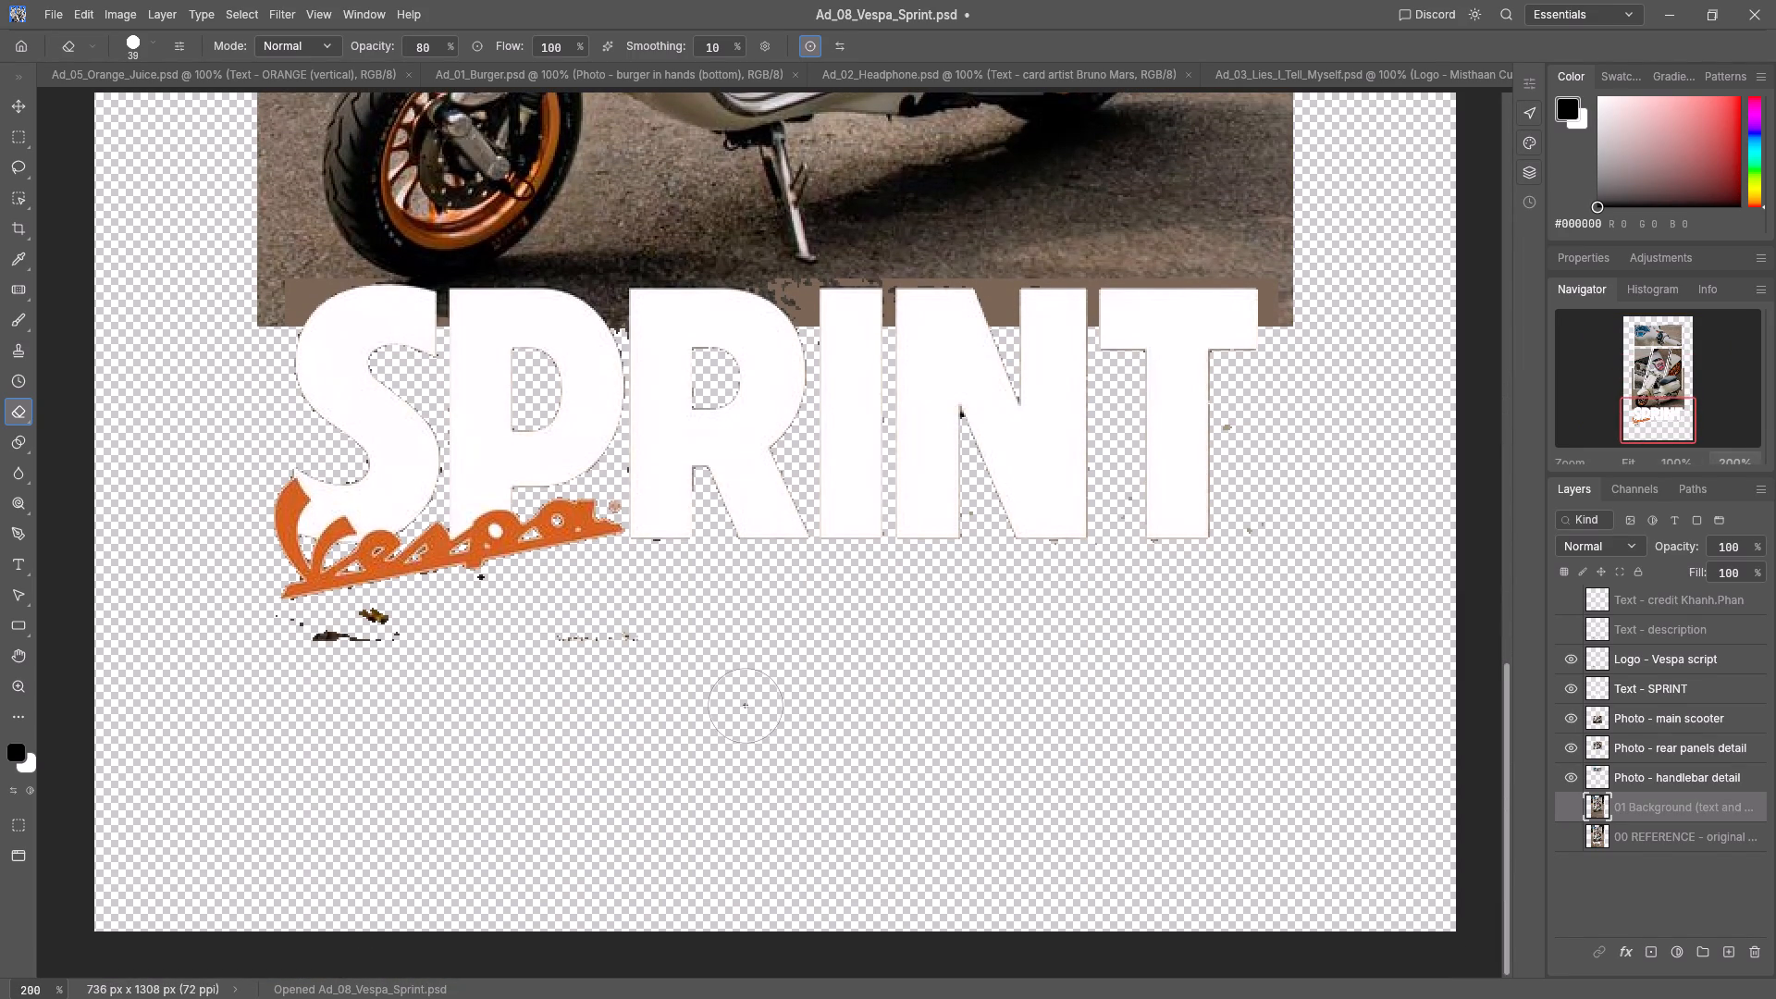
drag(565, 637, 608, 639)
click(608, 638)
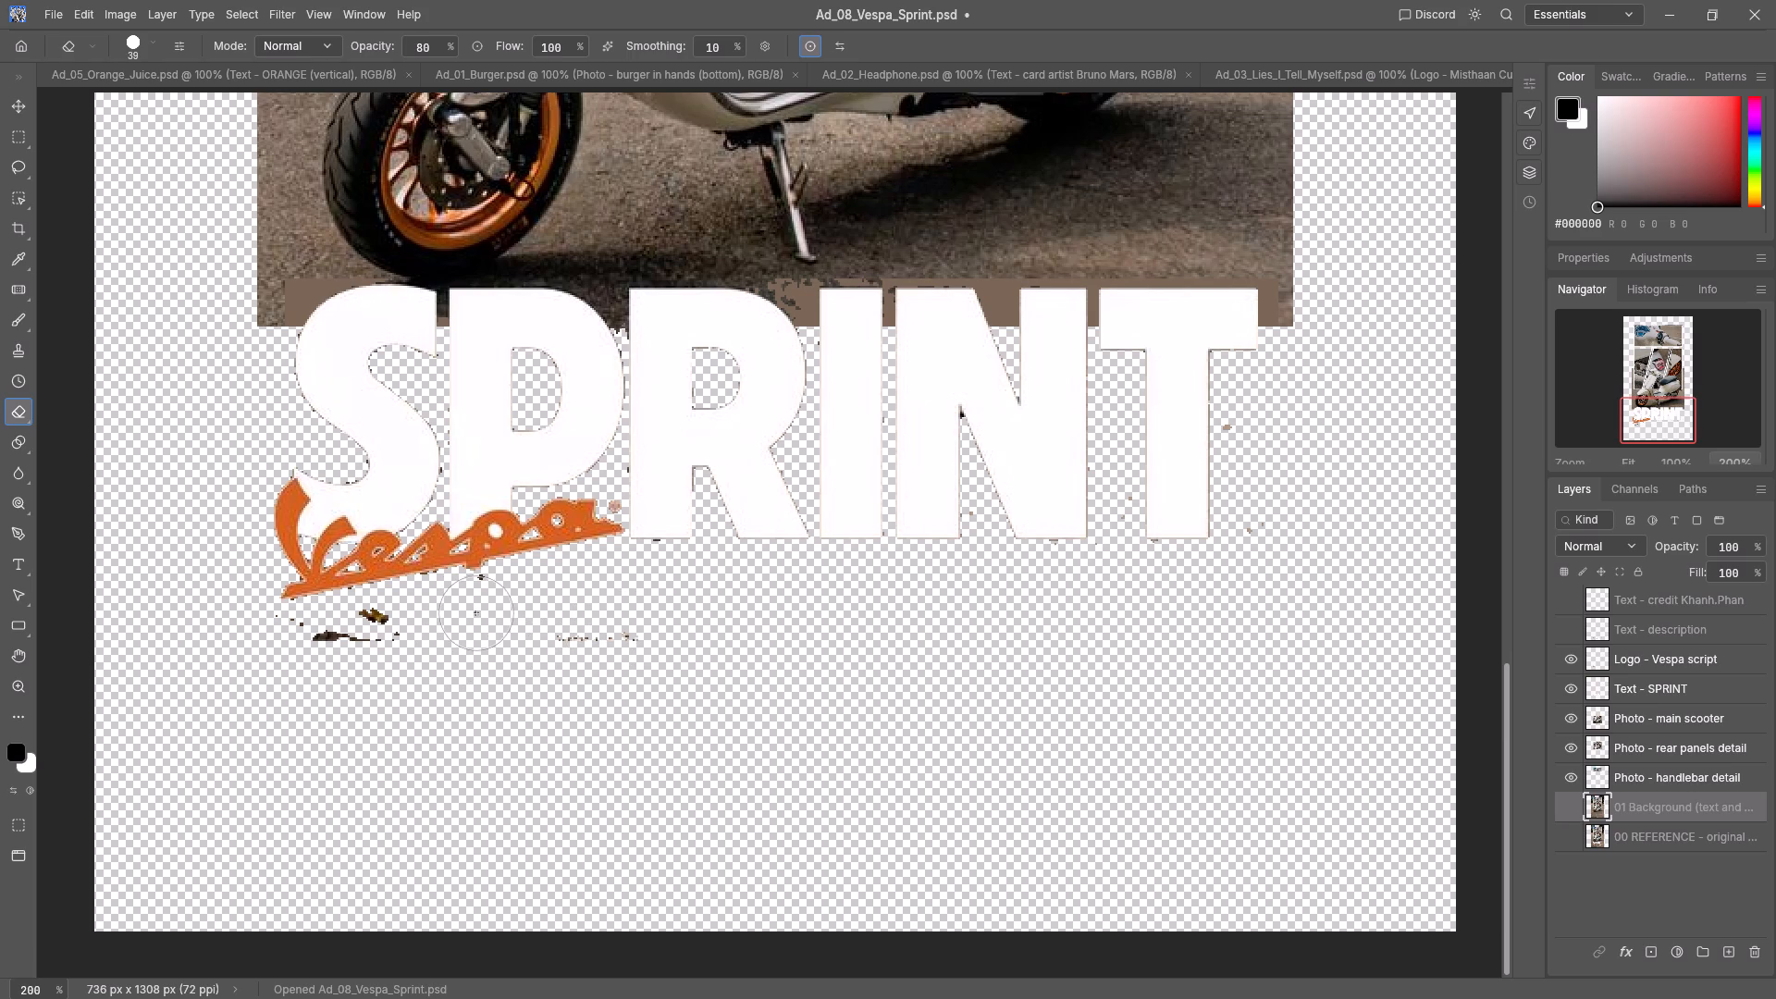
click(476, 607)
drag(478, 606, 327, 653)
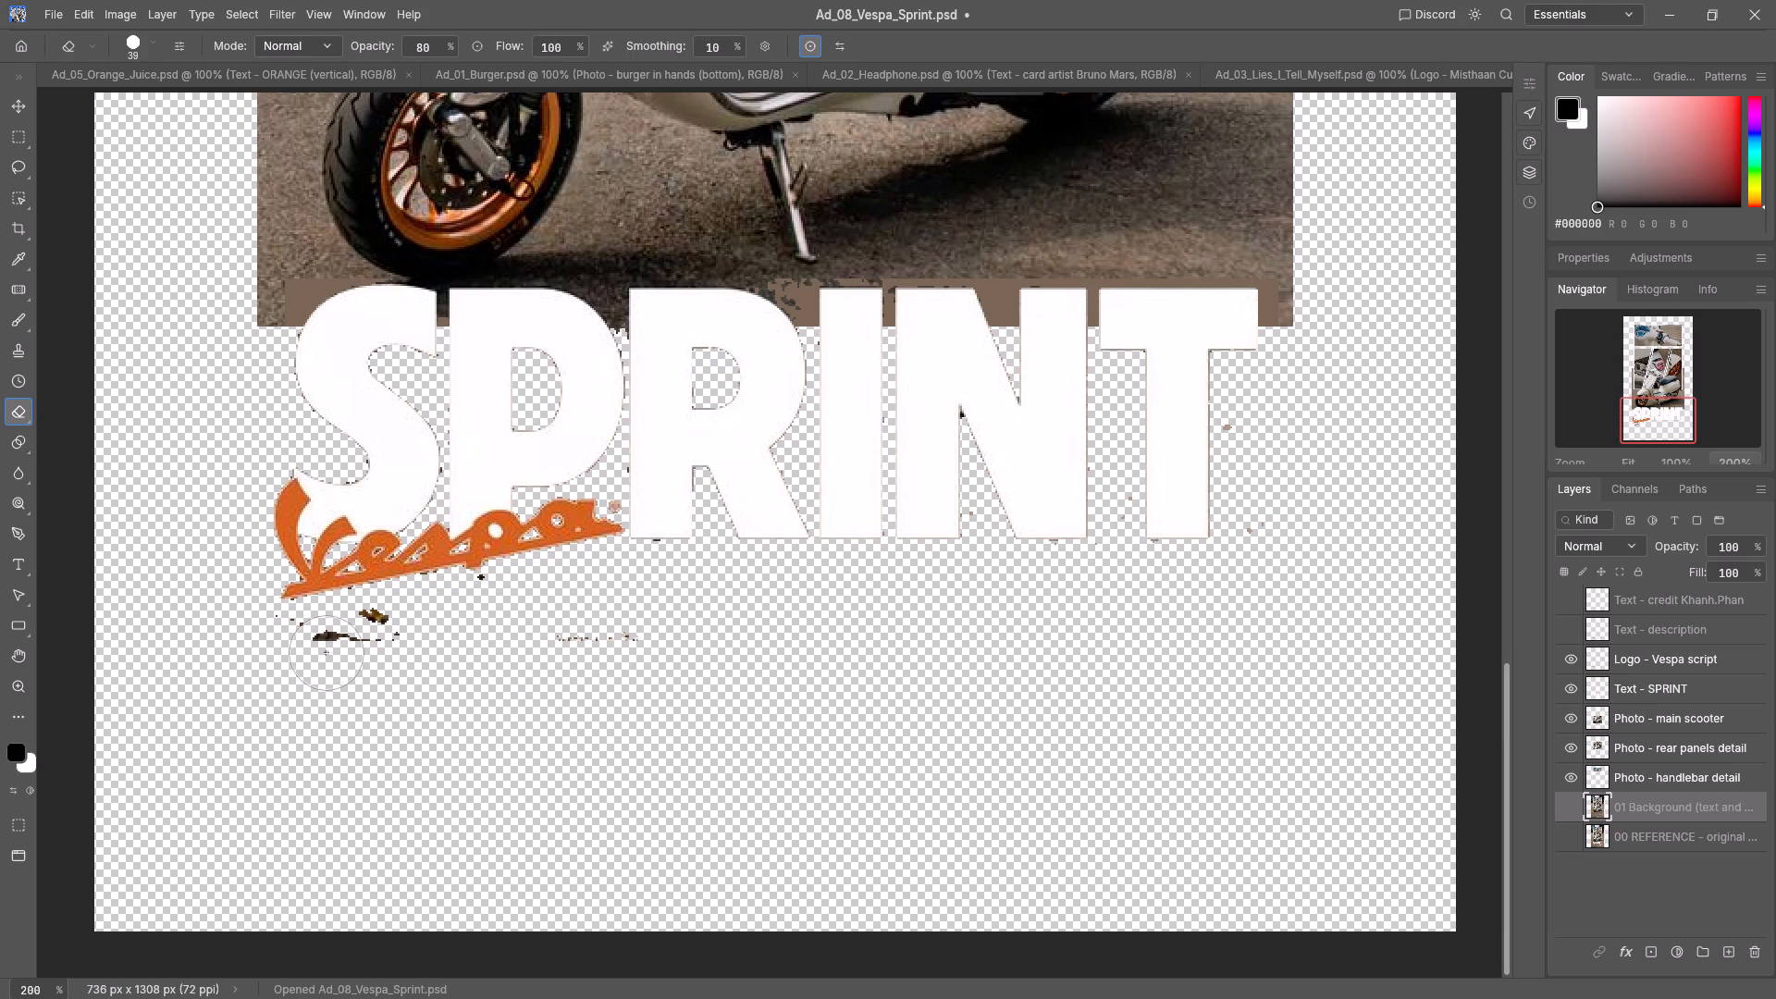
double_click(327, 652)
double_click(330, 648)
drag(424, 623, 271, 676)
drag(271, 676, 308, 685)
Erase the stray specks and dotted remnants below the Vespa script on the Logo - Vespa script layer.
click(1619, 665)
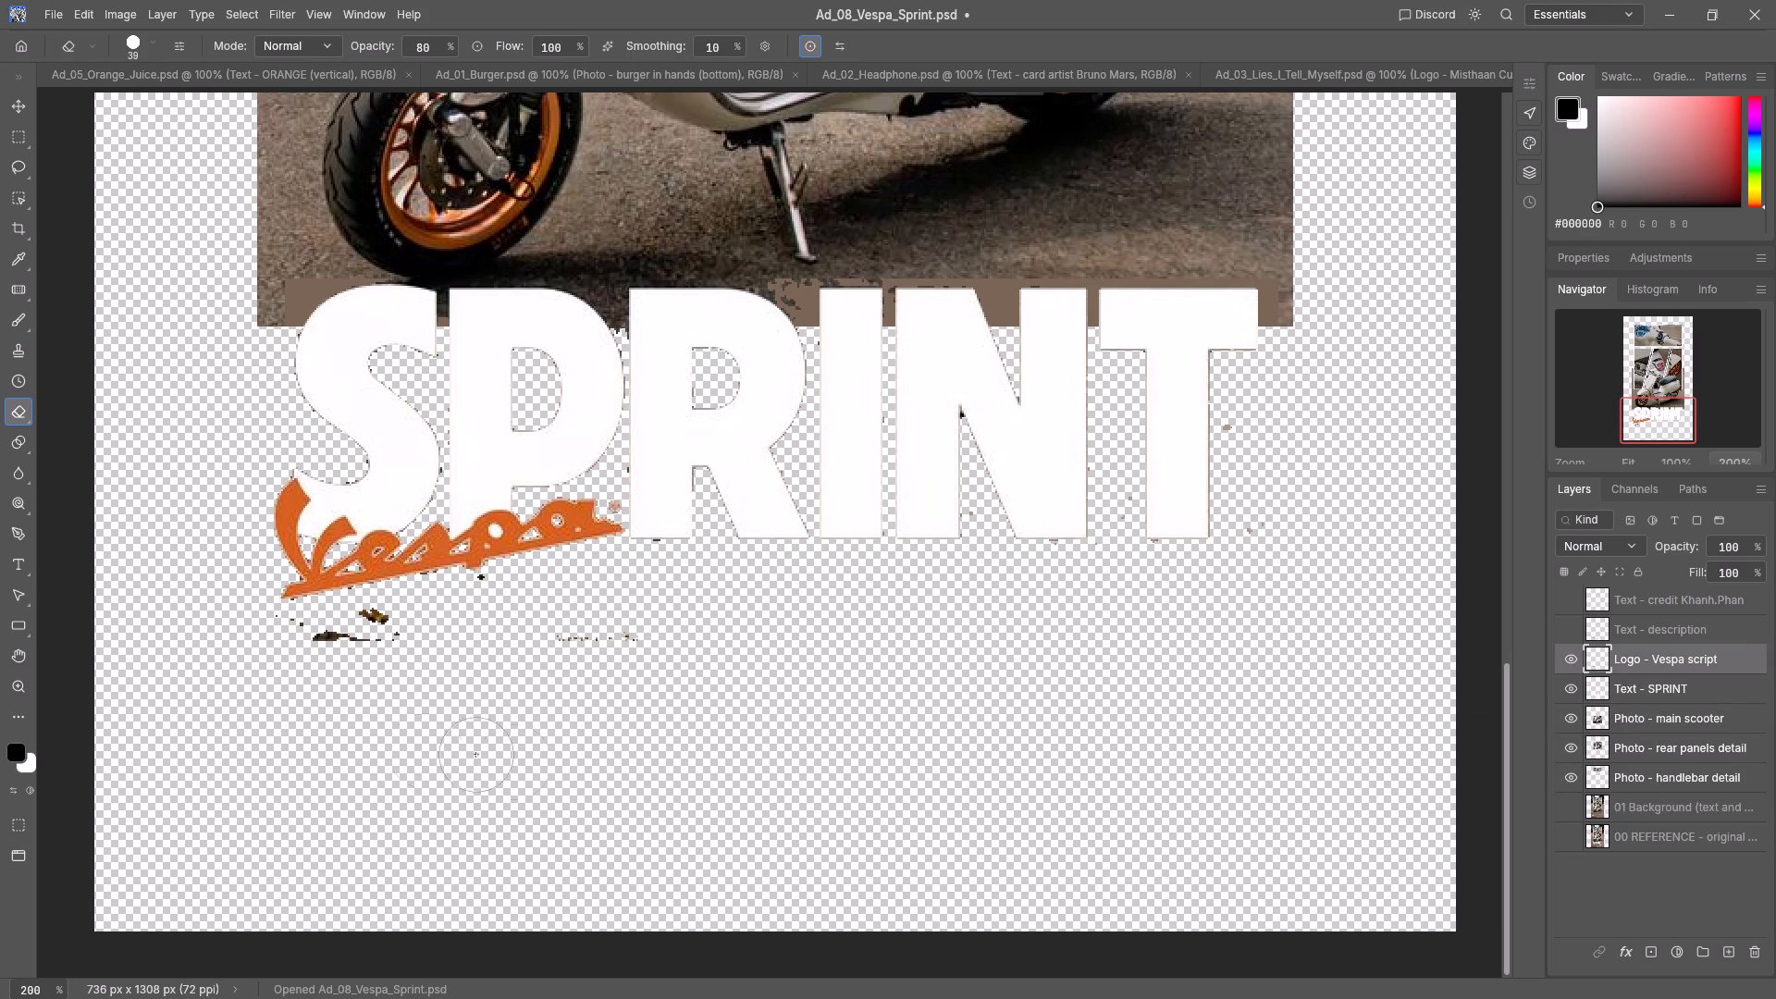
click(365, 658)
click(327, 660)
click(274, 646)
click(359, 635)
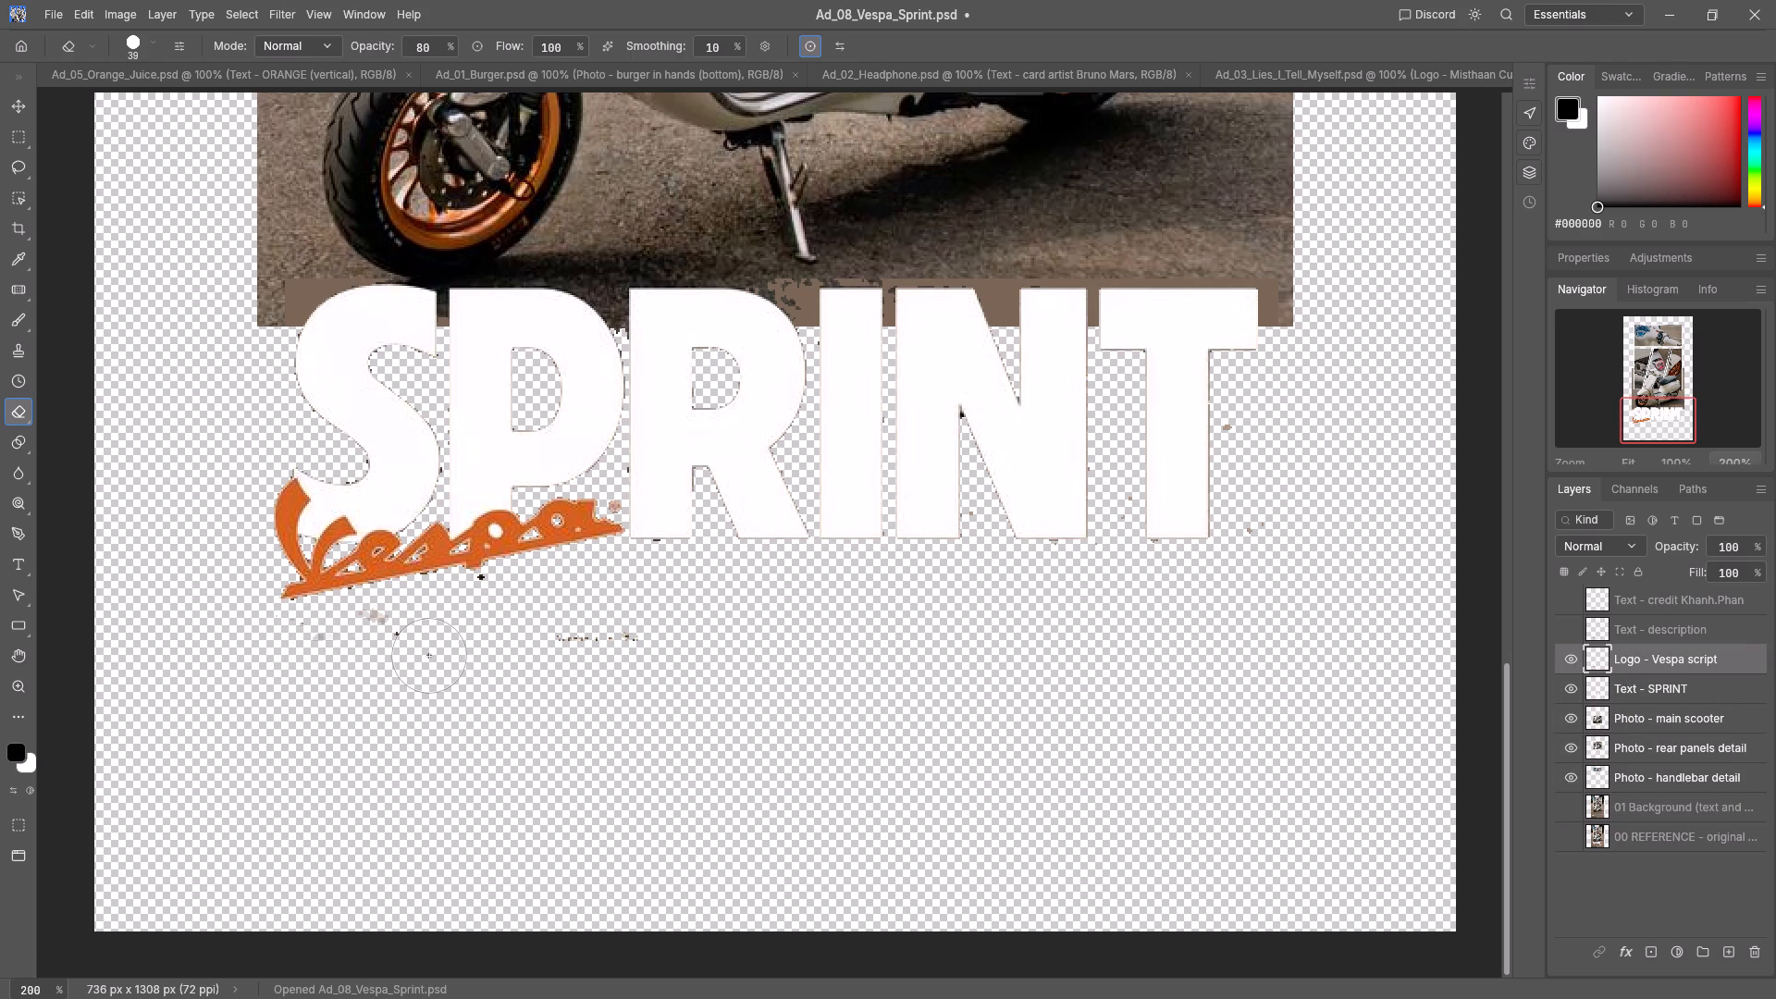
click(429, 656)
click(402, 644)
drag(377, 656, 350, 672)
click(313, 662)
click(320, 645)
drag(332, 647, 353, 642)
double_click(360, 640)
click(481, 609)
drag(582, 660, 570, 667)
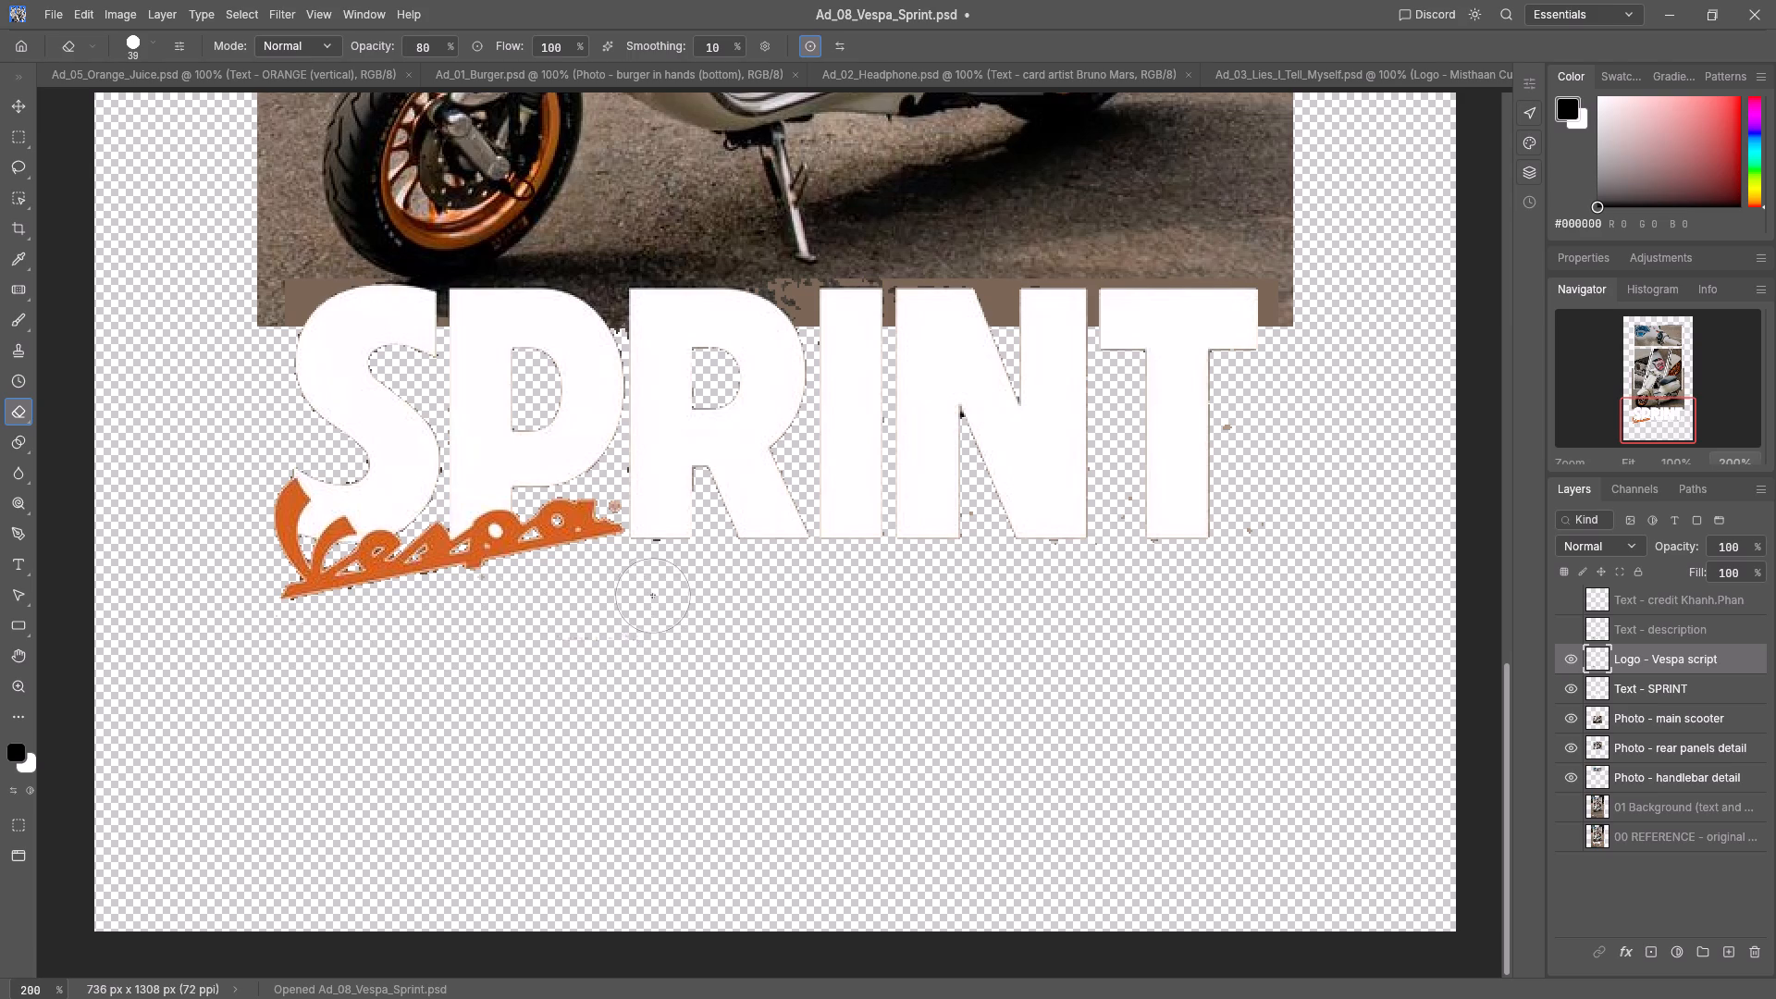
click(656, 575)
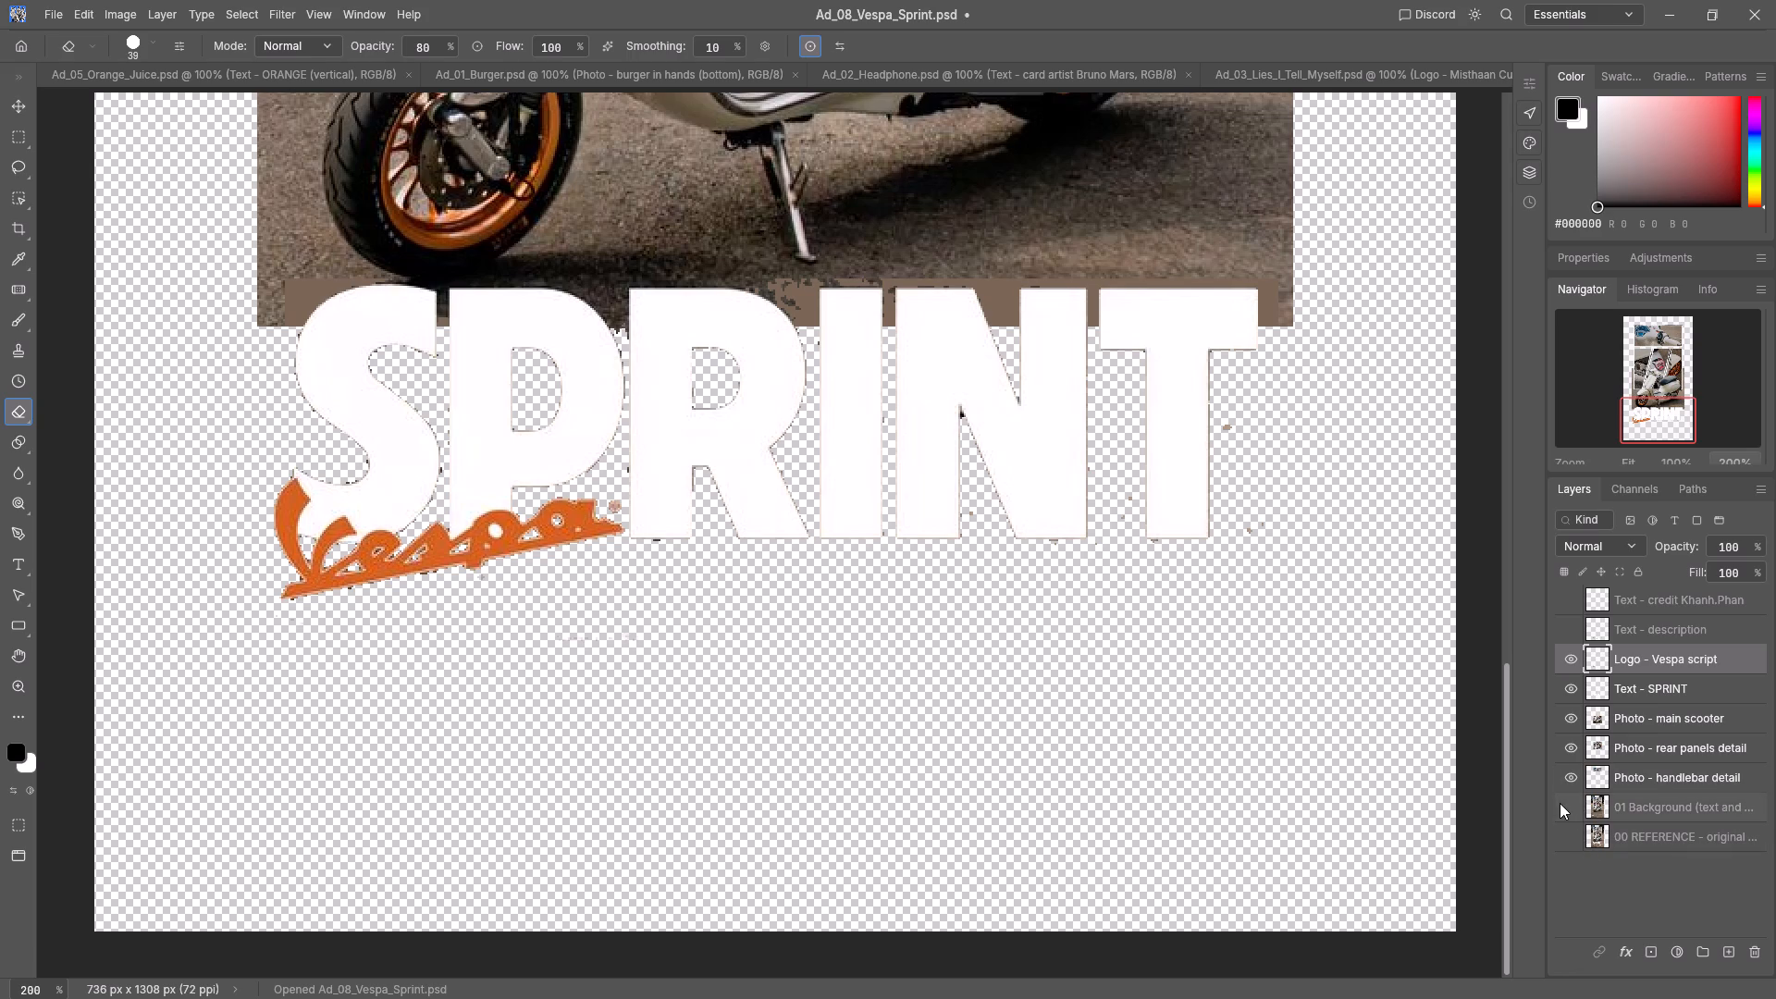
Show the 01 Background layer again, toggling it to examine the area below the Vespa script and in the whole ad.
click(1559, 803)
click(1570, 808)
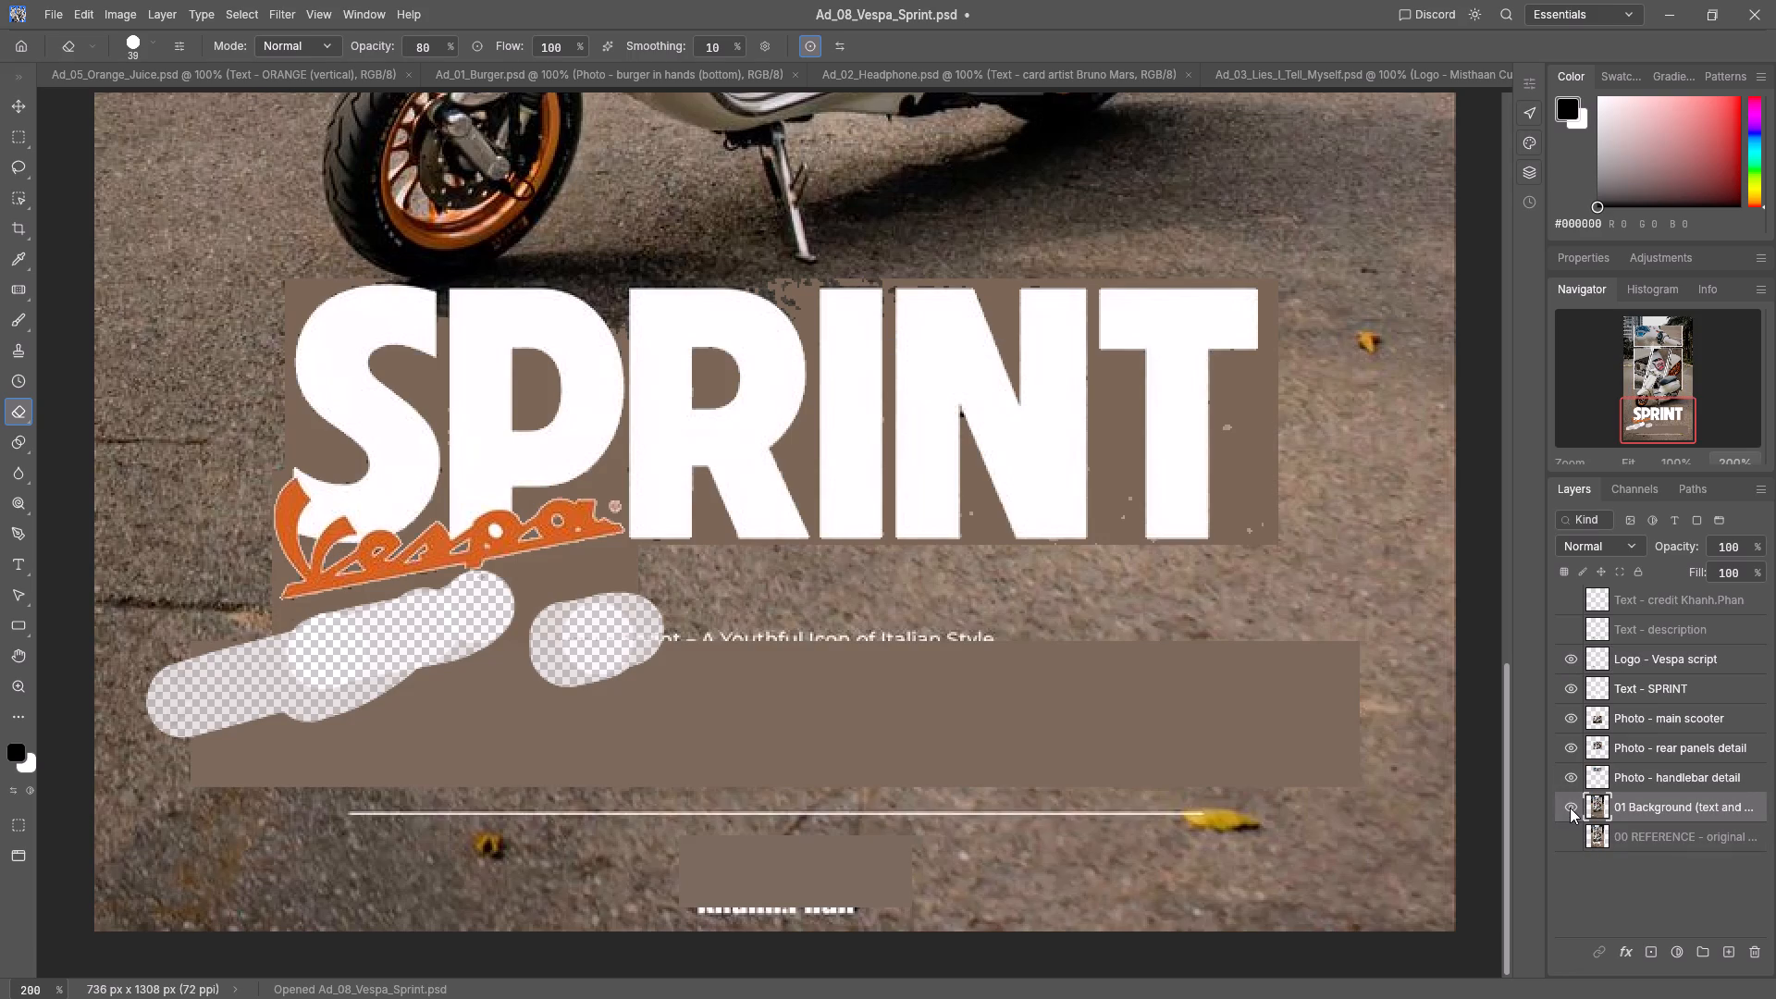
click(1570, 808)
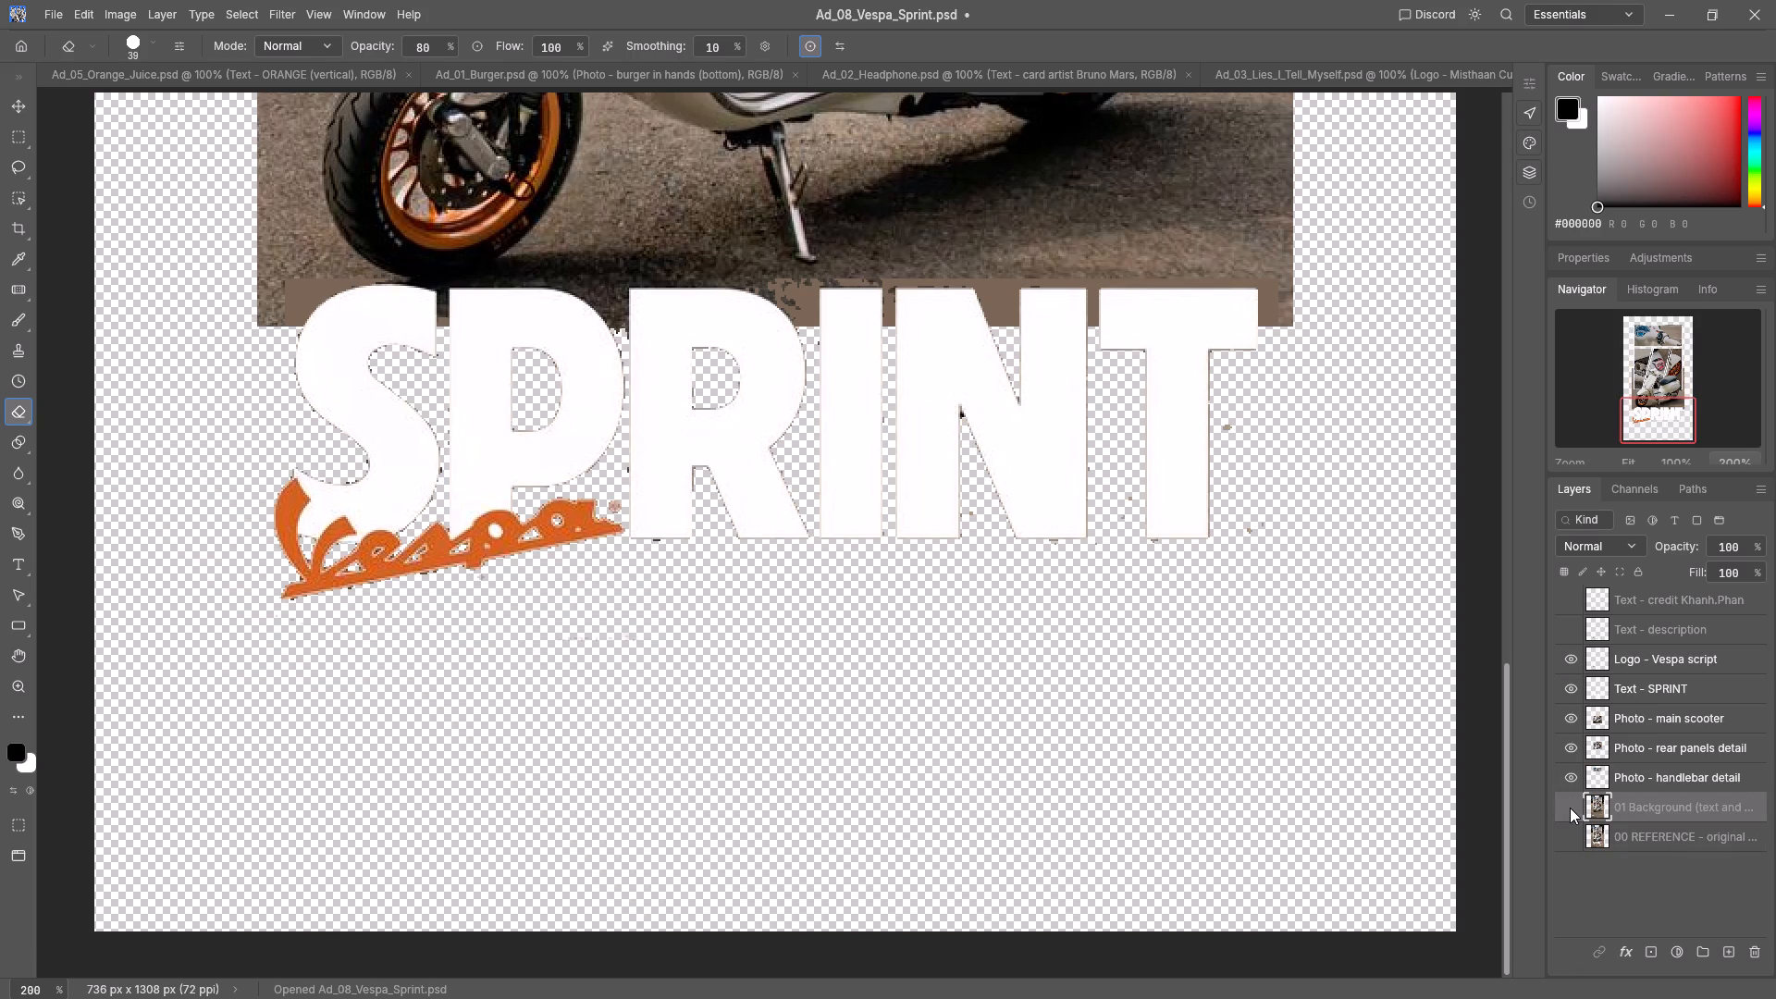
click(1570, 808)
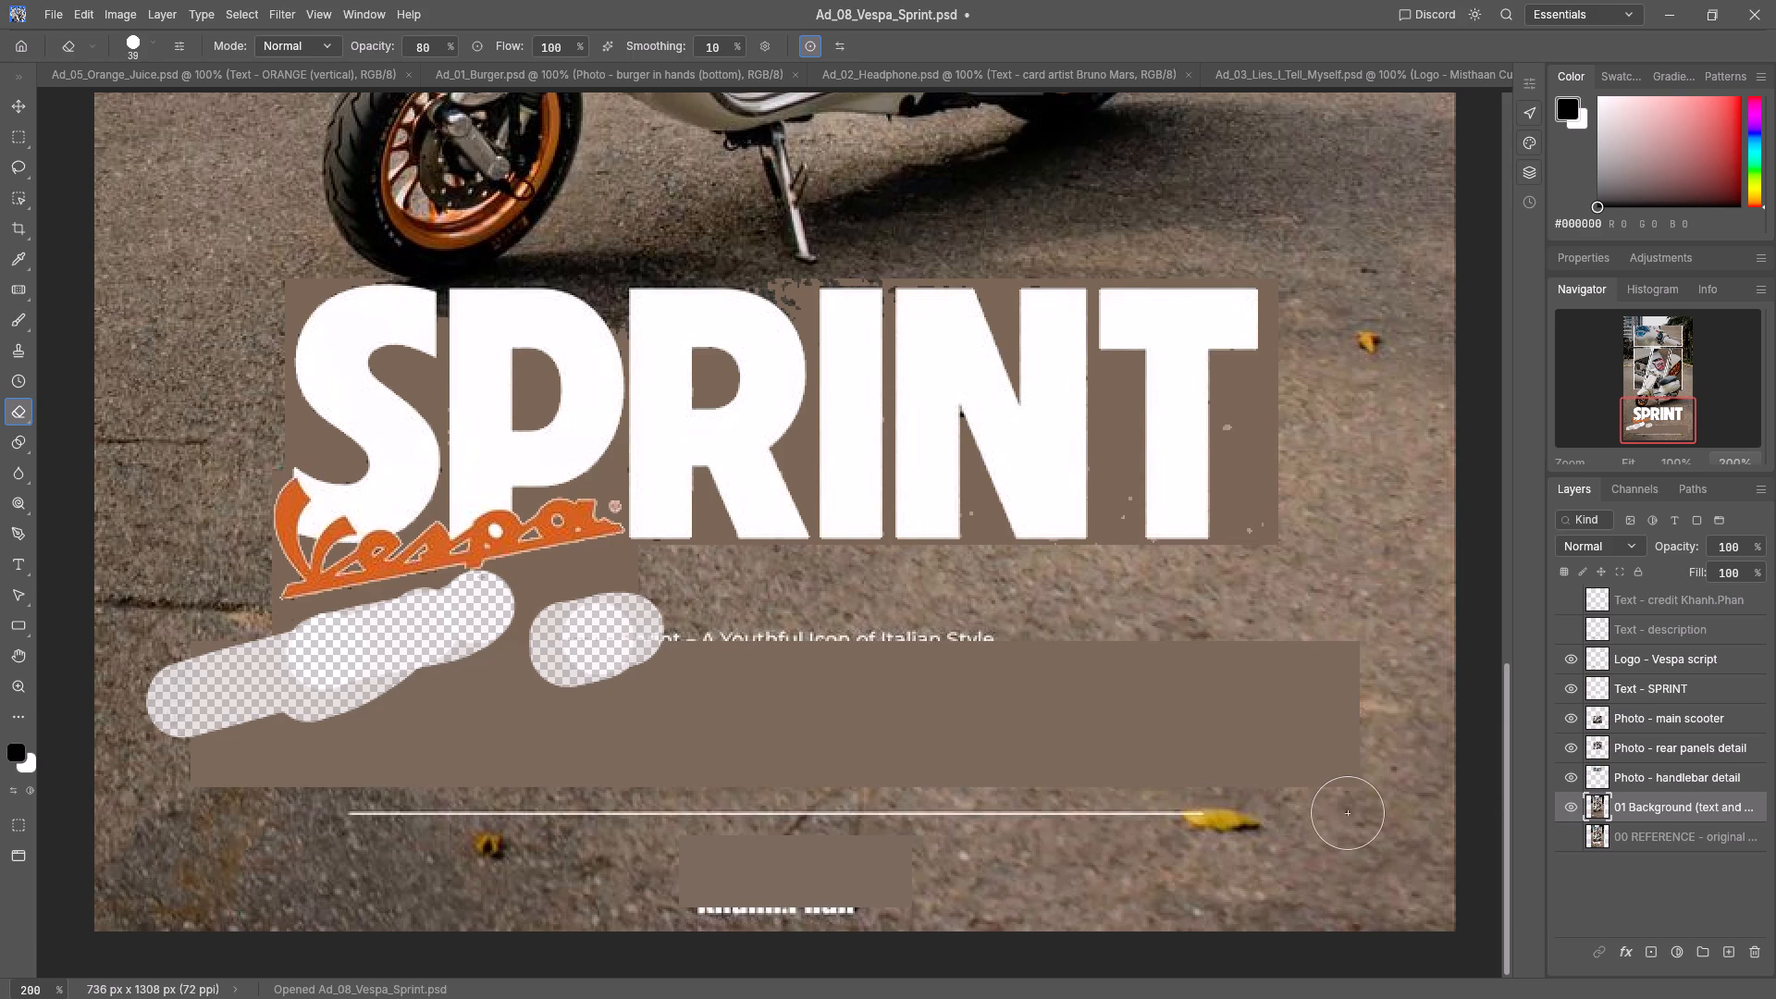
key(ctrl+minus)
key(ctrl+minus)
key(ctrl+minus)
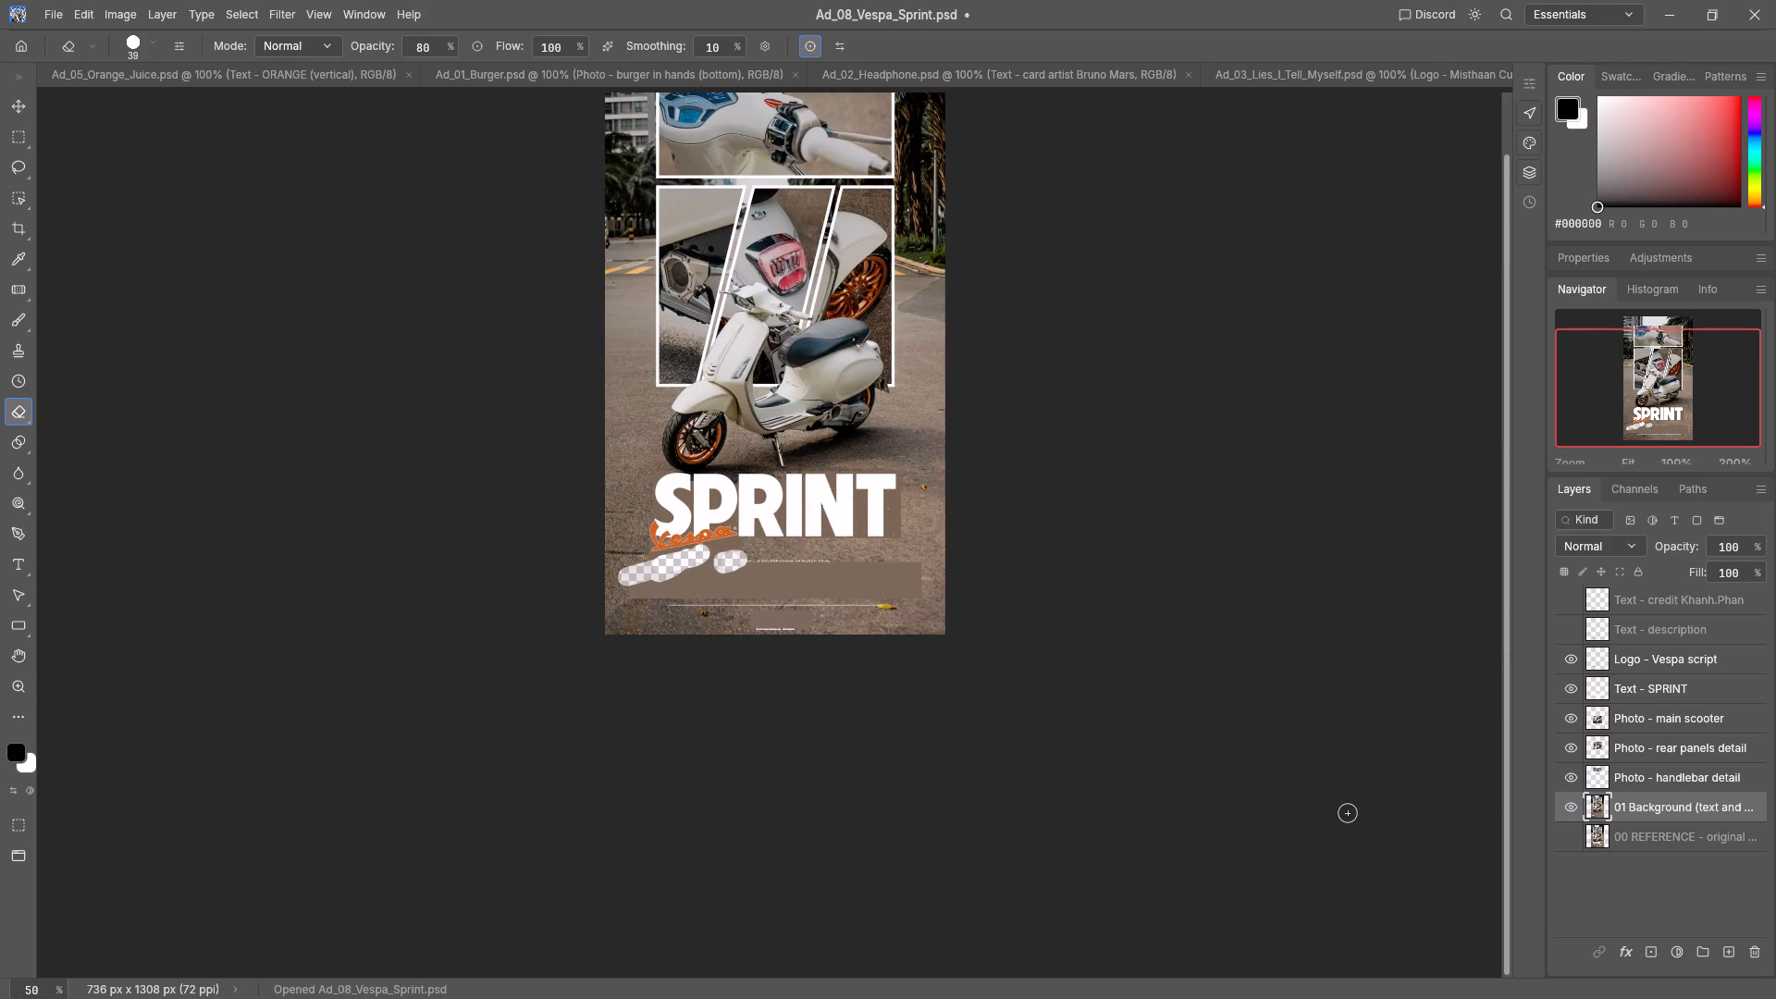
Toggle the 00 REFERENCE layer on and off to examine what sits behind the erased patches below the Vespa script.
key(space)
key(space)
key(space)
key(space)
key(space)
key(space)
key(space)
key(space)
key(space)
key(space)
key(space)
key(space)
key(space)
key(space)
key(space)
key(space)
key(space)
key(space)
key(space)
key(space)
drag(1348, 813, 1338, 851)
drag(1338, 851, 1353, 998)
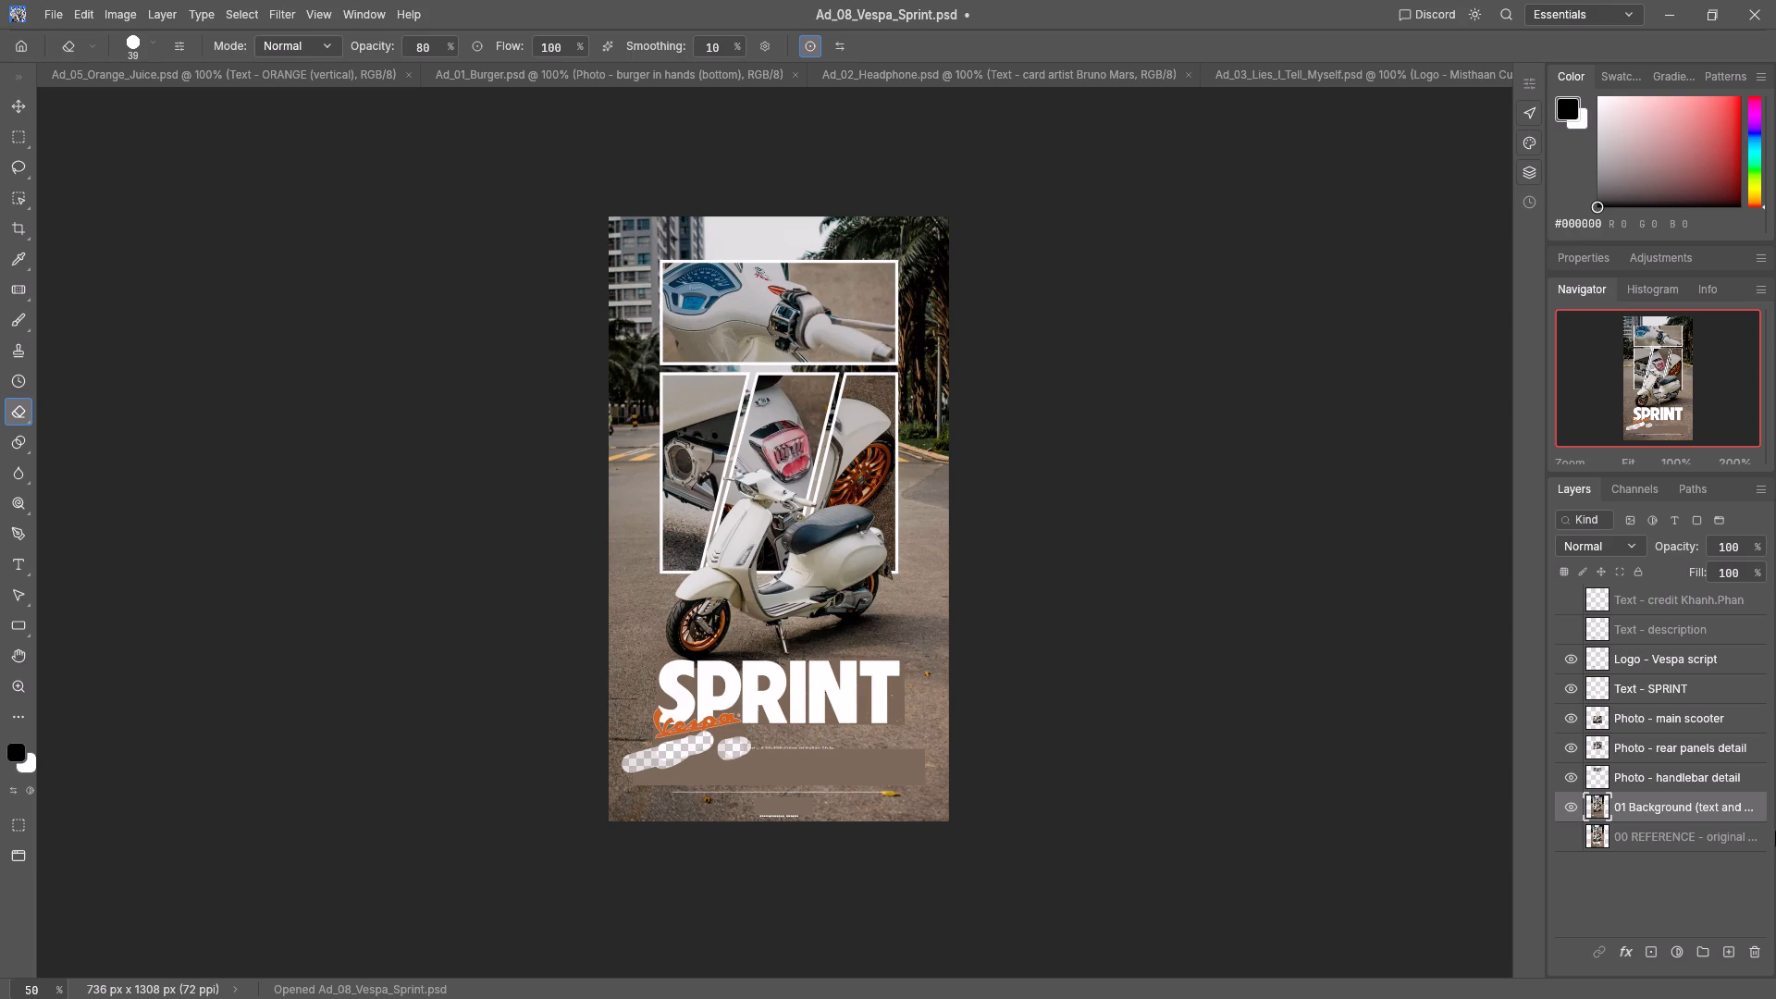
click(1570, 832)
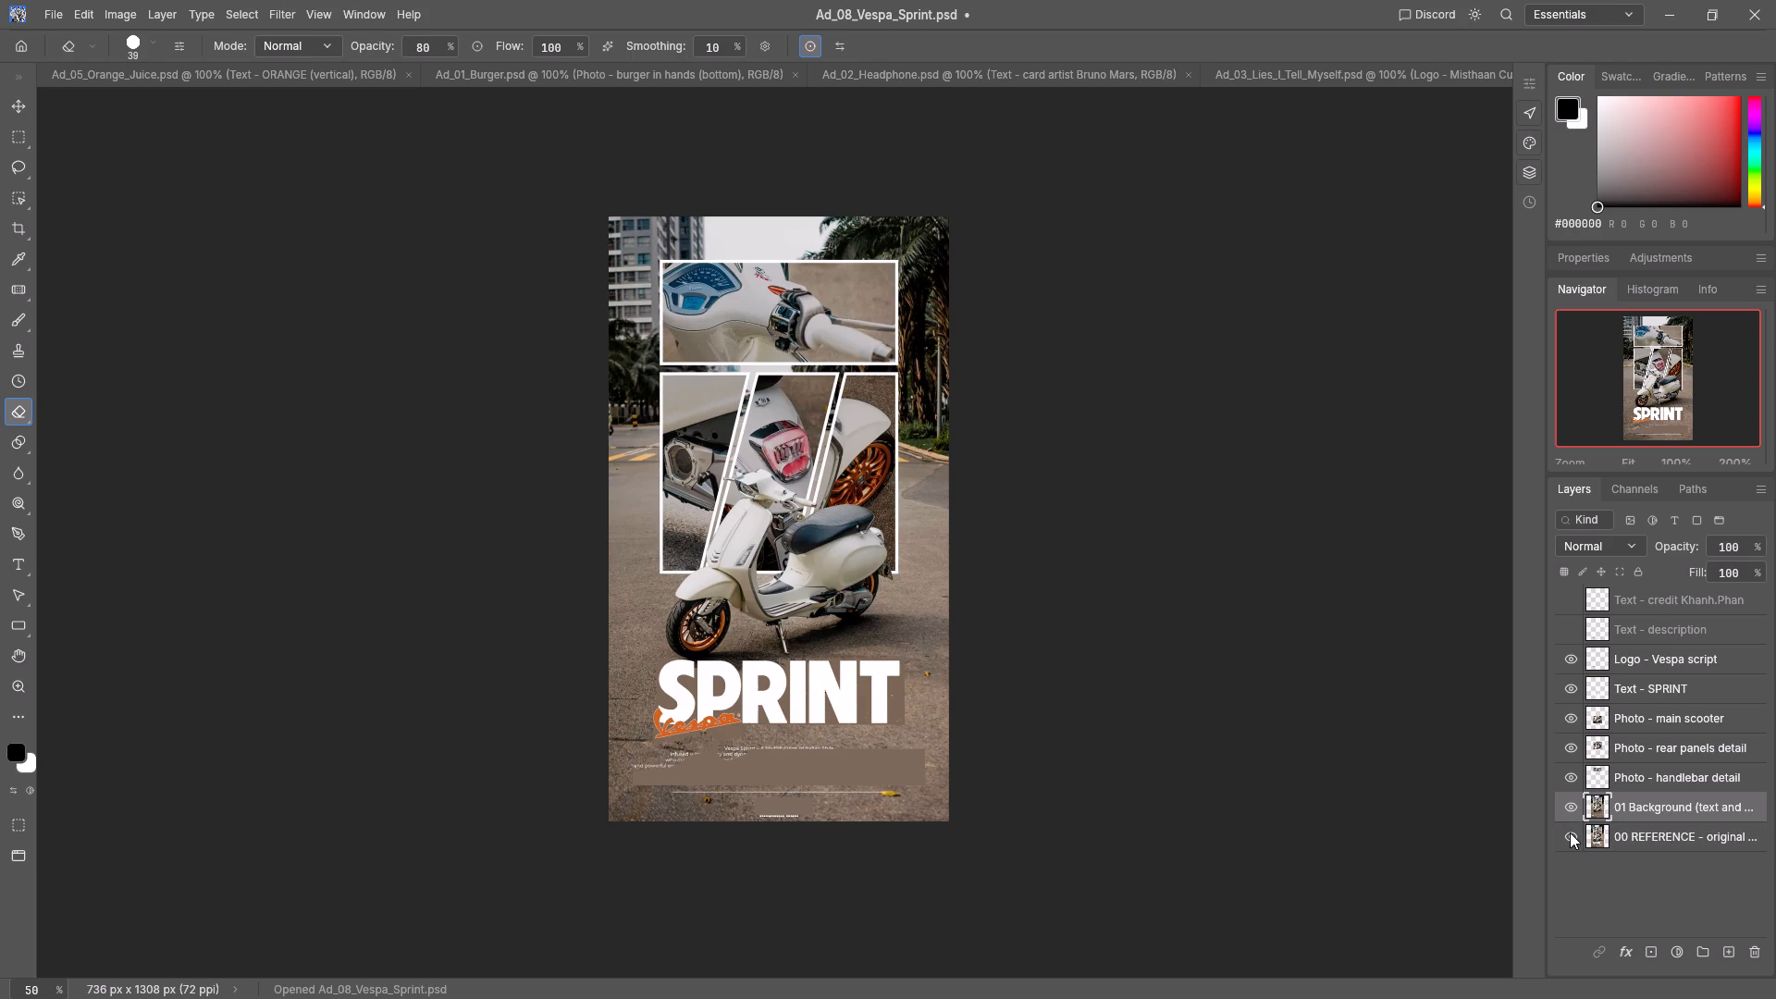
click(1570, 832)
click(1570, 832)
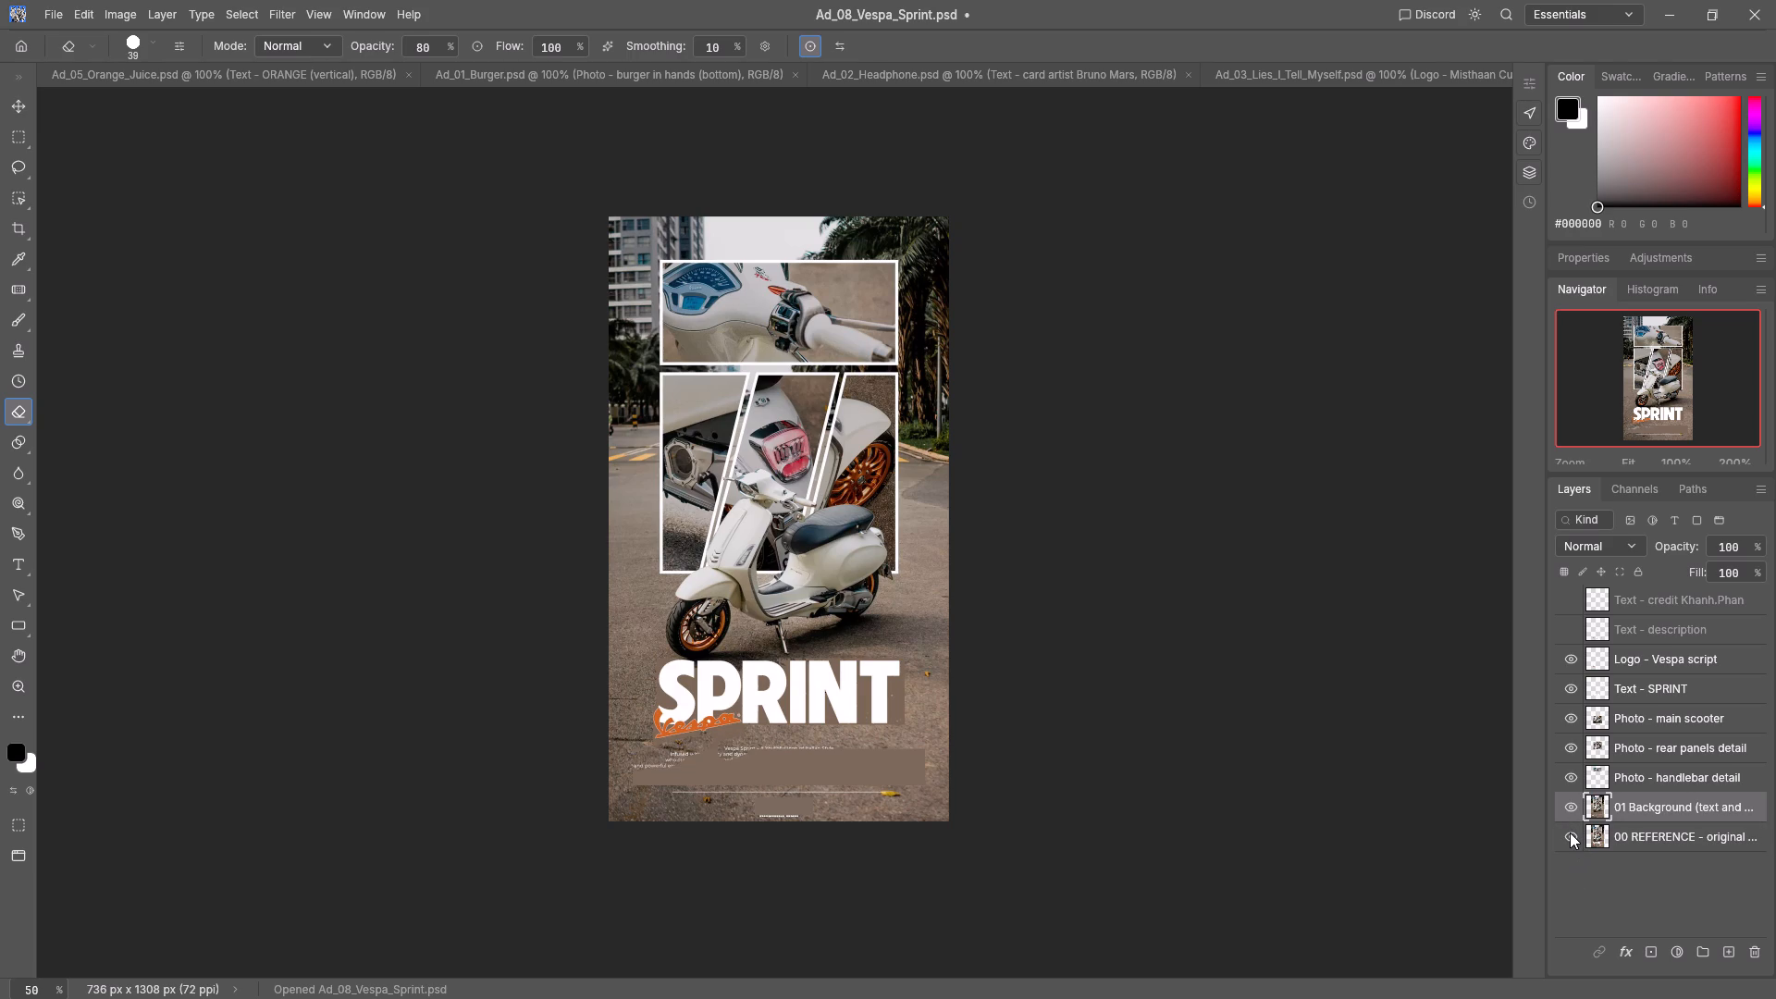
click(1570, 832)
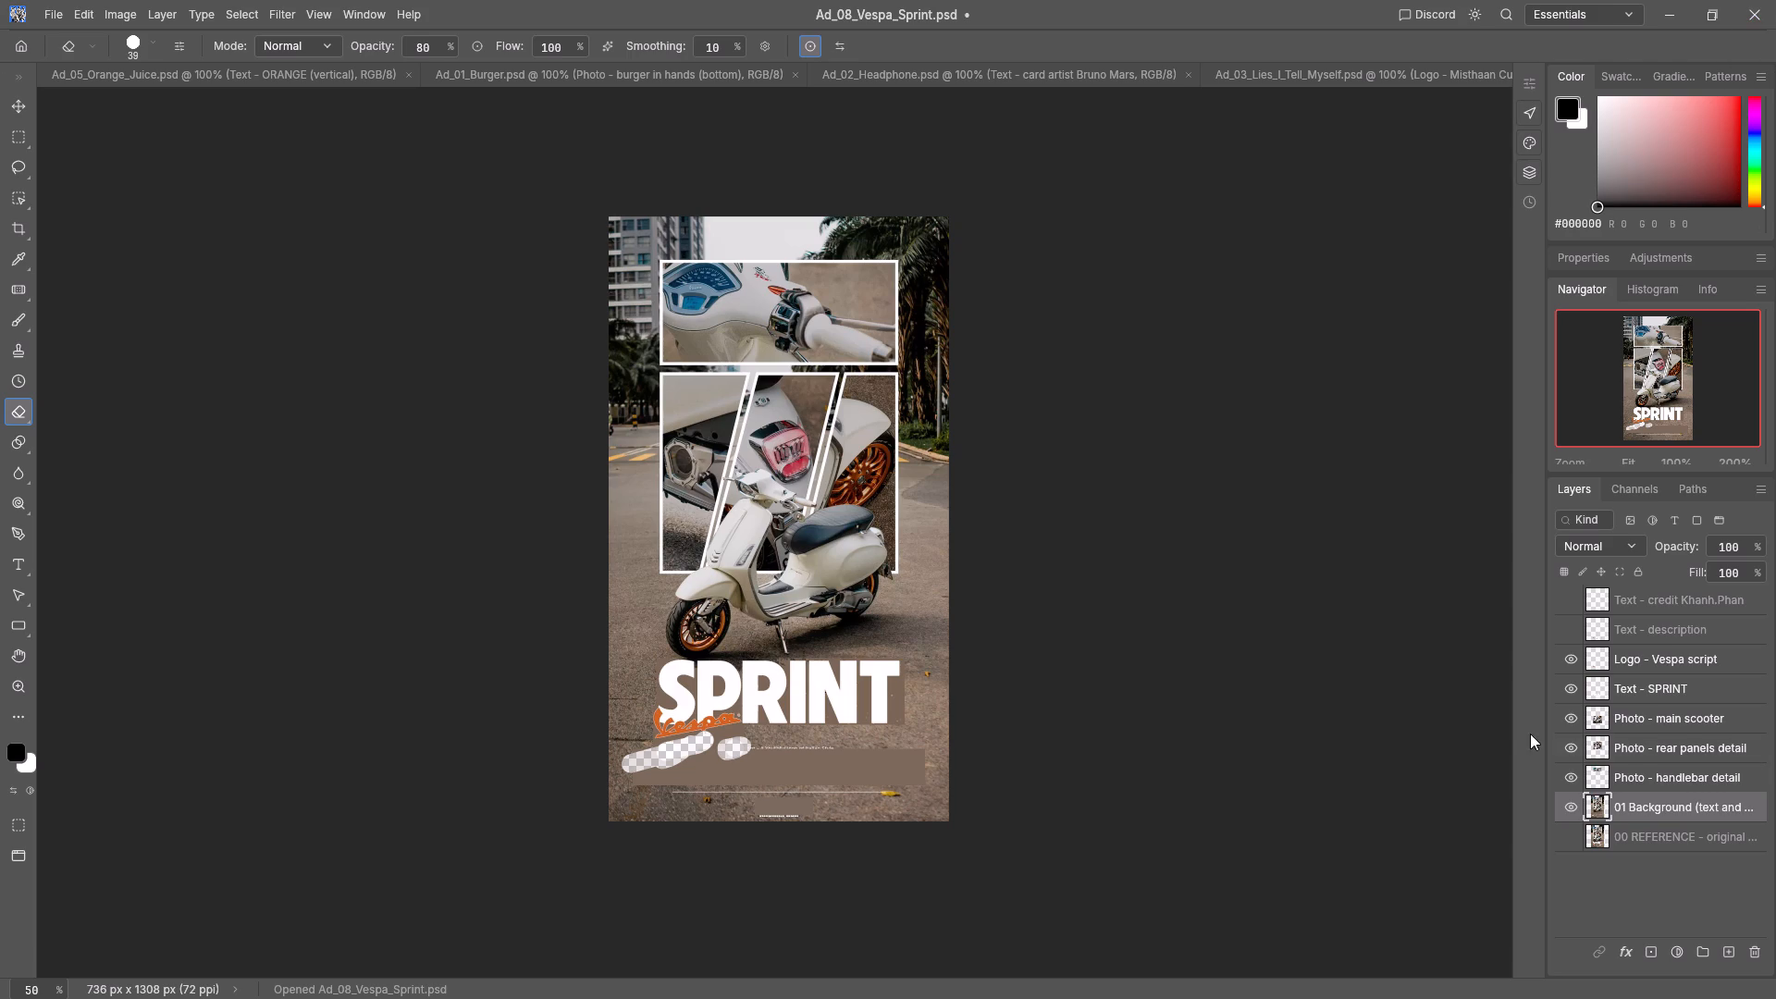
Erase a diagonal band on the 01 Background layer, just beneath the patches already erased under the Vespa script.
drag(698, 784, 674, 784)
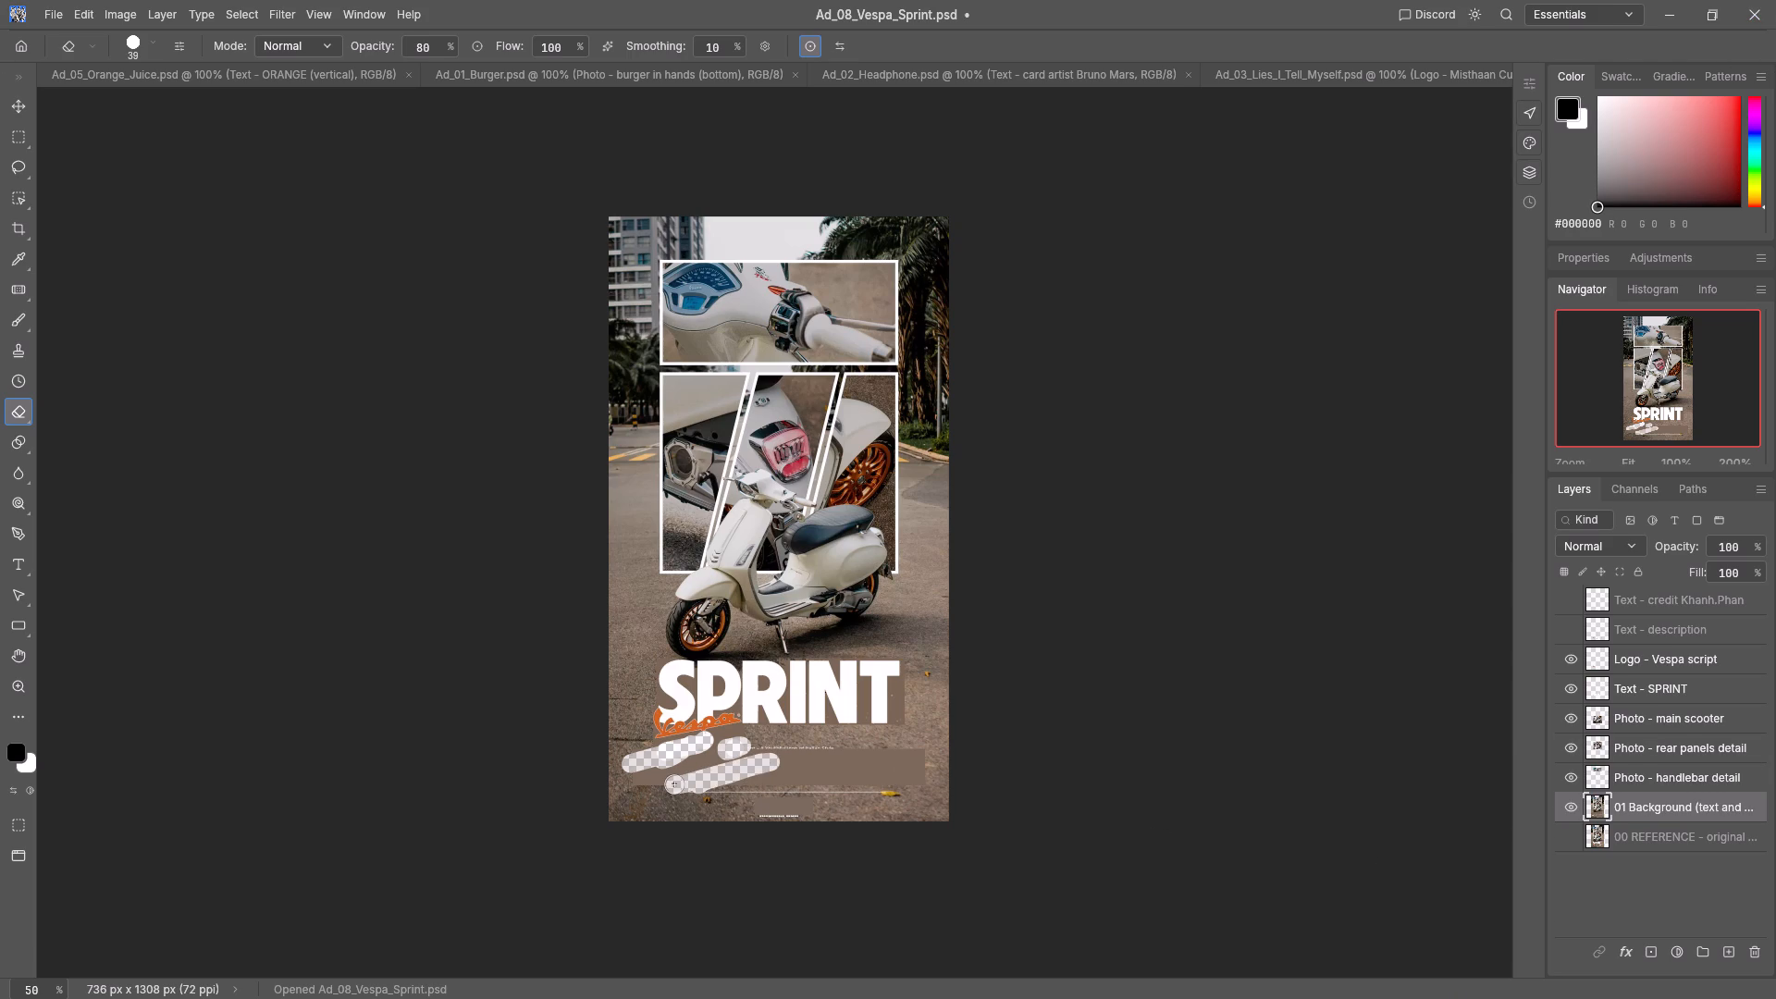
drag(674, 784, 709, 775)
Select the full-width strip of the 01 Background layer from below the Vespa script to the ad's bottom edge with the Rectangular Marquee.
click(18, 147)
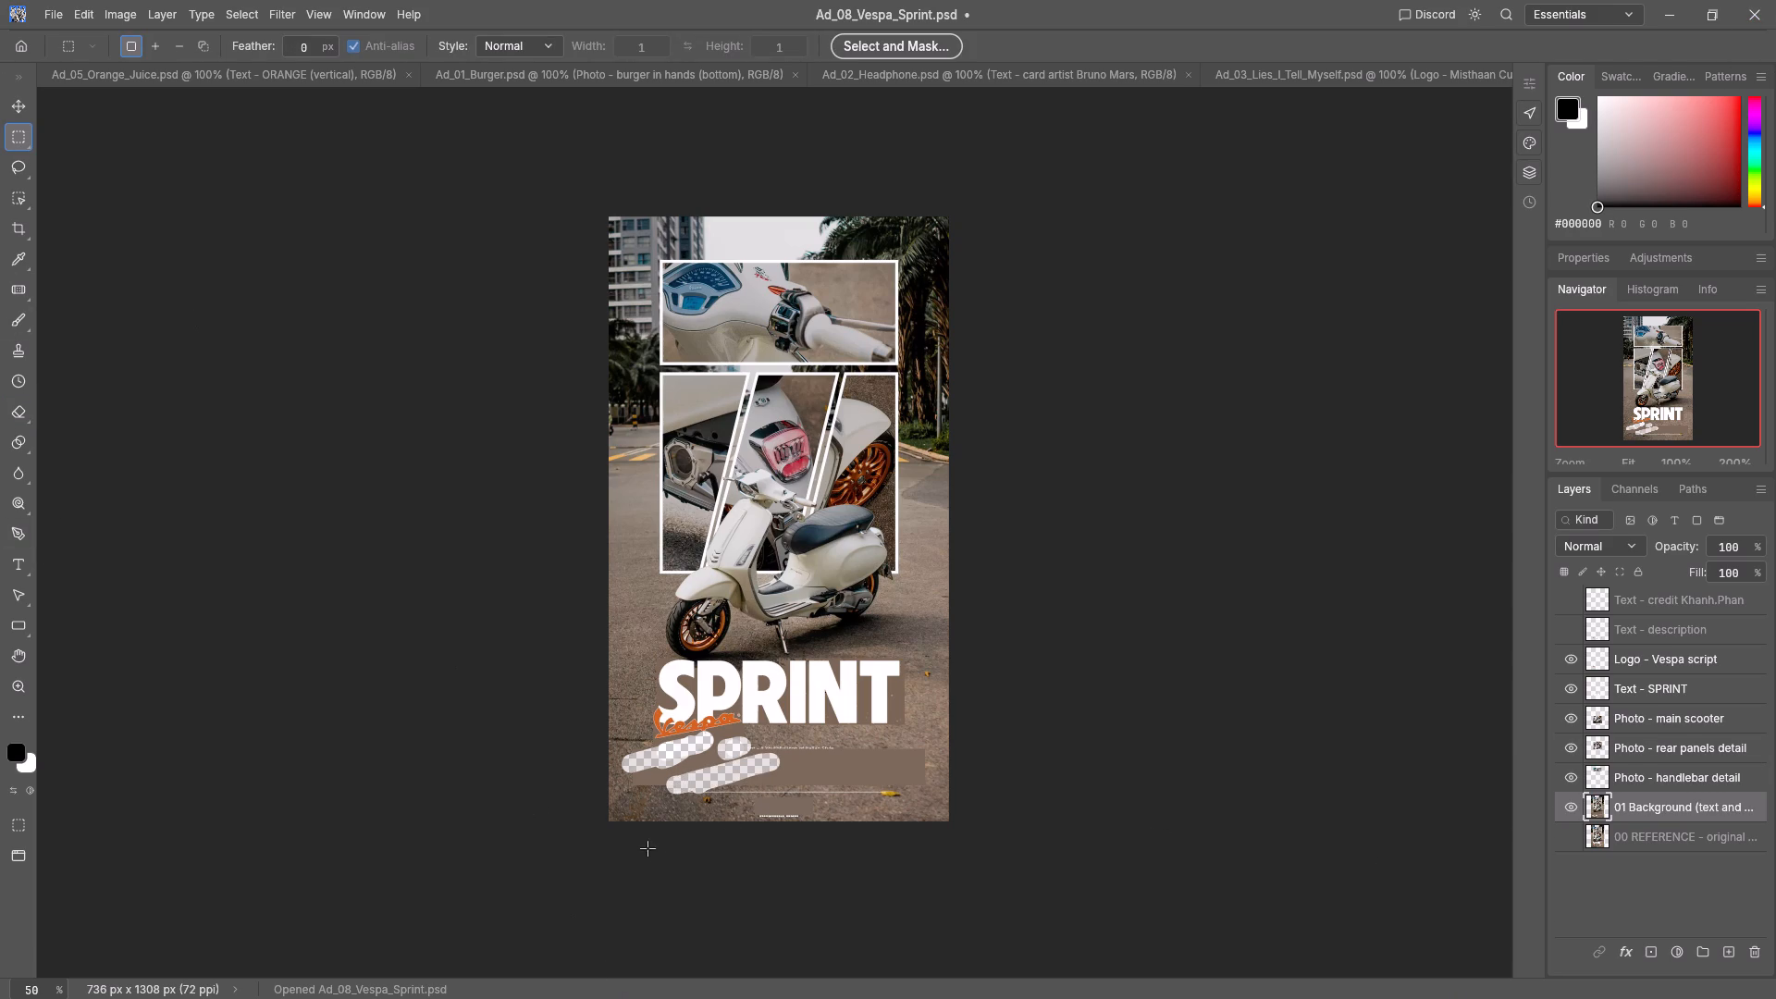
drag(593, 738, 869, 800)
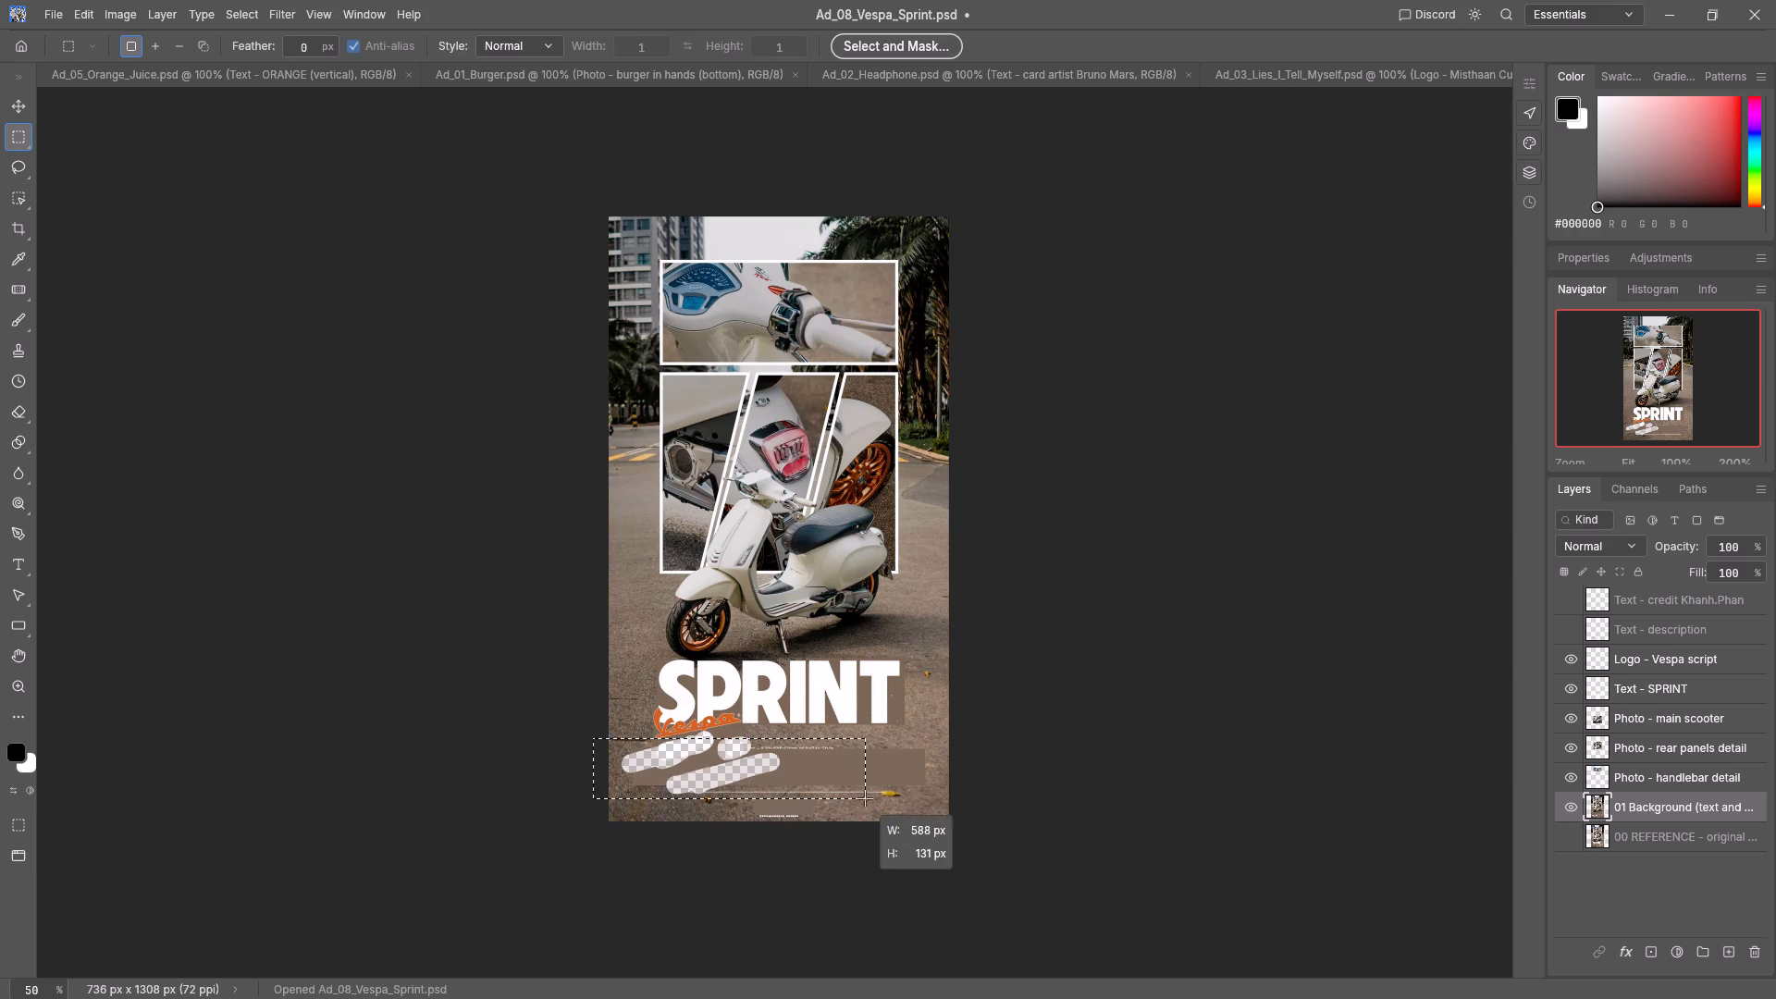
drag(869, 800, 957, 845)
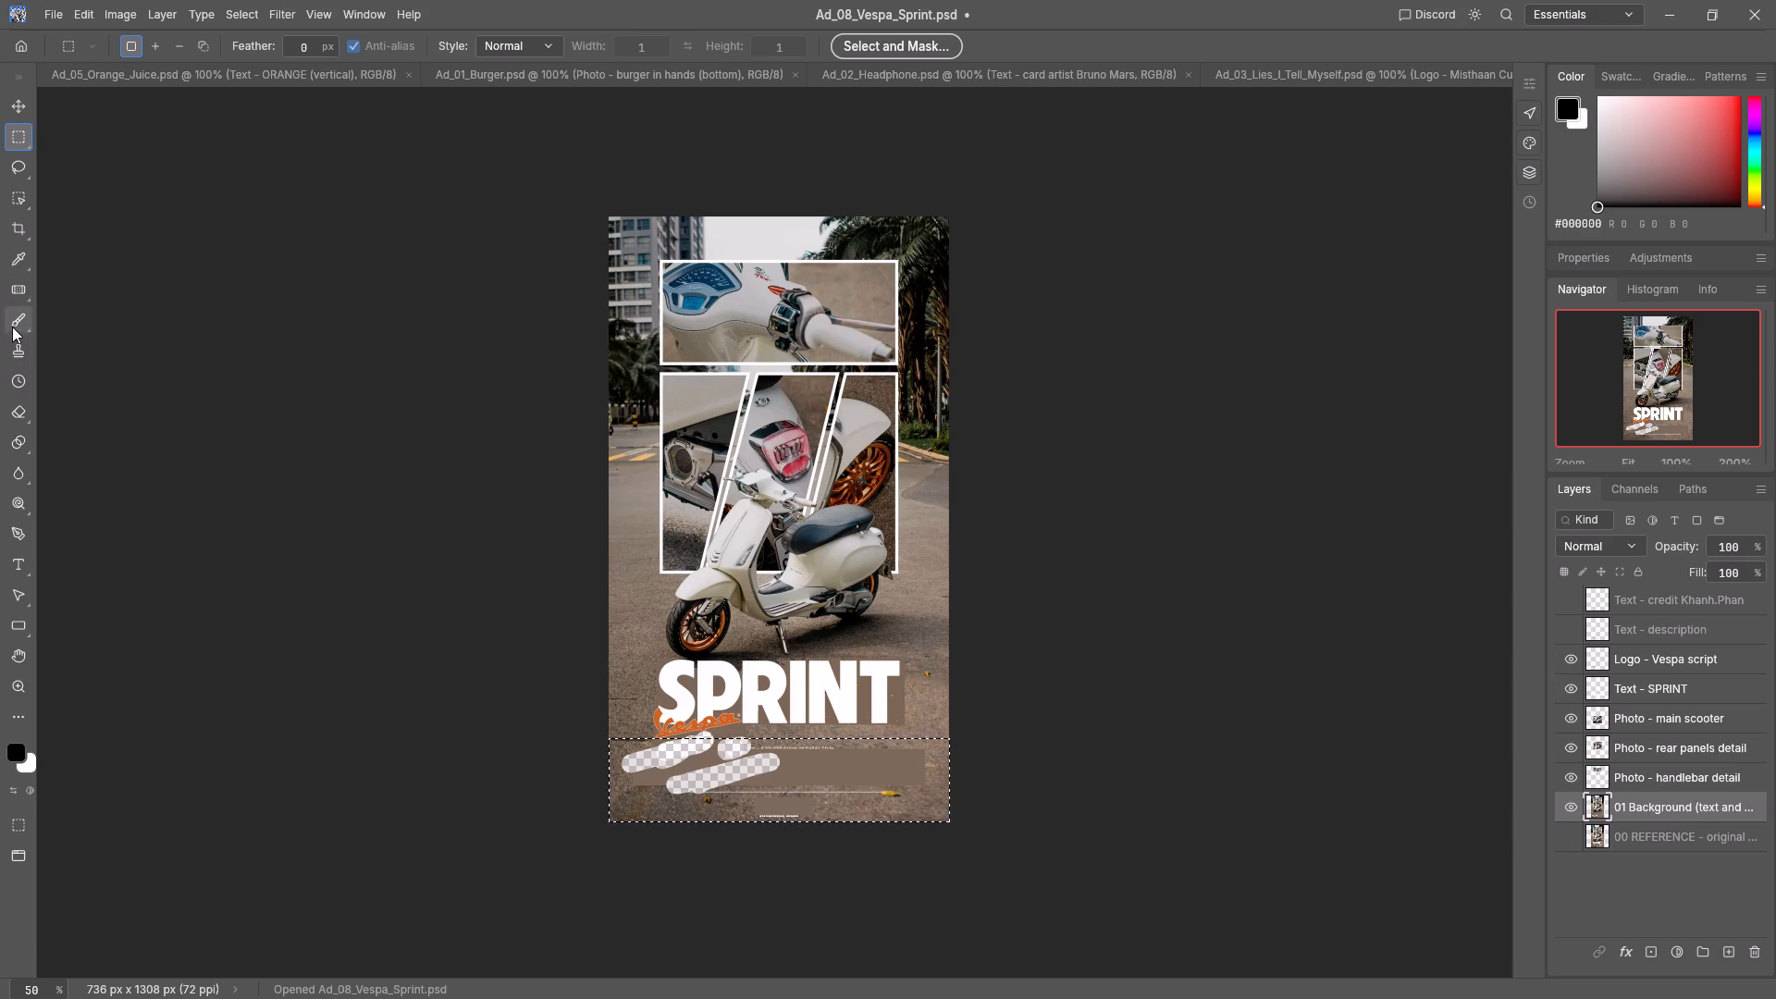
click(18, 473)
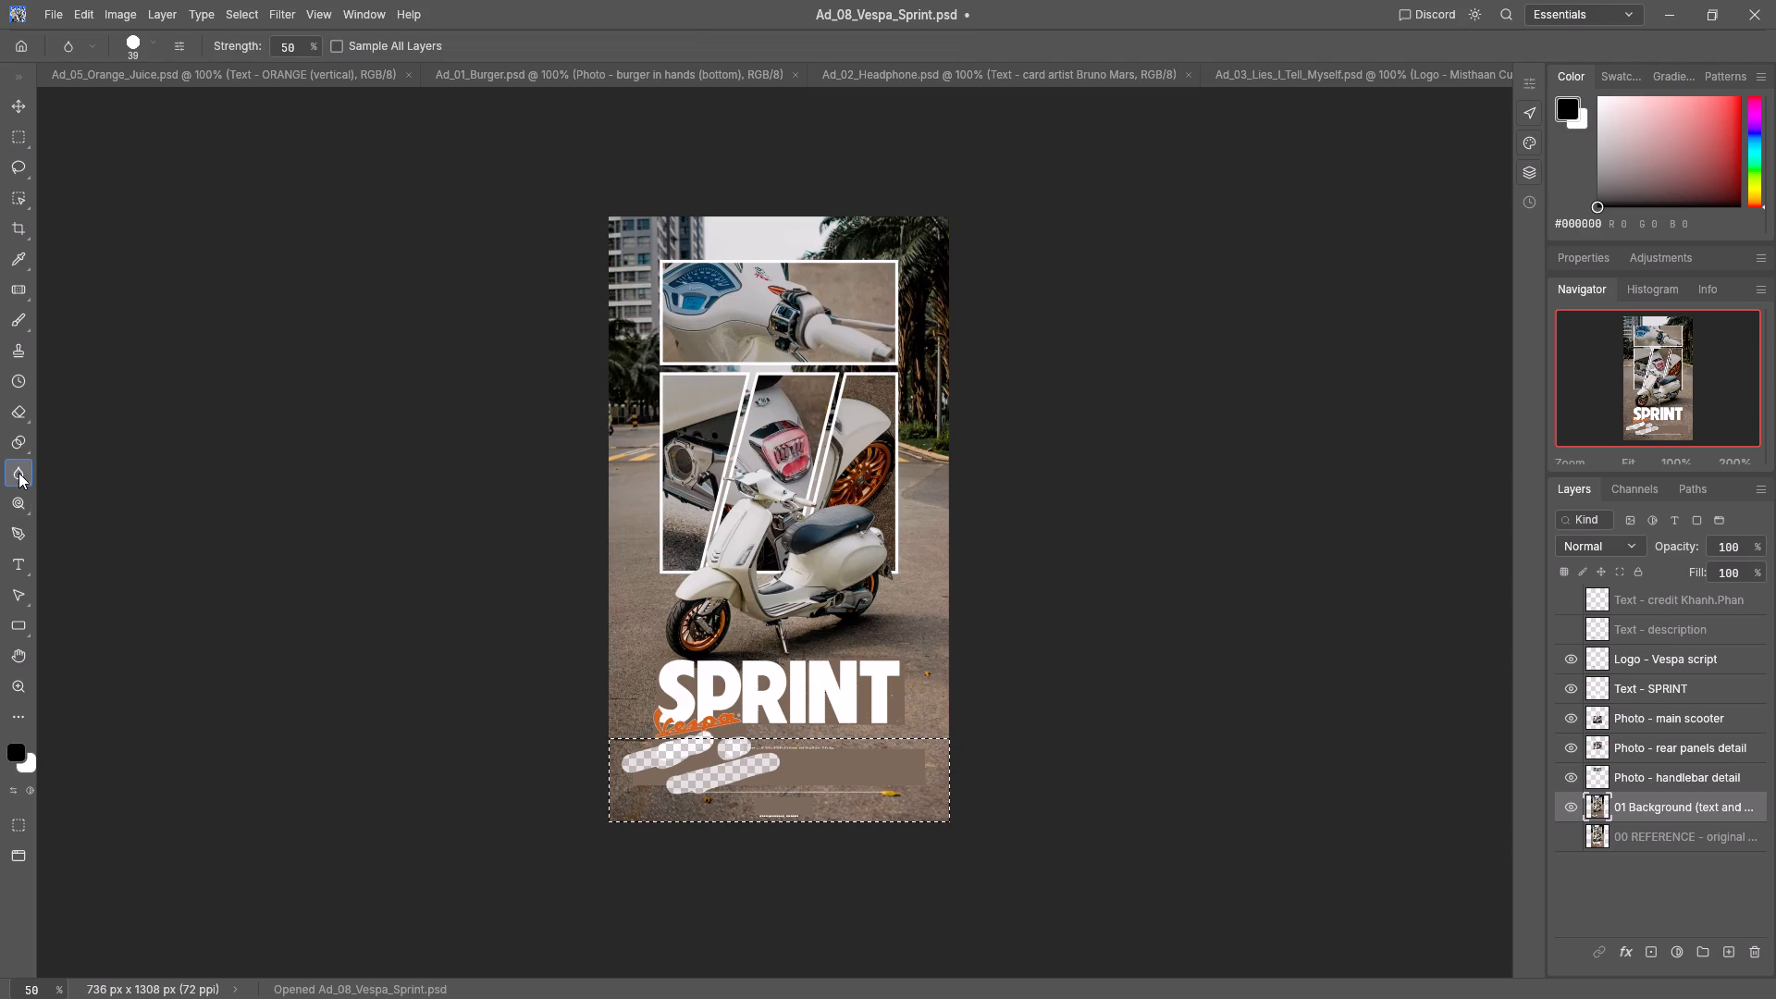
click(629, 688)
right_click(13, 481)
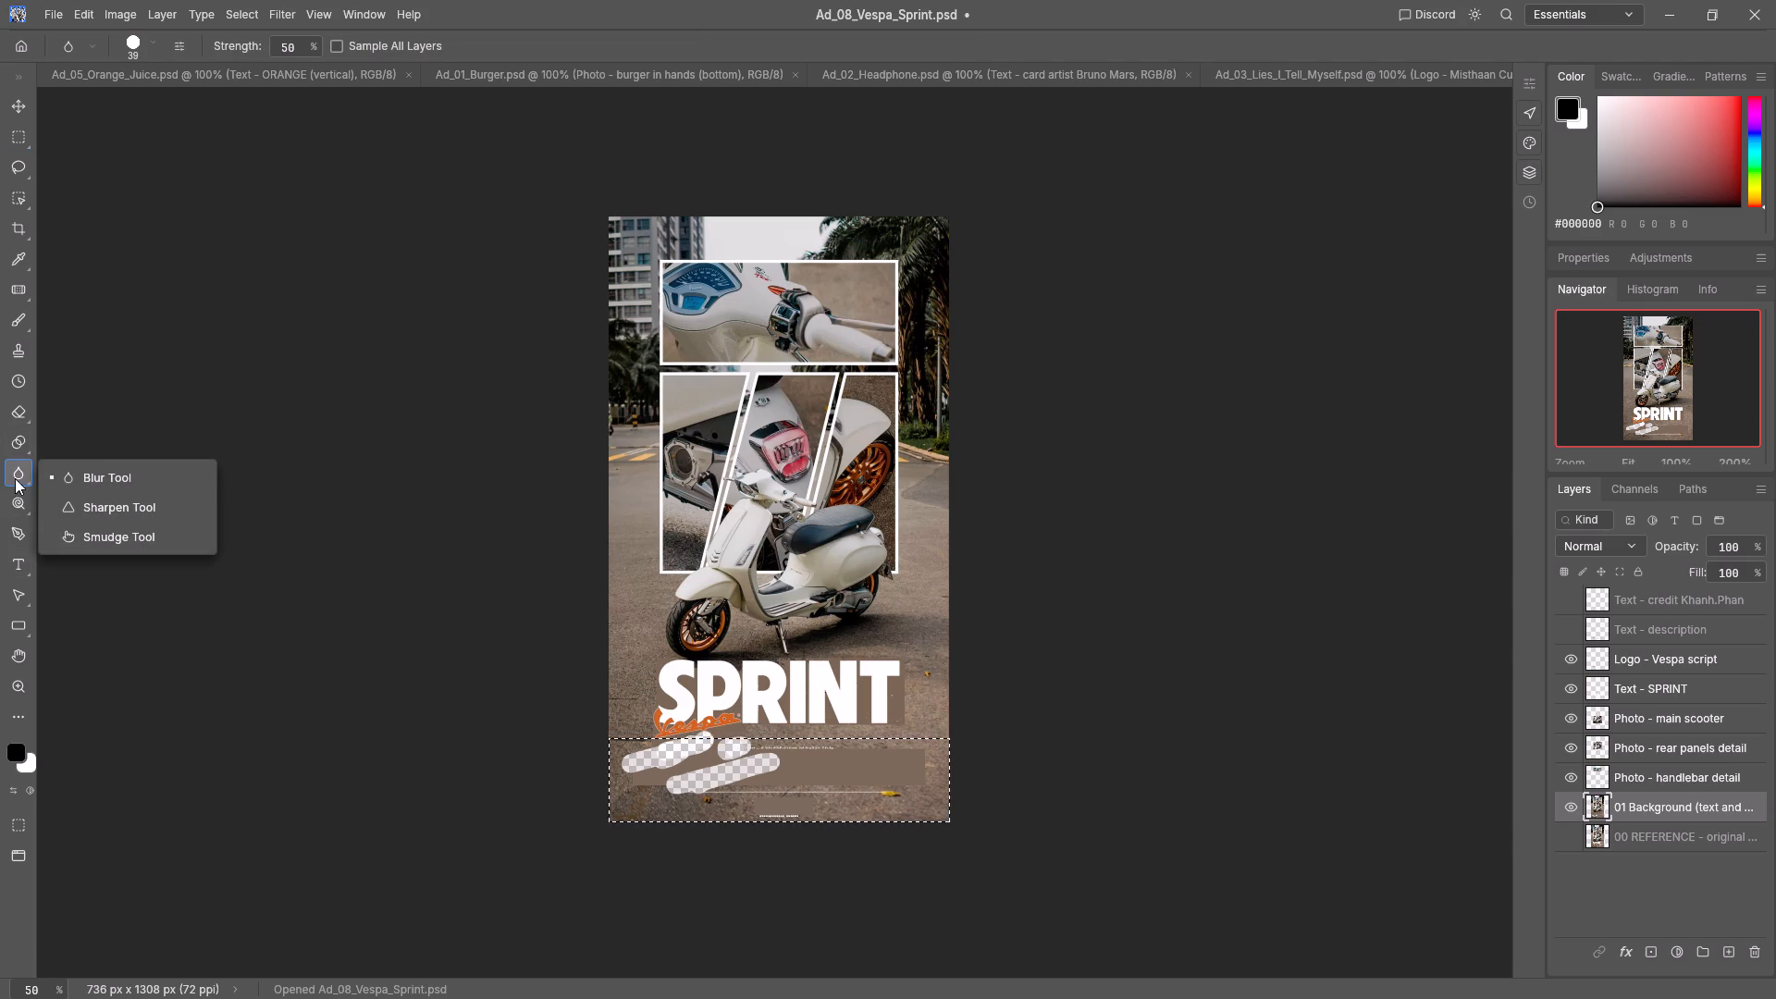
Fill the selected bottom strip with the brown #796959 sampled from the road beside the front wheel, and deselect.
click(19, 258)
click(639, 651)
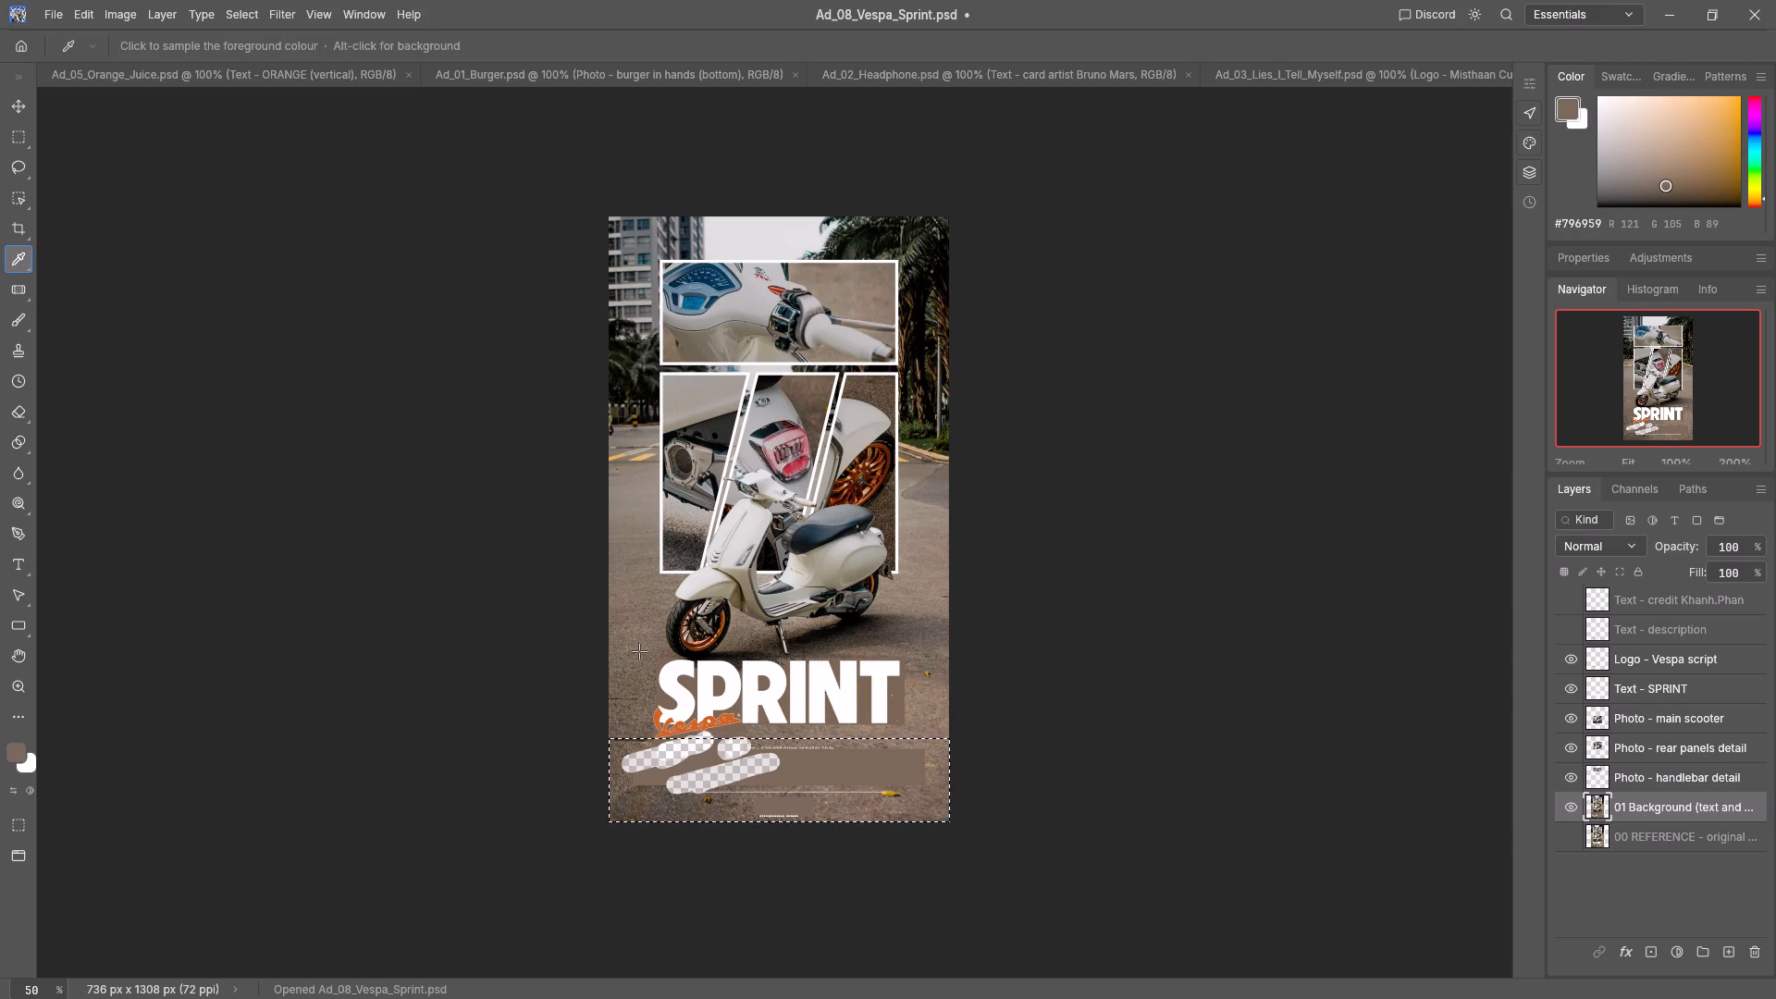
key(alt+BackSpace)
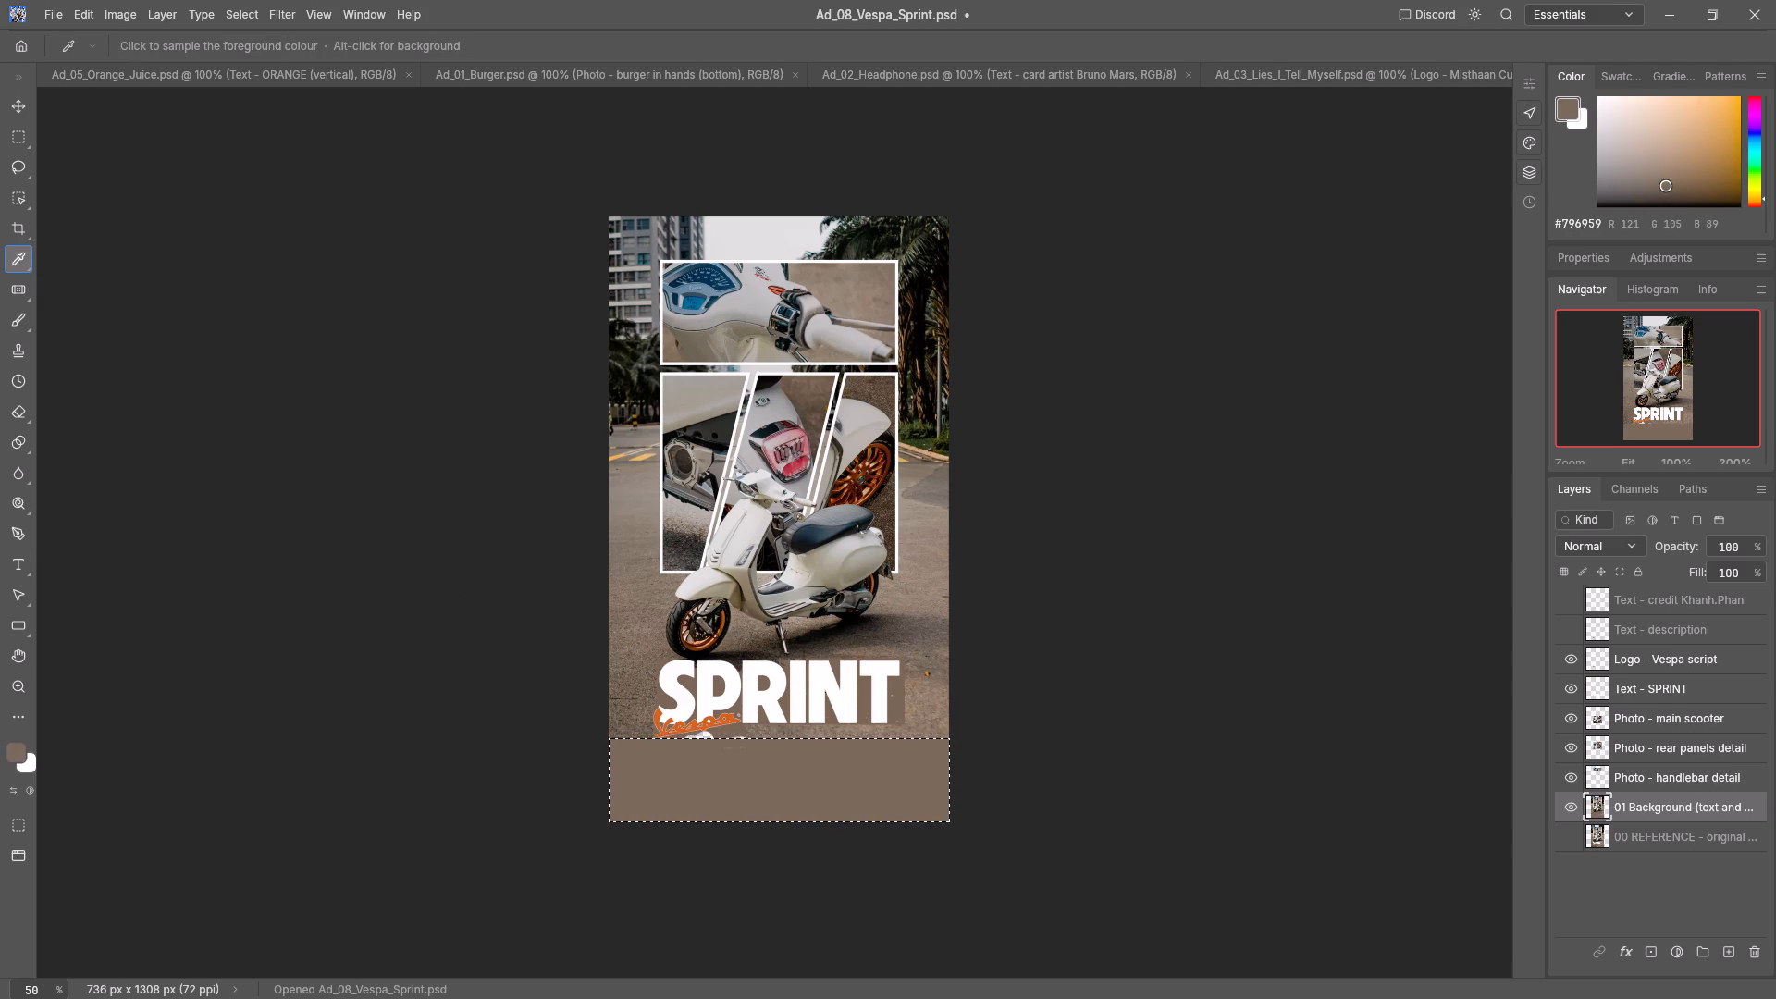
click(533, 314)
key(ctrl+d)
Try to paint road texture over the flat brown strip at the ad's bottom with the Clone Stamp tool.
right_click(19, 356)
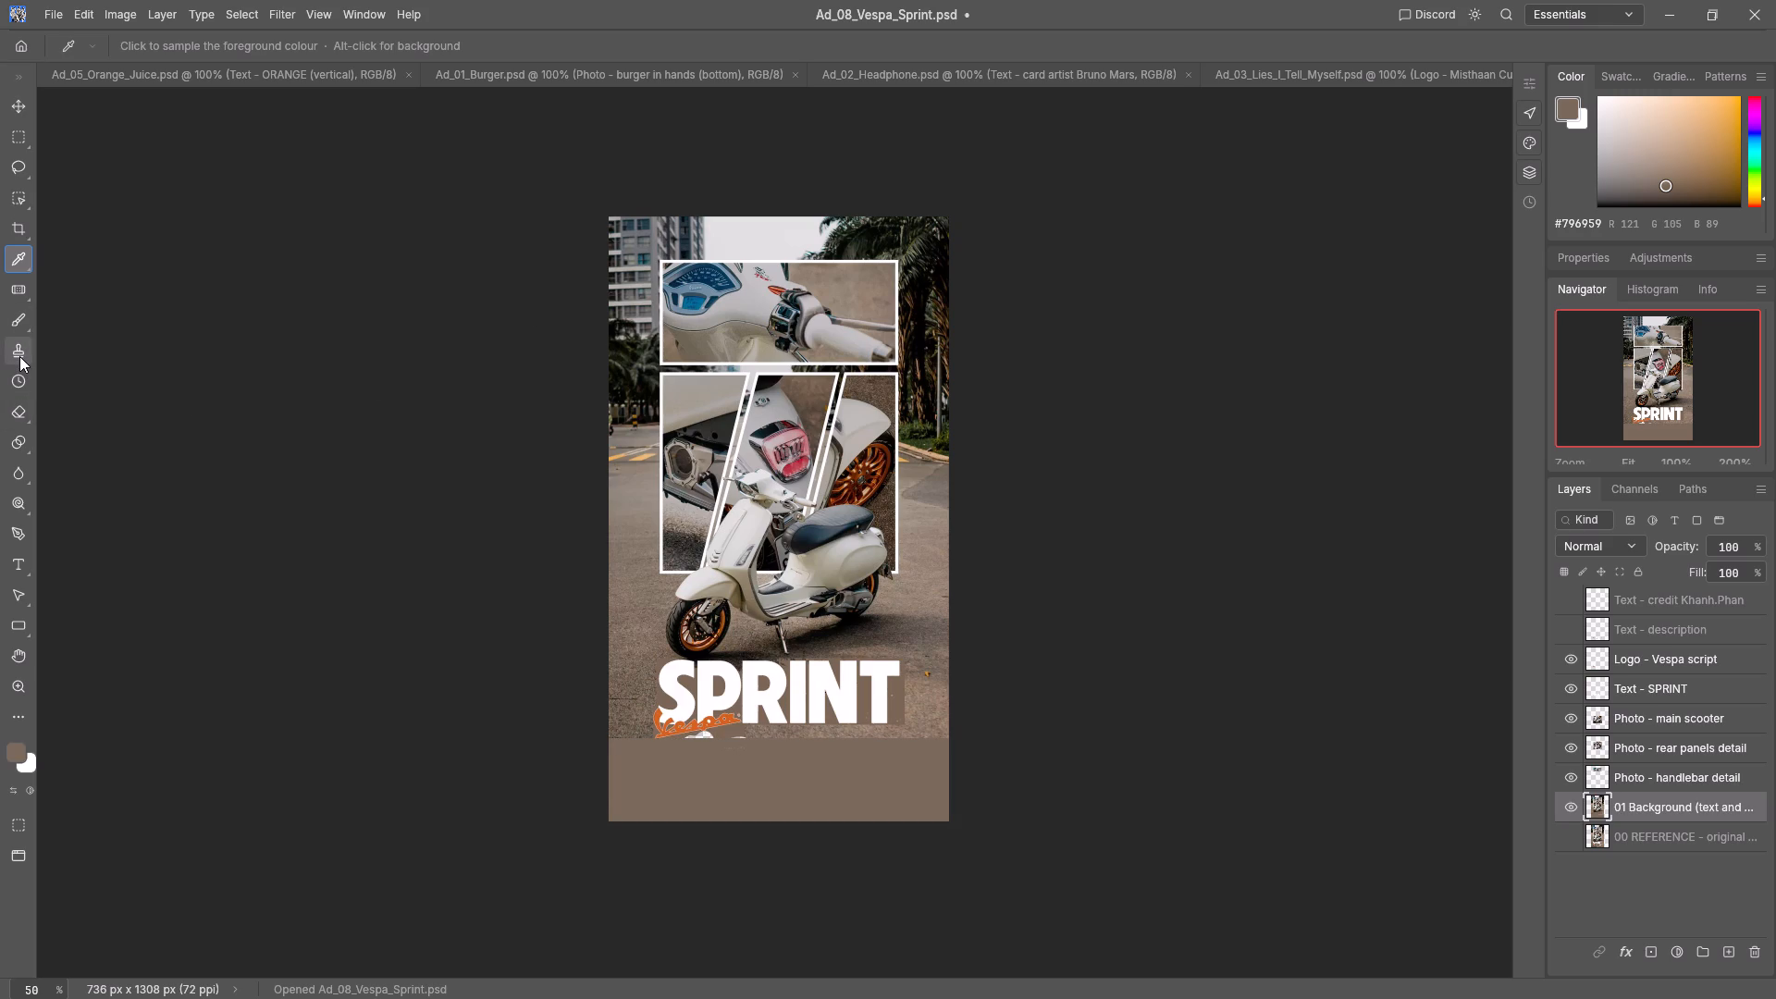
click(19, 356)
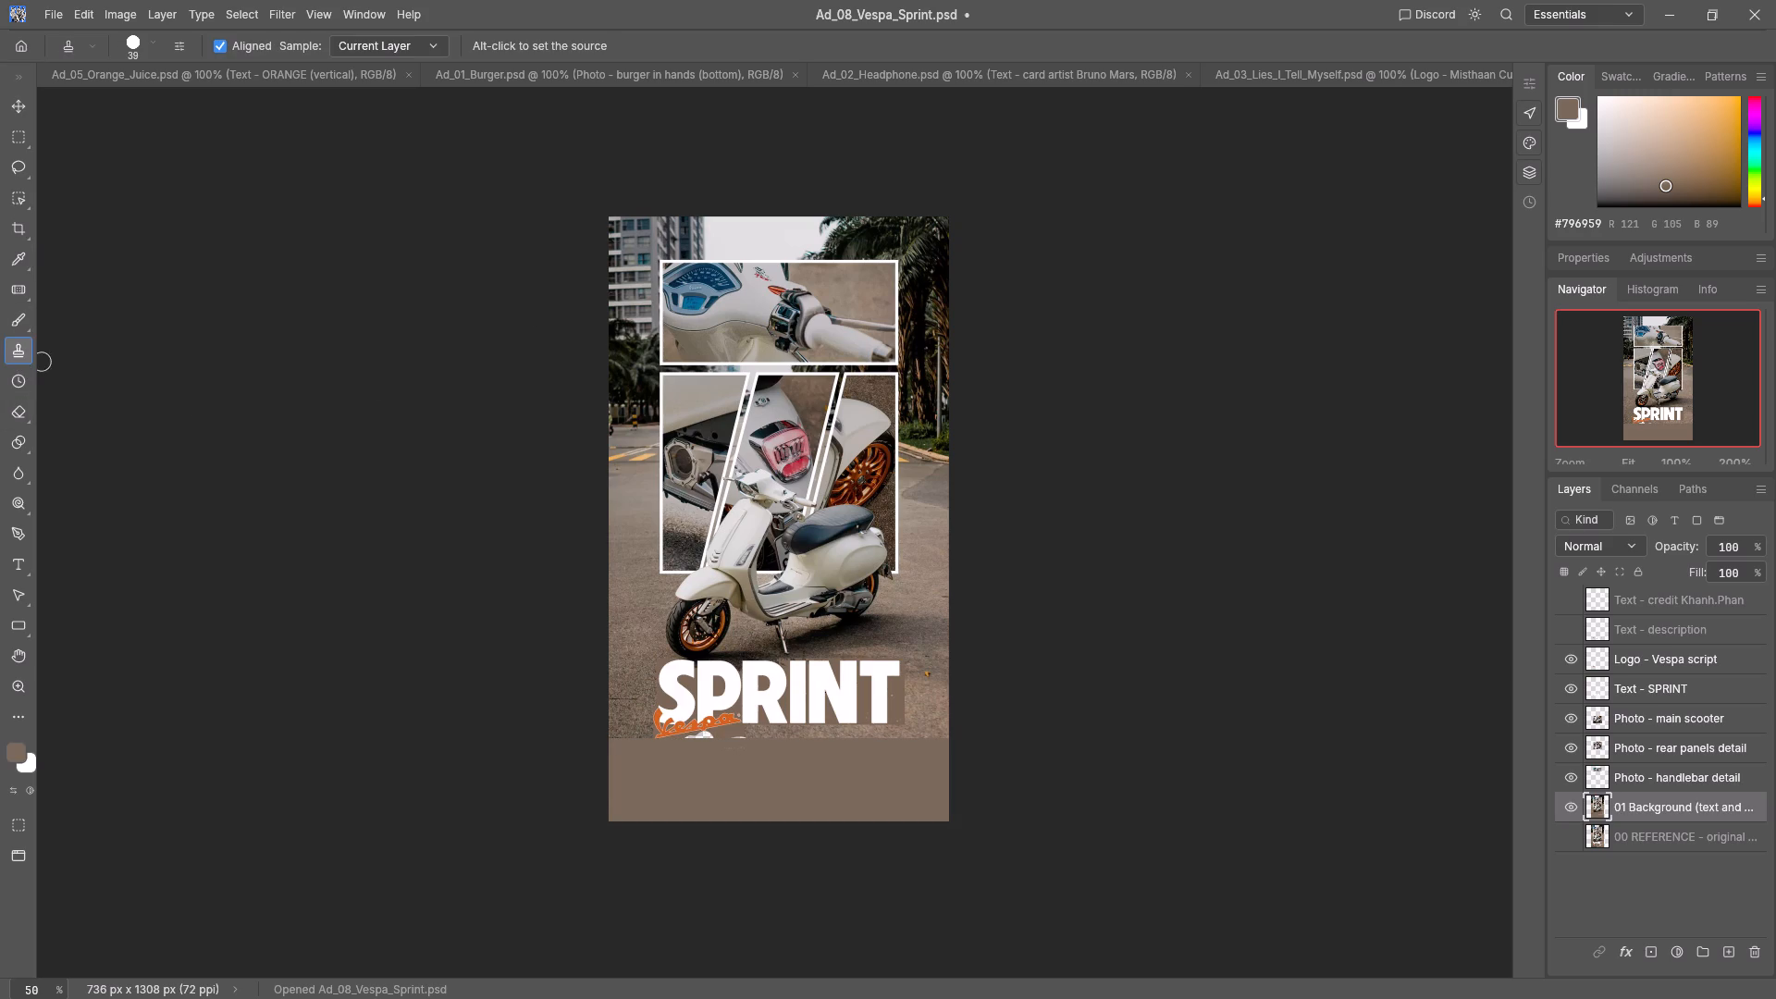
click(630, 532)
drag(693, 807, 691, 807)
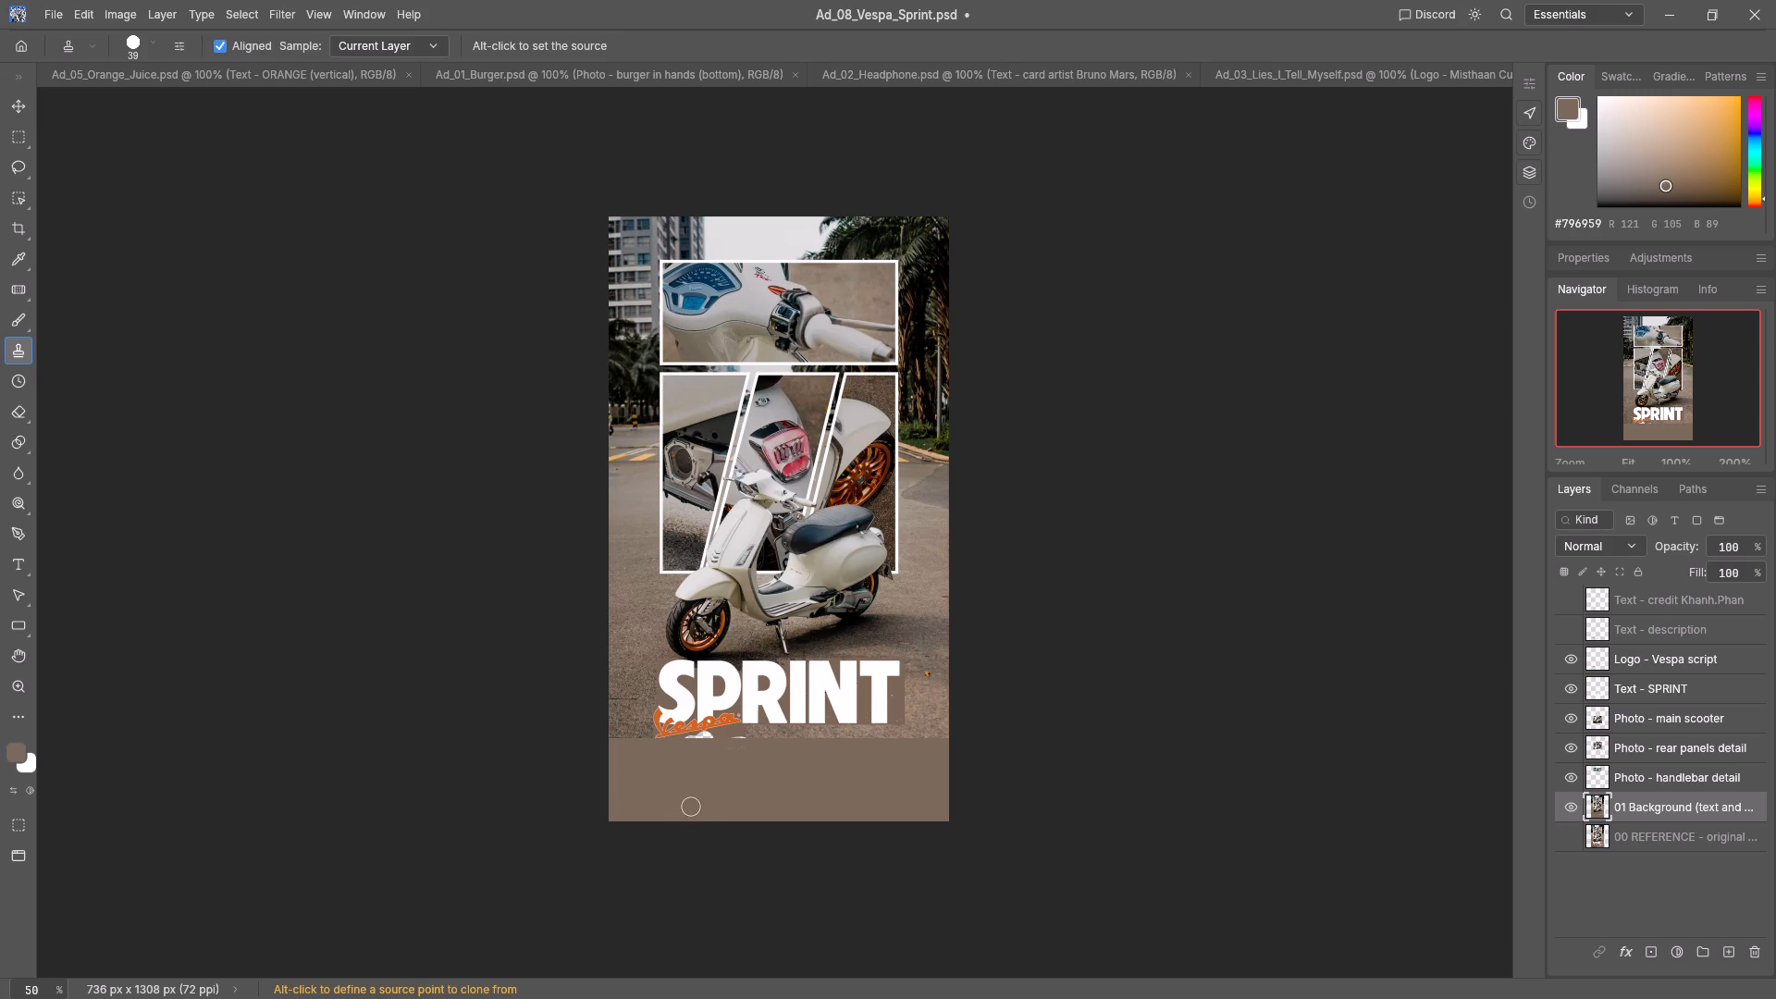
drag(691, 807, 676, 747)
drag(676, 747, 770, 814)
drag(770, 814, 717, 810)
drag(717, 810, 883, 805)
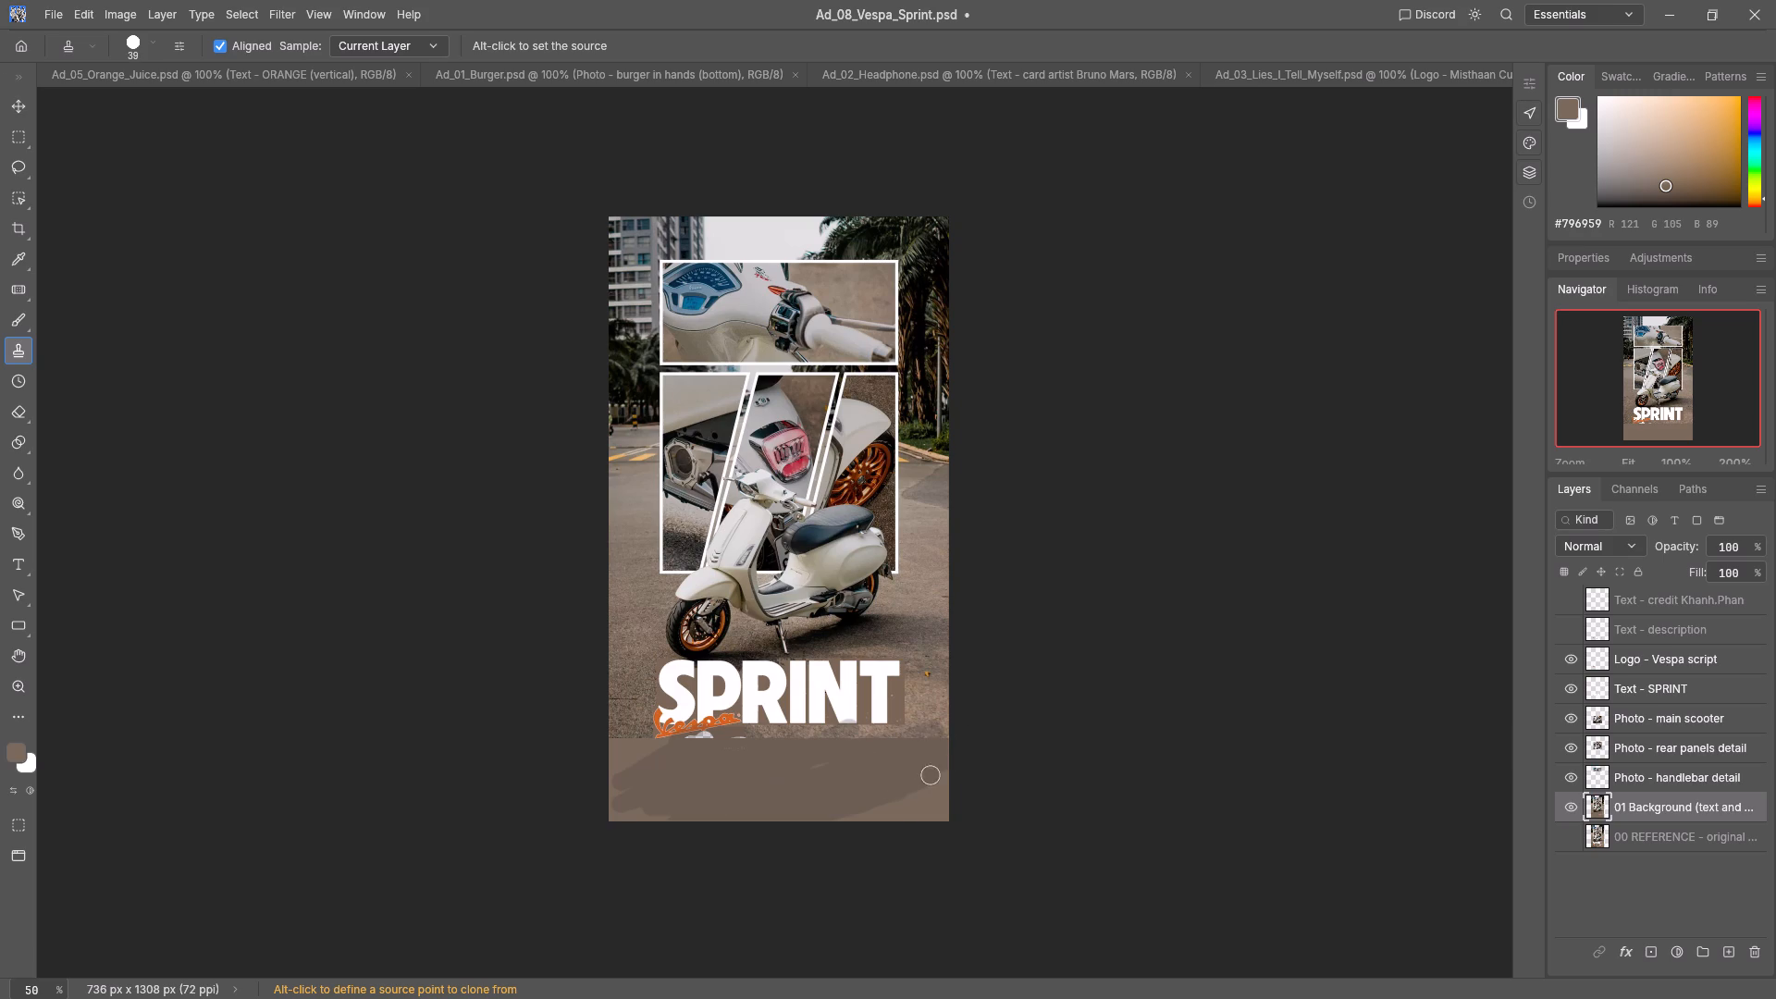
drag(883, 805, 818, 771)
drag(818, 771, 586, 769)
Look through the list of available tools in the toolbar customisation settings.
click(2, 384)
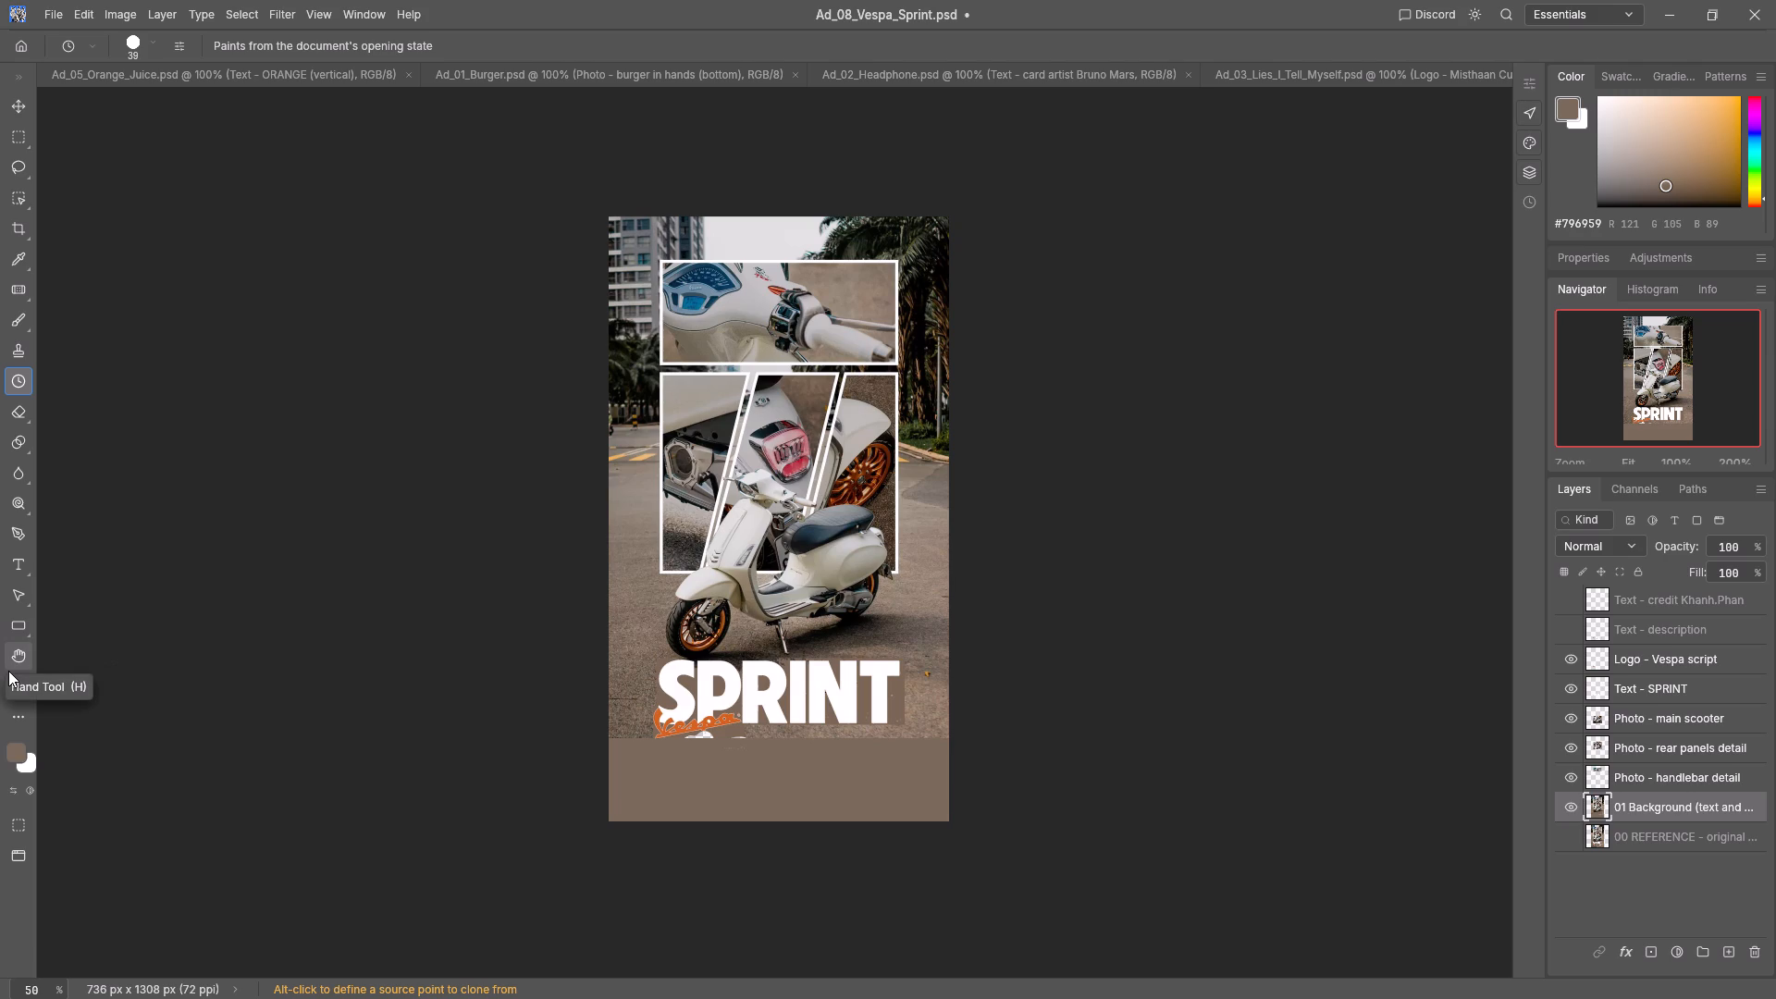
click(13, 717)
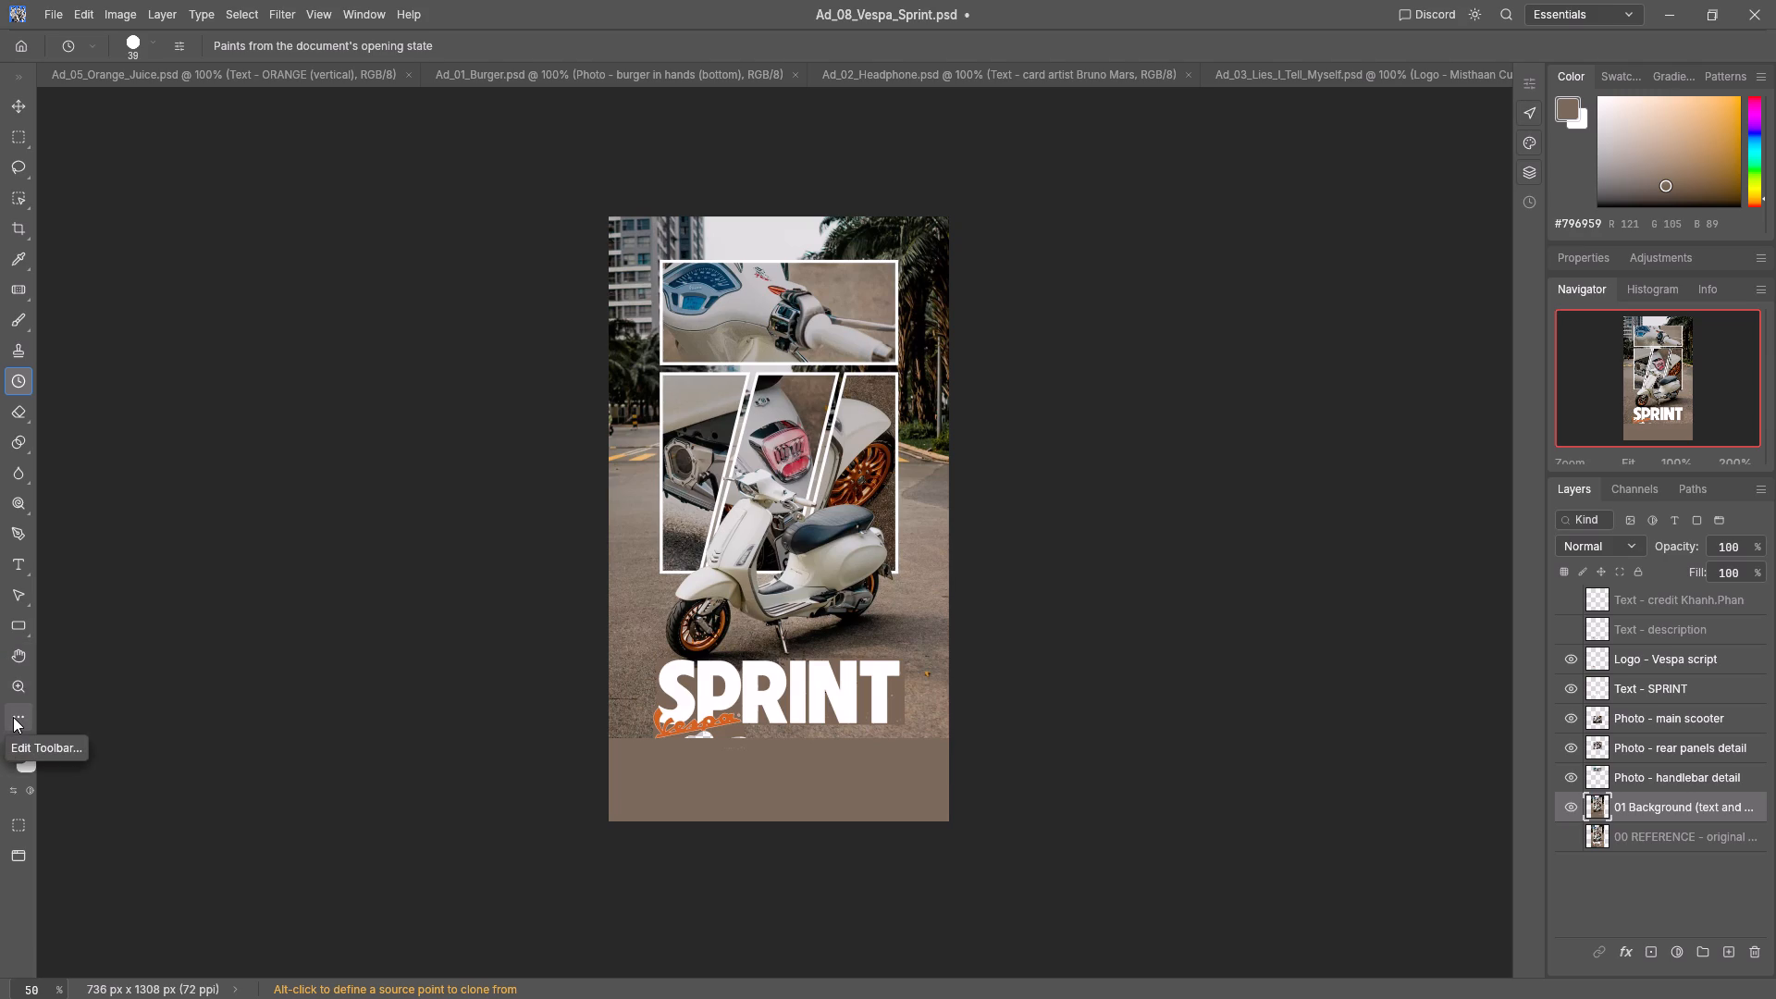
scroll(776, 673, down, 11)
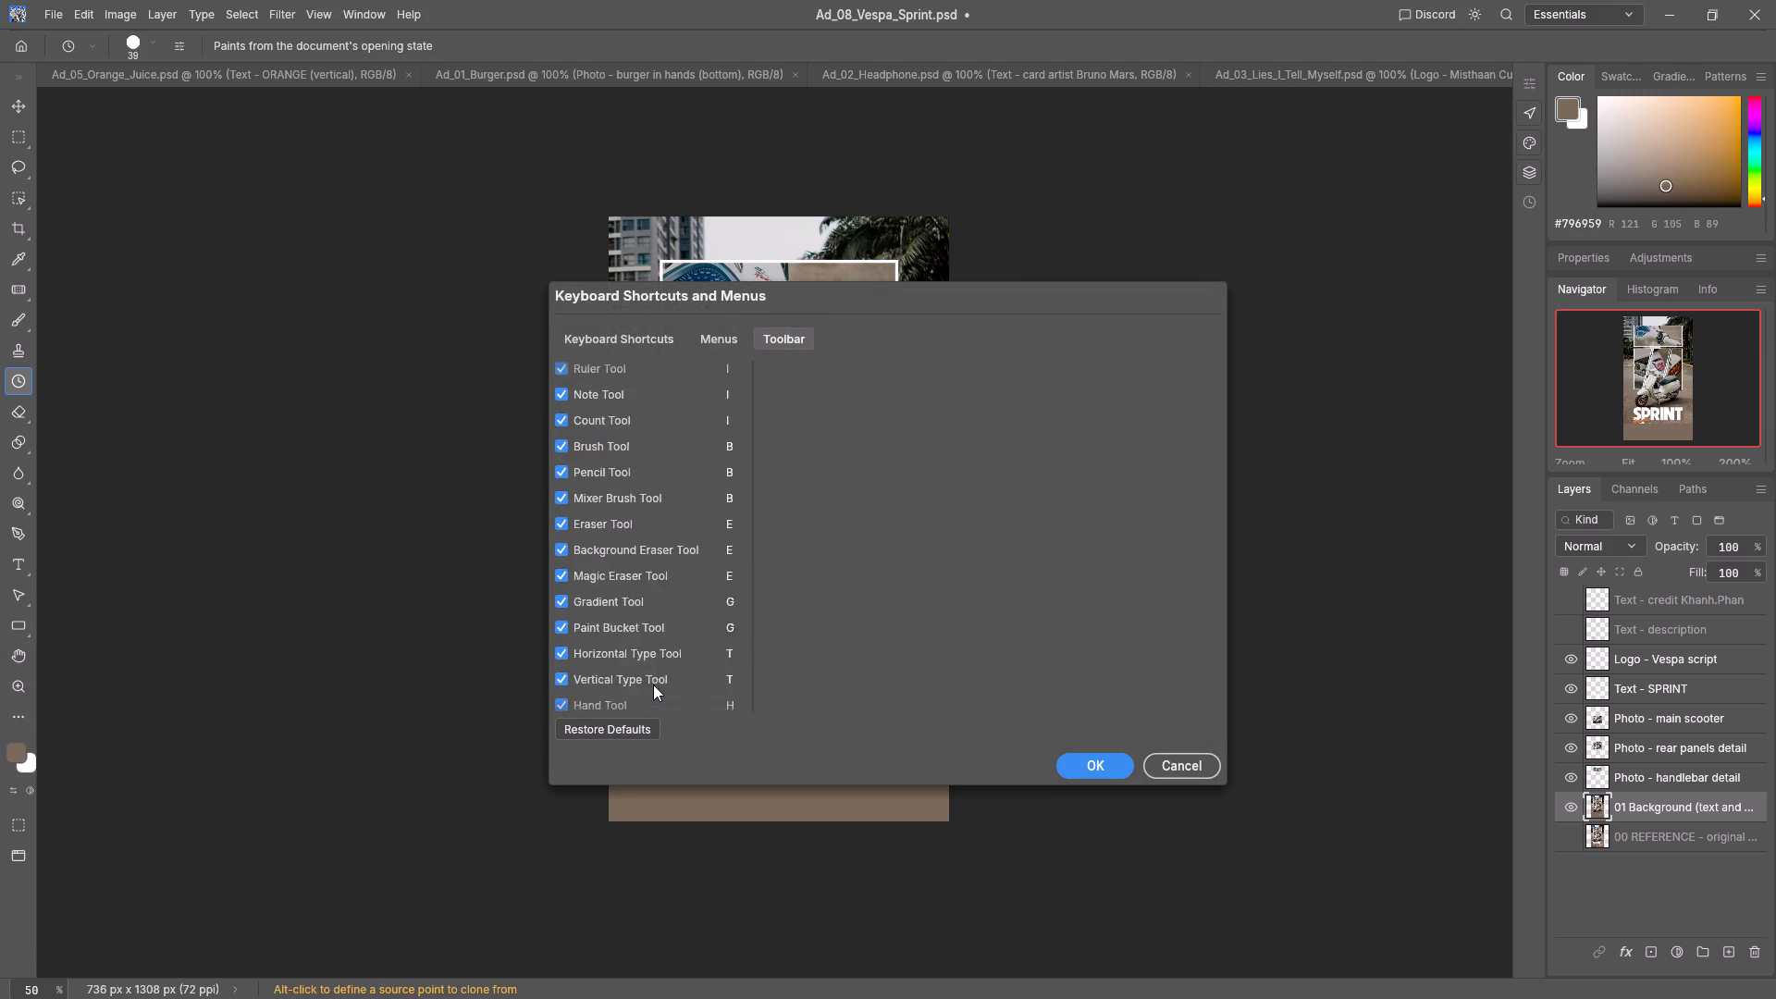
scroll(673, 672, down, 20)
scroll(708, 660, down, 7)
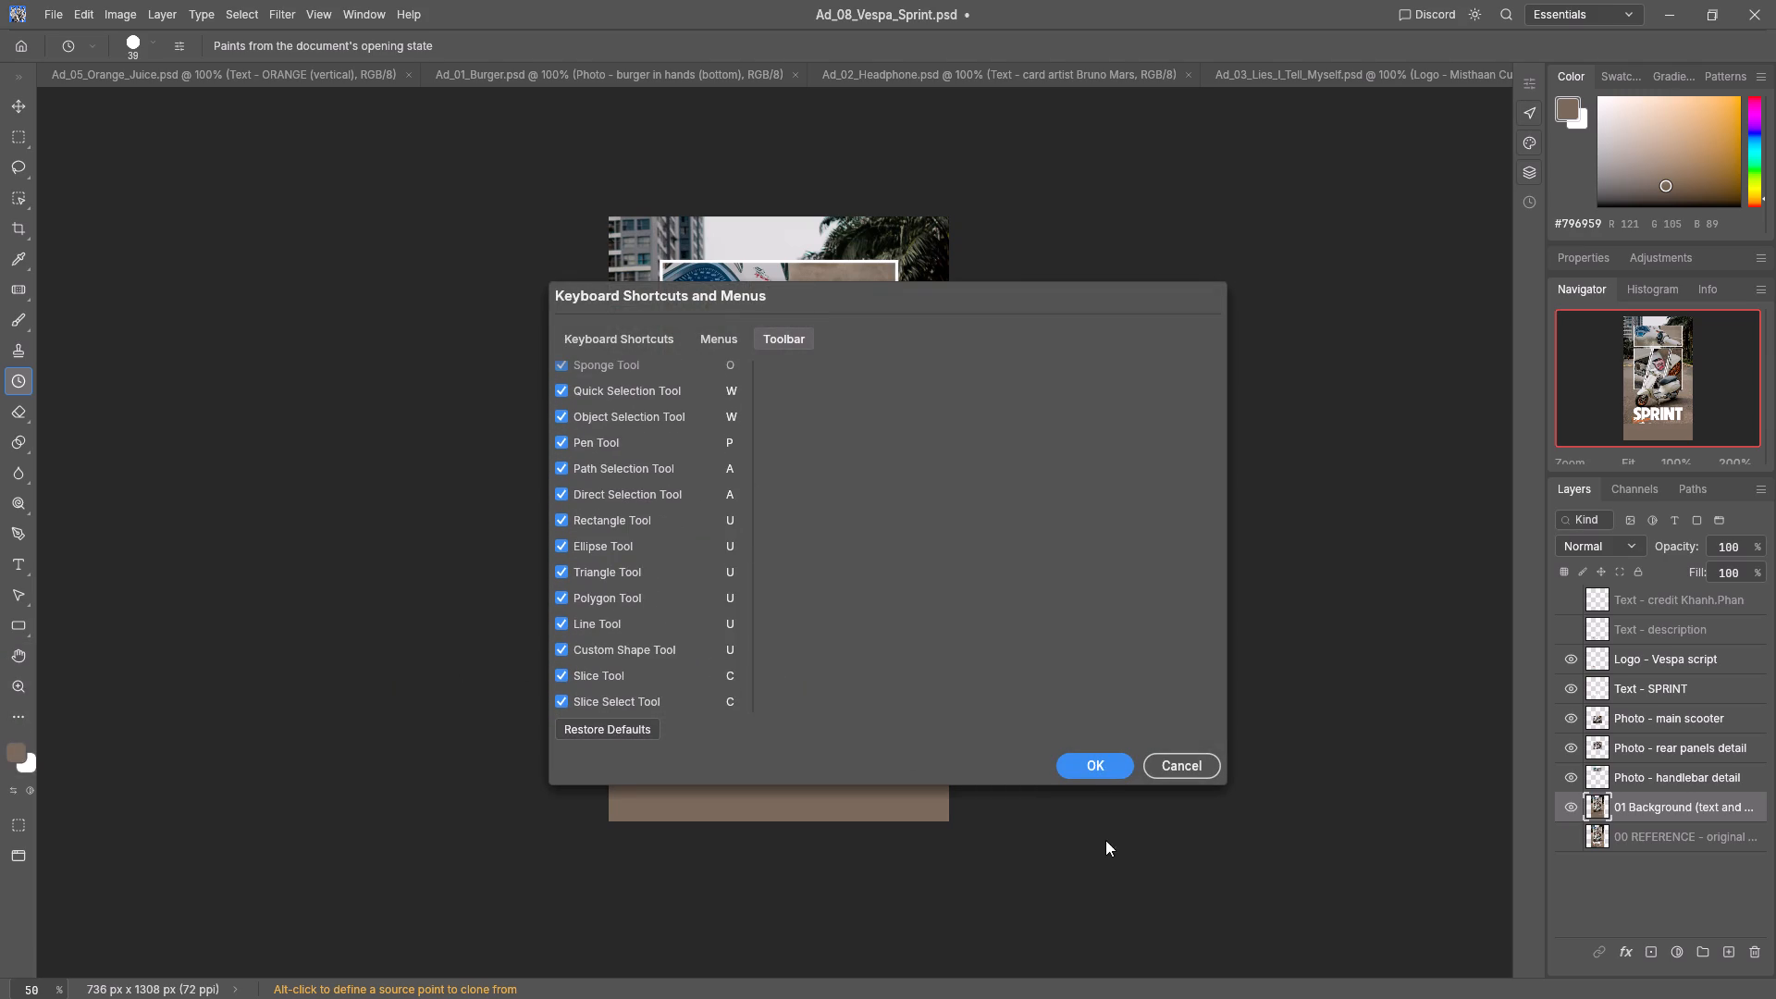
click(1107, 767)
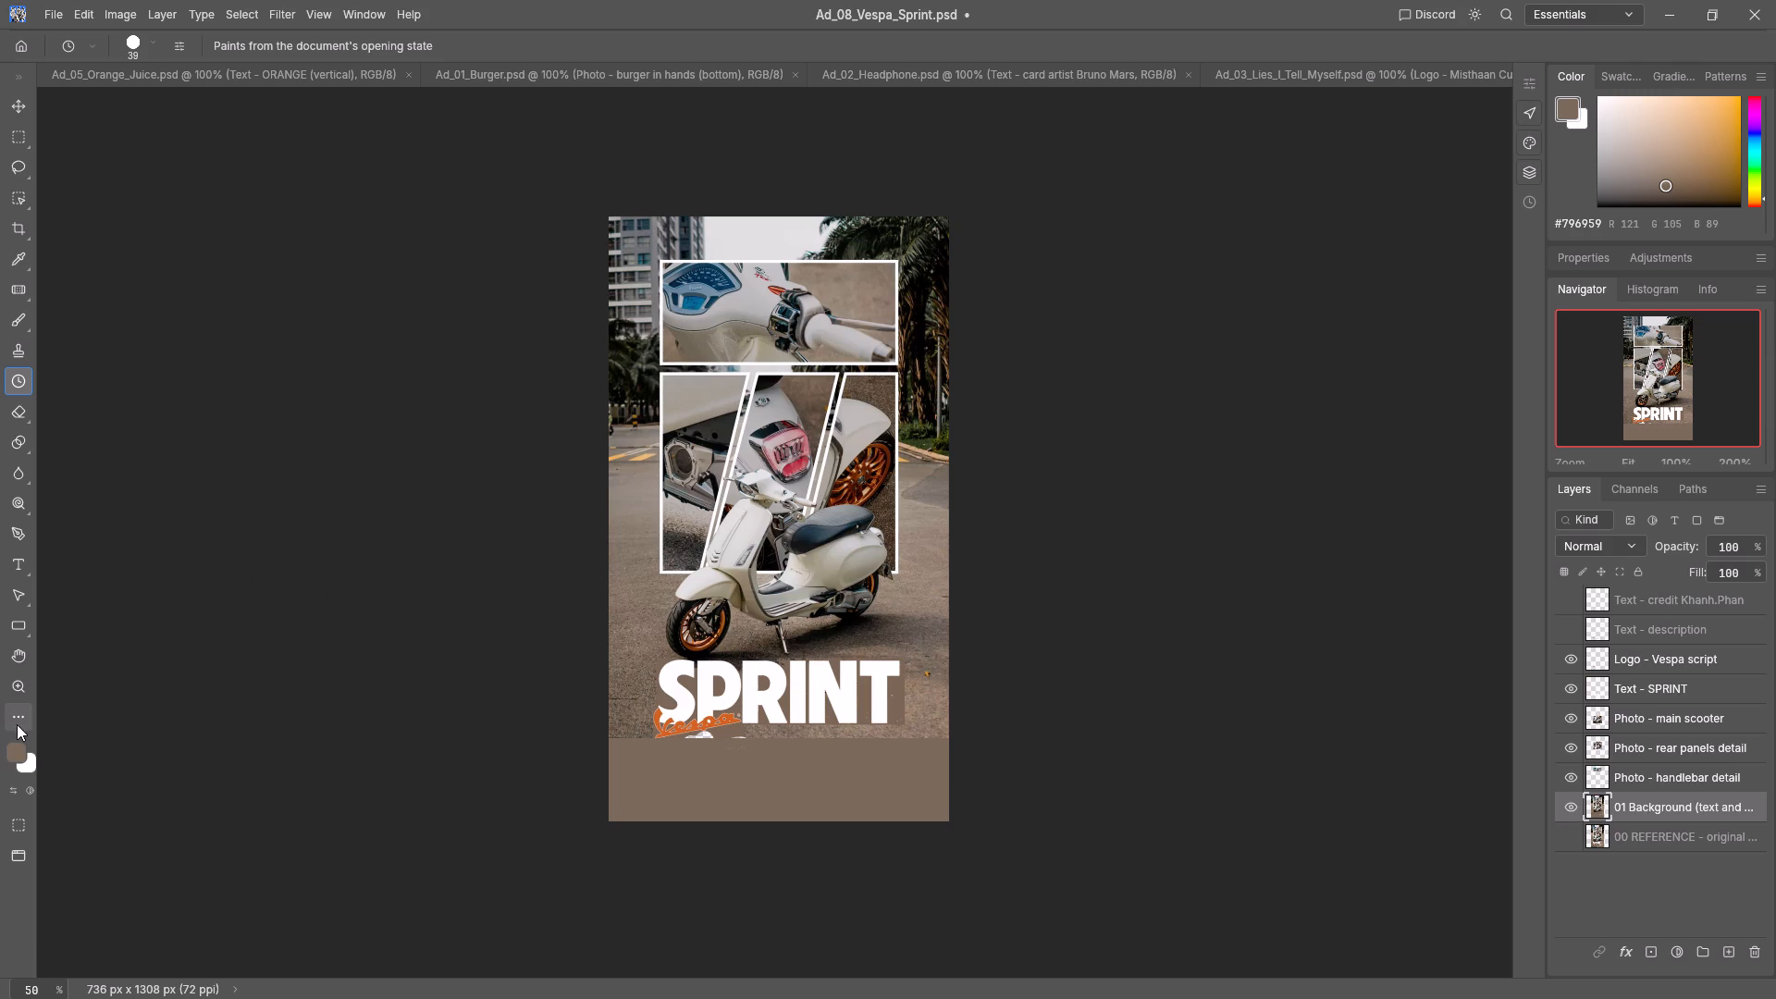
Examine the brown strip and its edge below the Vespa script at 100% zoom, and return to 50%.
click(22, 688)
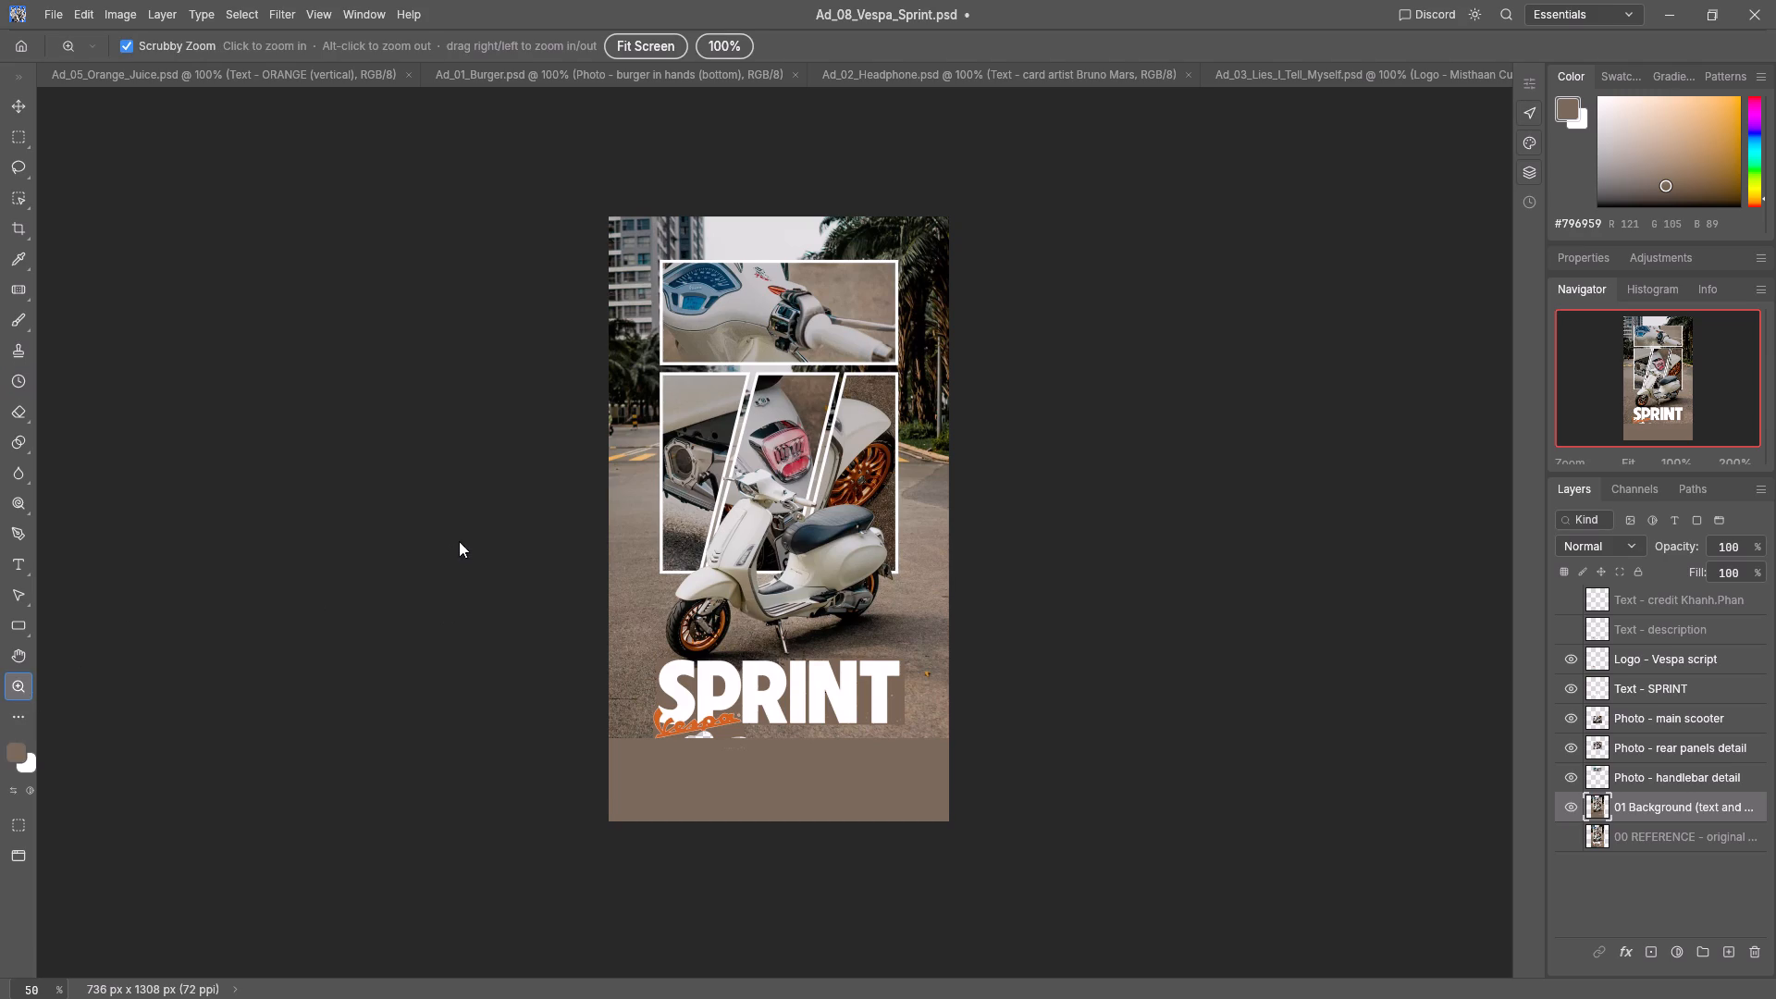
scroll(463, 539, up, 4)
scroll(486, 519, down, 6)
click(487, 518)
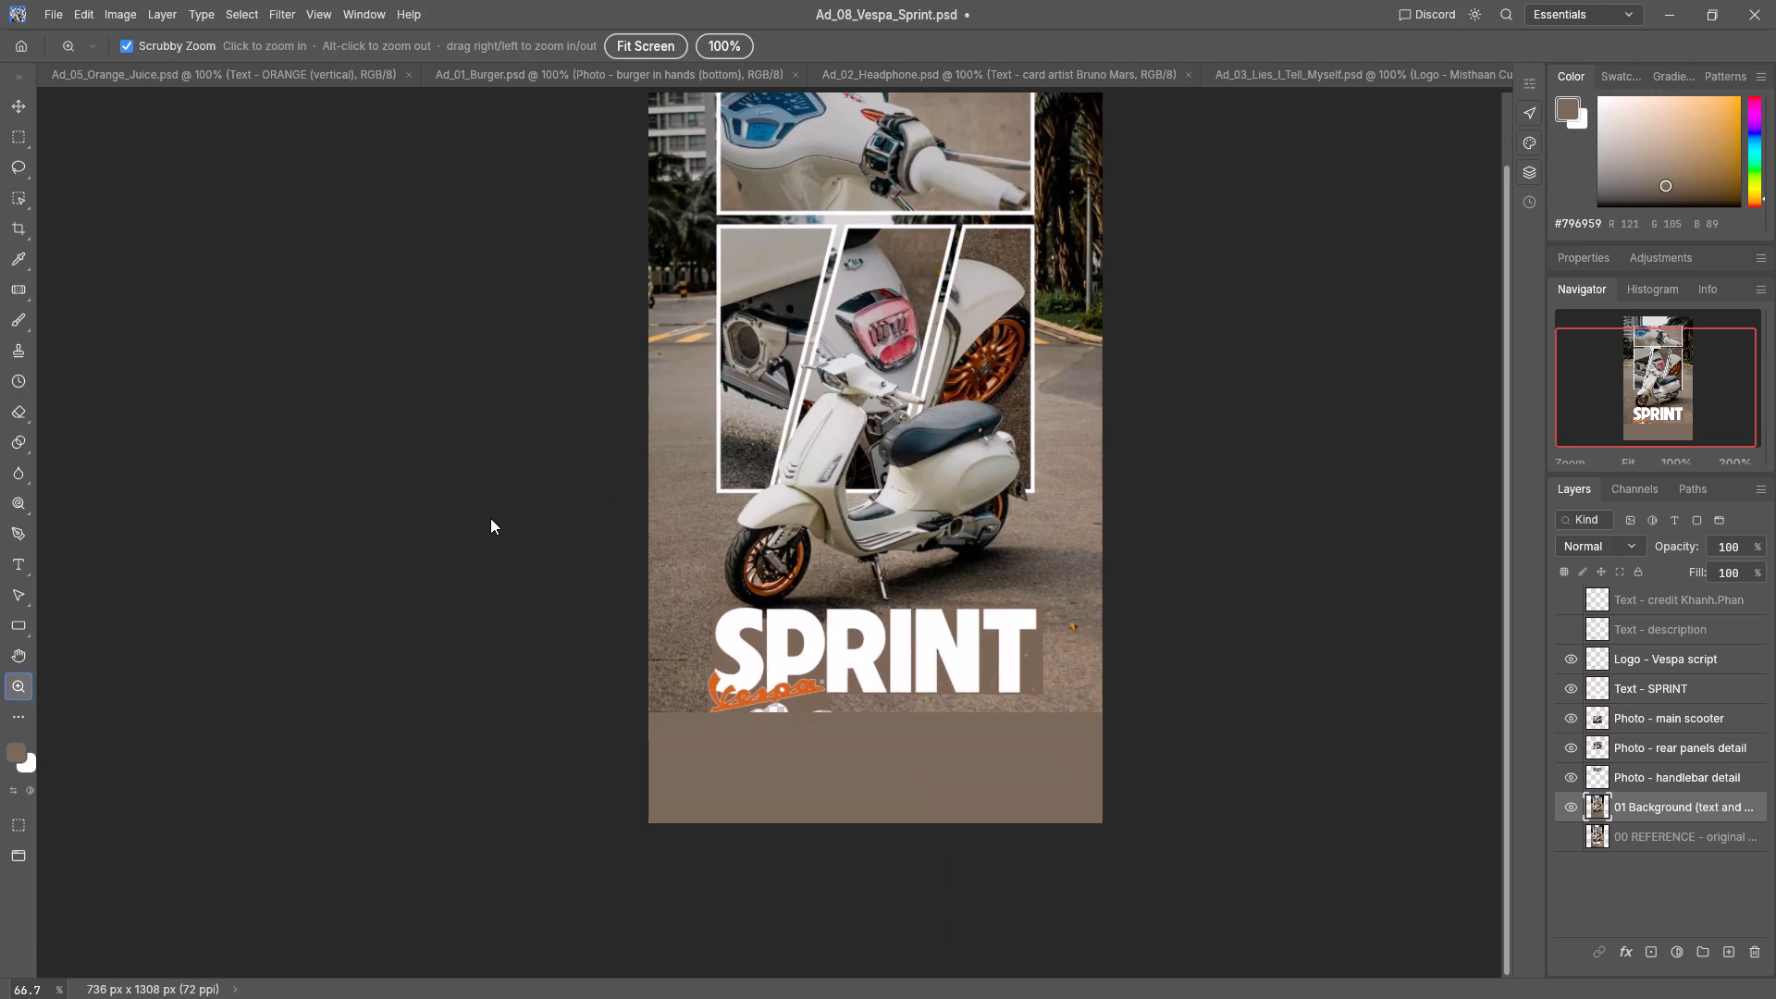
right_click(450, 530)
middle_click(450, 530)
click(450, 530)
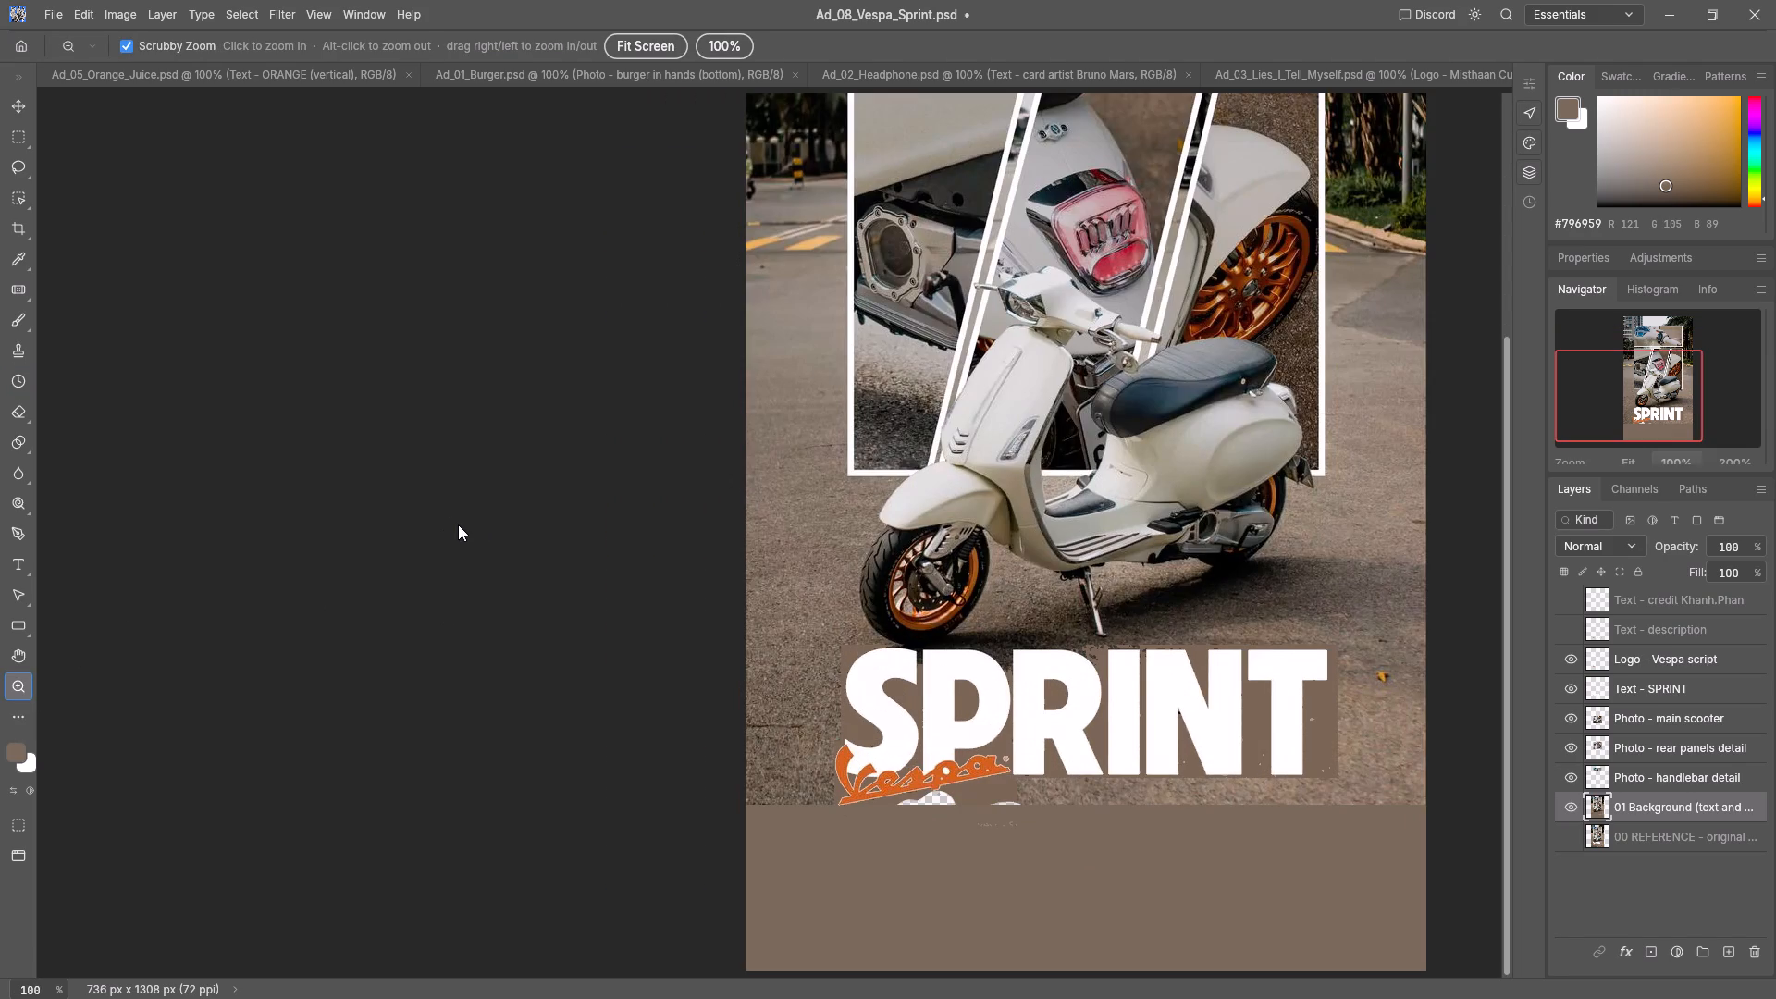
click(14, 684)
key(ctrl+minus)
key(ctrl+minus)
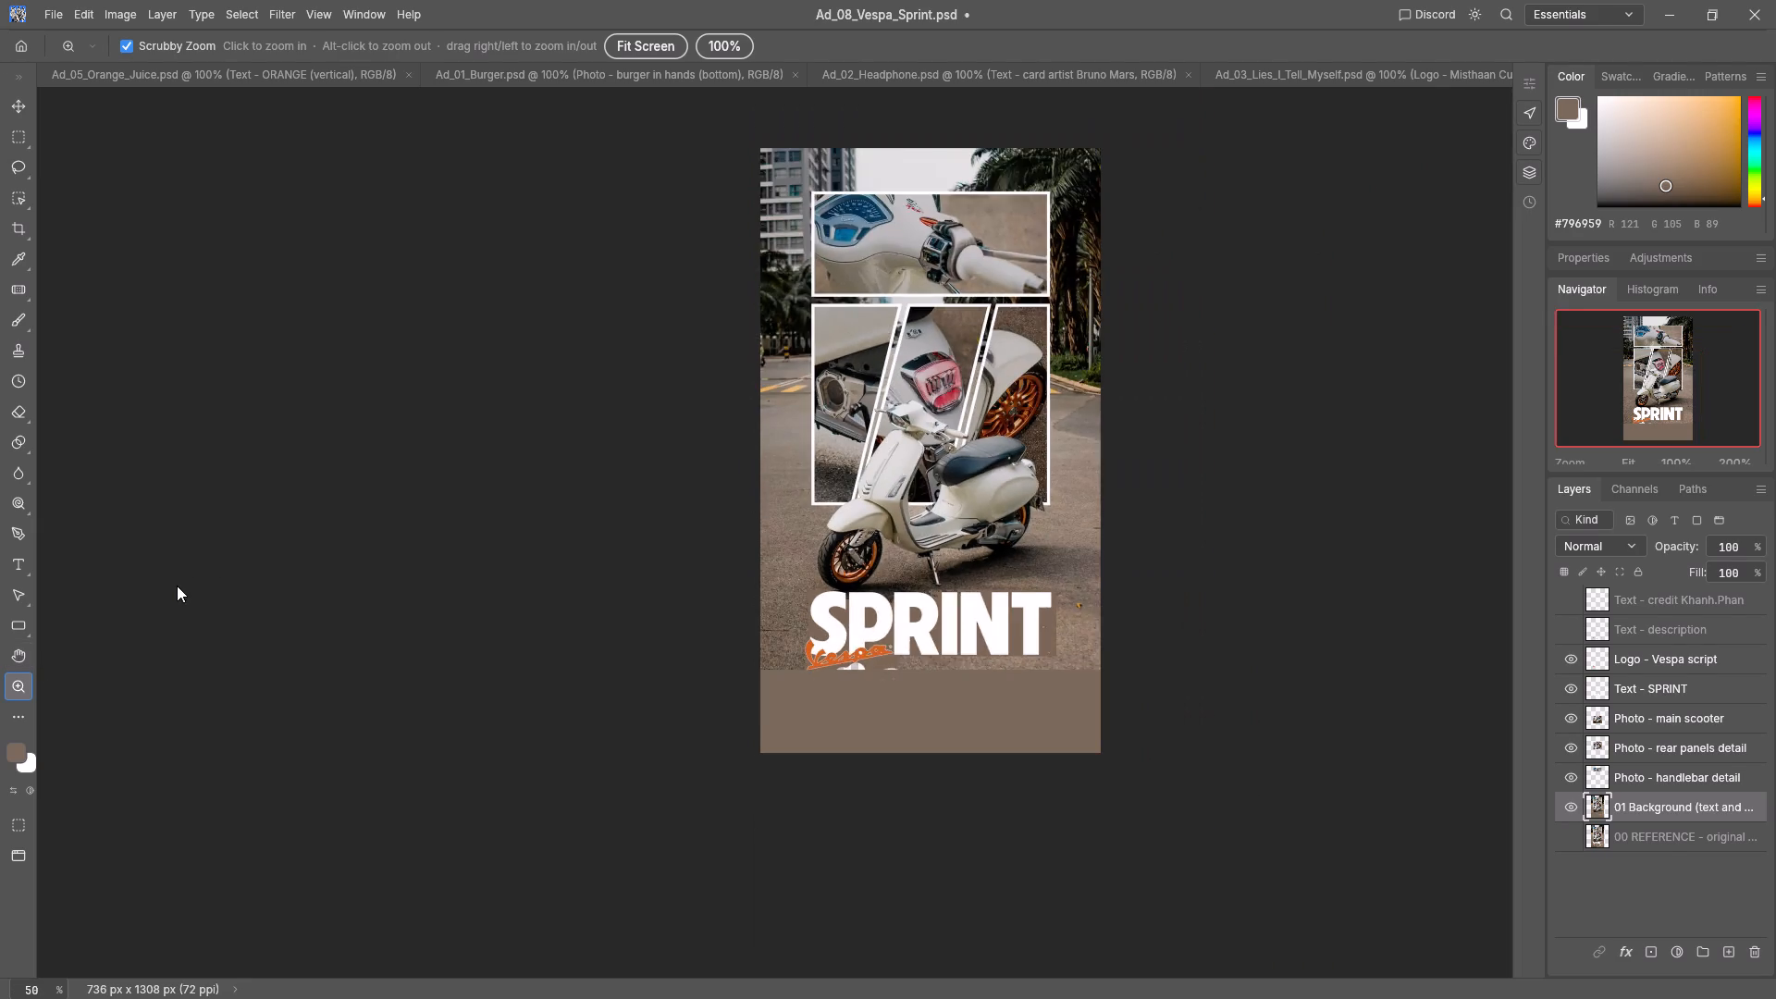
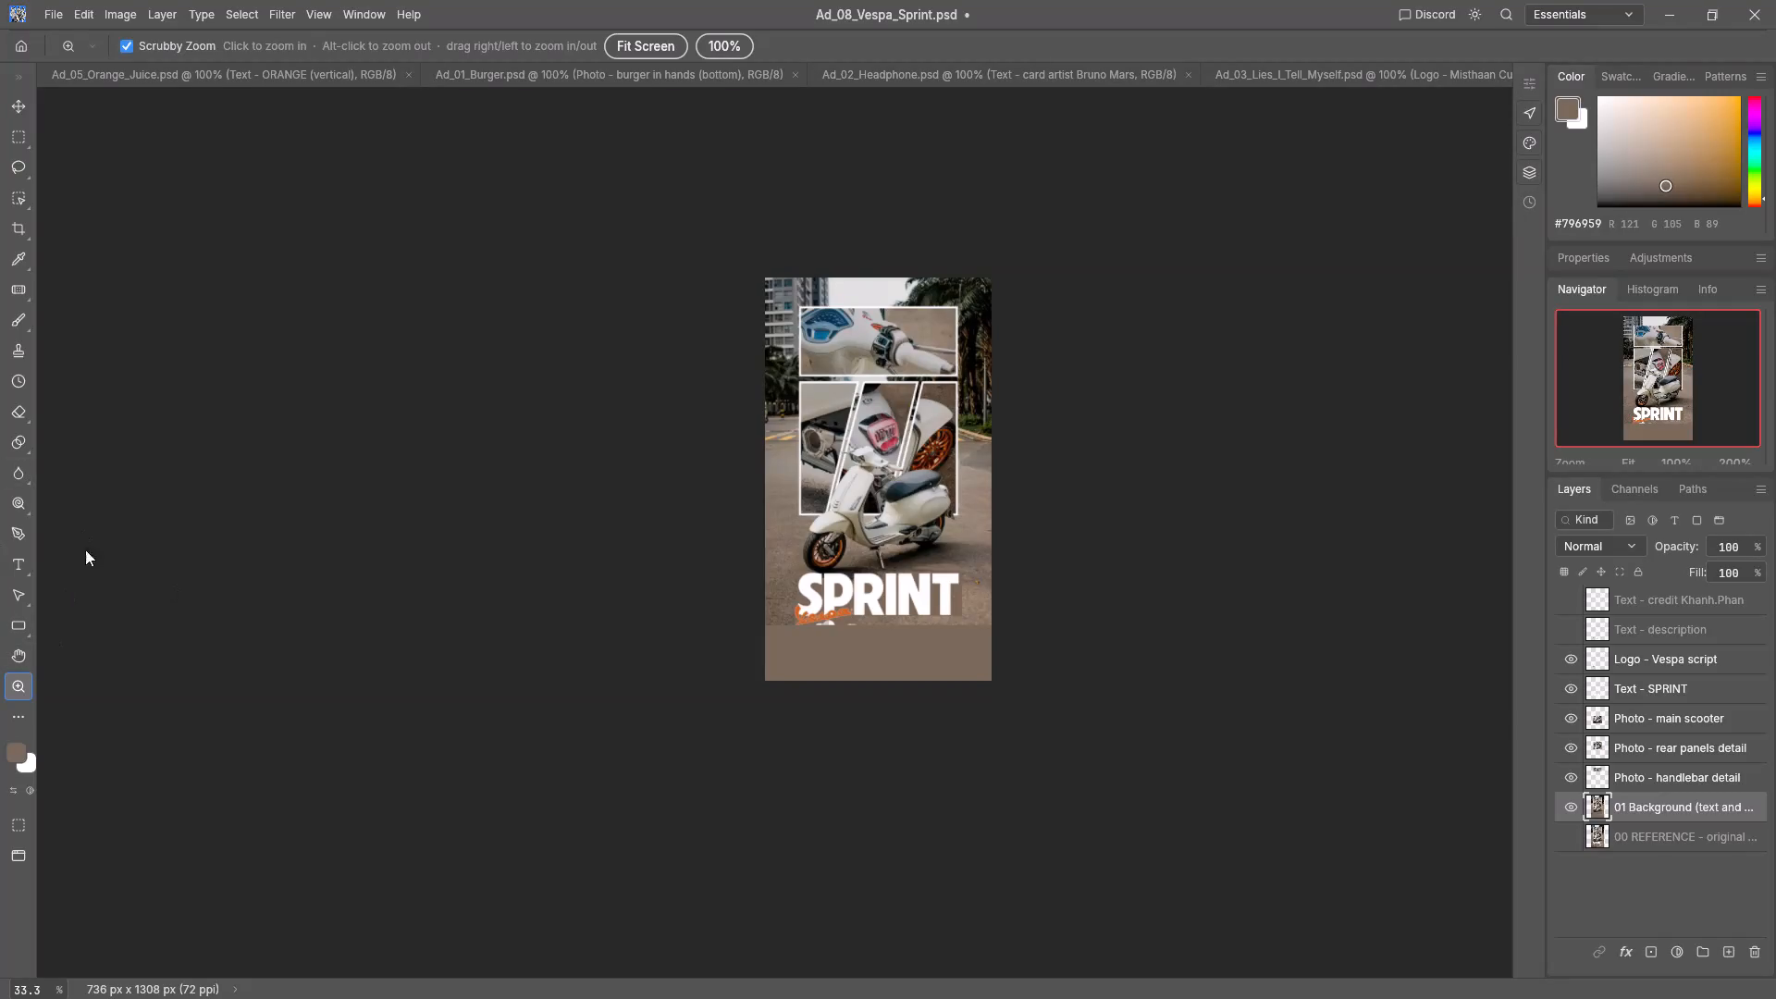
Look through the retouching, eraser and brush tool groups for one suited to texturing the flat brown strip.
click(13, 510)
right_click(13, 510)
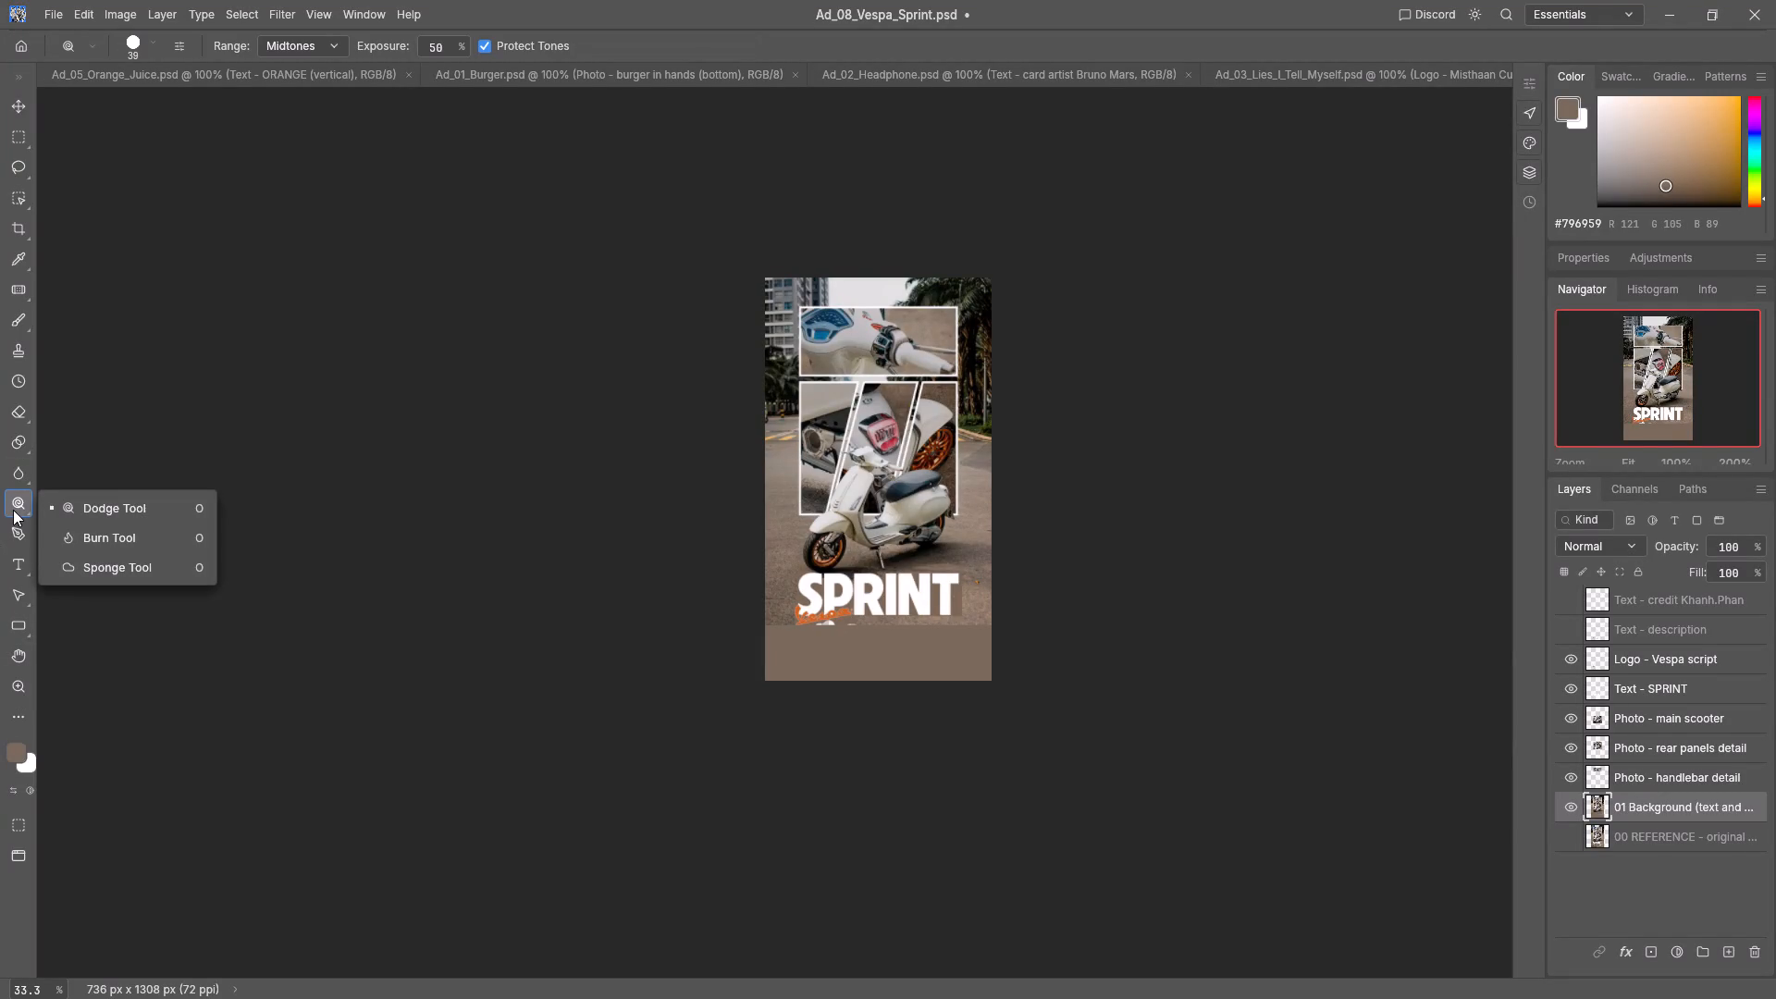
right_click(18, 468)
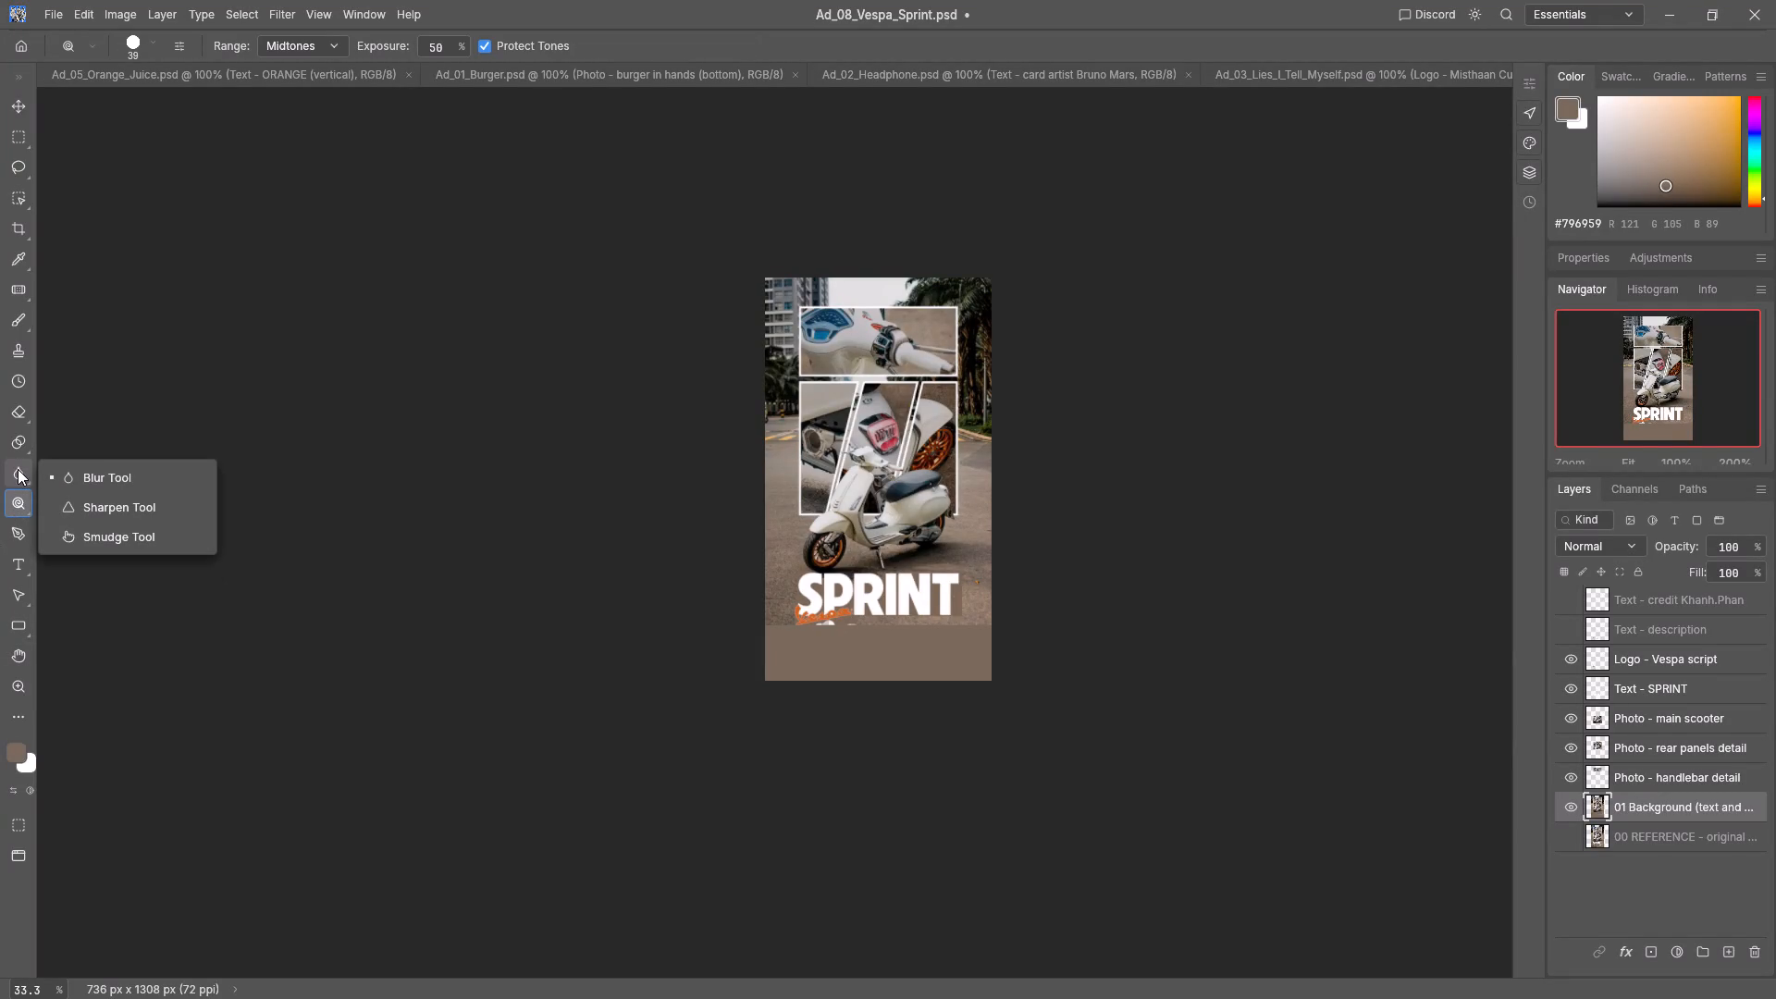
right_click(25, 443)
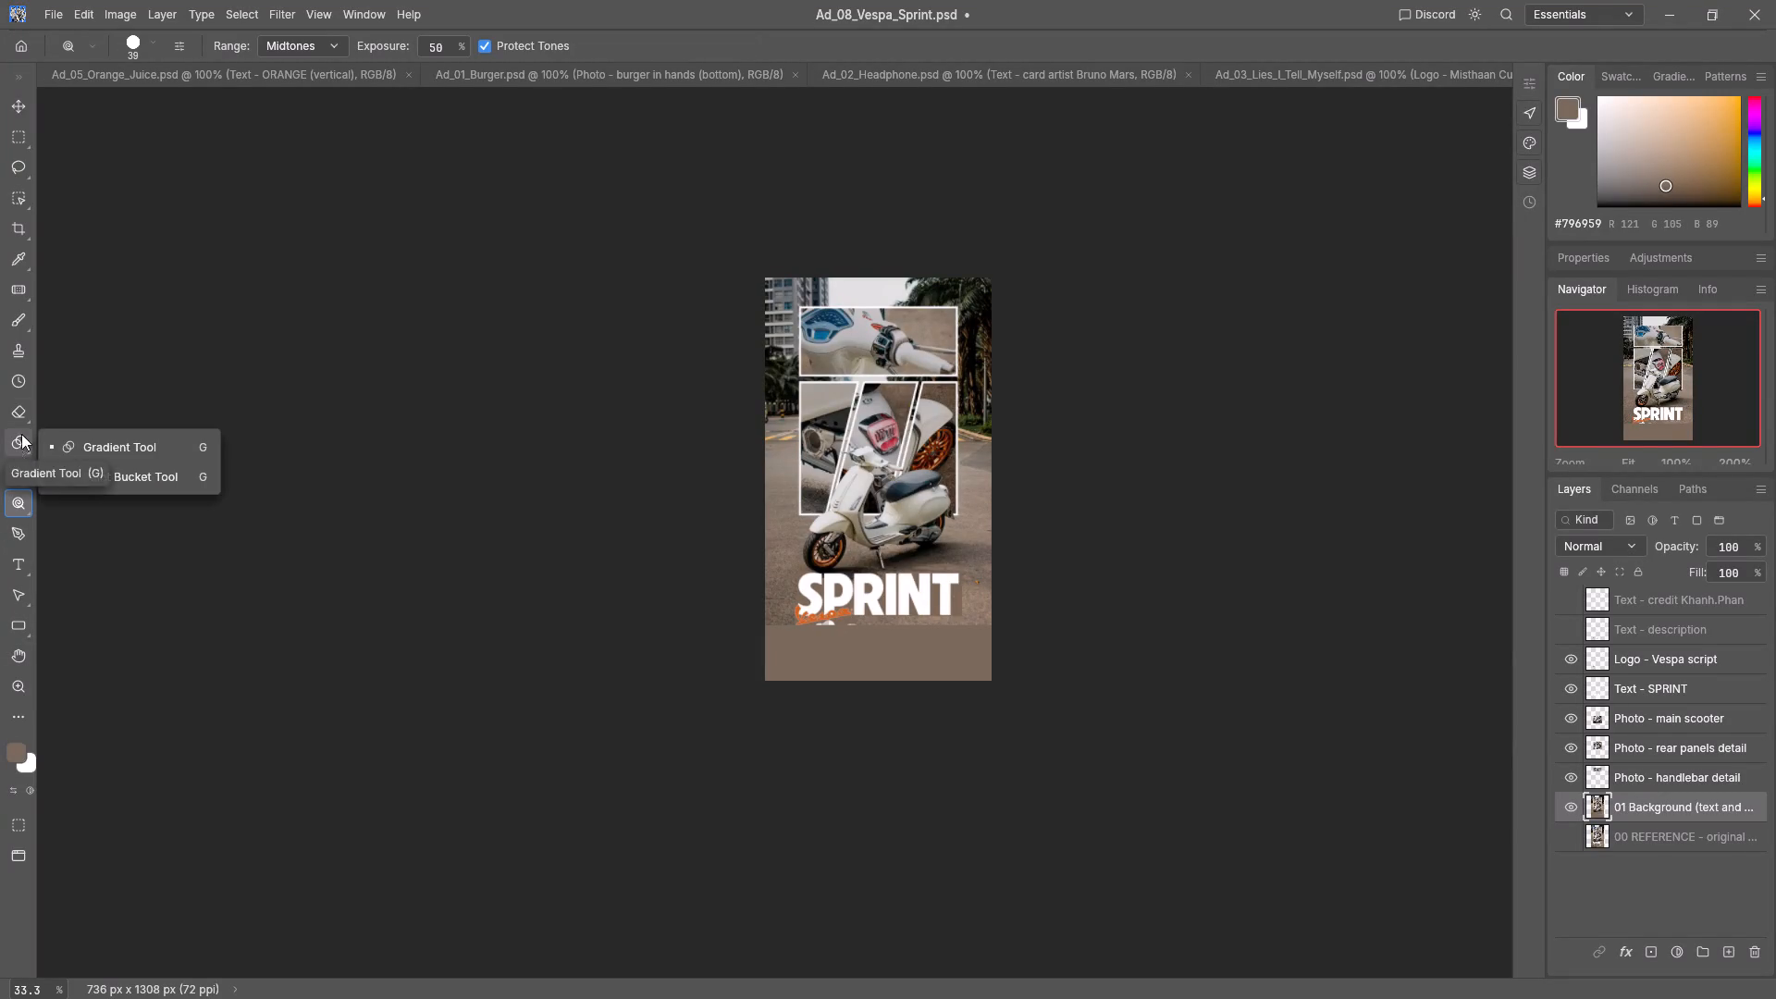
right_click(18, 425)
right_click(32, 379)
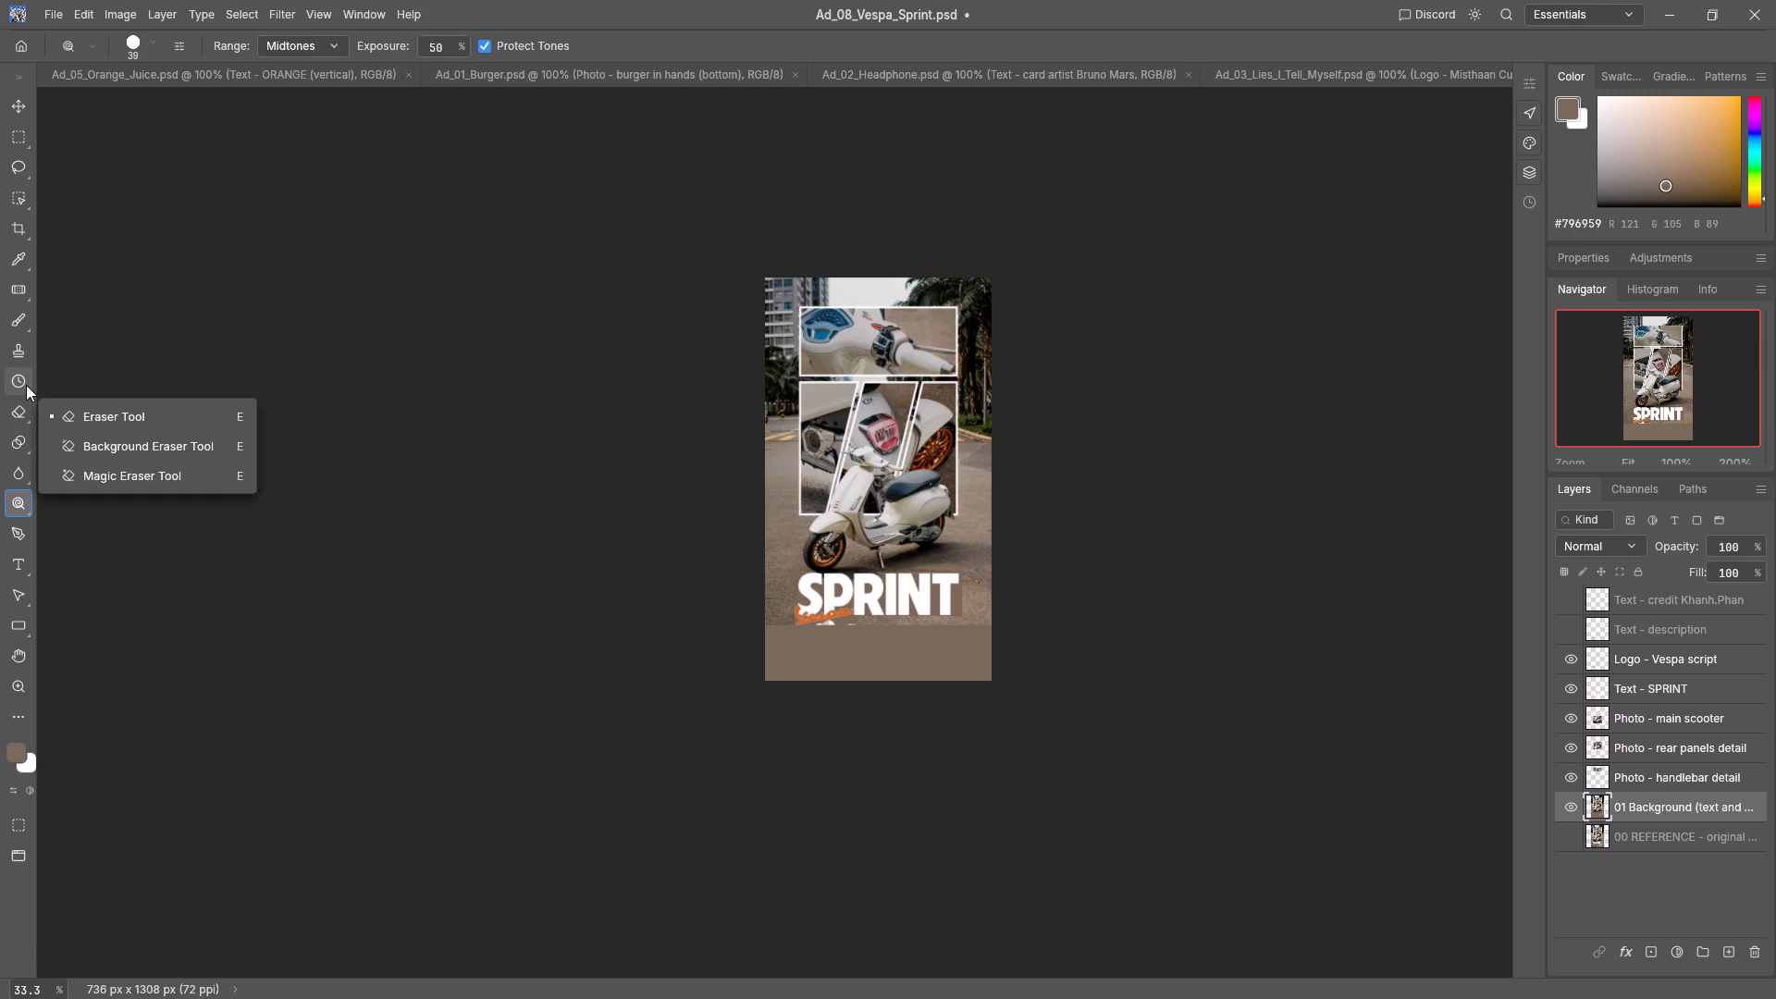
right_click(15, 342)
right_click(28, 325)
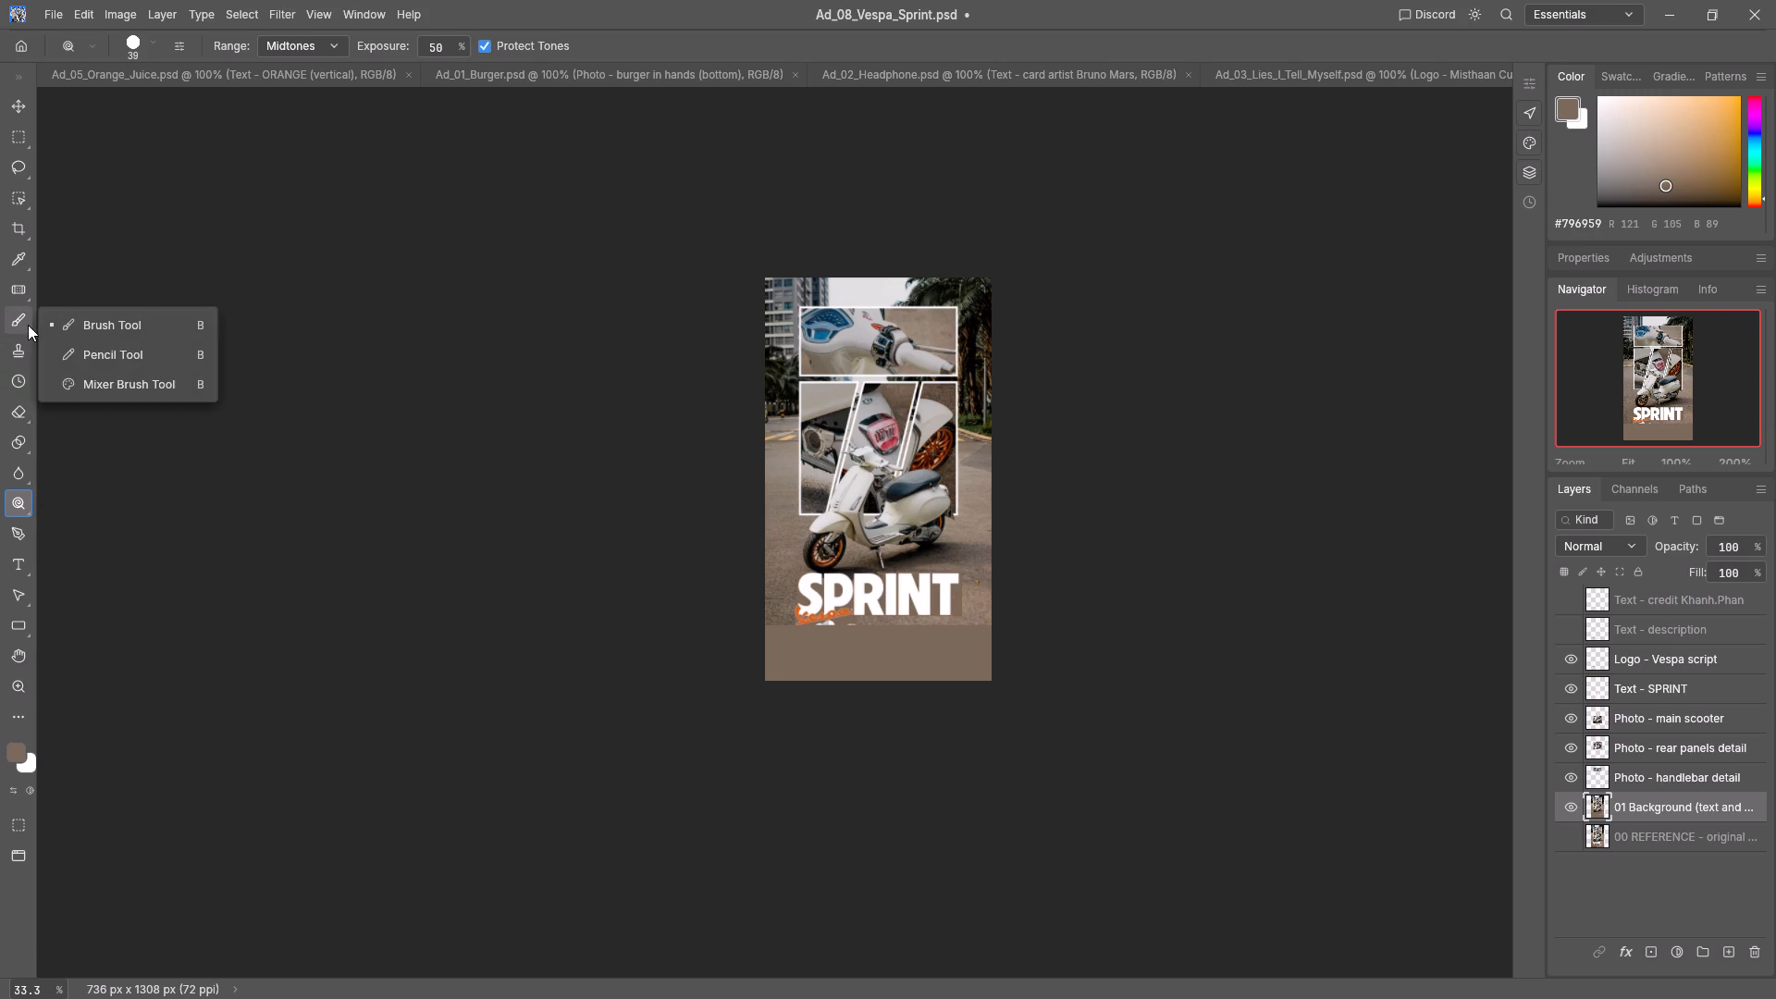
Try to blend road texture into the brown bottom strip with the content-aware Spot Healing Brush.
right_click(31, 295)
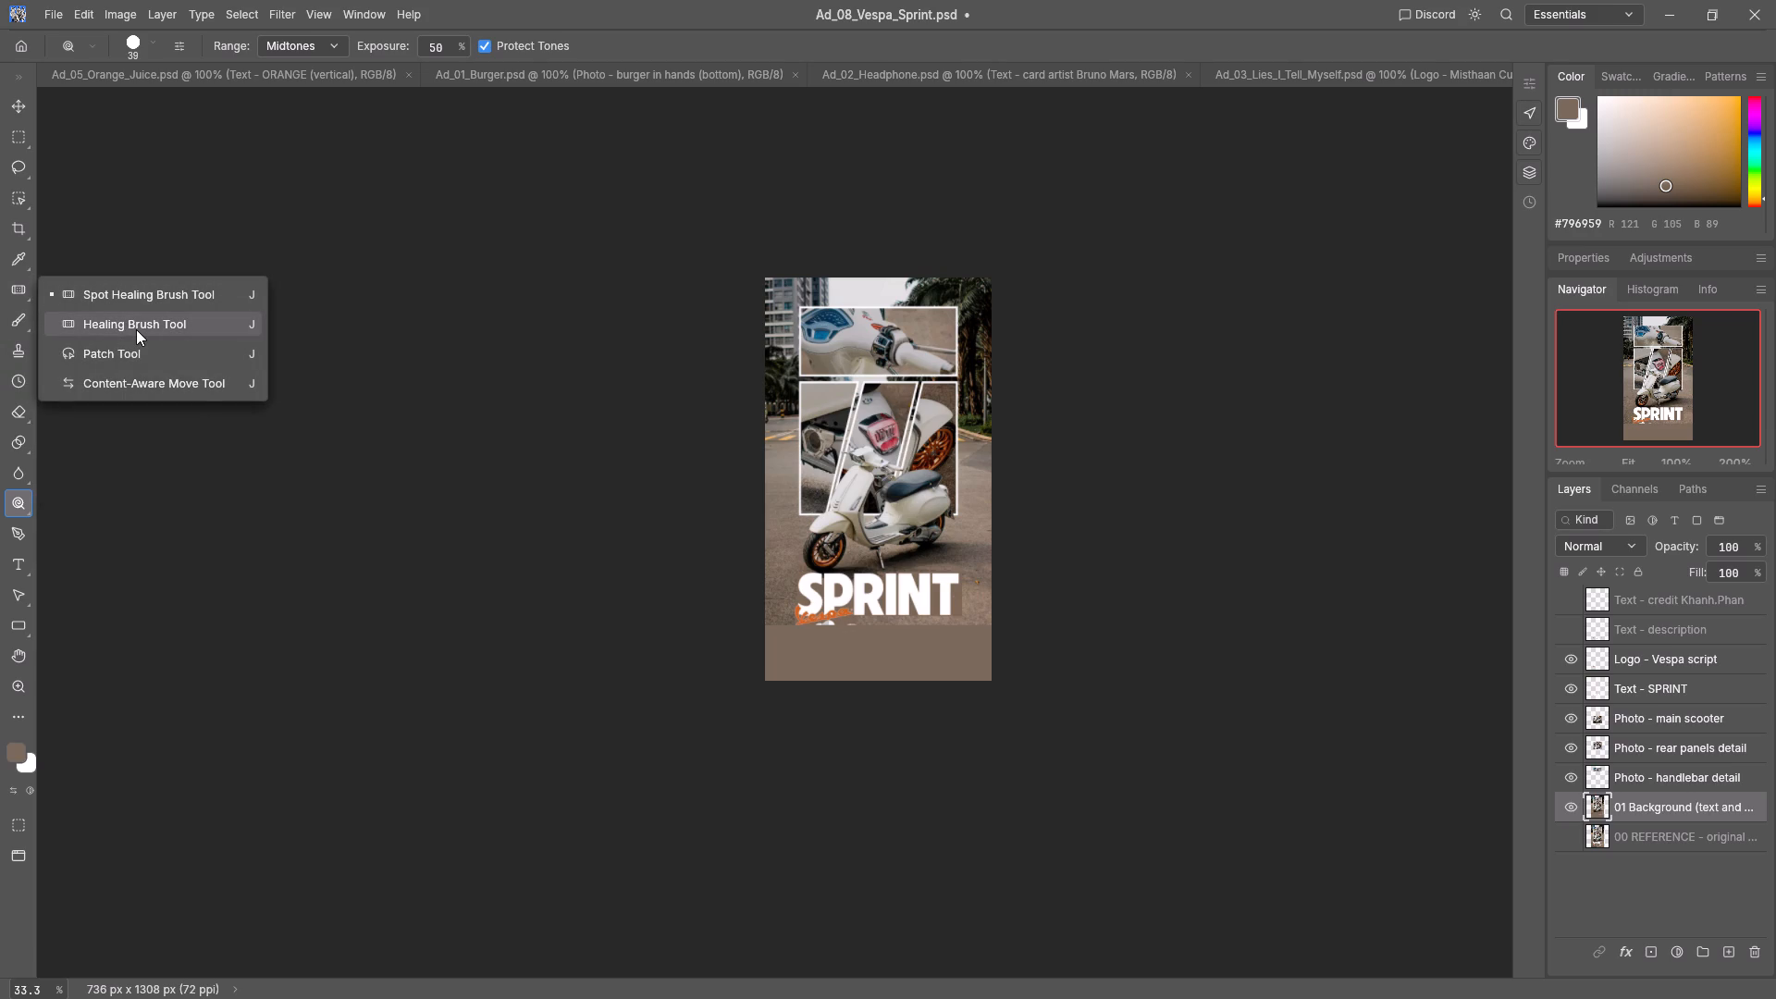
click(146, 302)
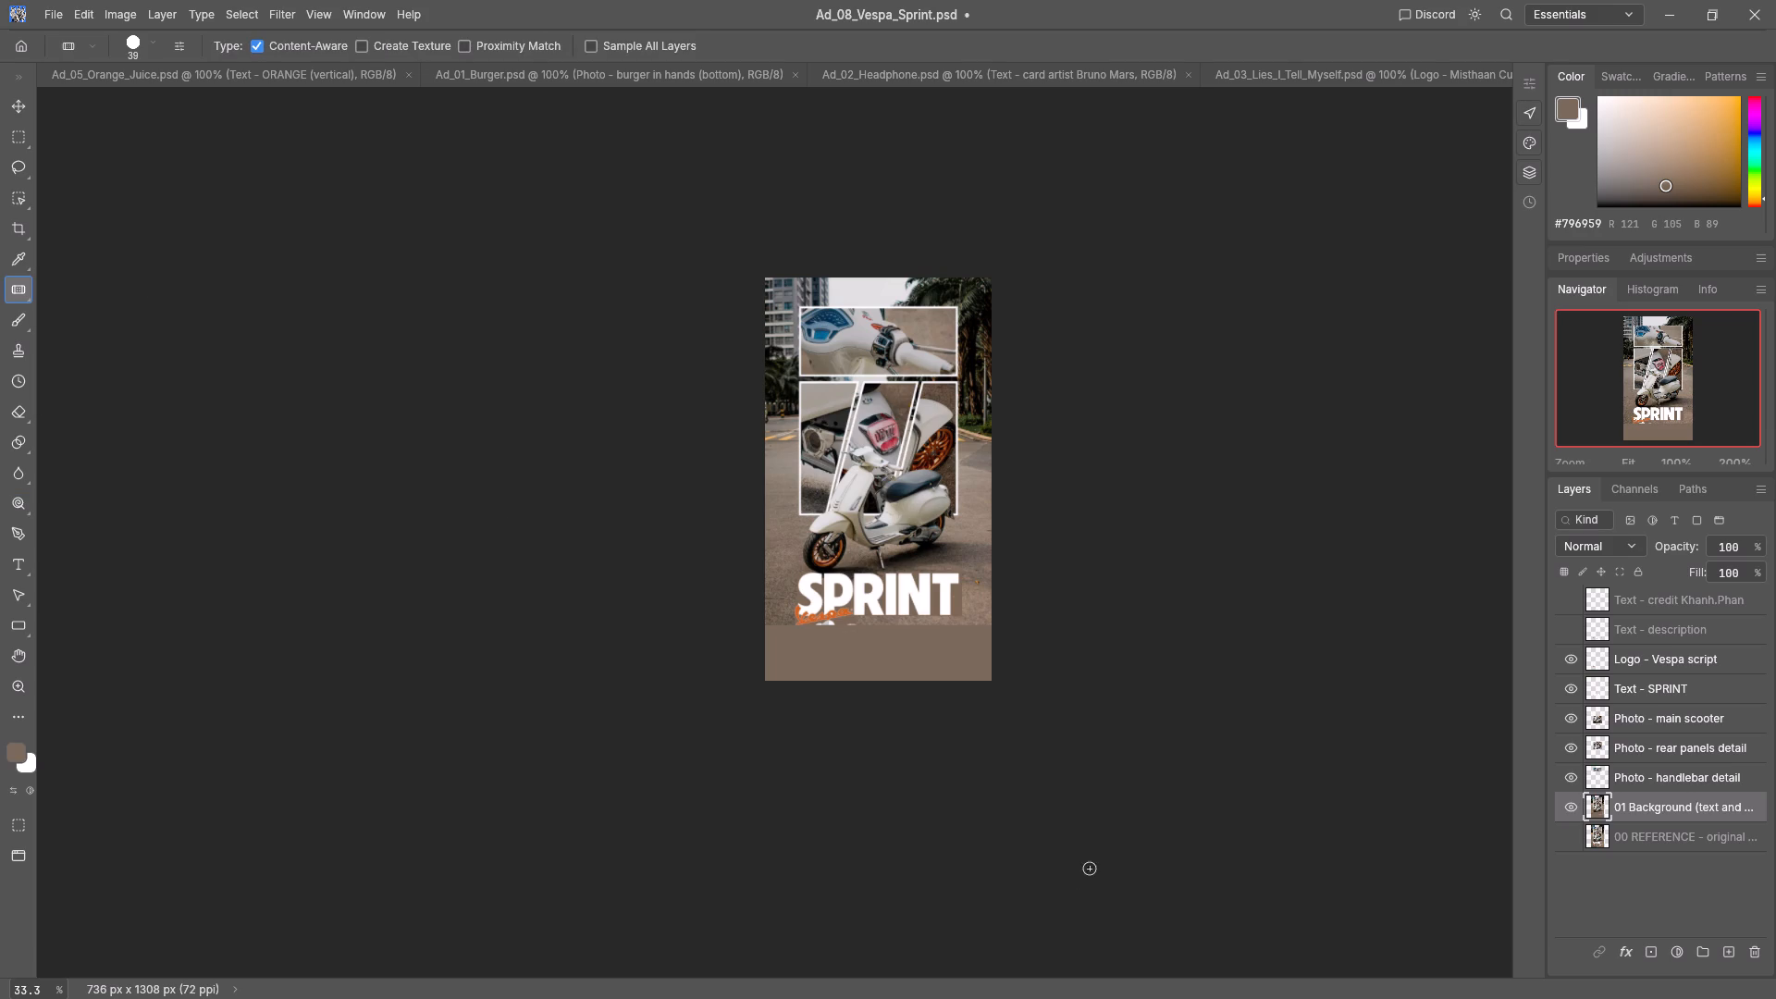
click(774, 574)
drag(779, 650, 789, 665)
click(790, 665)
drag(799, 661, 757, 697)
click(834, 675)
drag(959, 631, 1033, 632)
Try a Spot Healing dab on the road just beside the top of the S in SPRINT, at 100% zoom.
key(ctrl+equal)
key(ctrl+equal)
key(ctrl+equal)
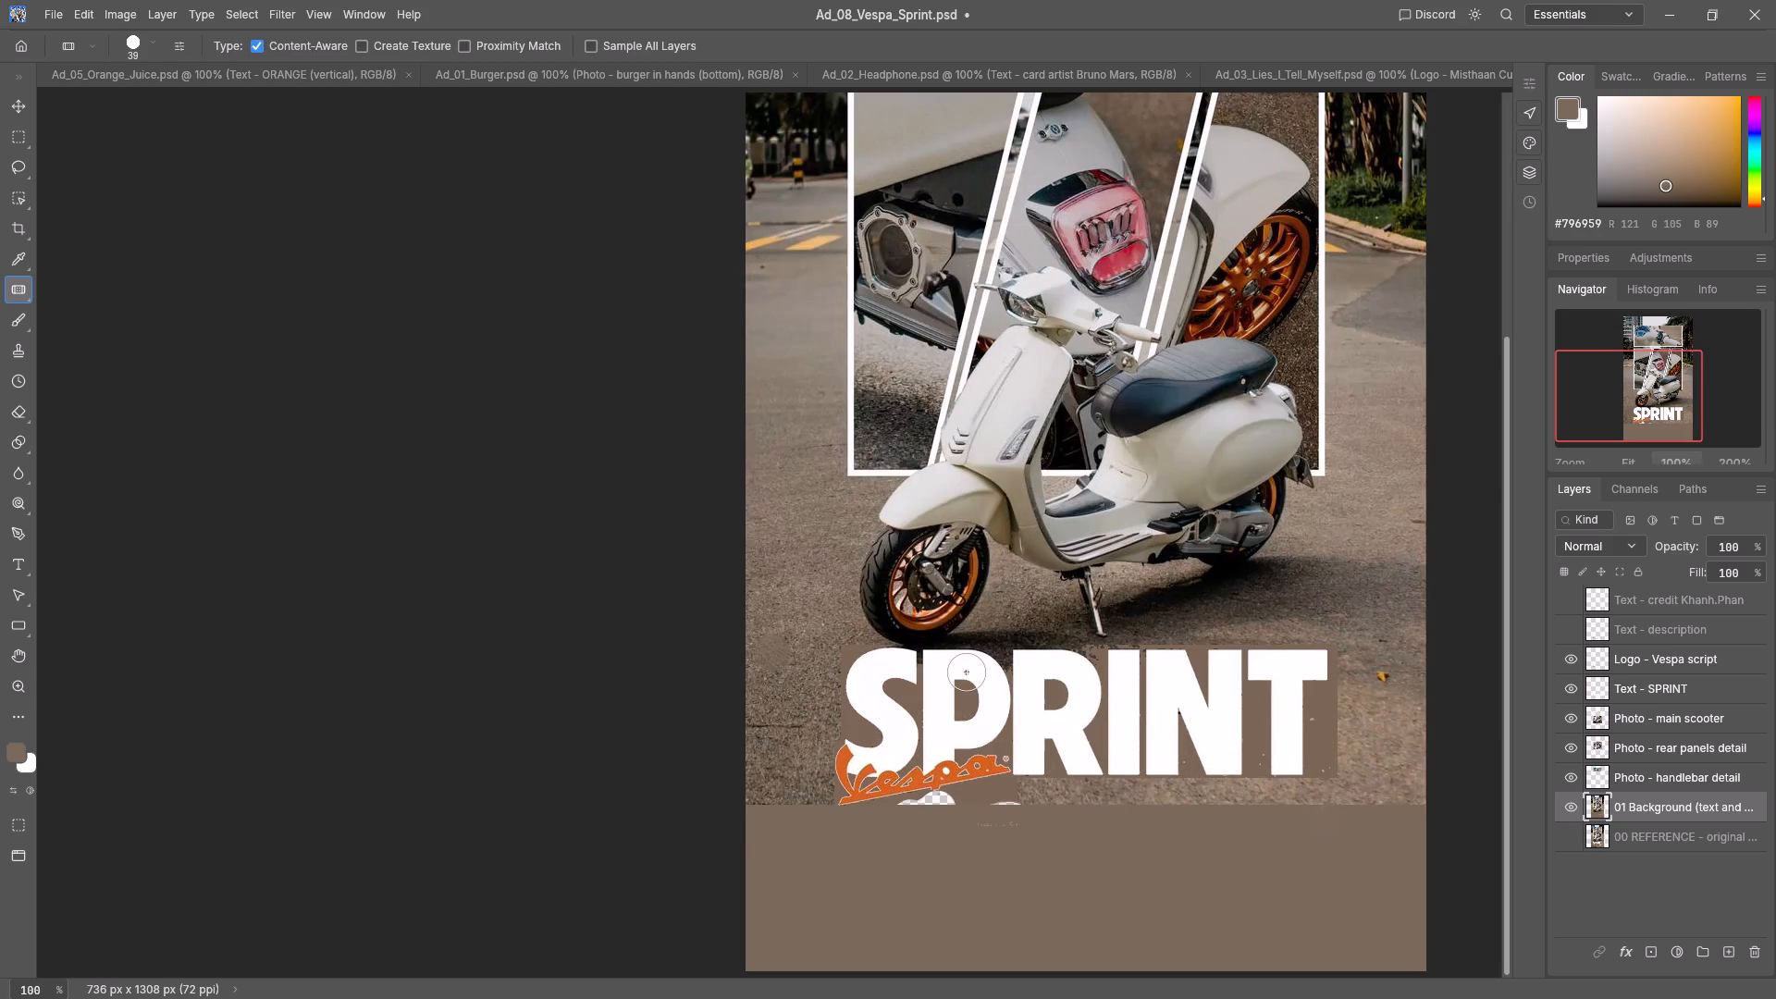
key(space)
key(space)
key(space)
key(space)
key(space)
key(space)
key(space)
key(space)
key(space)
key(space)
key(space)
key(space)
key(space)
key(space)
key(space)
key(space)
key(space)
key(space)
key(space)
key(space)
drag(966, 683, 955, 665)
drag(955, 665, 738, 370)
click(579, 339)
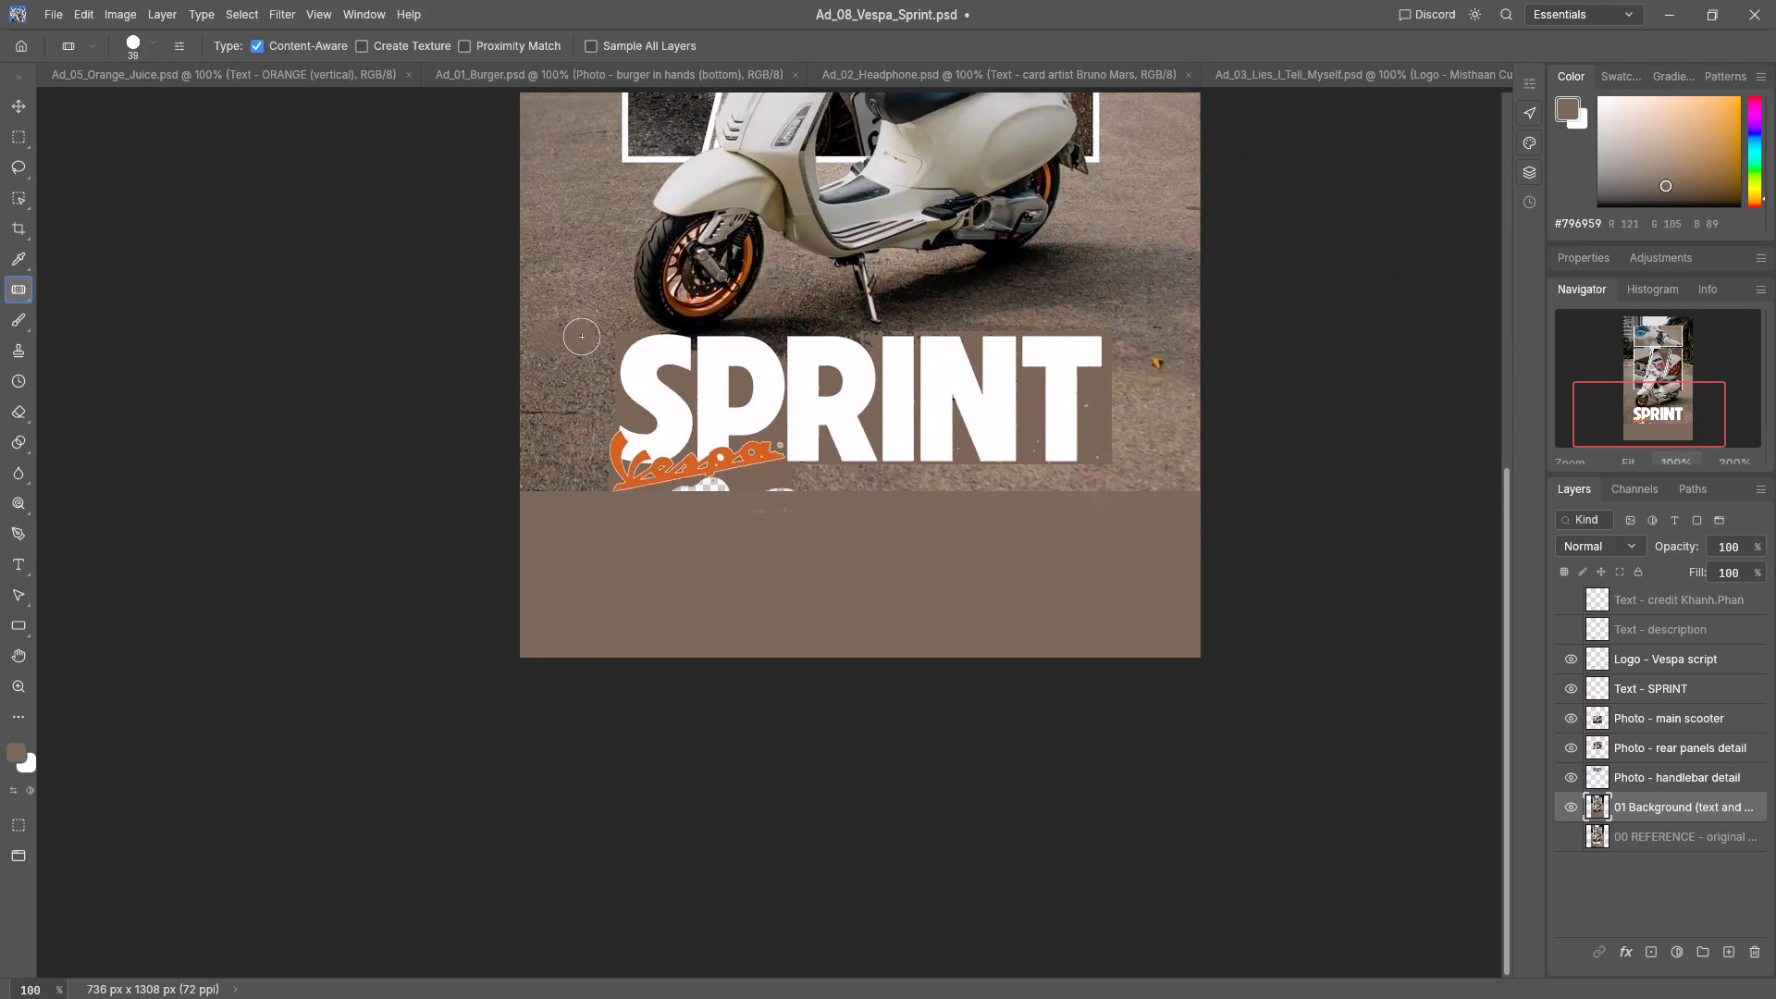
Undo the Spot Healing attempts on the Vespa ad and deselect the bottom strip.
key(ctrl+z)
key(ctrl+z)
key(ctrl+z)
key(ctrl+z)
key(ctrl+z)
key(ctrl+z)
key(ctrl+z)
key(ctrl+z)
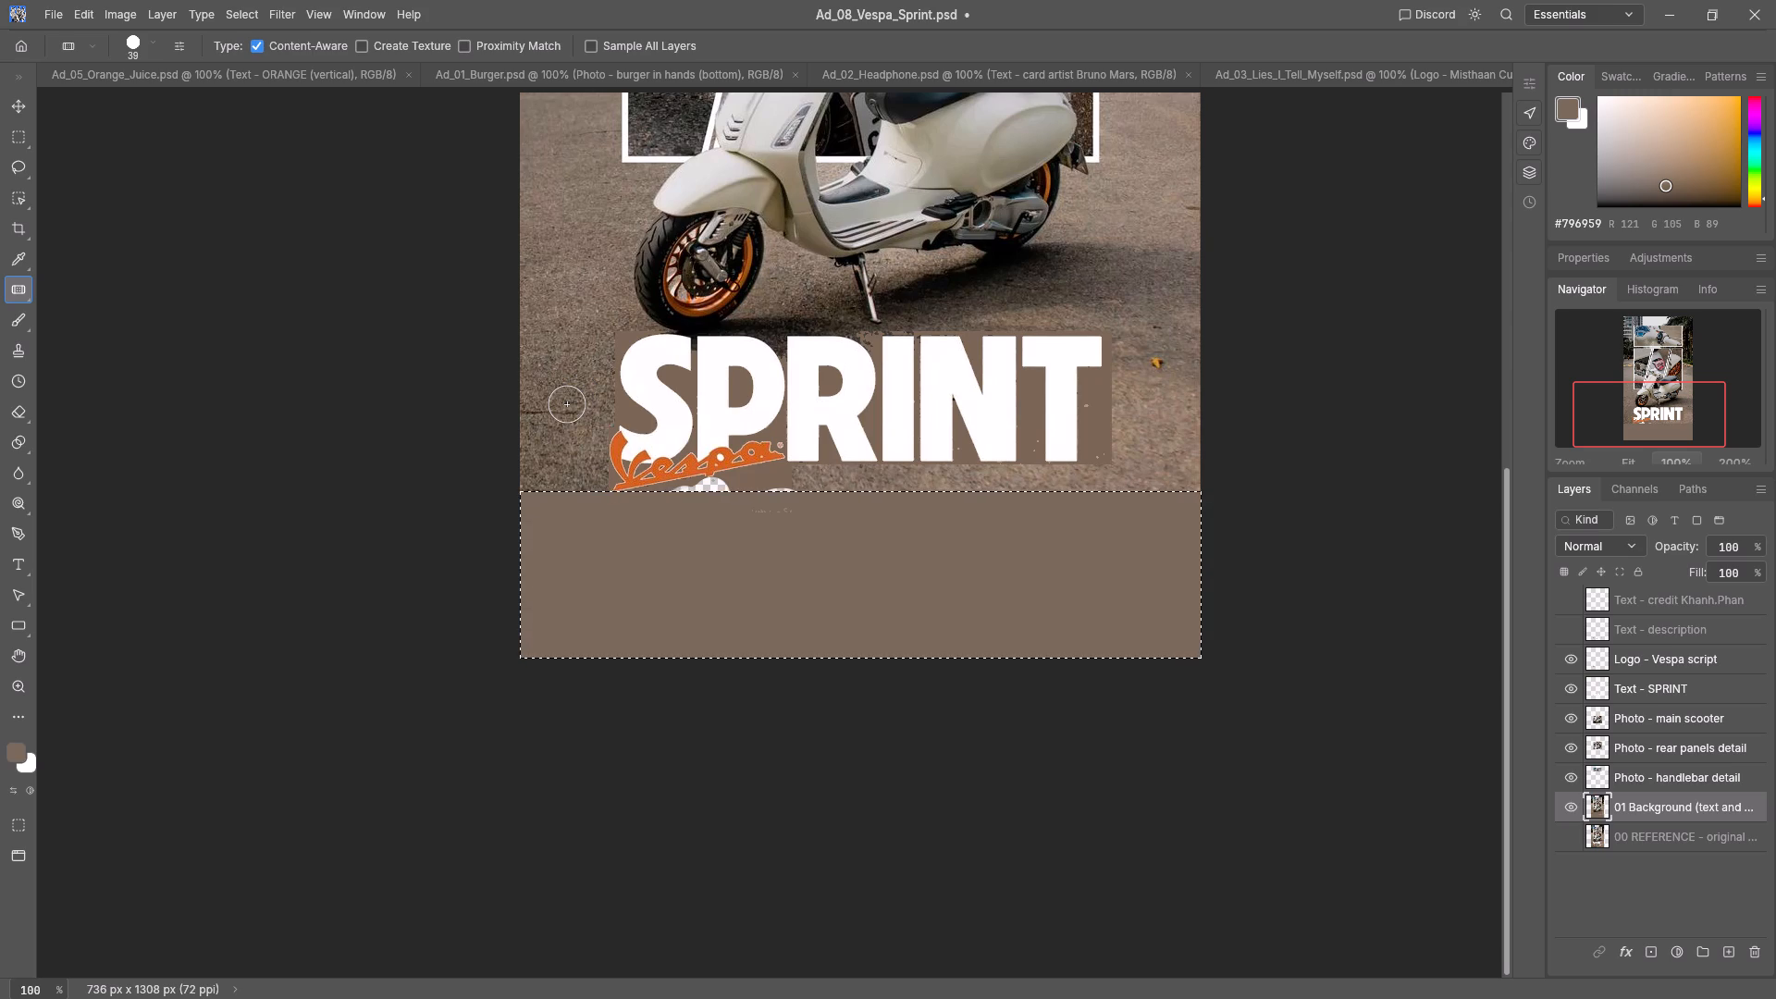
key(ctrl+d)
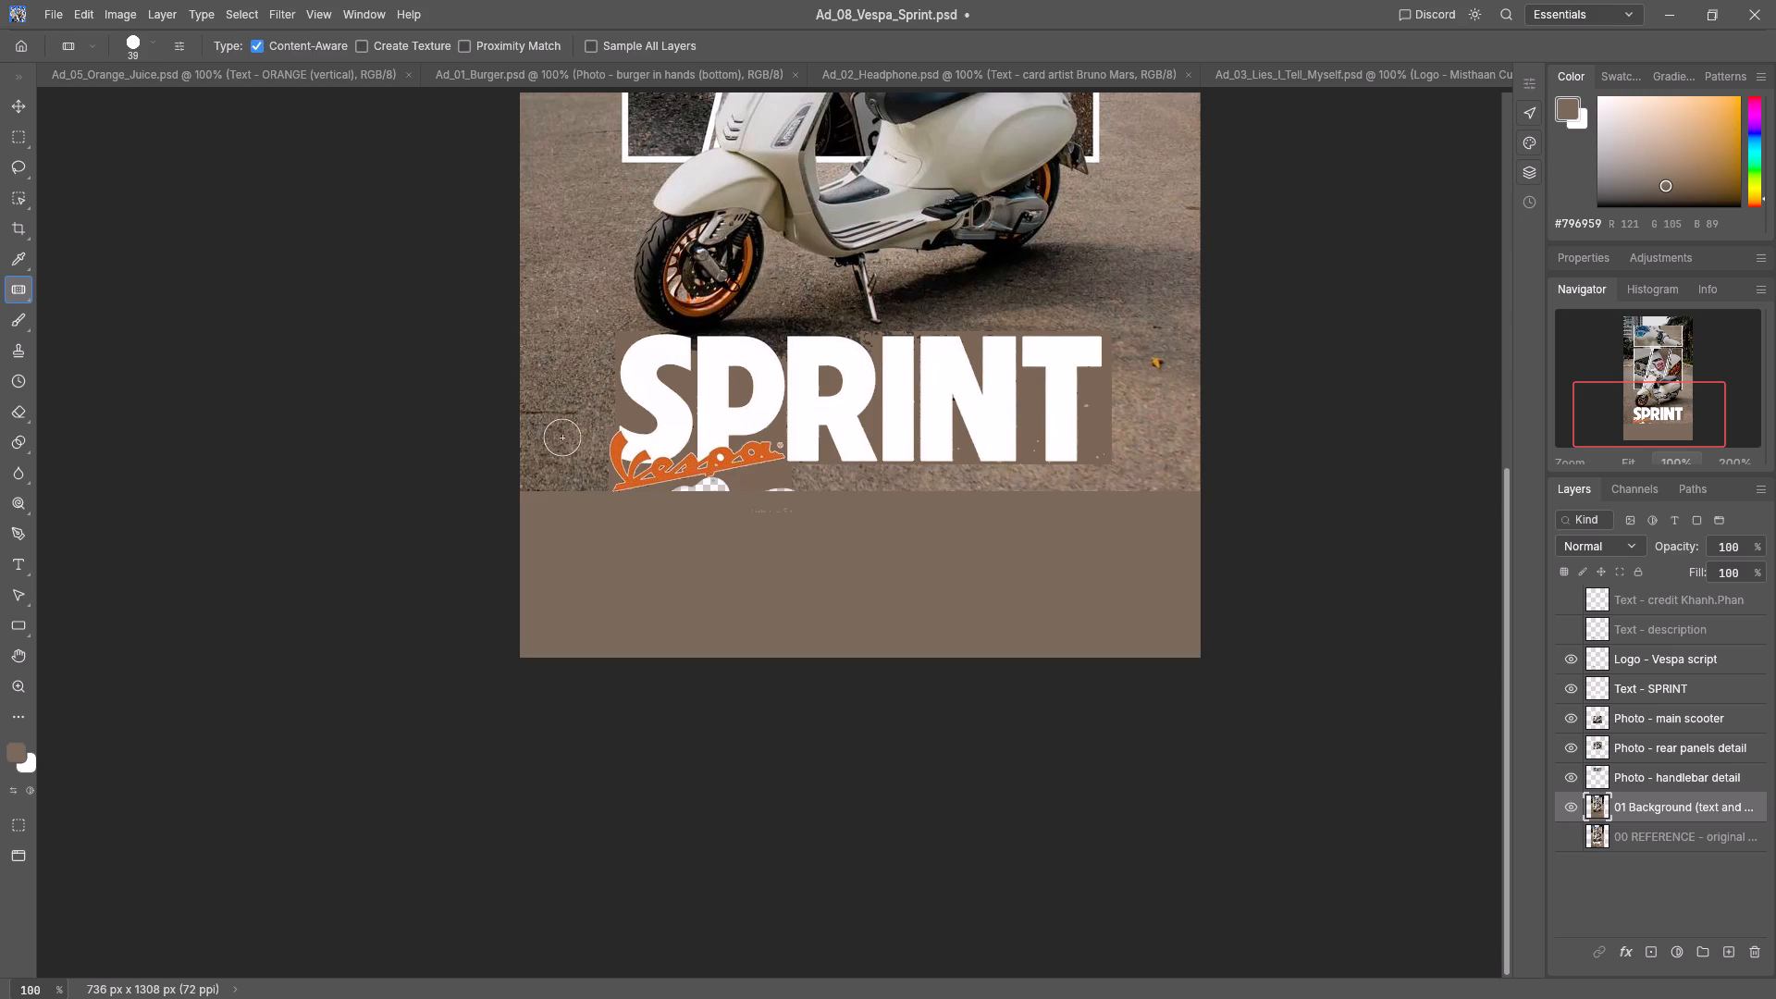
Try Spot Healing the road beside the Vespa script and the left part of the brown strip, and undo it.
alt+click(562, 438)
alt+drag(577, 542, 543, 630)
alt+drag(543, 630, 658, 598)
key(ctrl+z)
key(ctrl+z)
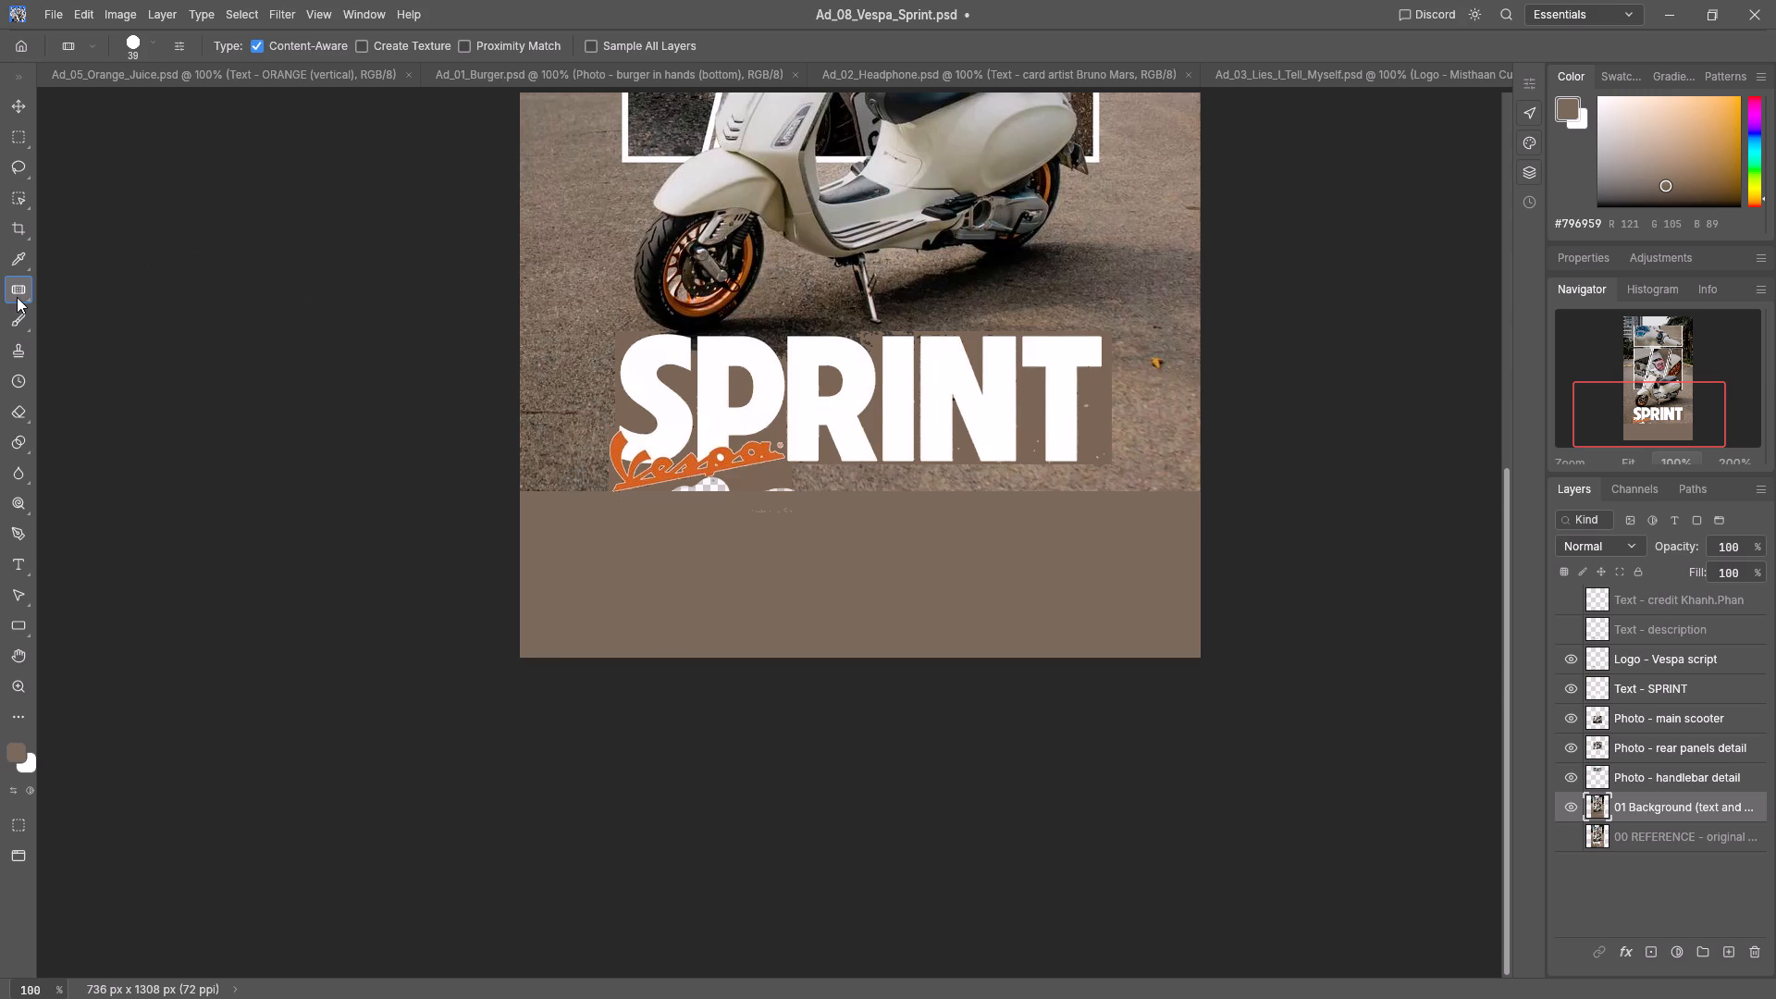
Paint road texture onto the left part of the brown strip with the Healing Brush, sampling the road beside SPRINT.
right_click(17, 297)
click(92, 312)
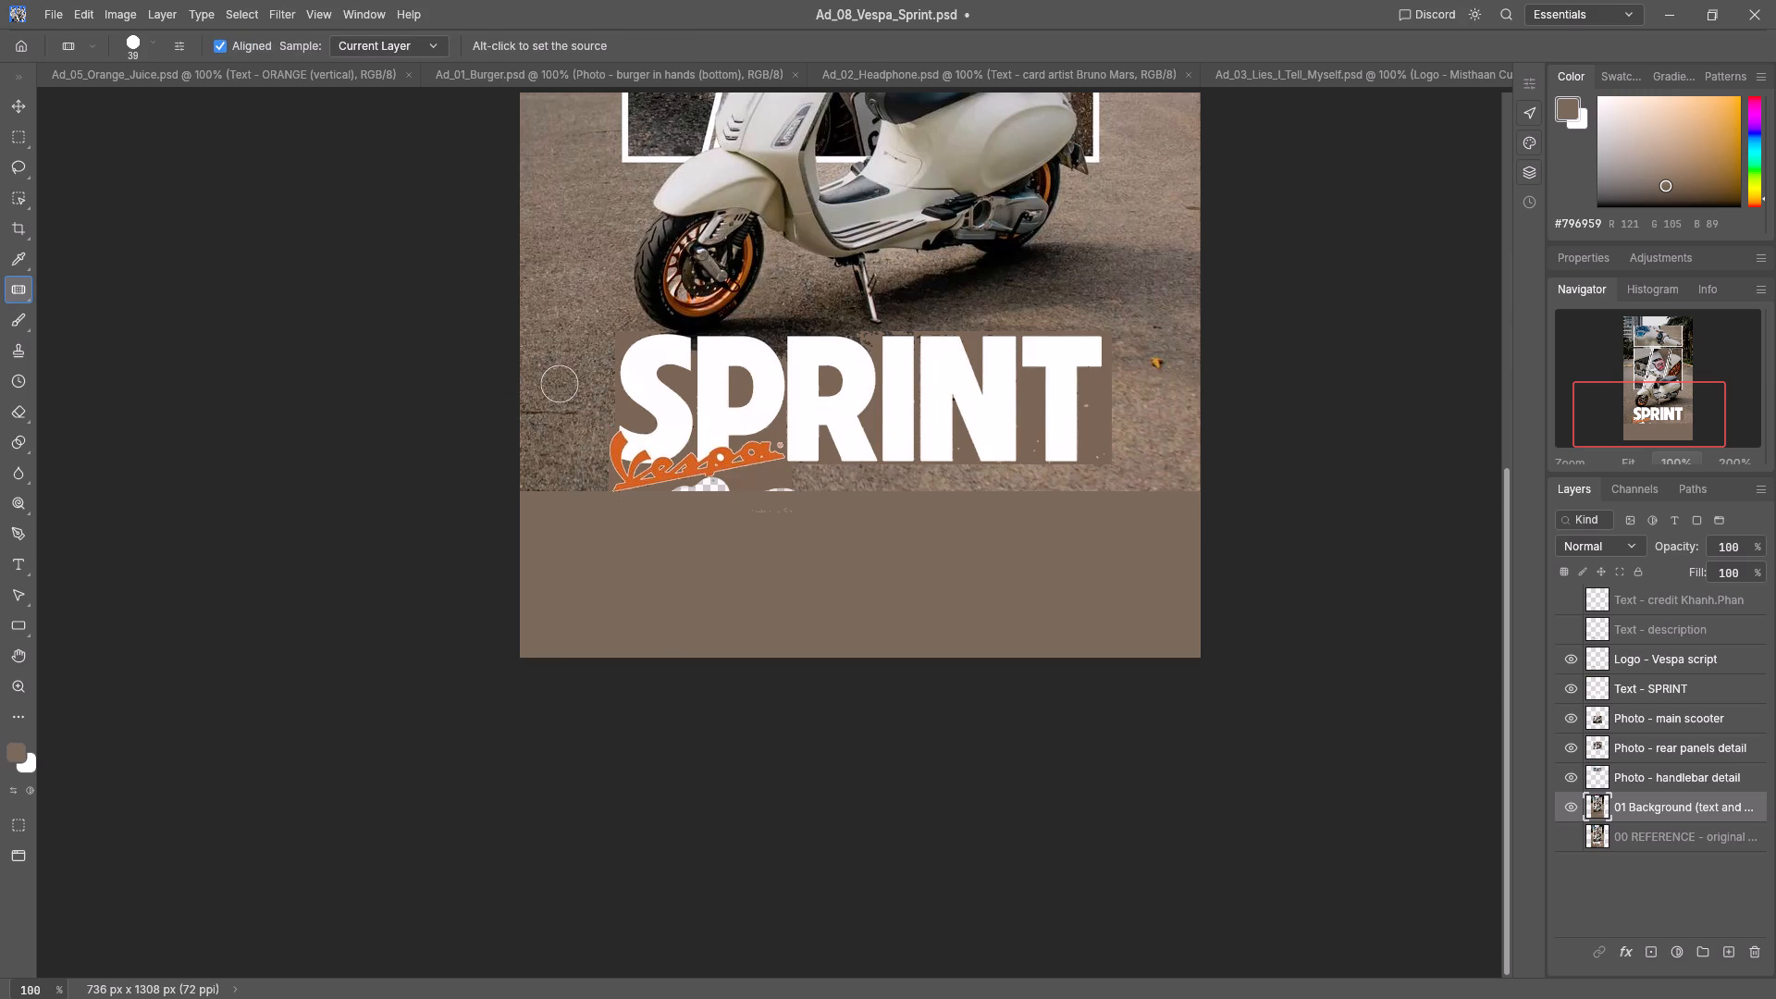
click(560, 384)
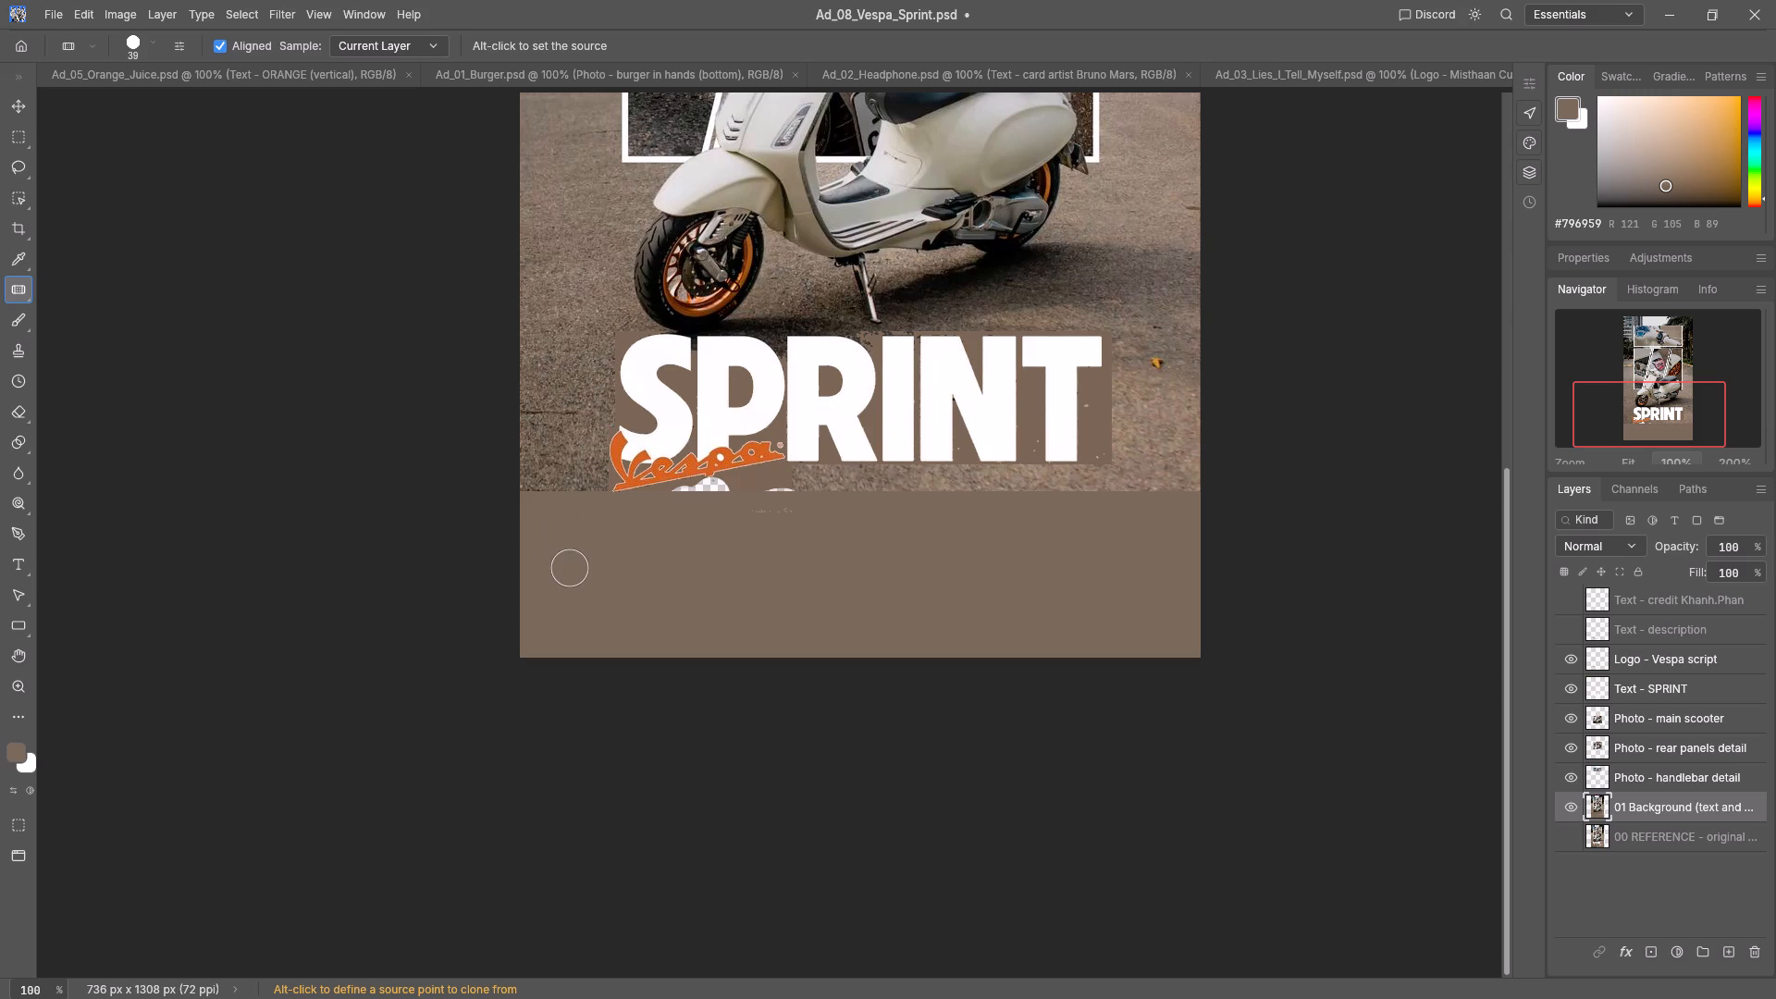
alt+click(544, 407)
drag(574, 566, 612, 578)
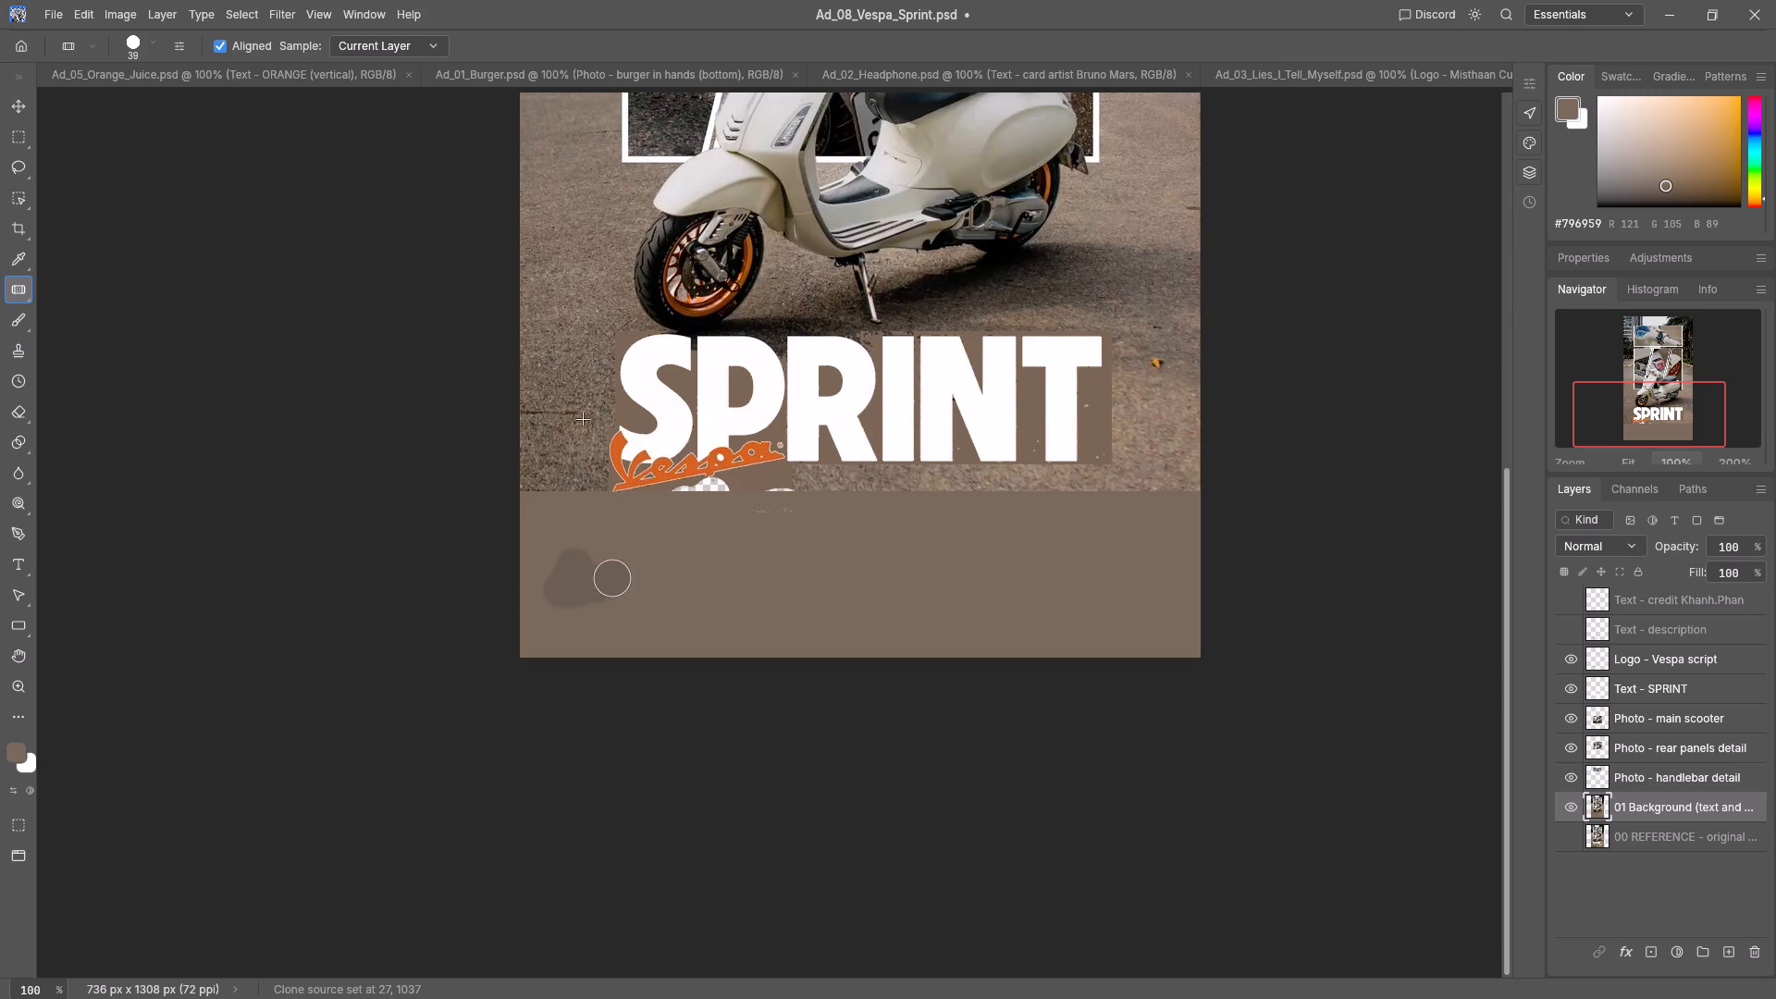
drag(612, 578, 554, 574)
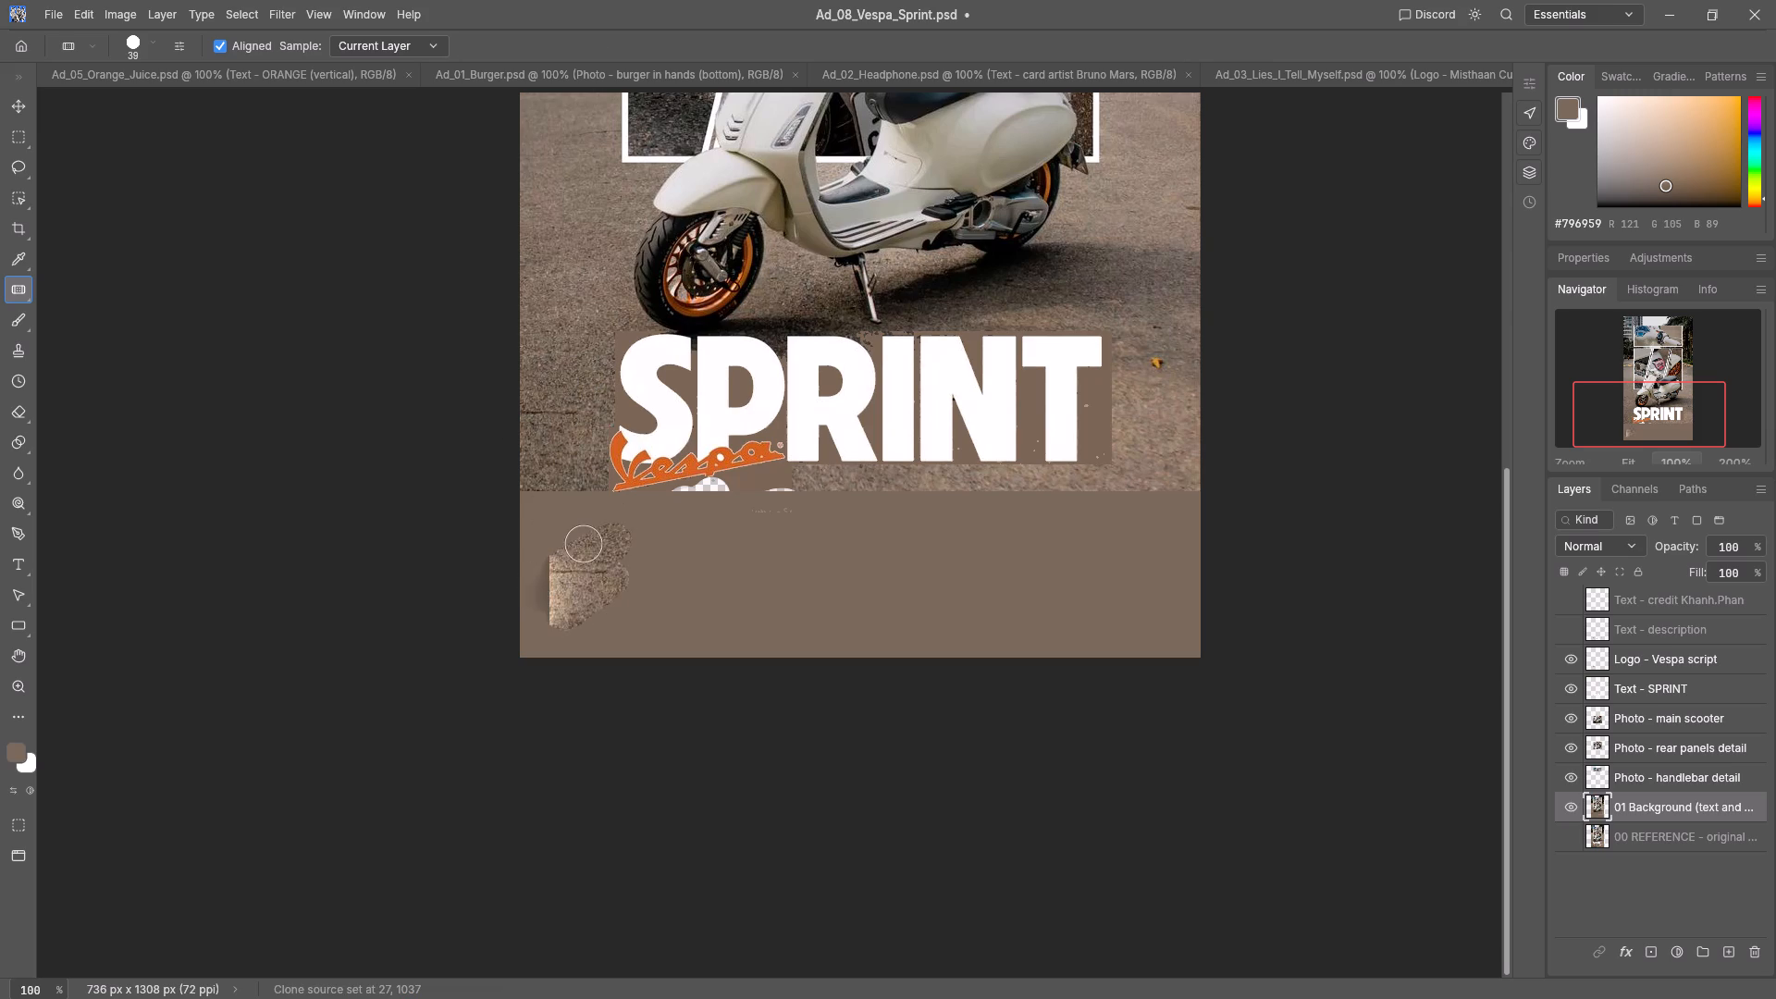
drag(585, 542, 562, 565)
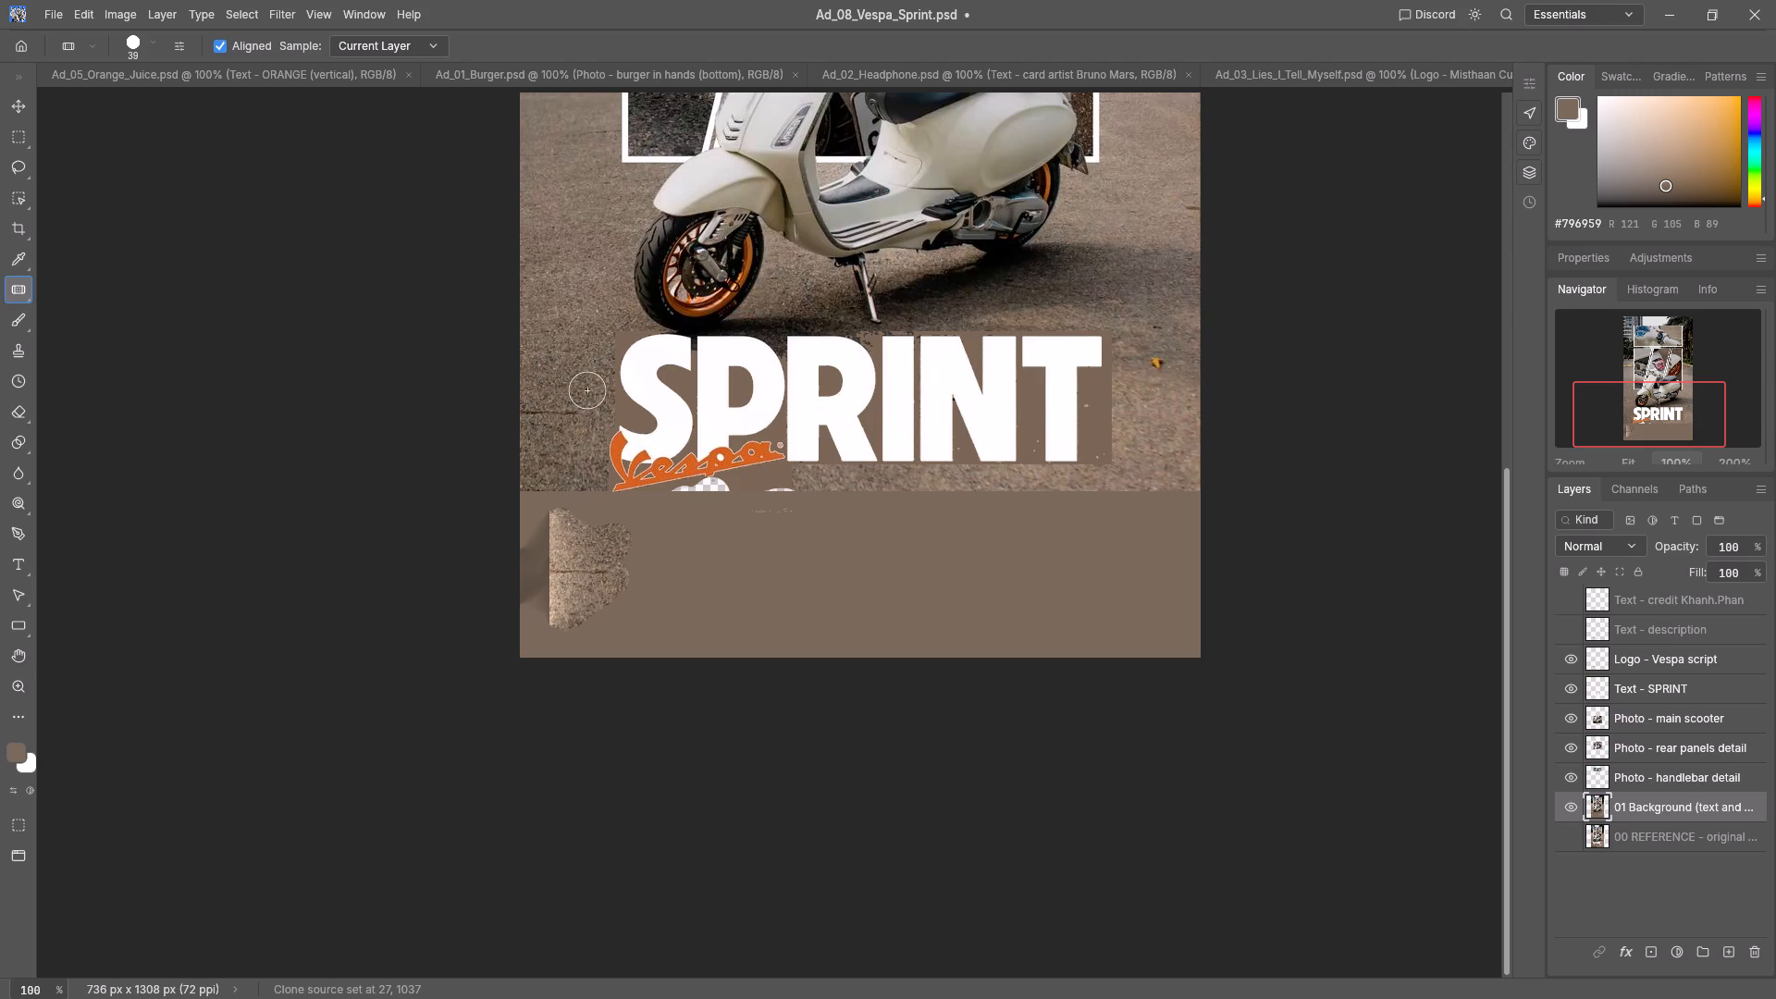
Reset the Healing Brush source and extend the texture over the brown strip's left edge down to the bottom corner.
alt+click(590, 390)
alt+drag(558, 517, 536, 546)
drag(548, 523, 530, 554)
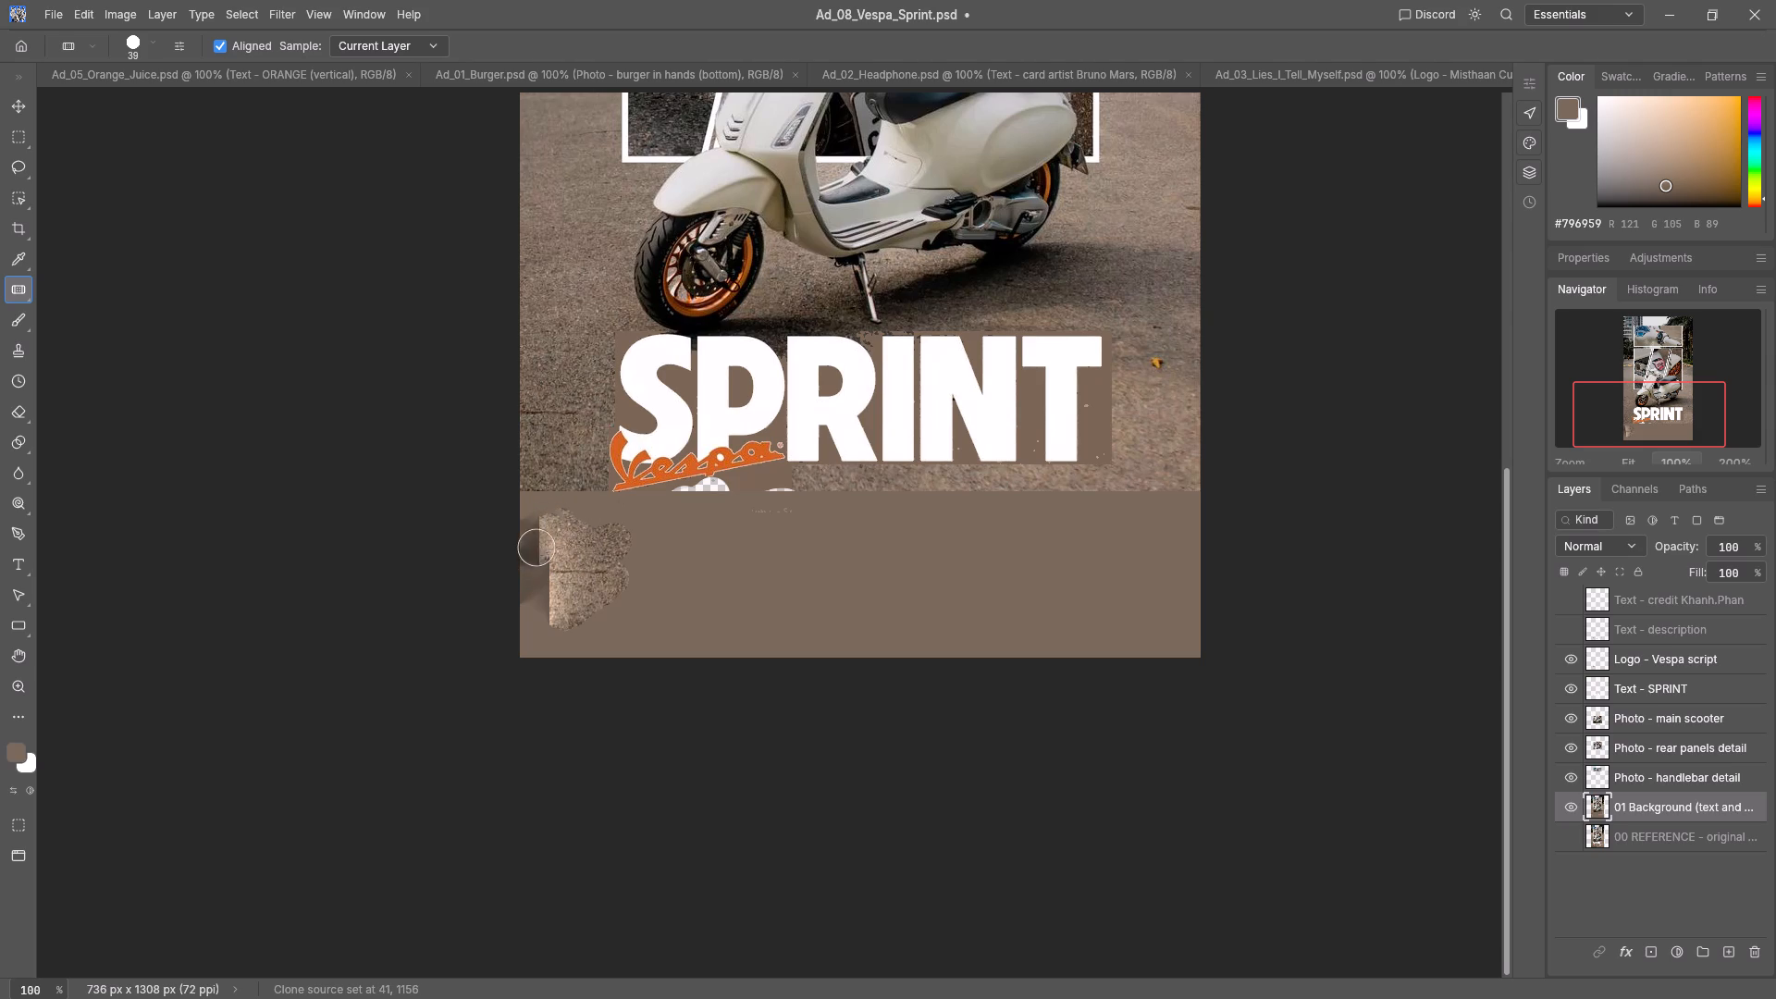
drag(546, 515, 504, 534)
drag(566, 557, 494, 586)
drag(564, 586, 486, 616)
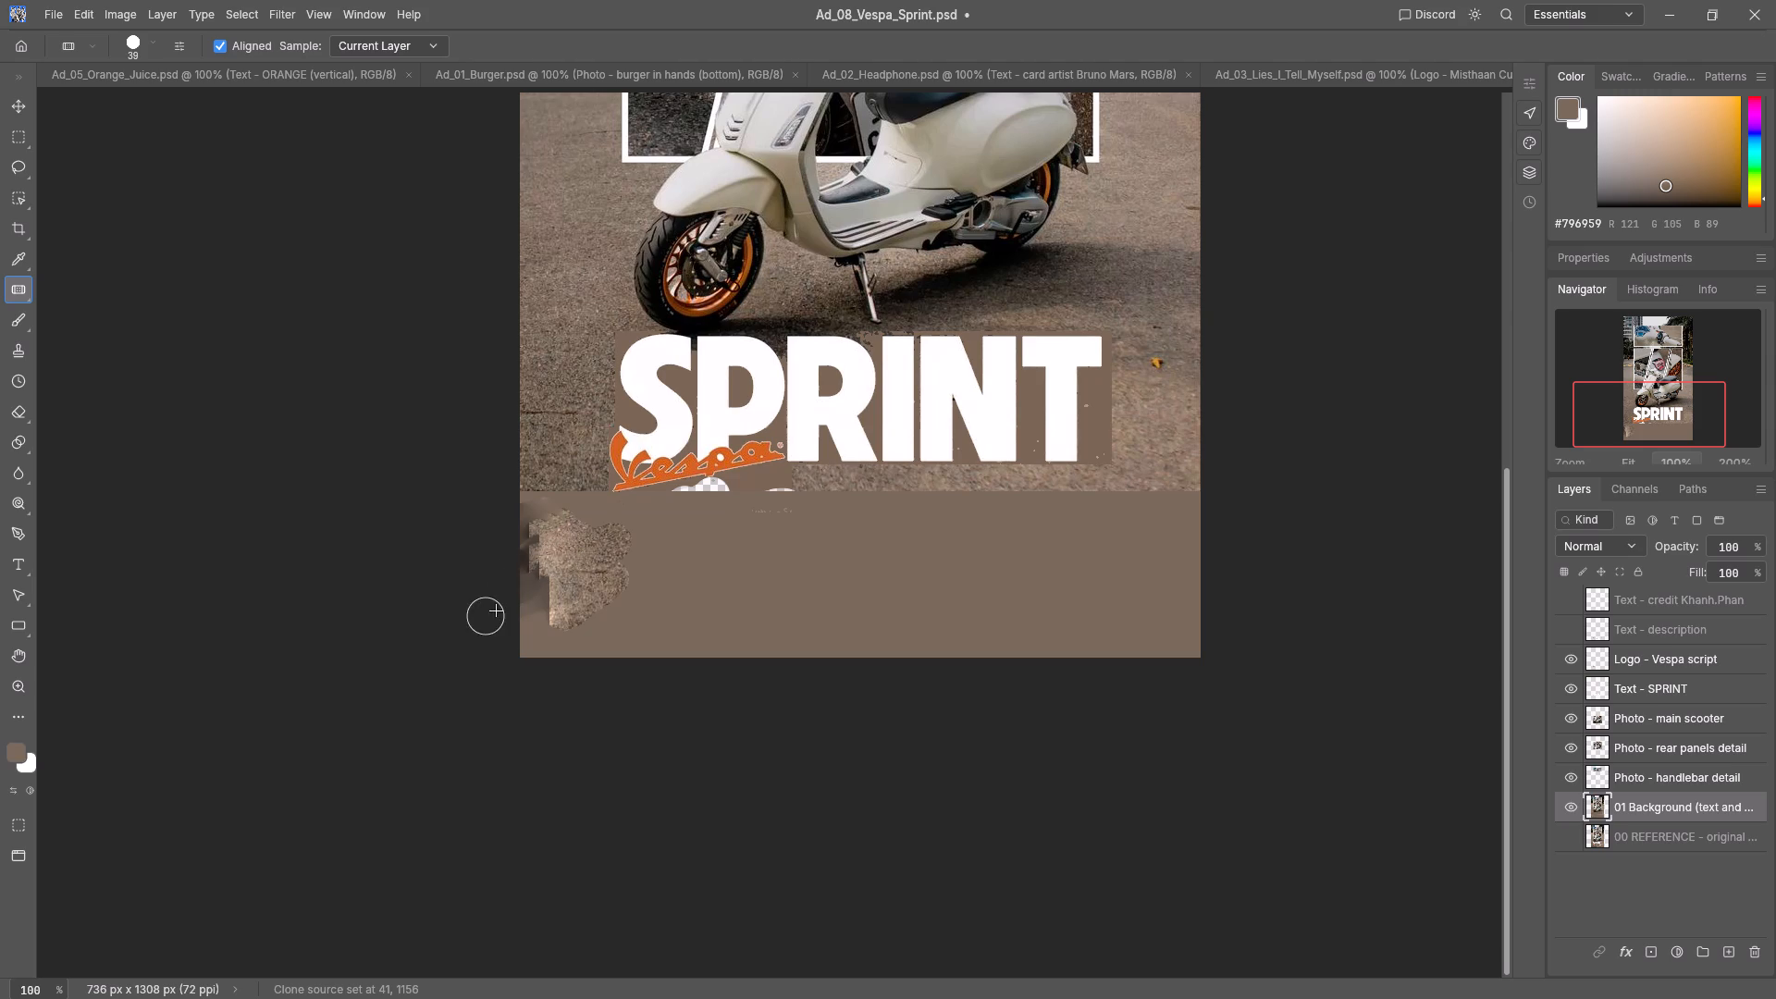
drag(486, 616, 458, 633)
drag(522, 650, 527, 559)
drag(527, 559, 519, 513)
drag(521, 643, 520, 635)
drag(520, 635, 505, 613)
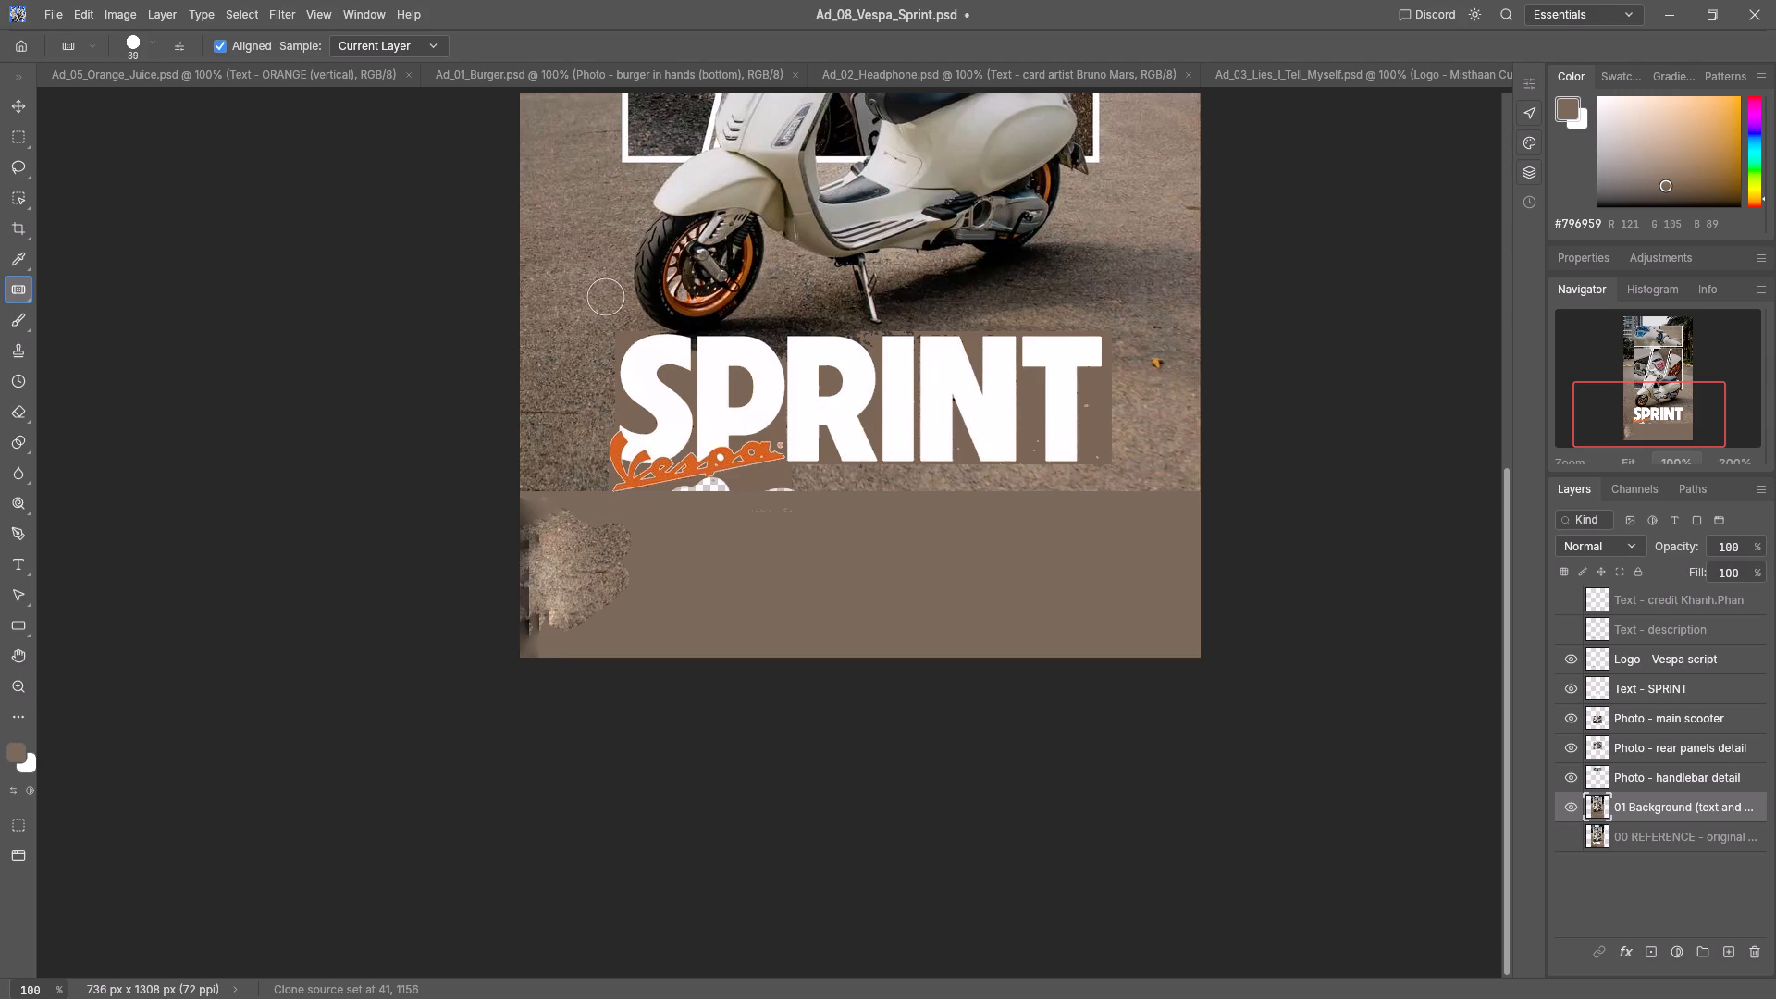
Resample the road just left of the front wheel with the Healing Brush and repaint the brown strip's left edge and textured patch.
alt+click(611, 288)
alt+click(611, 287)
drag(557, 525, 536, 524)
drag(536, 524, 529, 504)
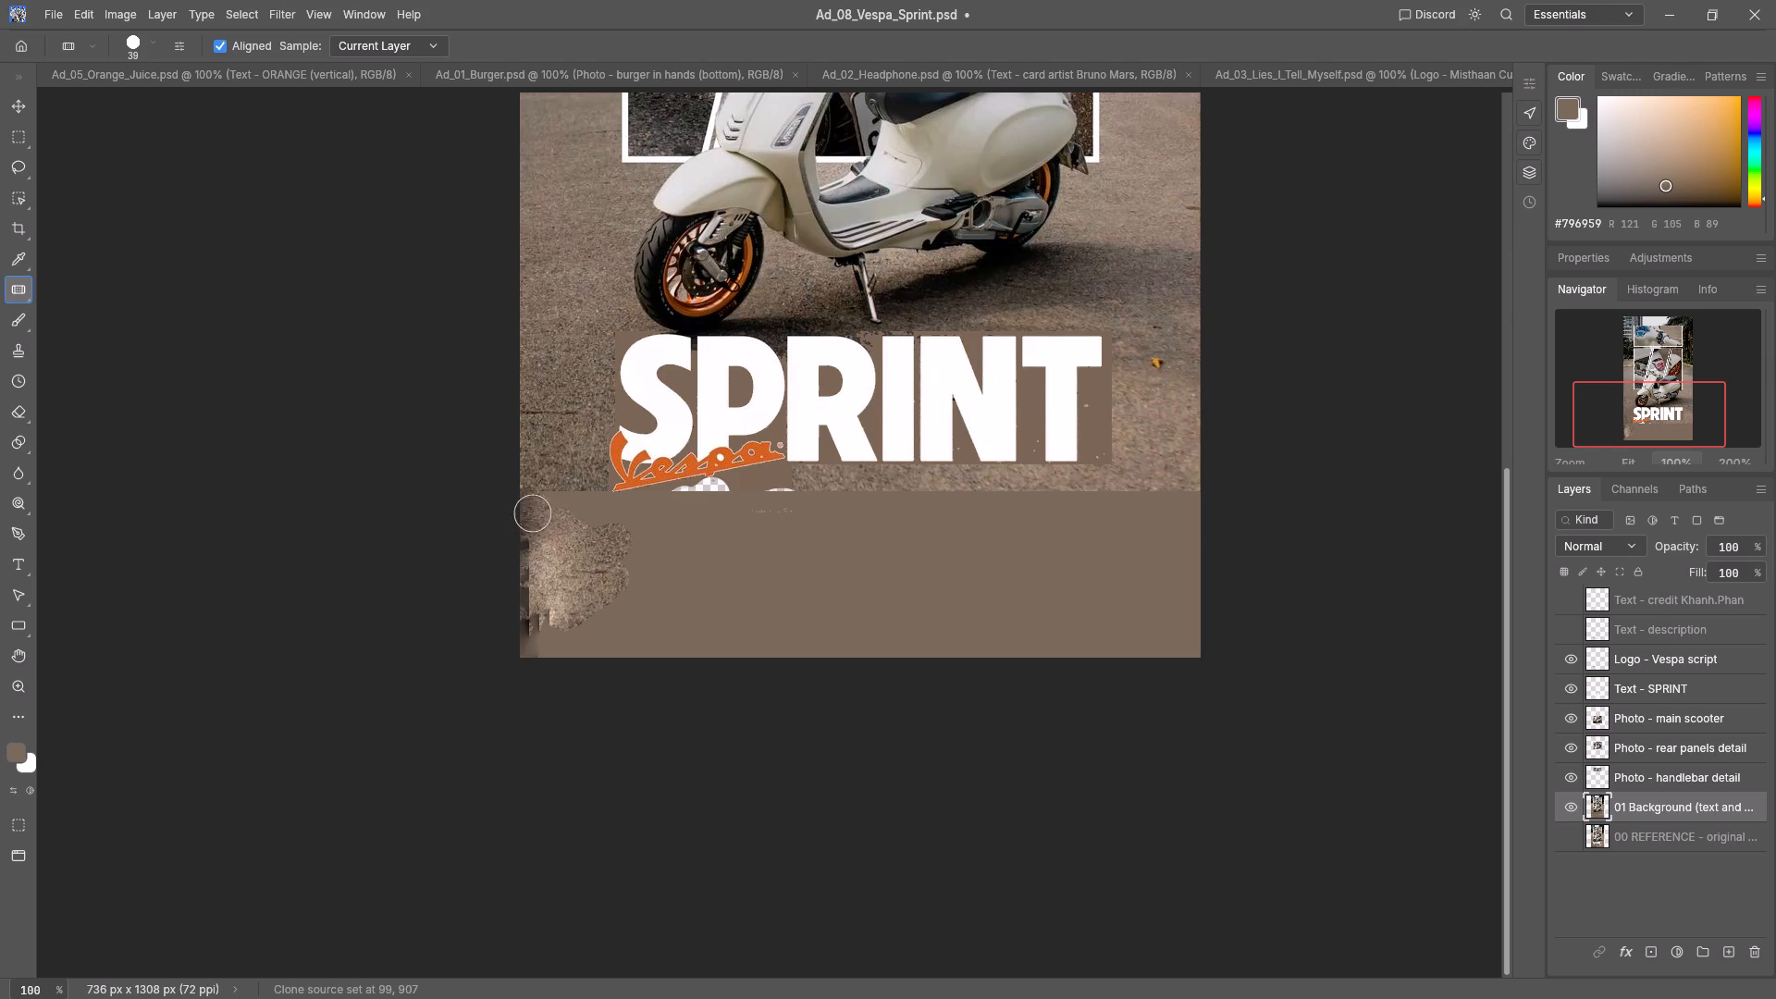
drag(531, 488, 522, 642)
drag(522, 642, 524, 657)
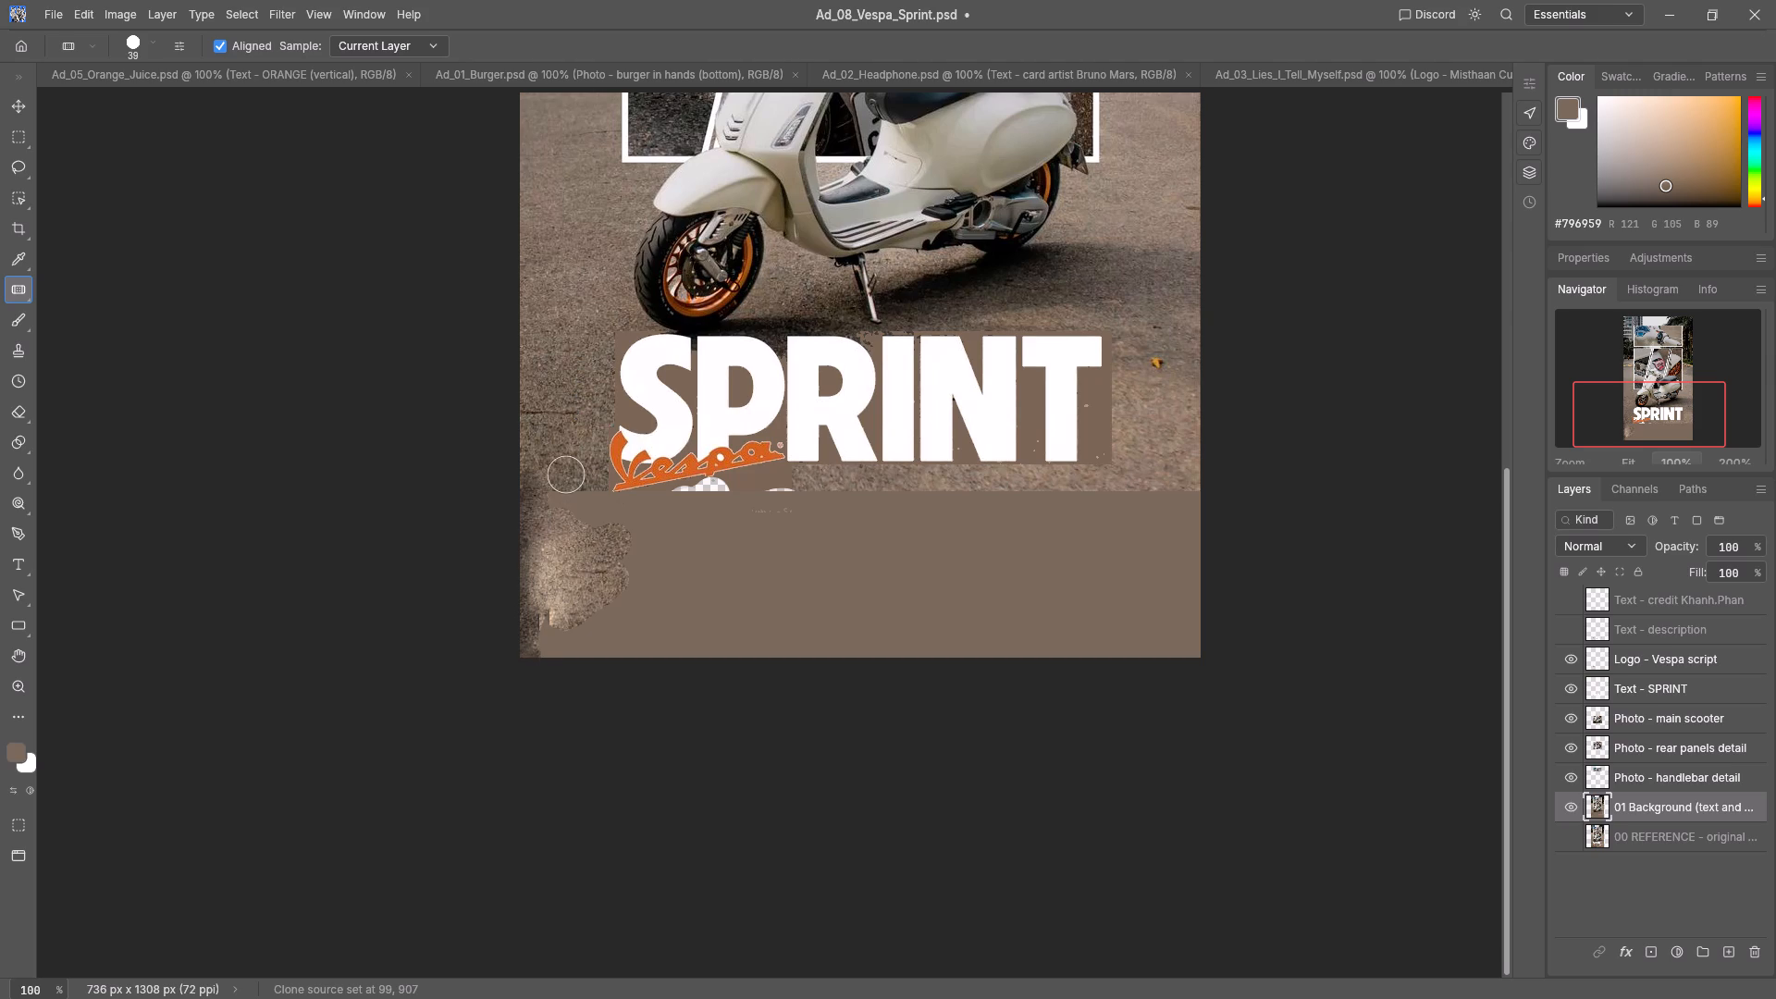
drag(566, 475, 544, 622)
drag(575, 628, 561, 586)
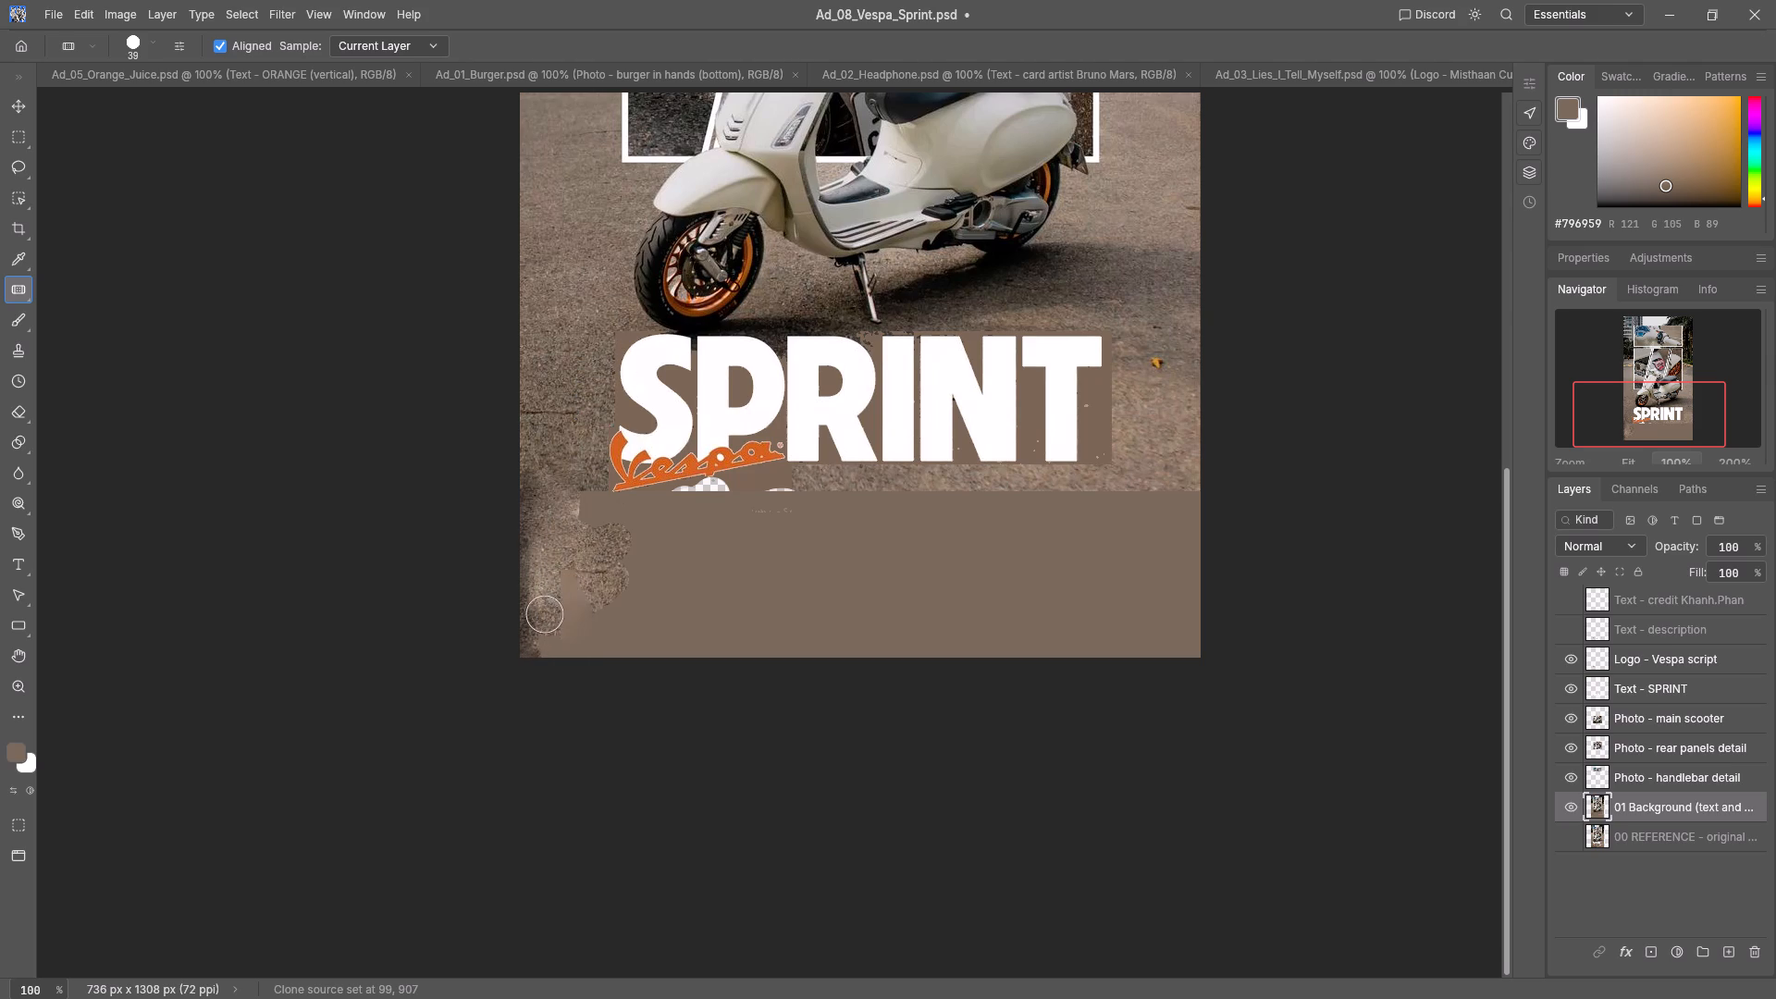
drag(568, 598, 542, 592)
Sample the road higher up beside the front wheel and heal texture onto the brown strip's left-centre area and a spot right of centre.
alt+click(603, 235)
drag(742, 537, 632, 606)
drag(632, 606, 636, 607)
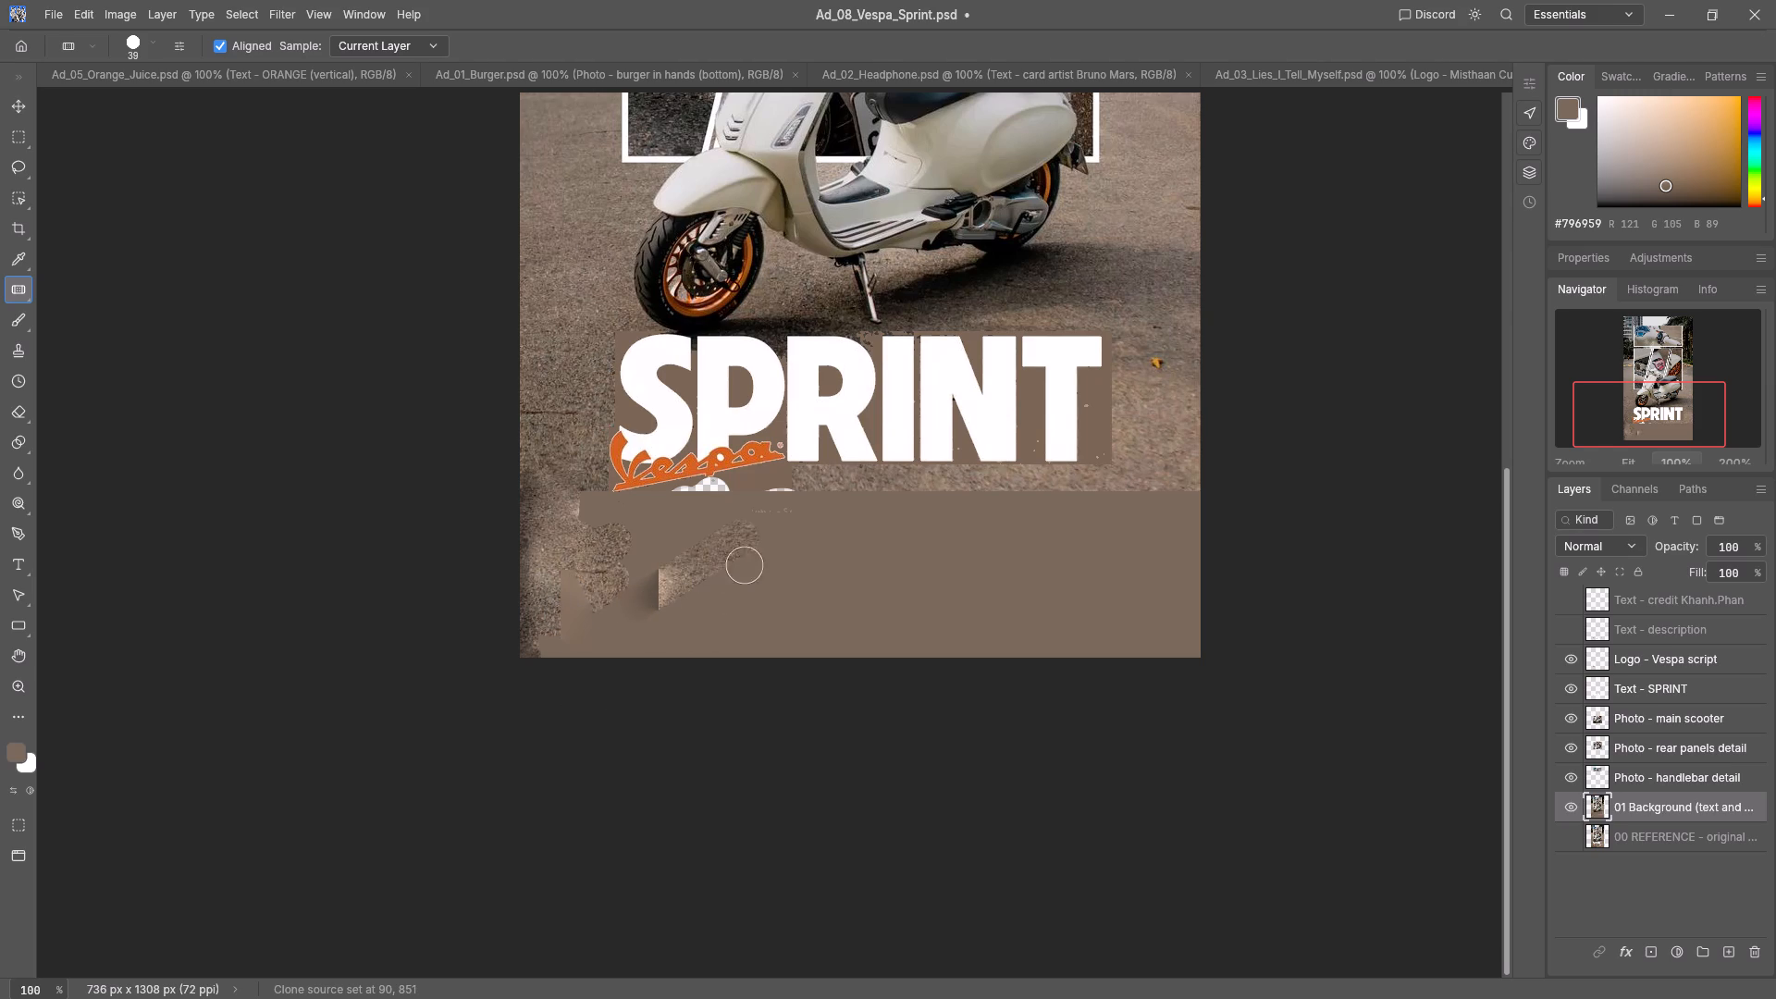
drag(758, 561, 710, 627)
drag(668, 549, 692, 608)
drag(906, 582, 895, 591)
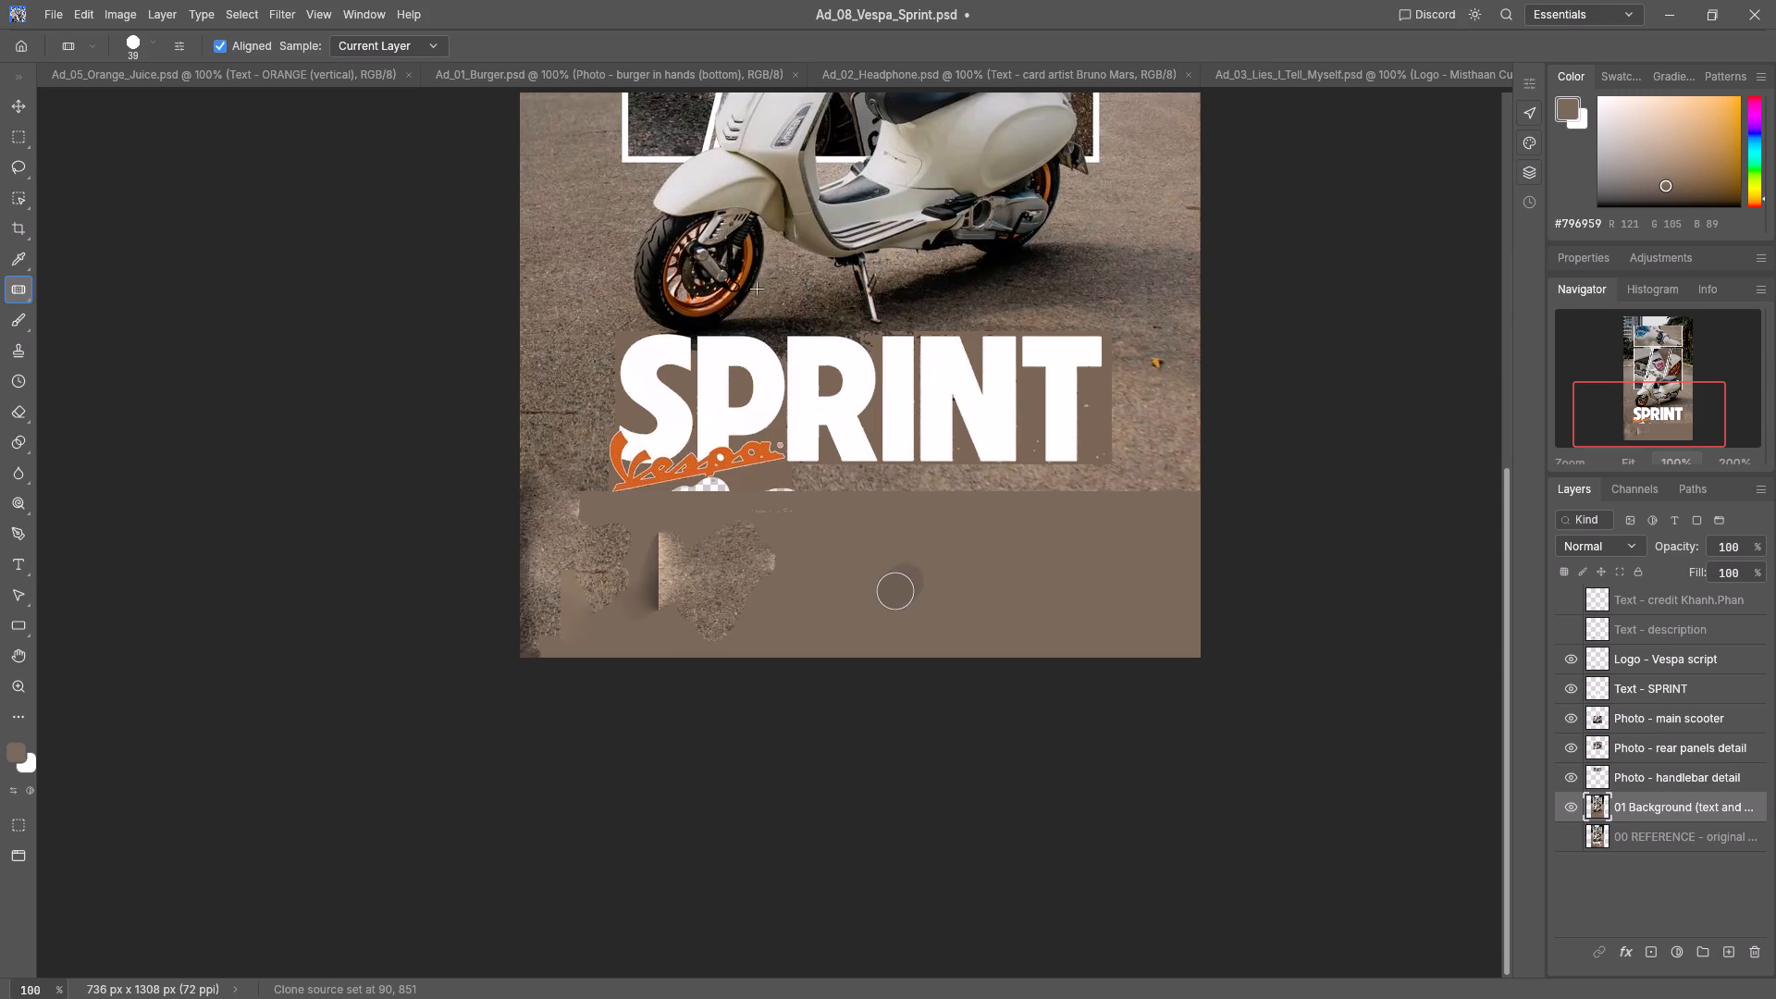
drag(895, 591, 909, 596)
Sample the road behind the rear wheel and paint texture onto the right half of the brown strip with the Healing Brush.
alt+click(1159, 163)
drag(1005, 568, 993, 571)
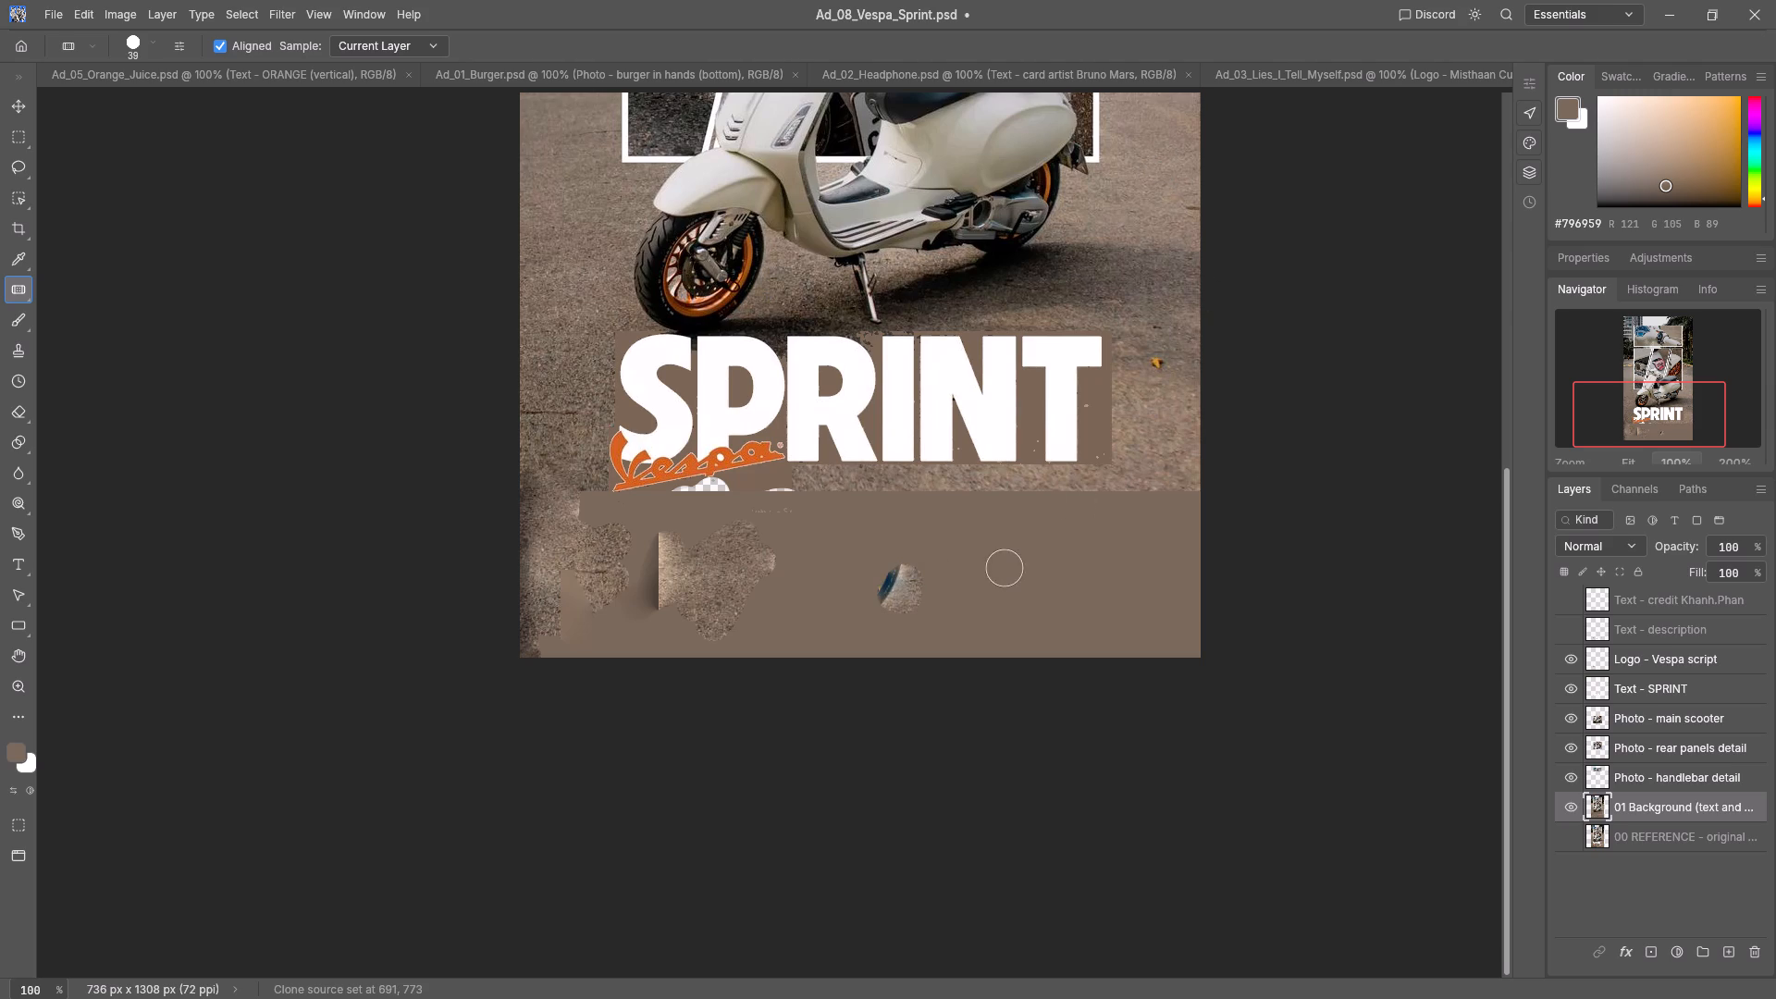
drag(993, 571, 974, 592)
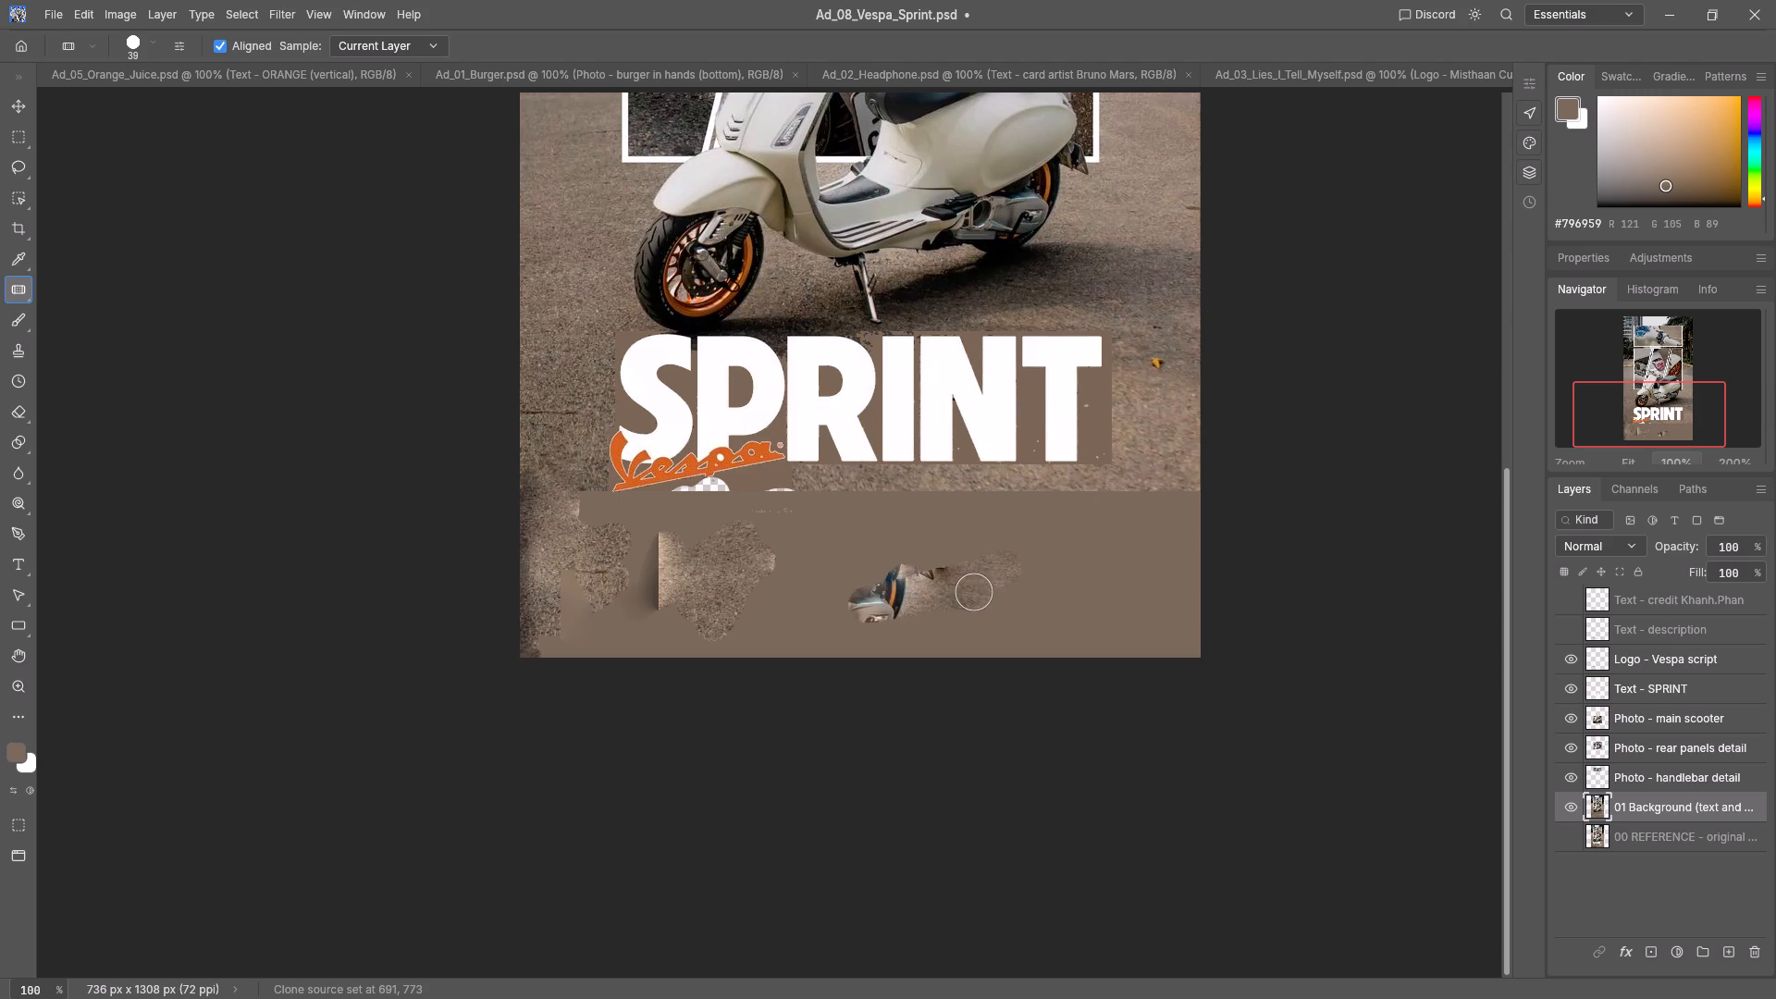
drag(1036, 596, 947, 640)
drag(1148, 563, 1052, 620)
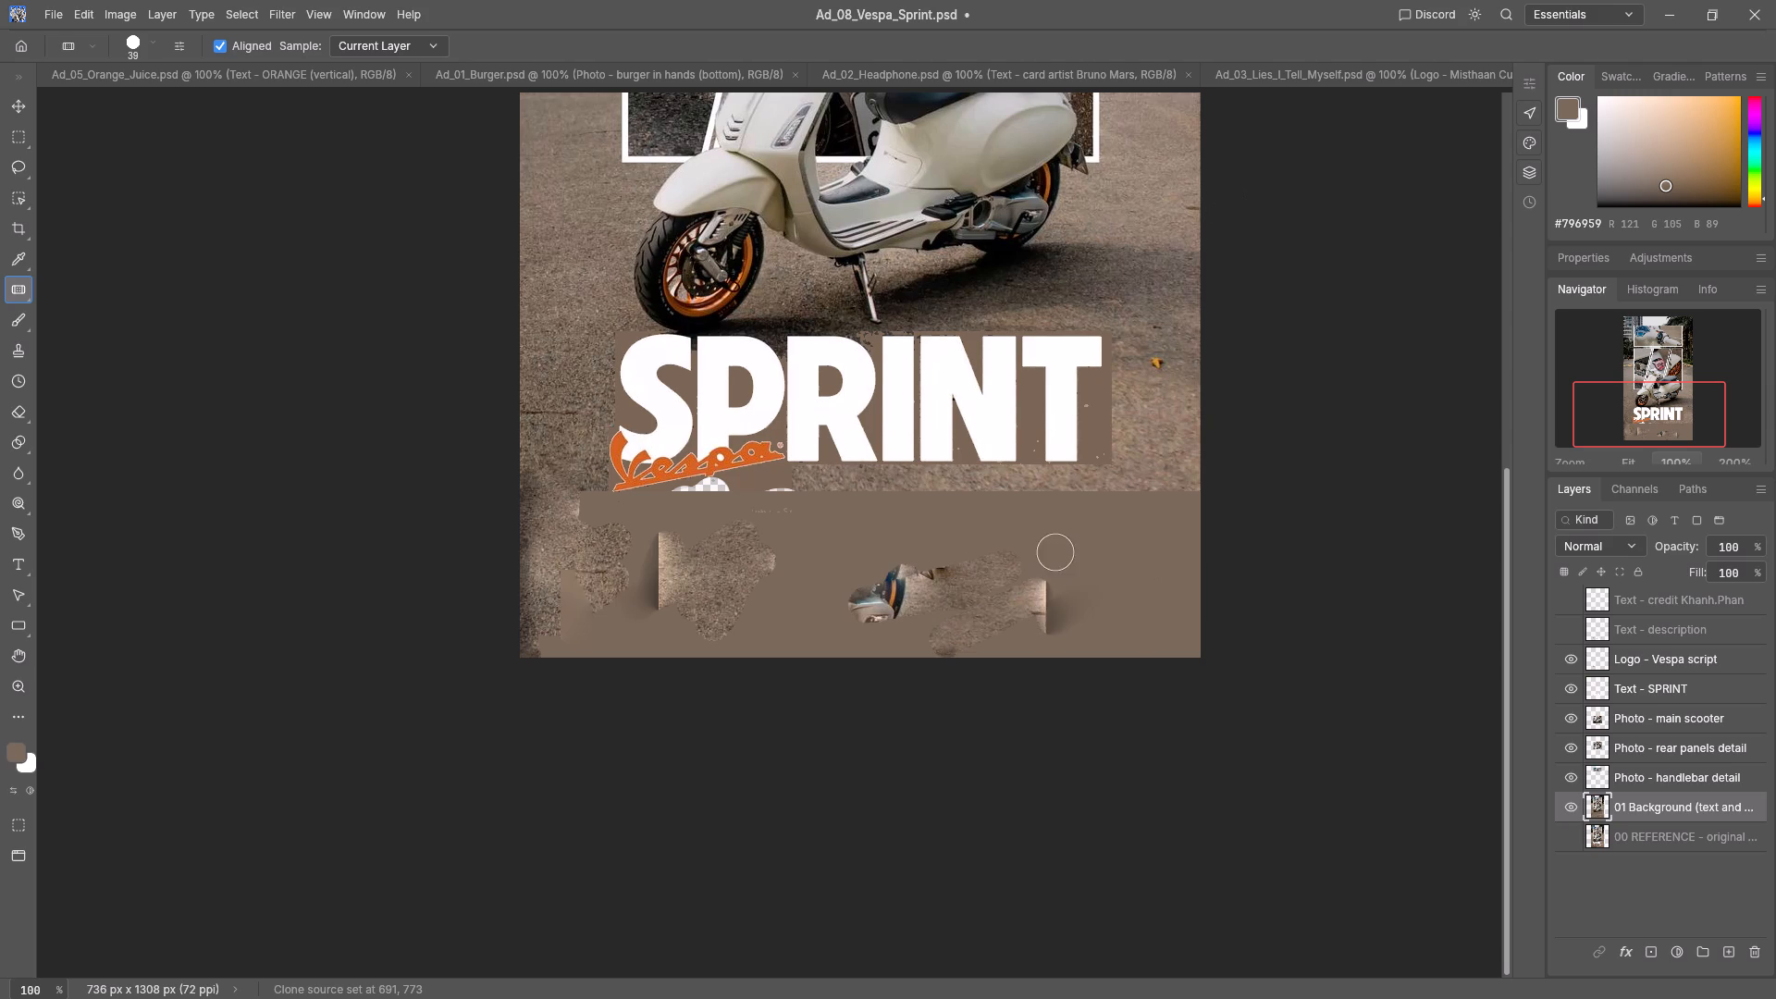
drag(1055, 552, 994, 589)
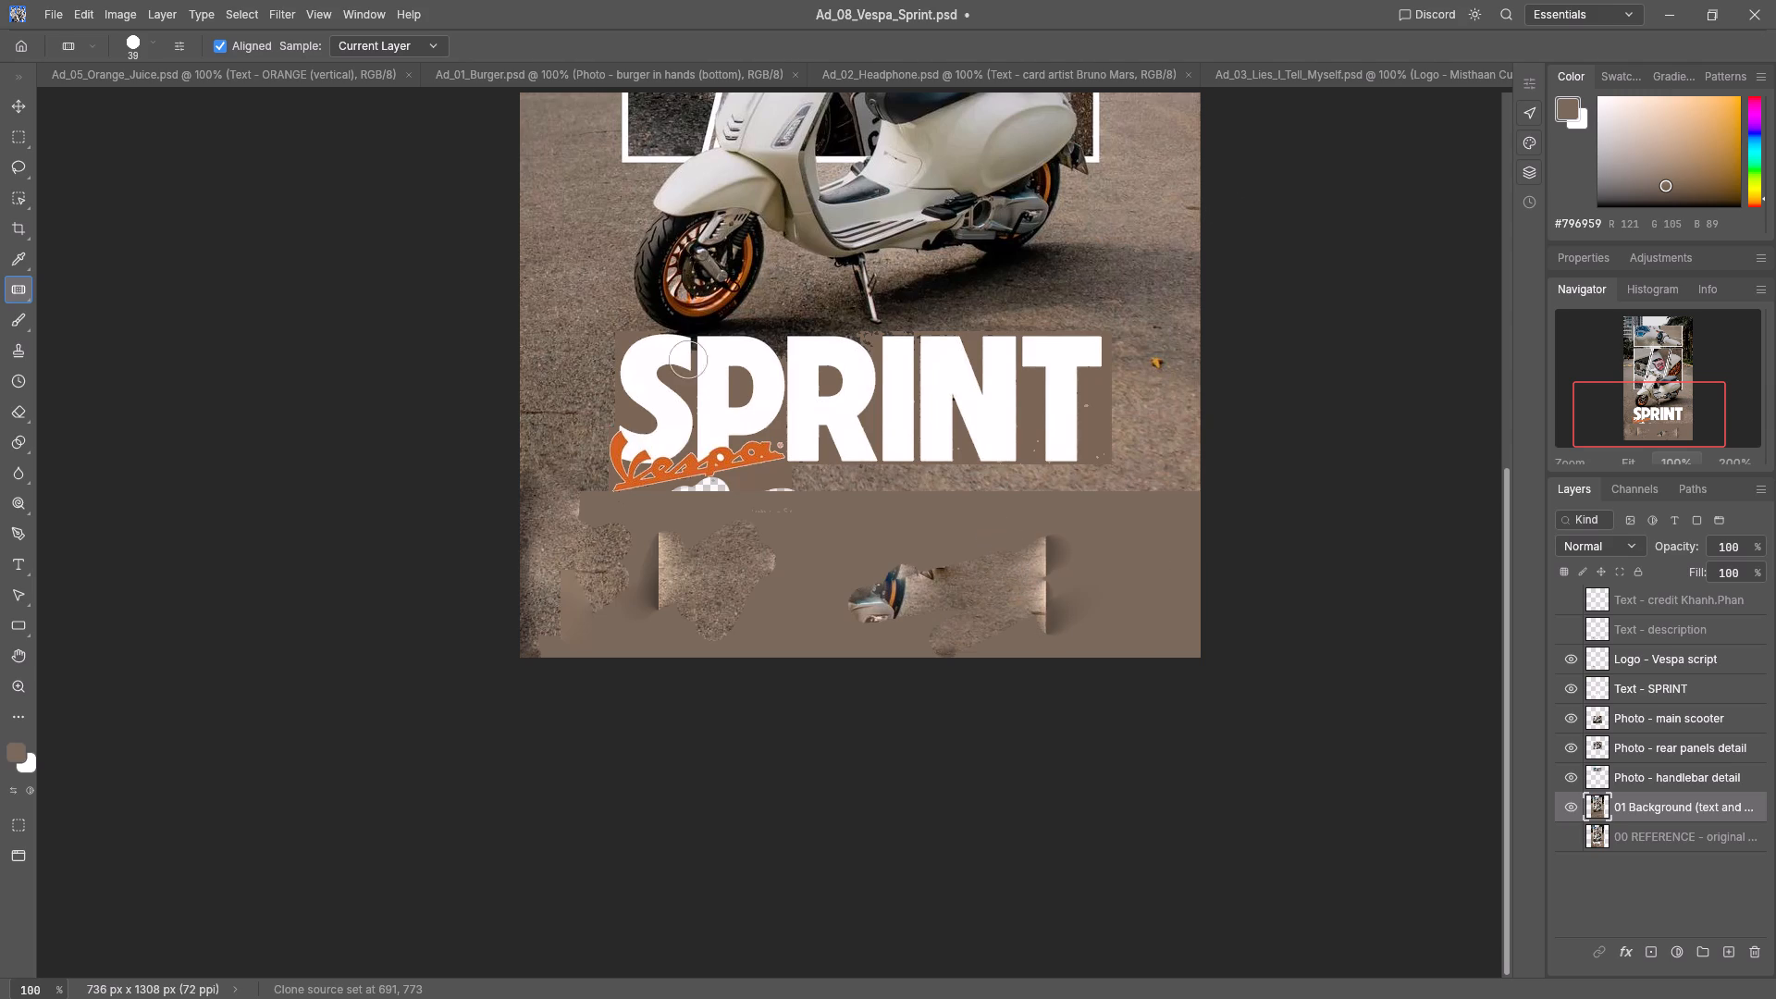
Close the Orange Juice, Burger, Headphone and Lies I Tell Myself PSDs.
click(407, 73)
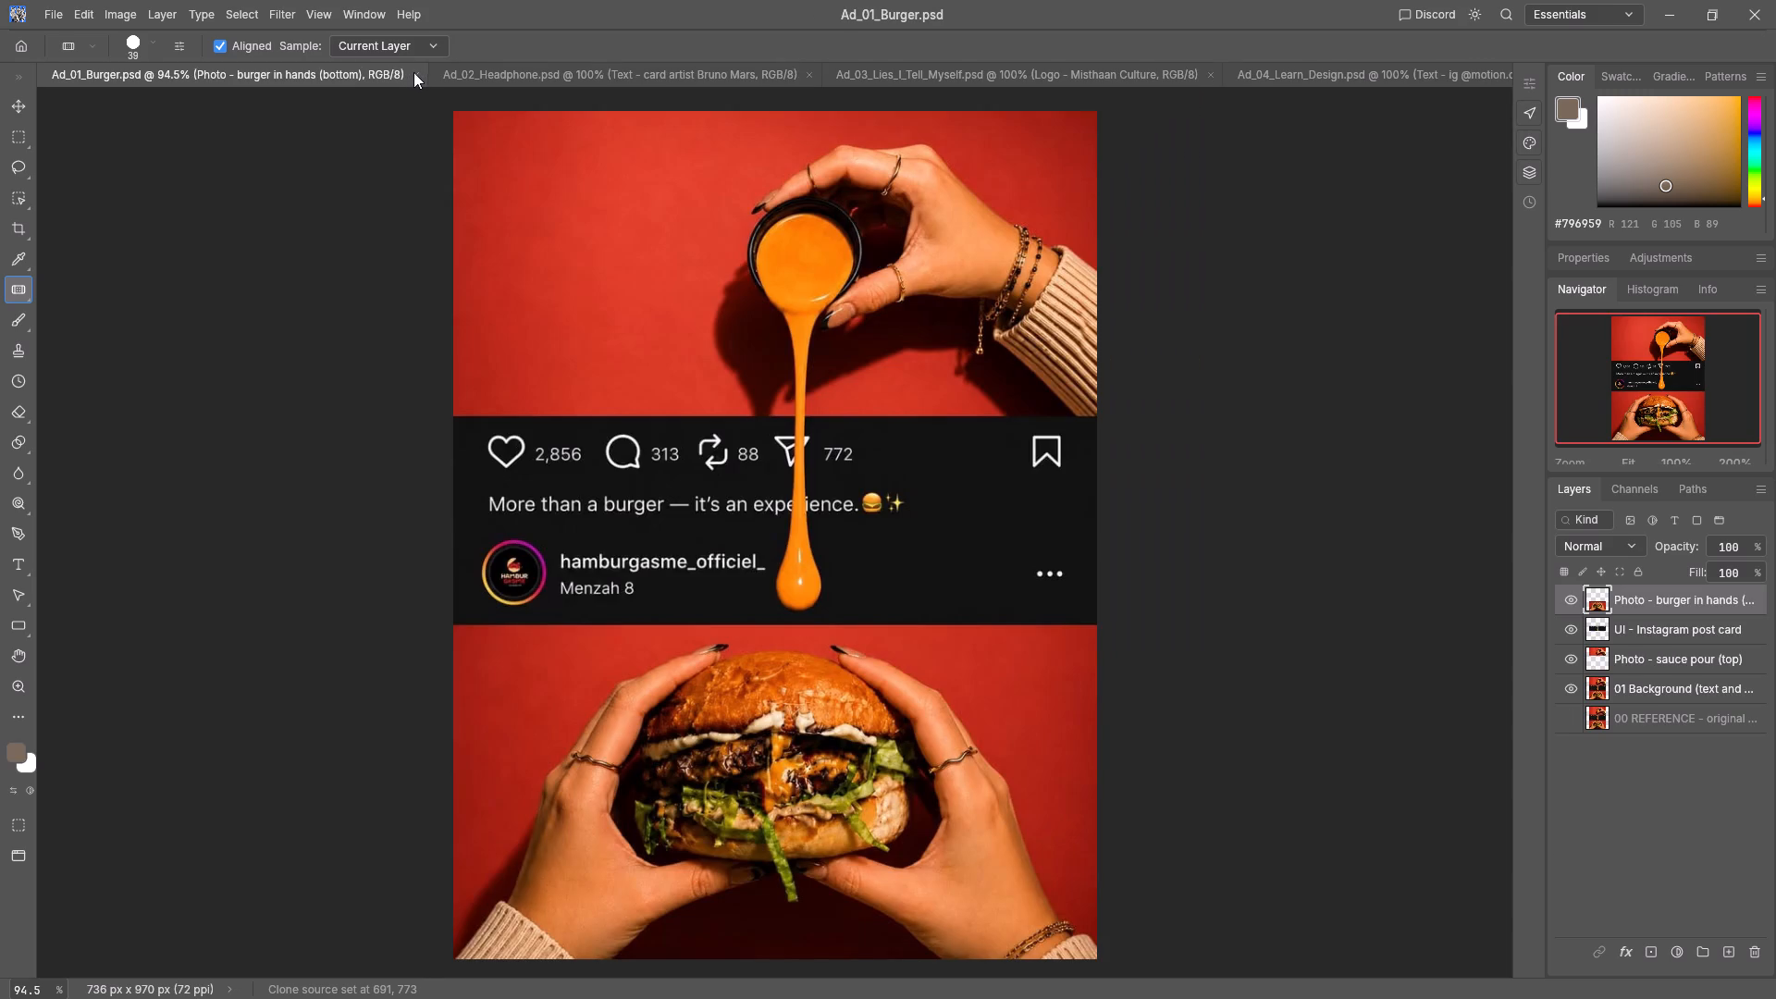
click(414, 72)
click(419, 74)
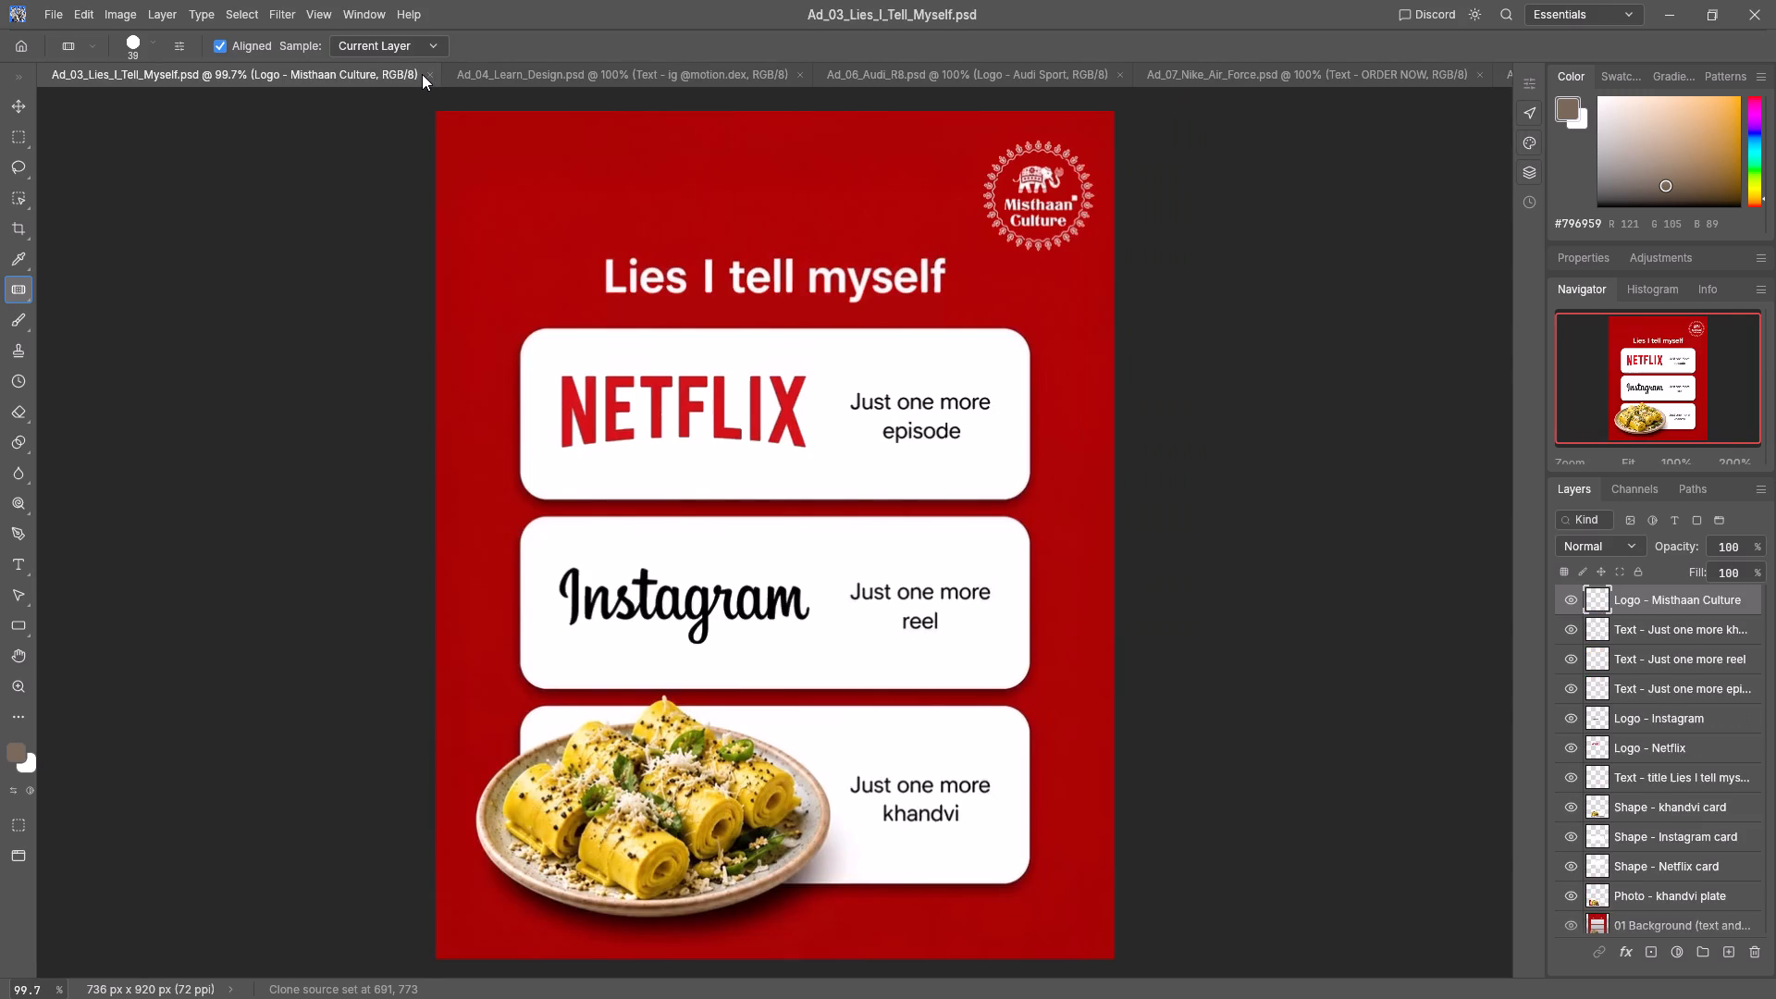
click(428, 70)
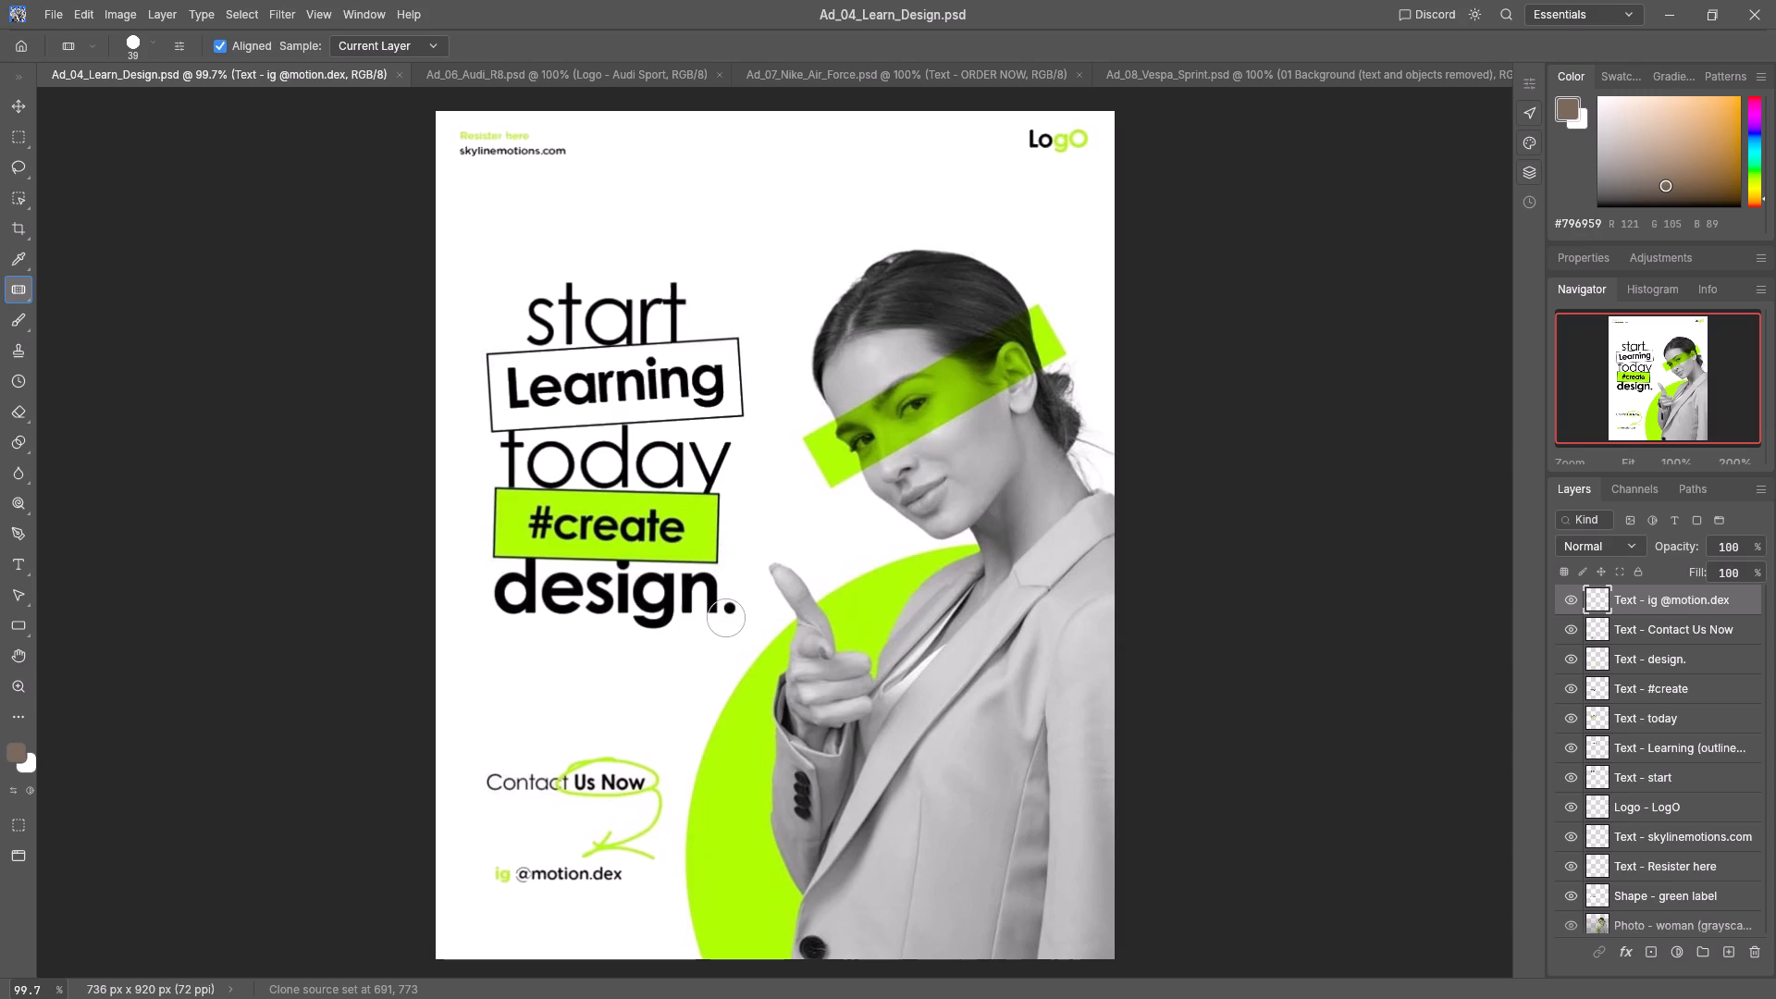
click(1567, 602)
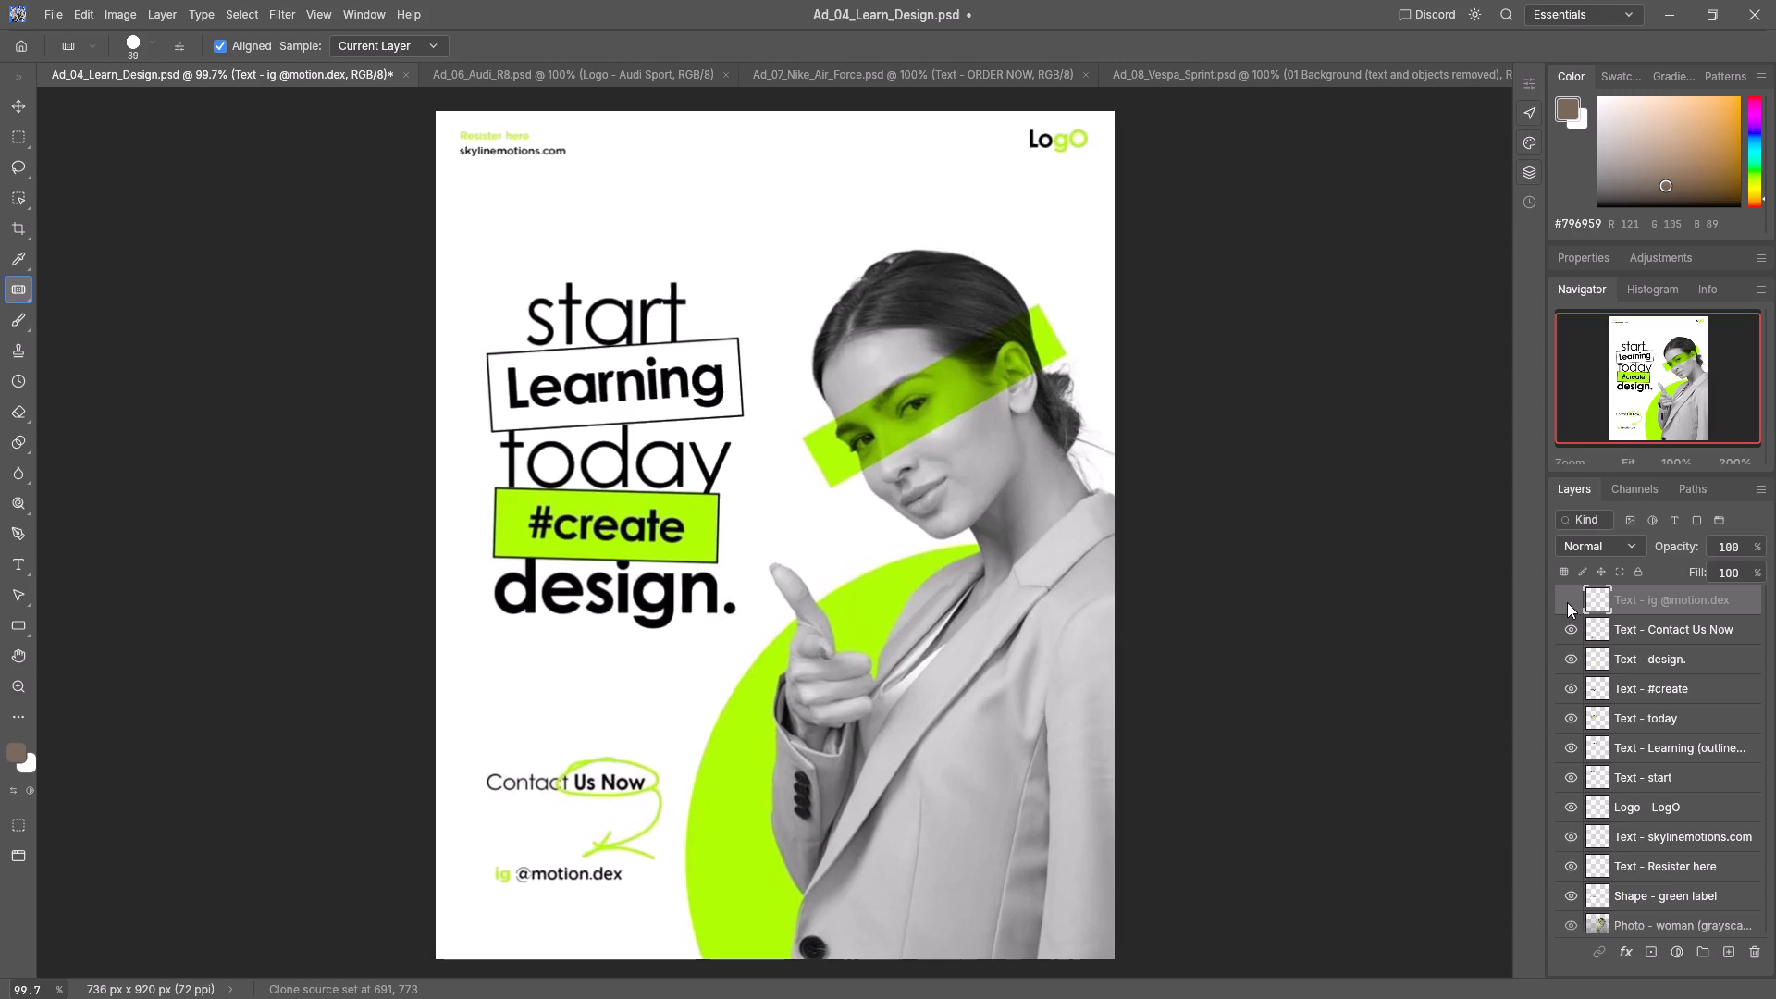
scroll(1600, 829, down, 8)
scroll(1597, 832, up, 1)
scroll(1597, 832, down, 3)
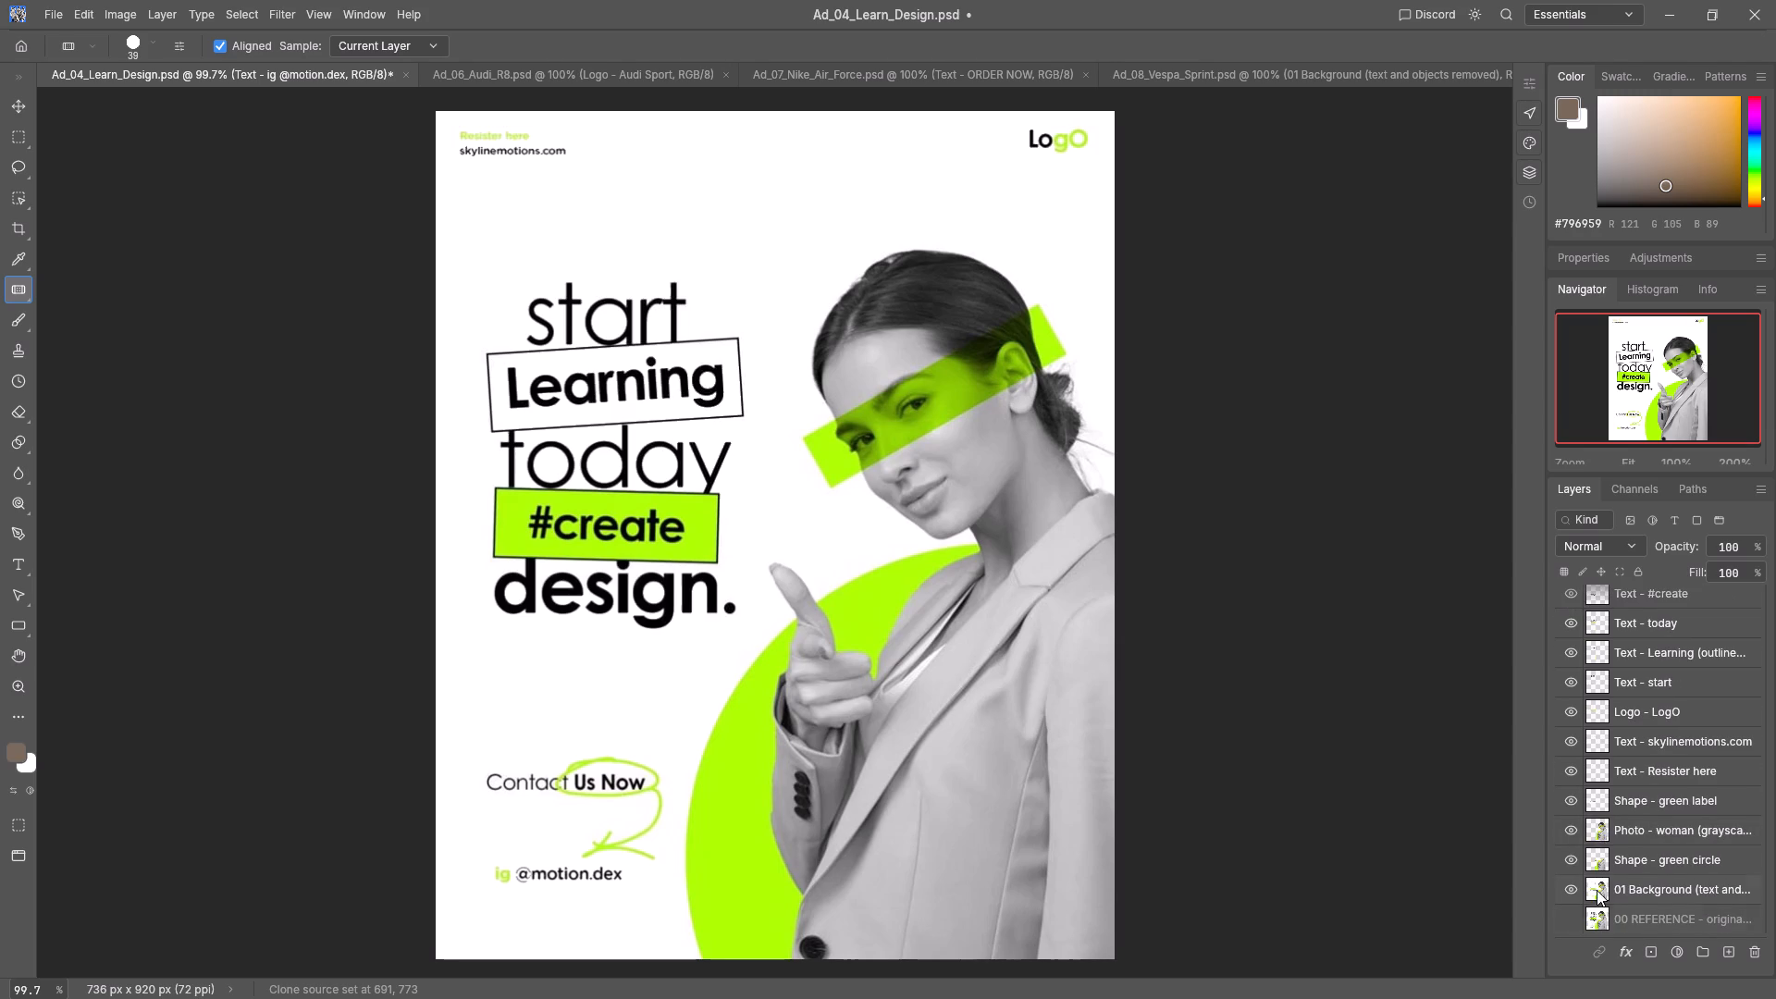
click(1568, 890)
scroll(1565, 870, up, 11)
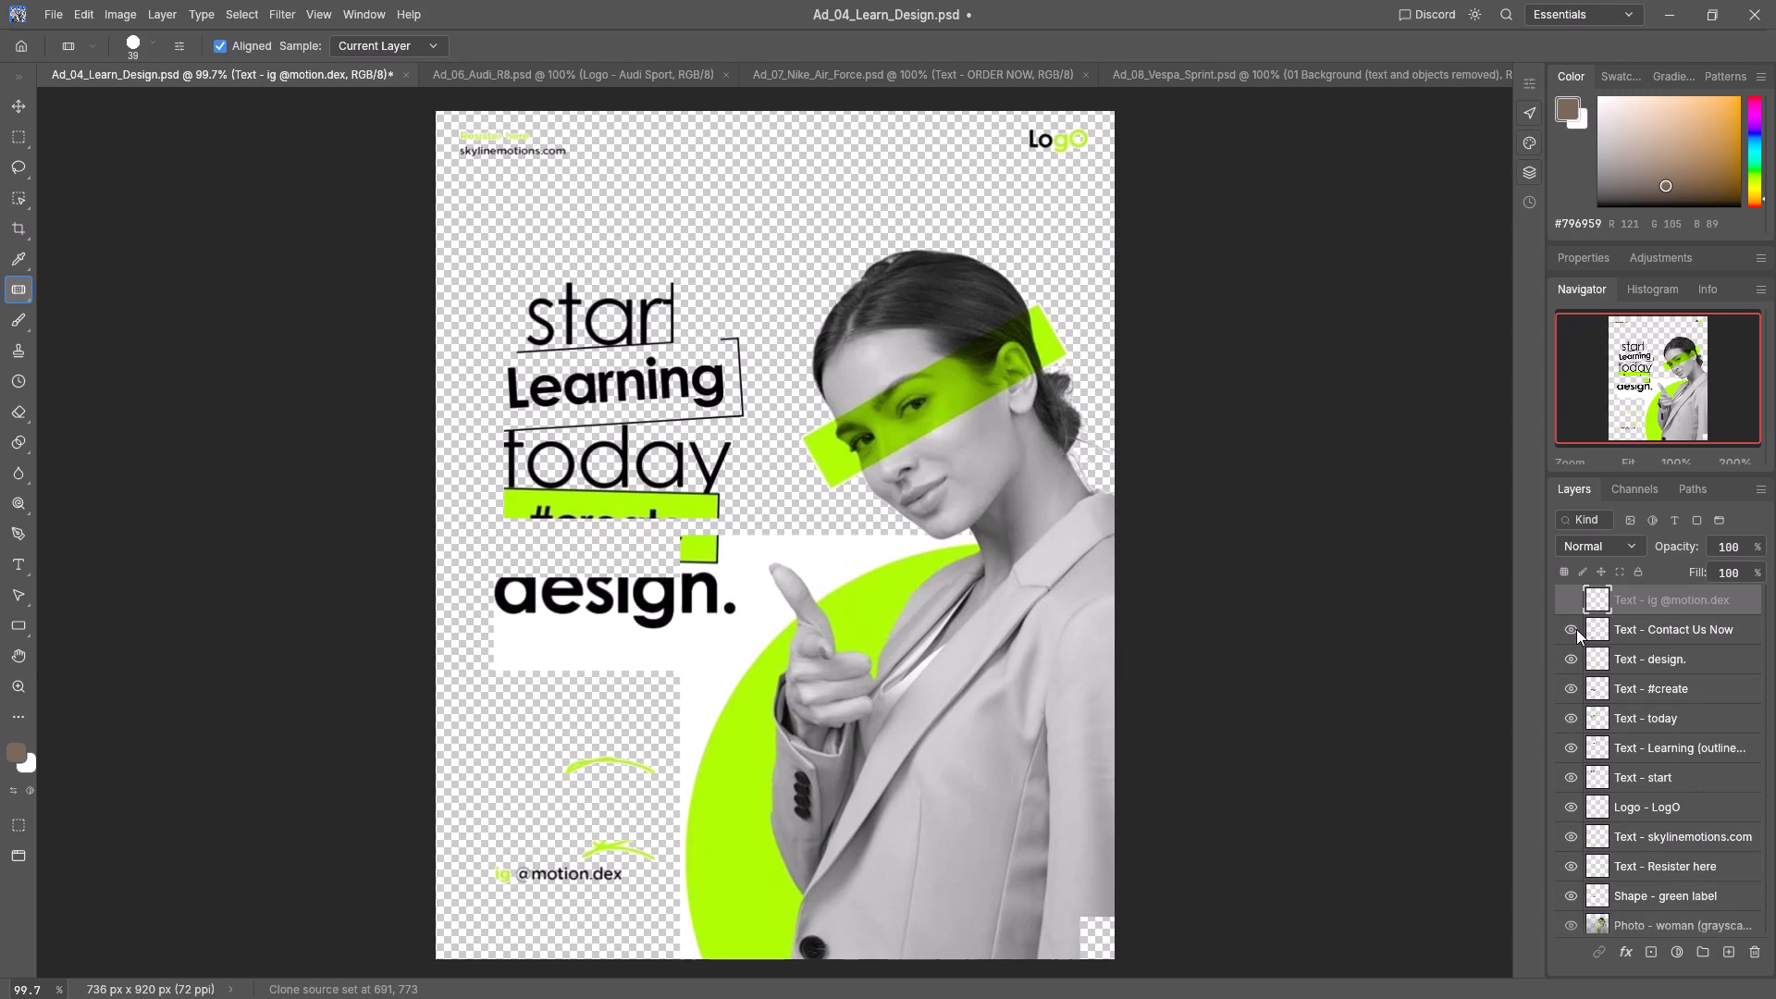
click(1572, 629)
click(1572, 629)
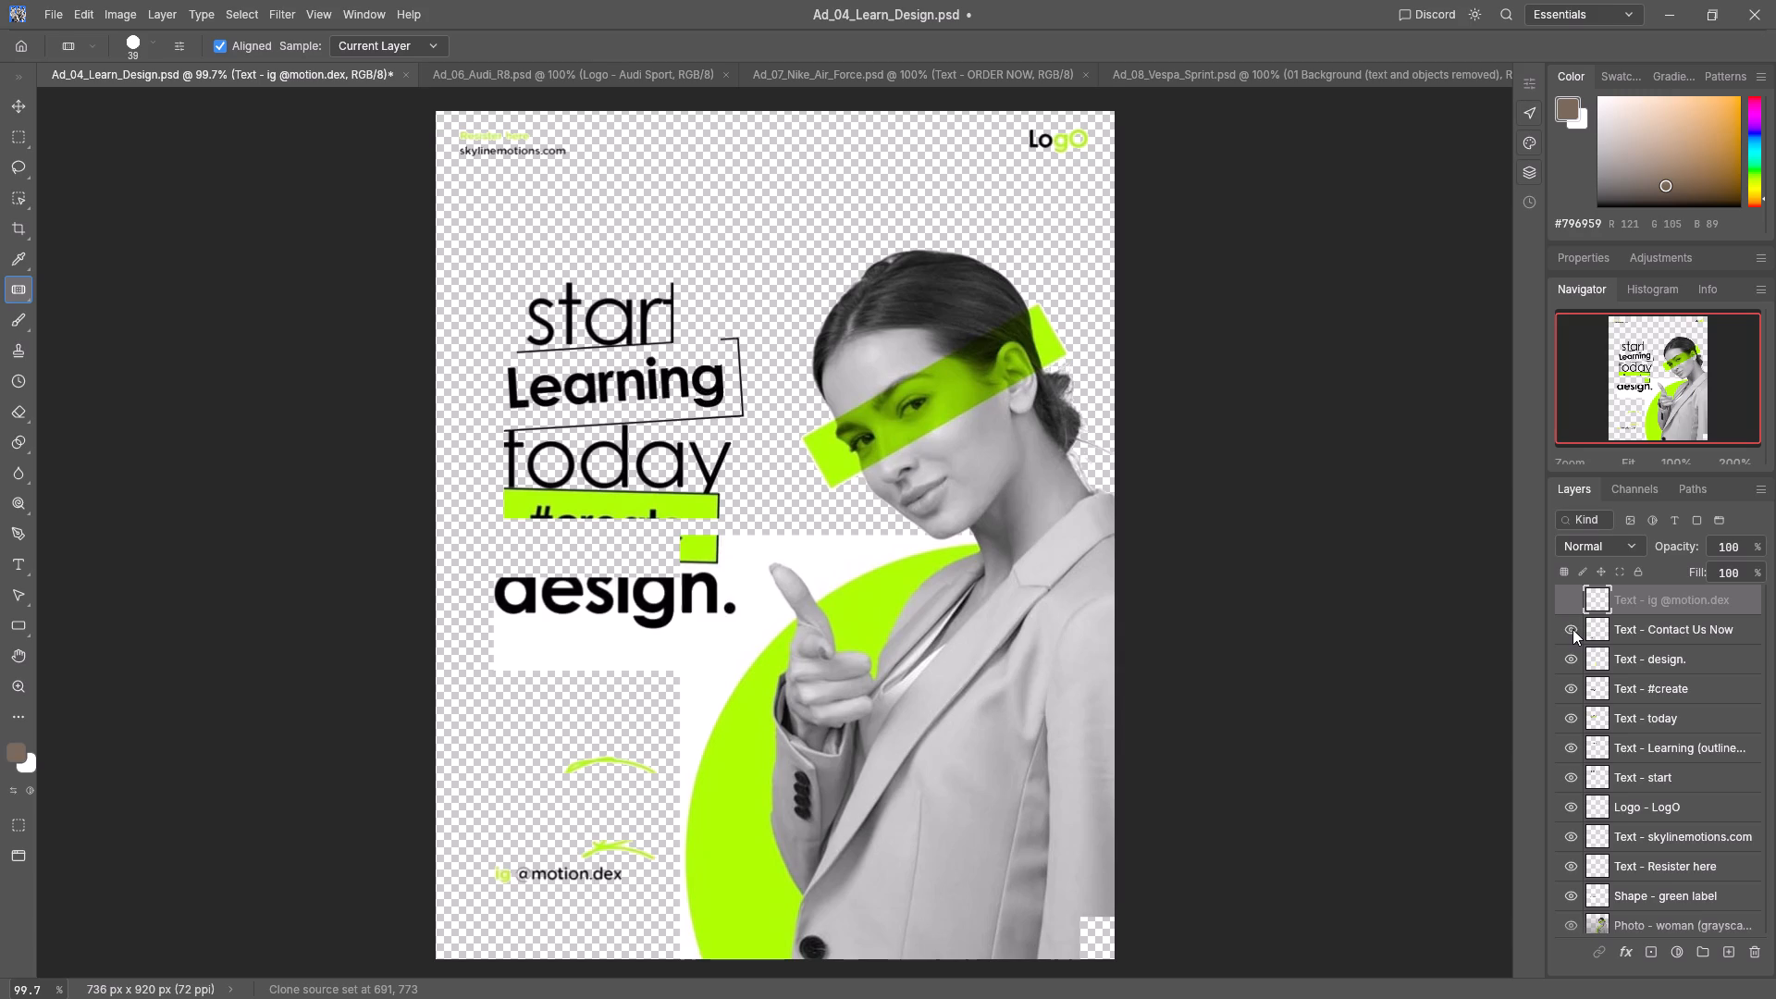
click(1572, 629)
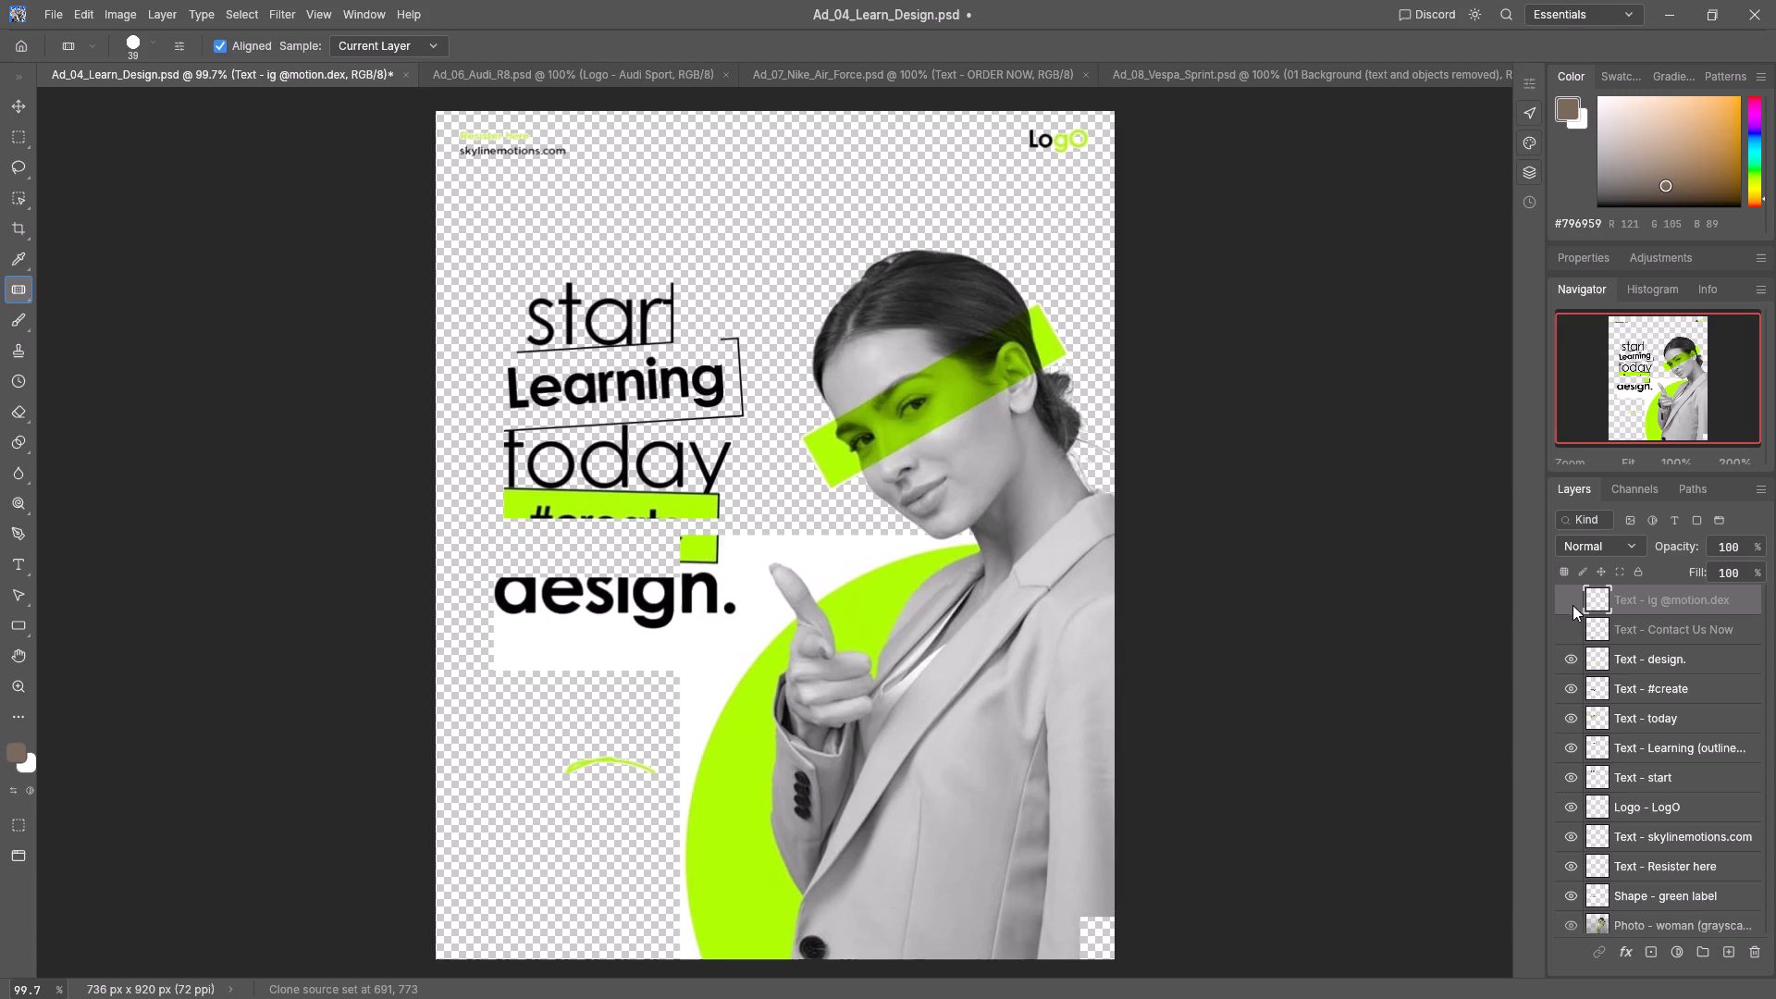
click(1572, 591)
click(1567, 599)
click(1567, 599)
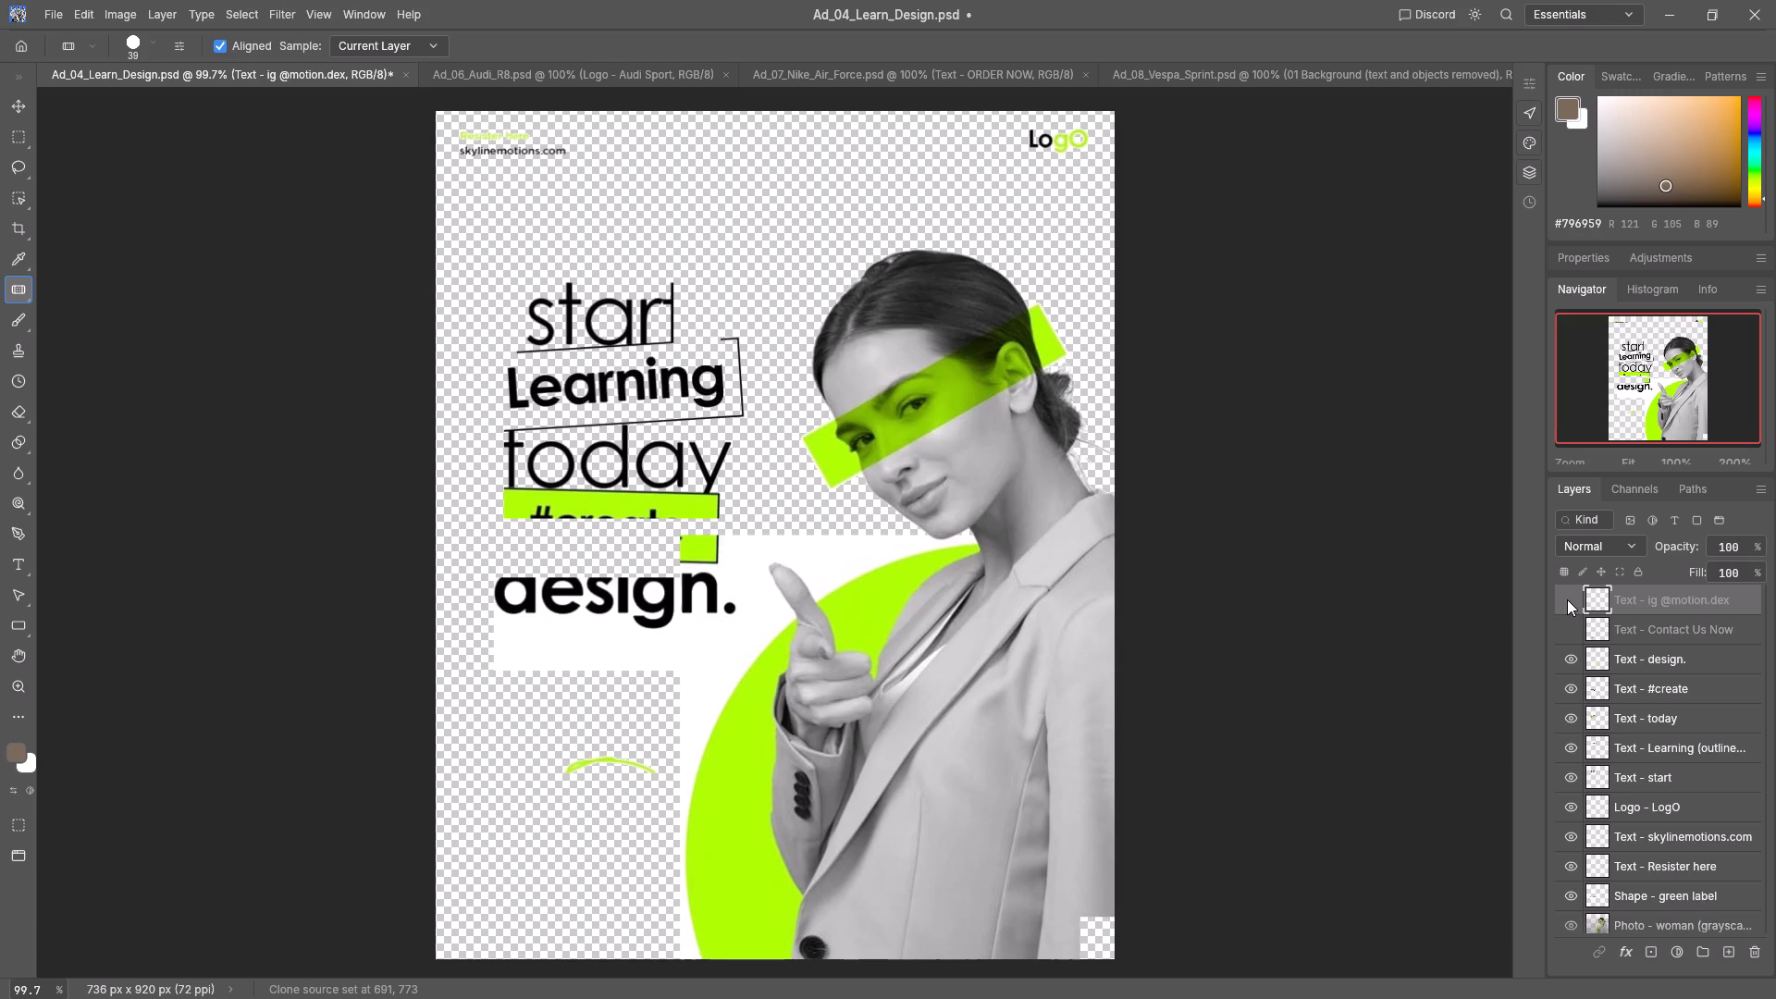
click(1567, 598)
click(1567, 598)
click(1567, 598)
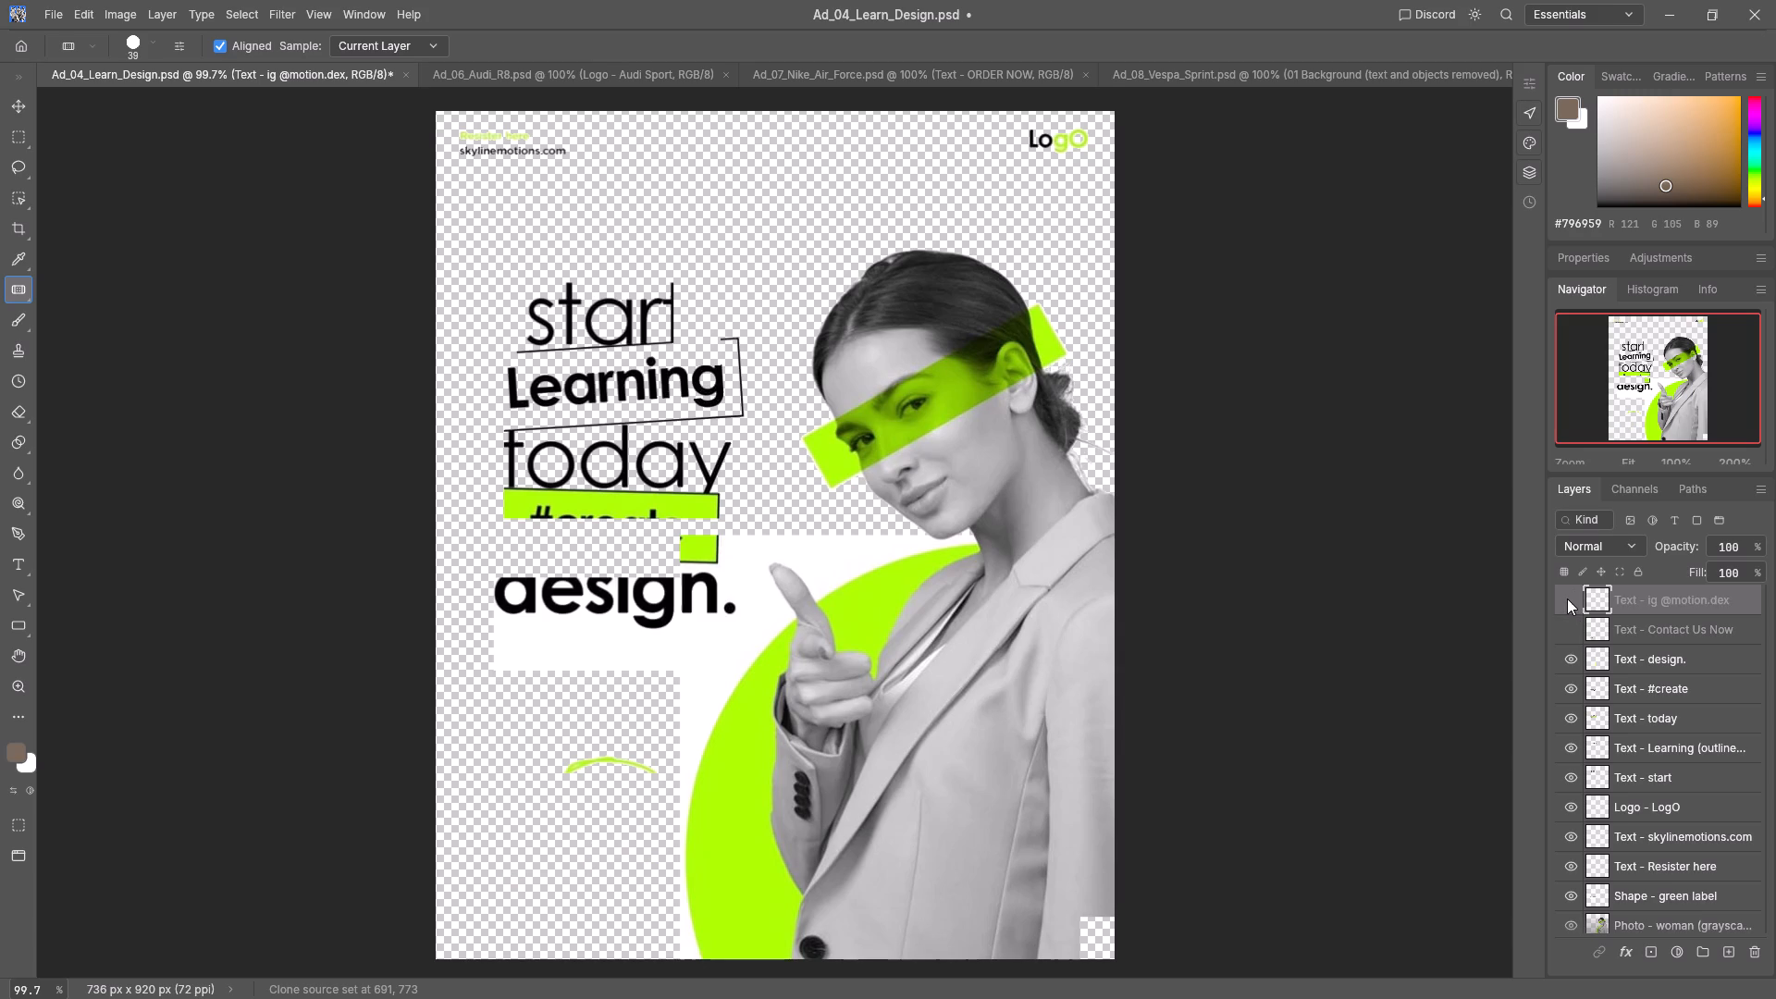
click(1567, 598)
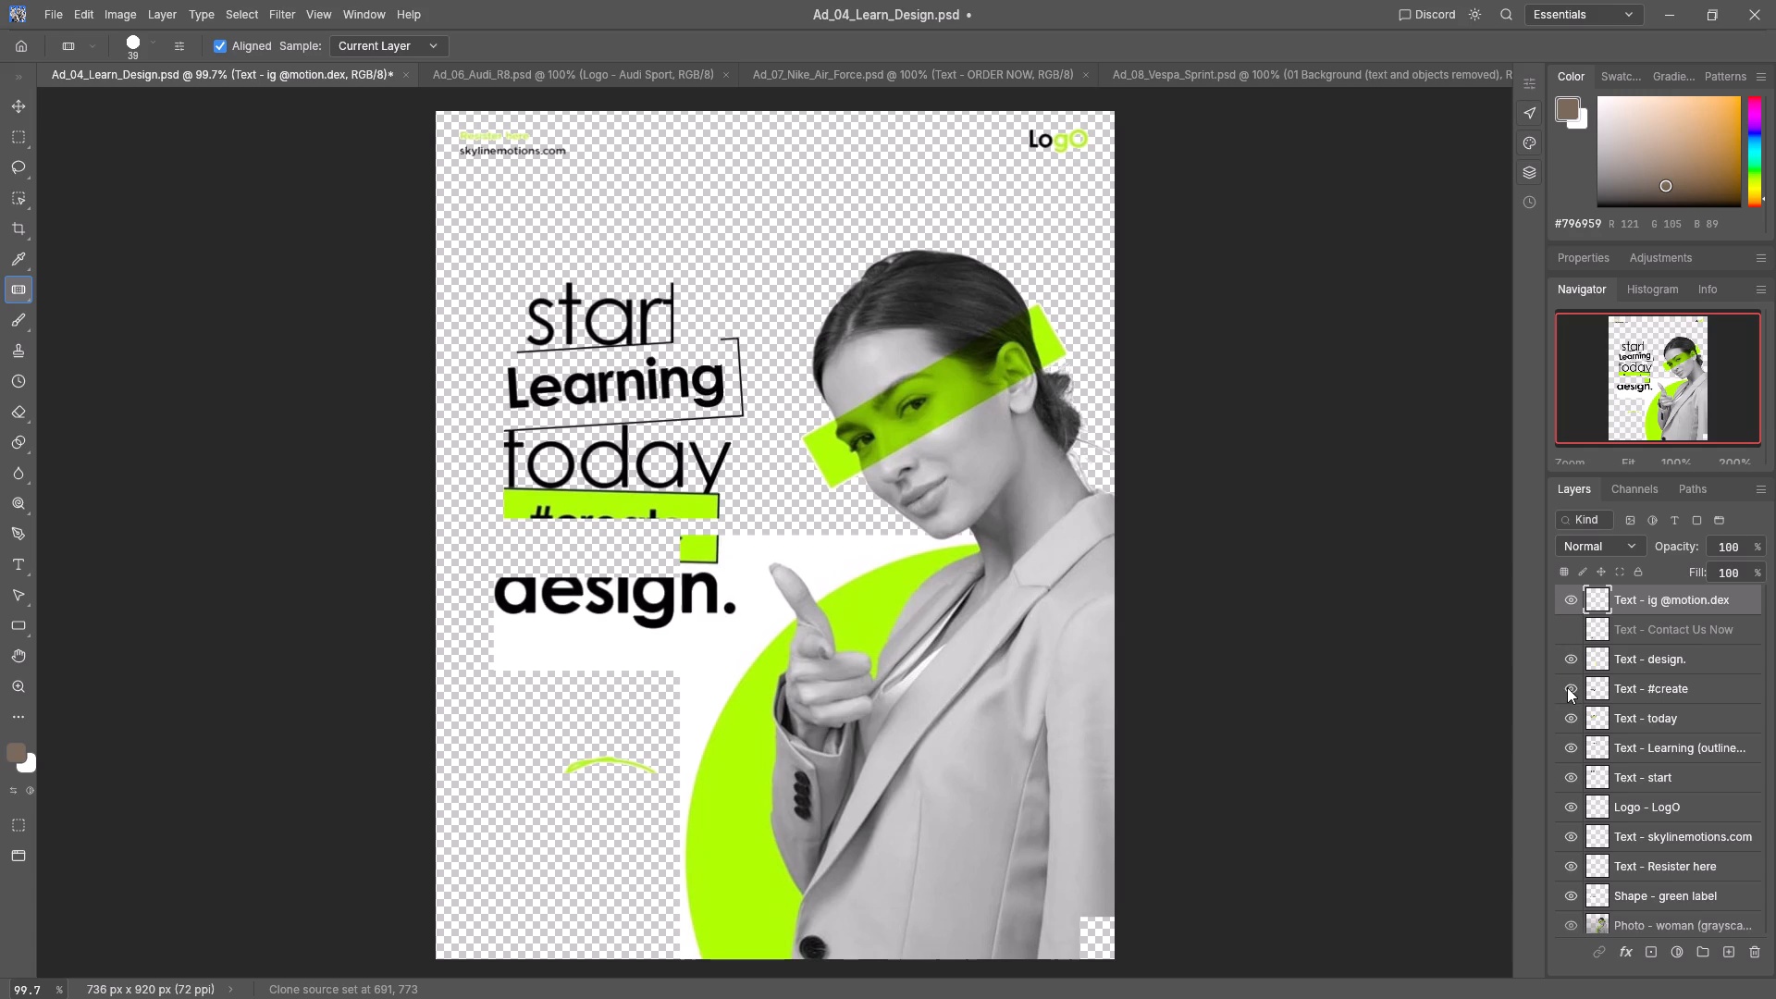
Toggle the #create, design. and today text layers off and on to check what each one contains.
click(1567, 687)
click(1567, 687)
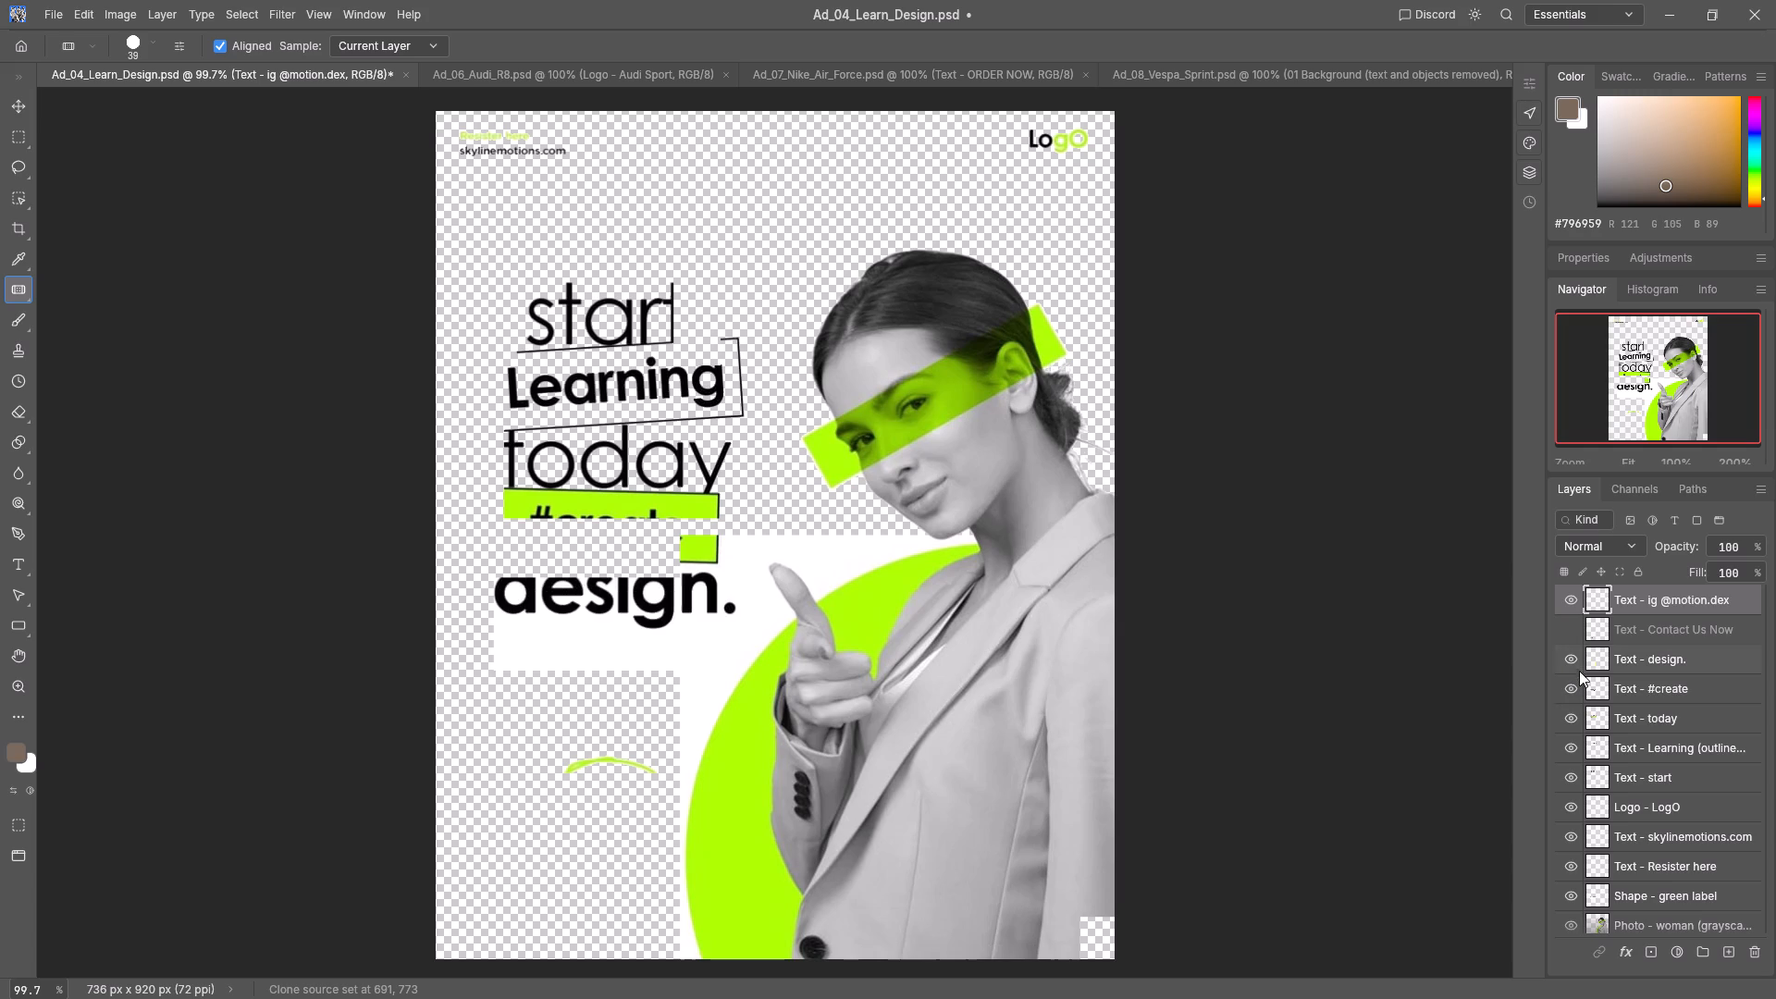
click(1572, 656)
click(1572, 656)
click(1566, 718)
click(1566, 718)
Hide the LogO, skylinemotions.com and Resister here layers, and toggle the start text layer to check its contents.
click(1572, 809)
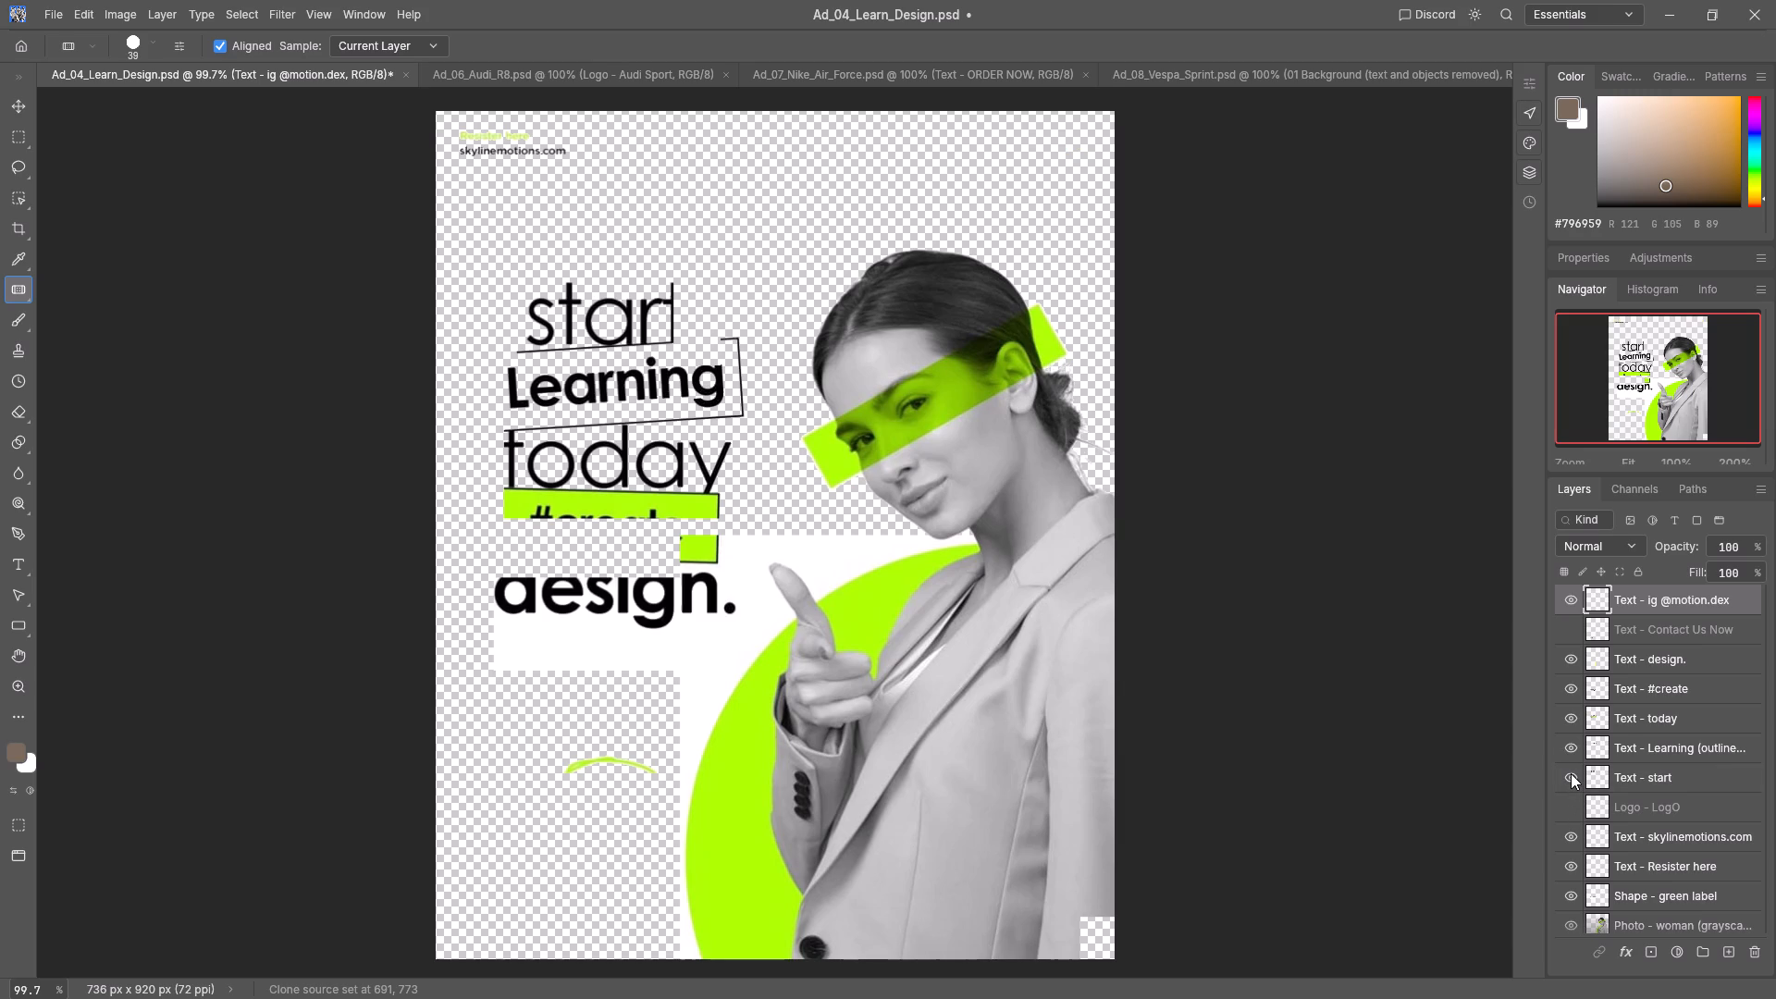
click(1571, 773)
click(1571, 773)
click(1575, 835)
click(1564, 860)
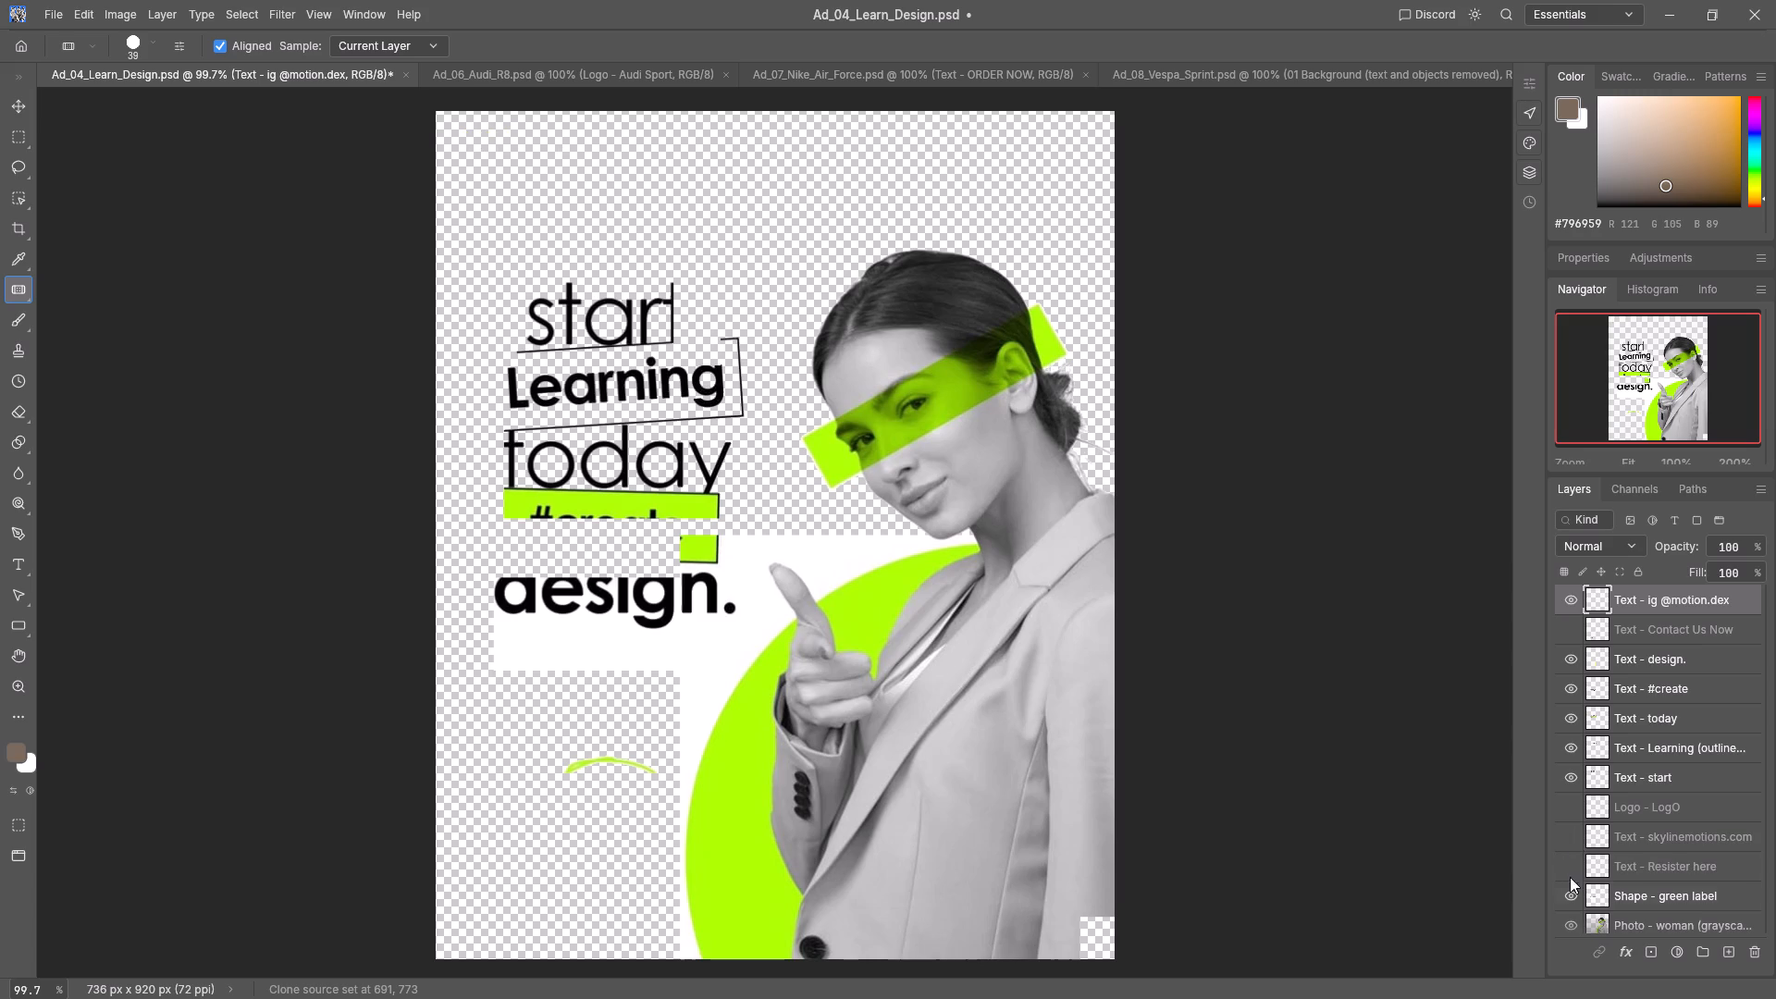
Toggle the green label, grayscale woman photo and green circle layers off and on to check their separation.
click(1570, 899)
click(1570, 899)
scroll(1583, 876, down, 5)
click(1574, 829)
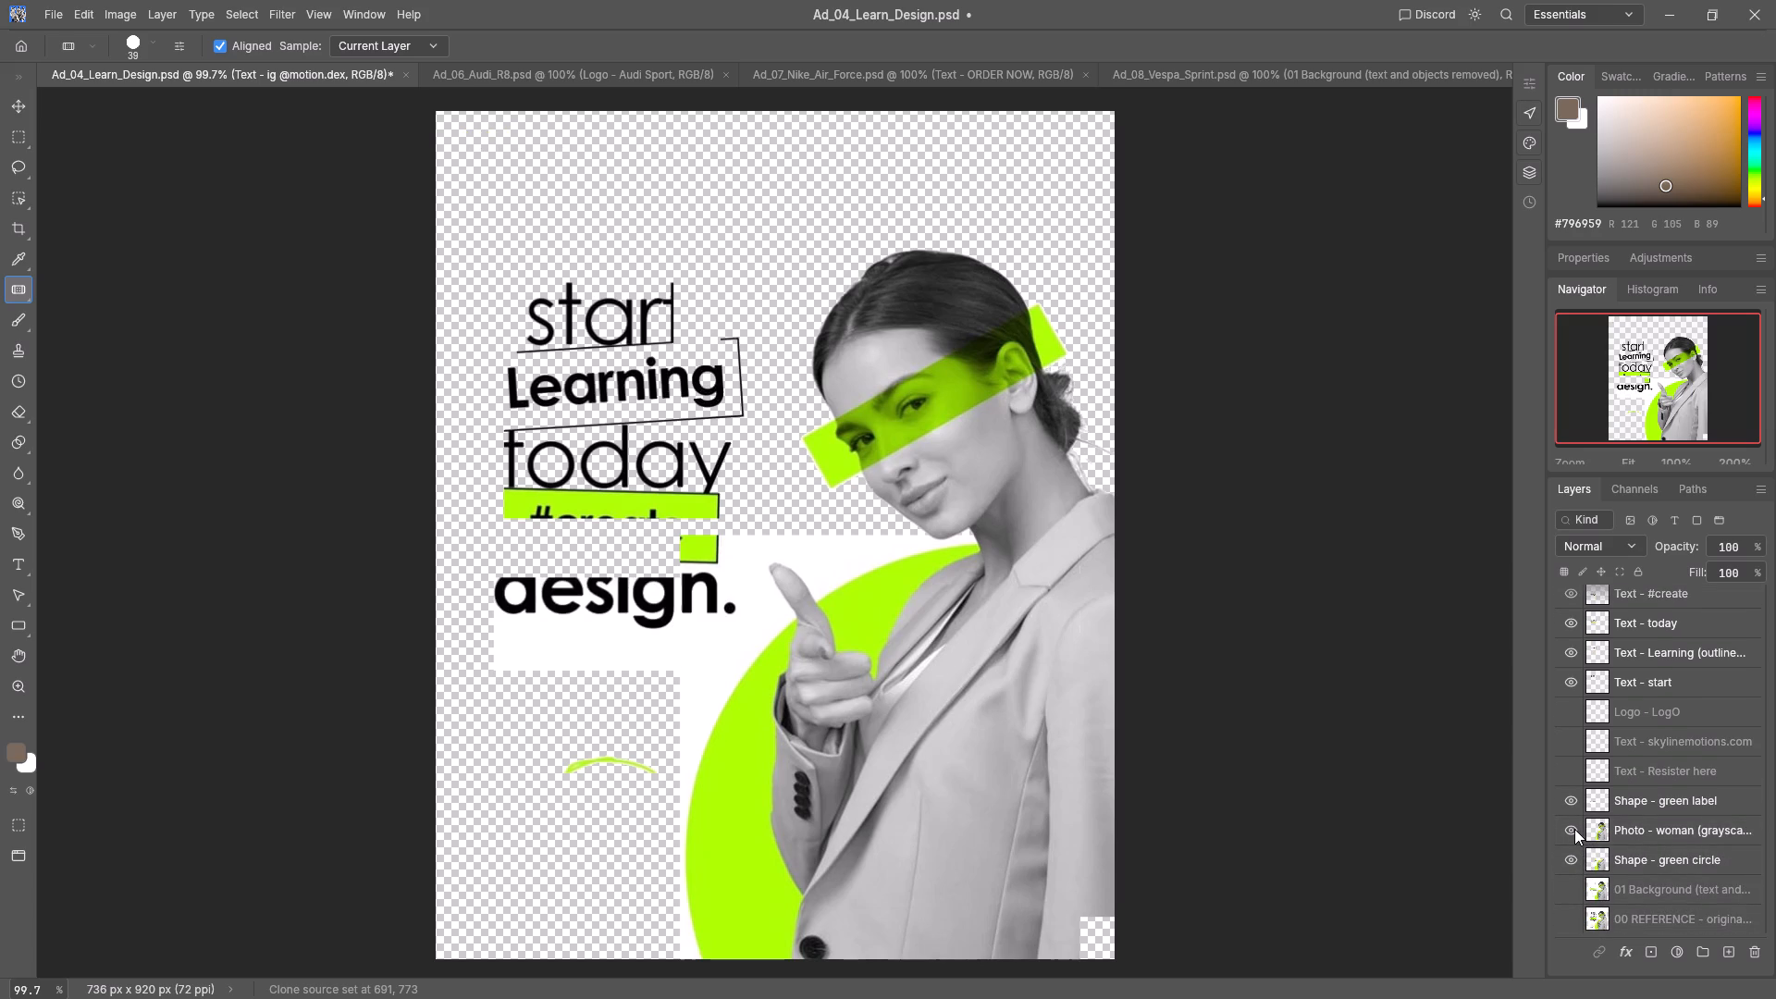
click(1574, 829)
click(1573, 856)
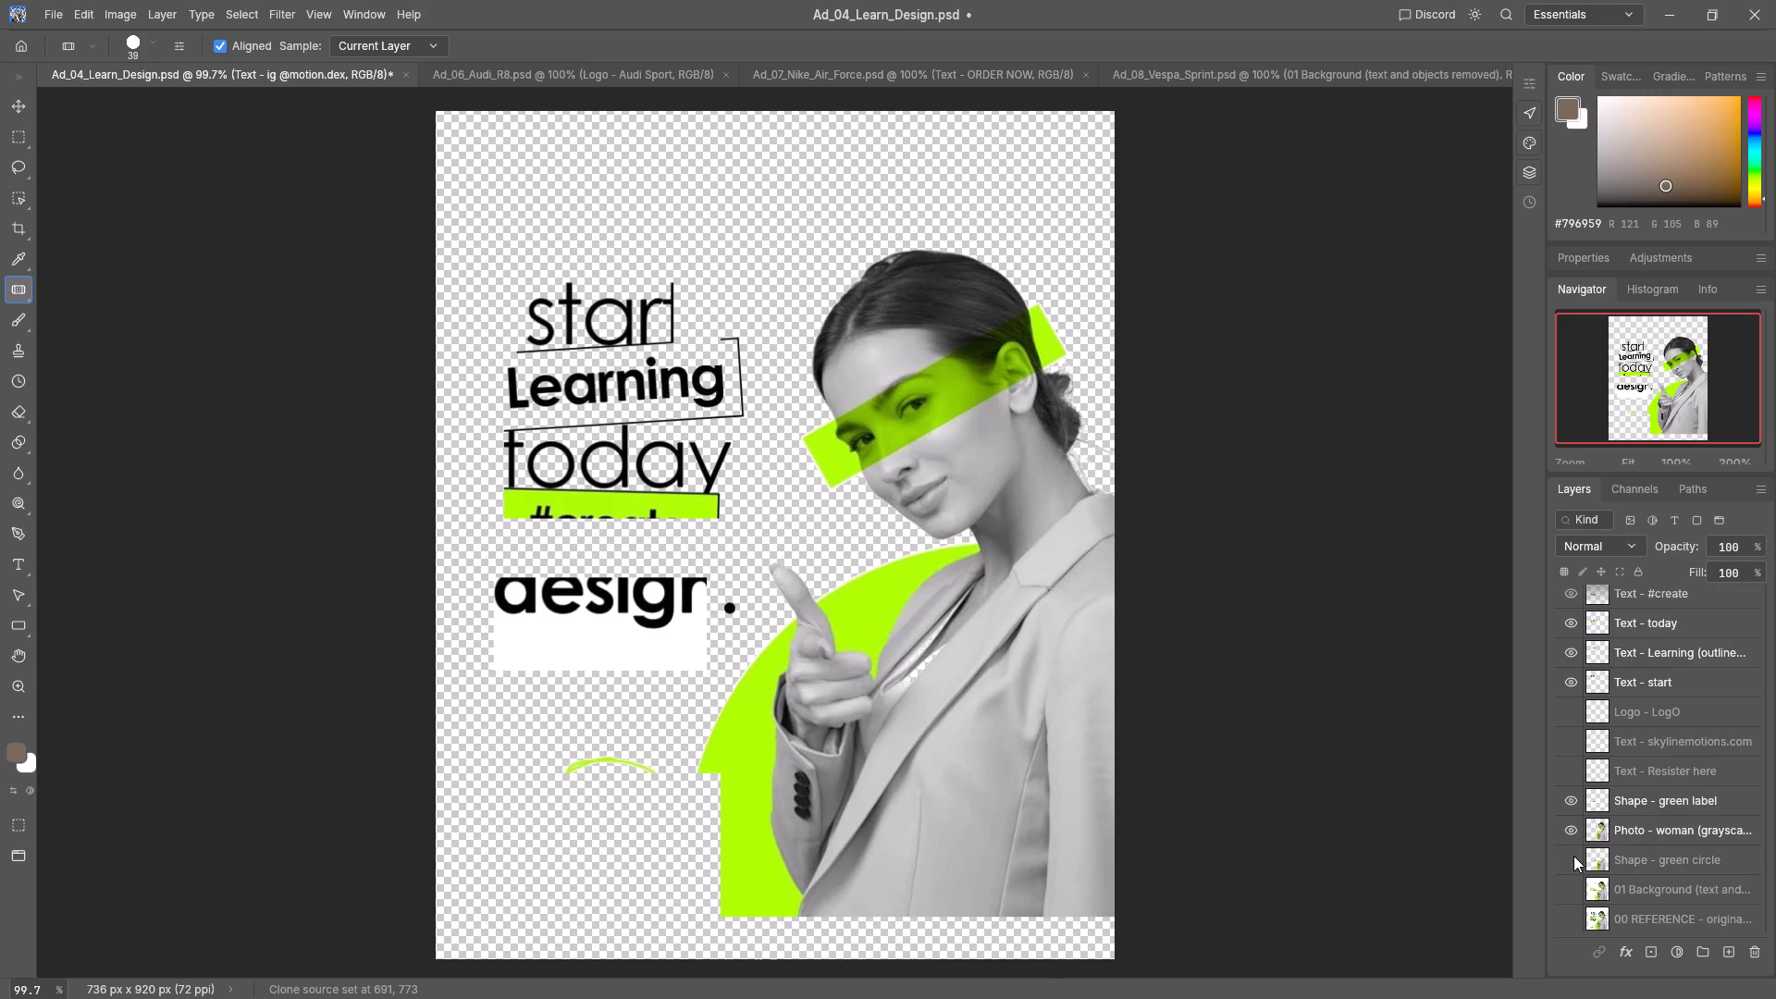
click(1573, 856)
Show the 01 Background layer again.
click(1571, 892)
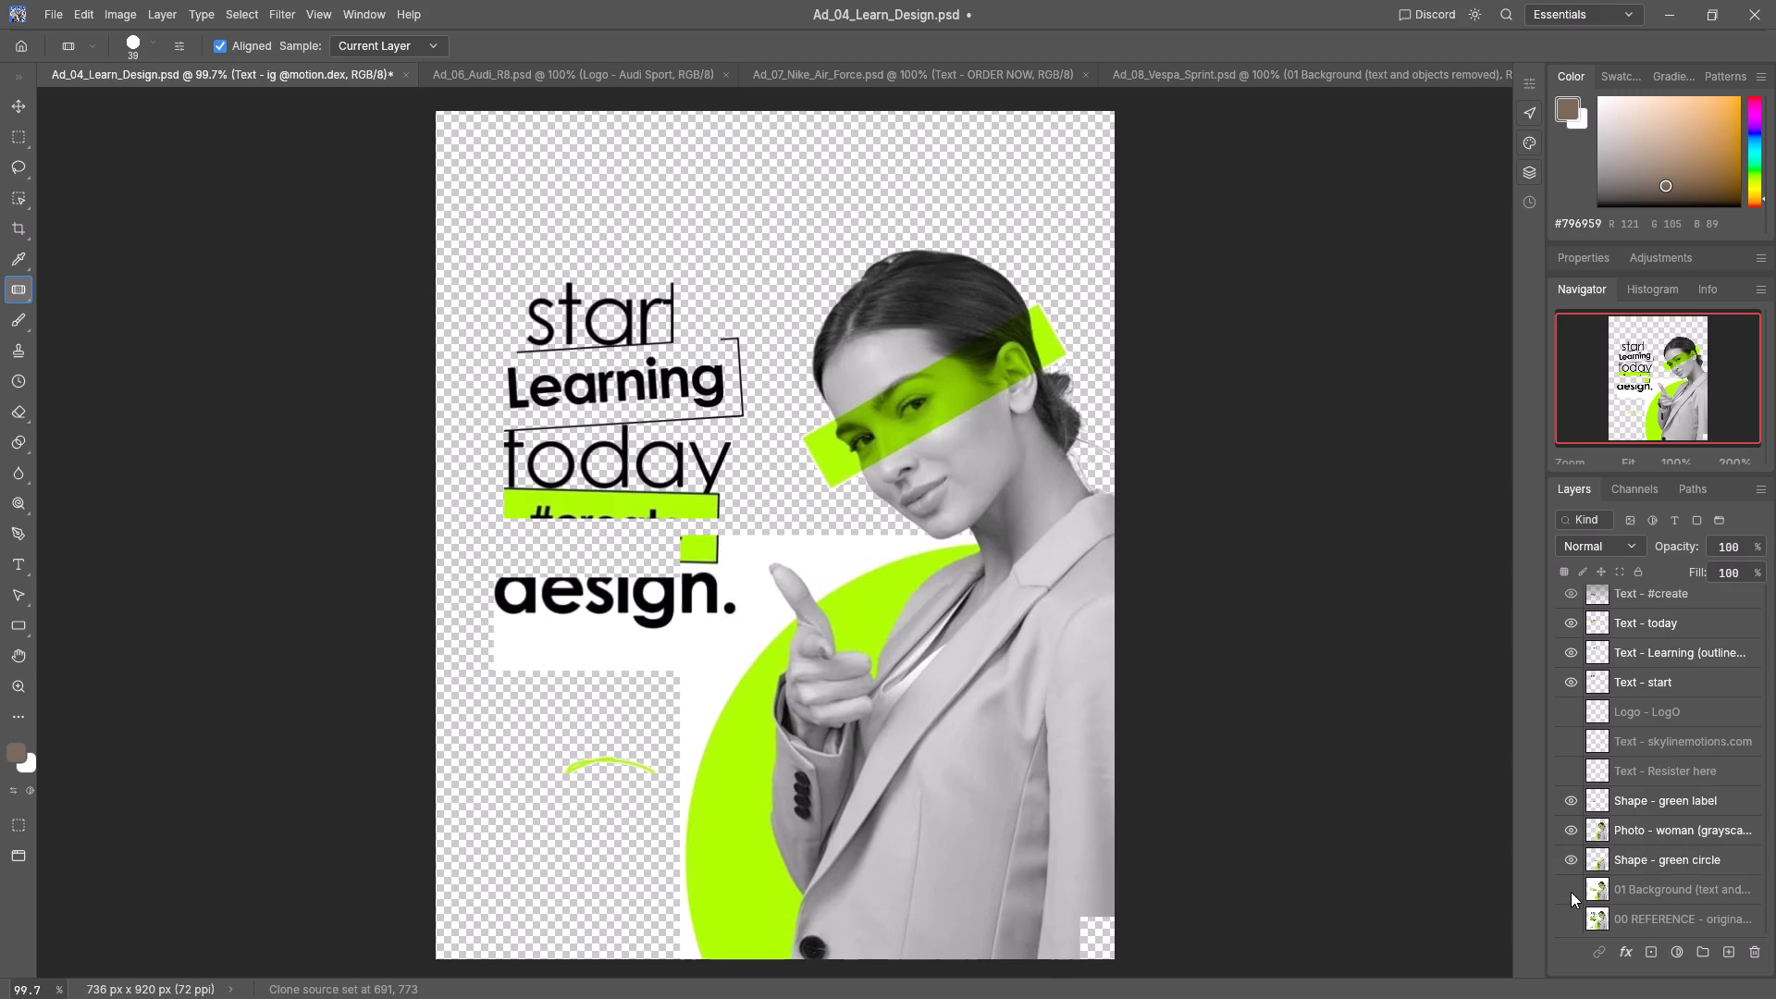
click(1571, 892)
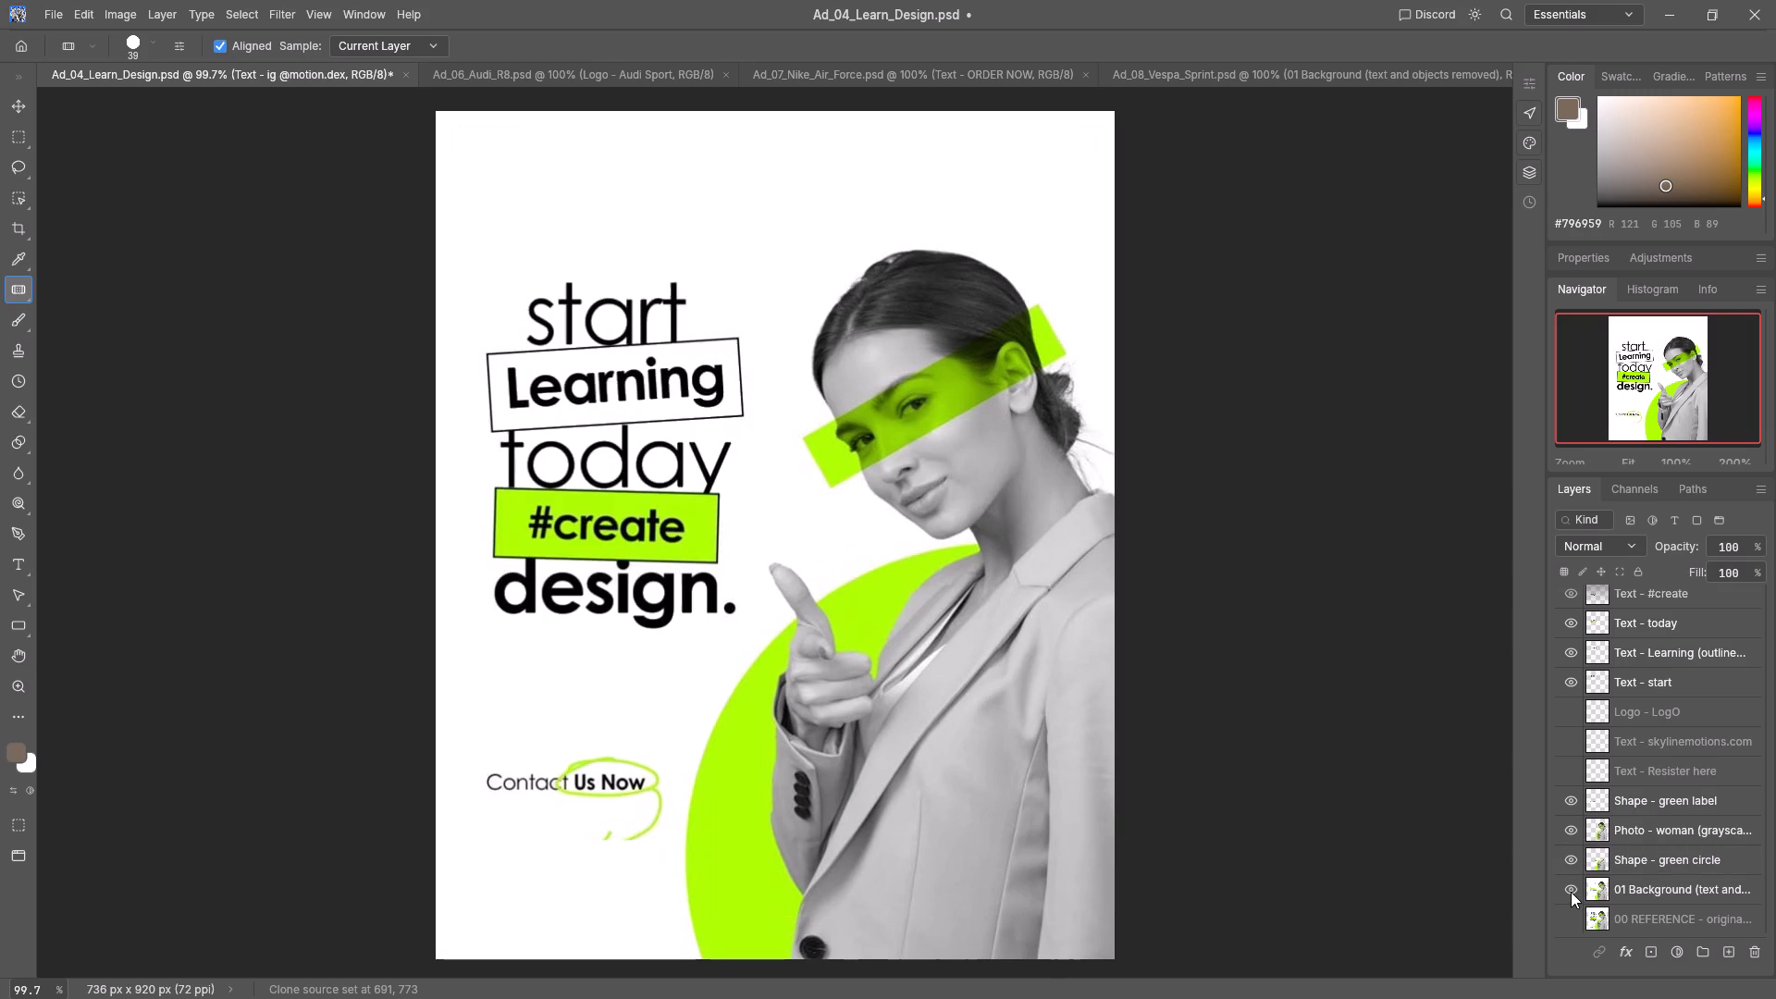
click(1571, 892)
Delete the hidden LogO, skylinemotions.com and Resister here layers.
scroll(1571, 892, up, 1)
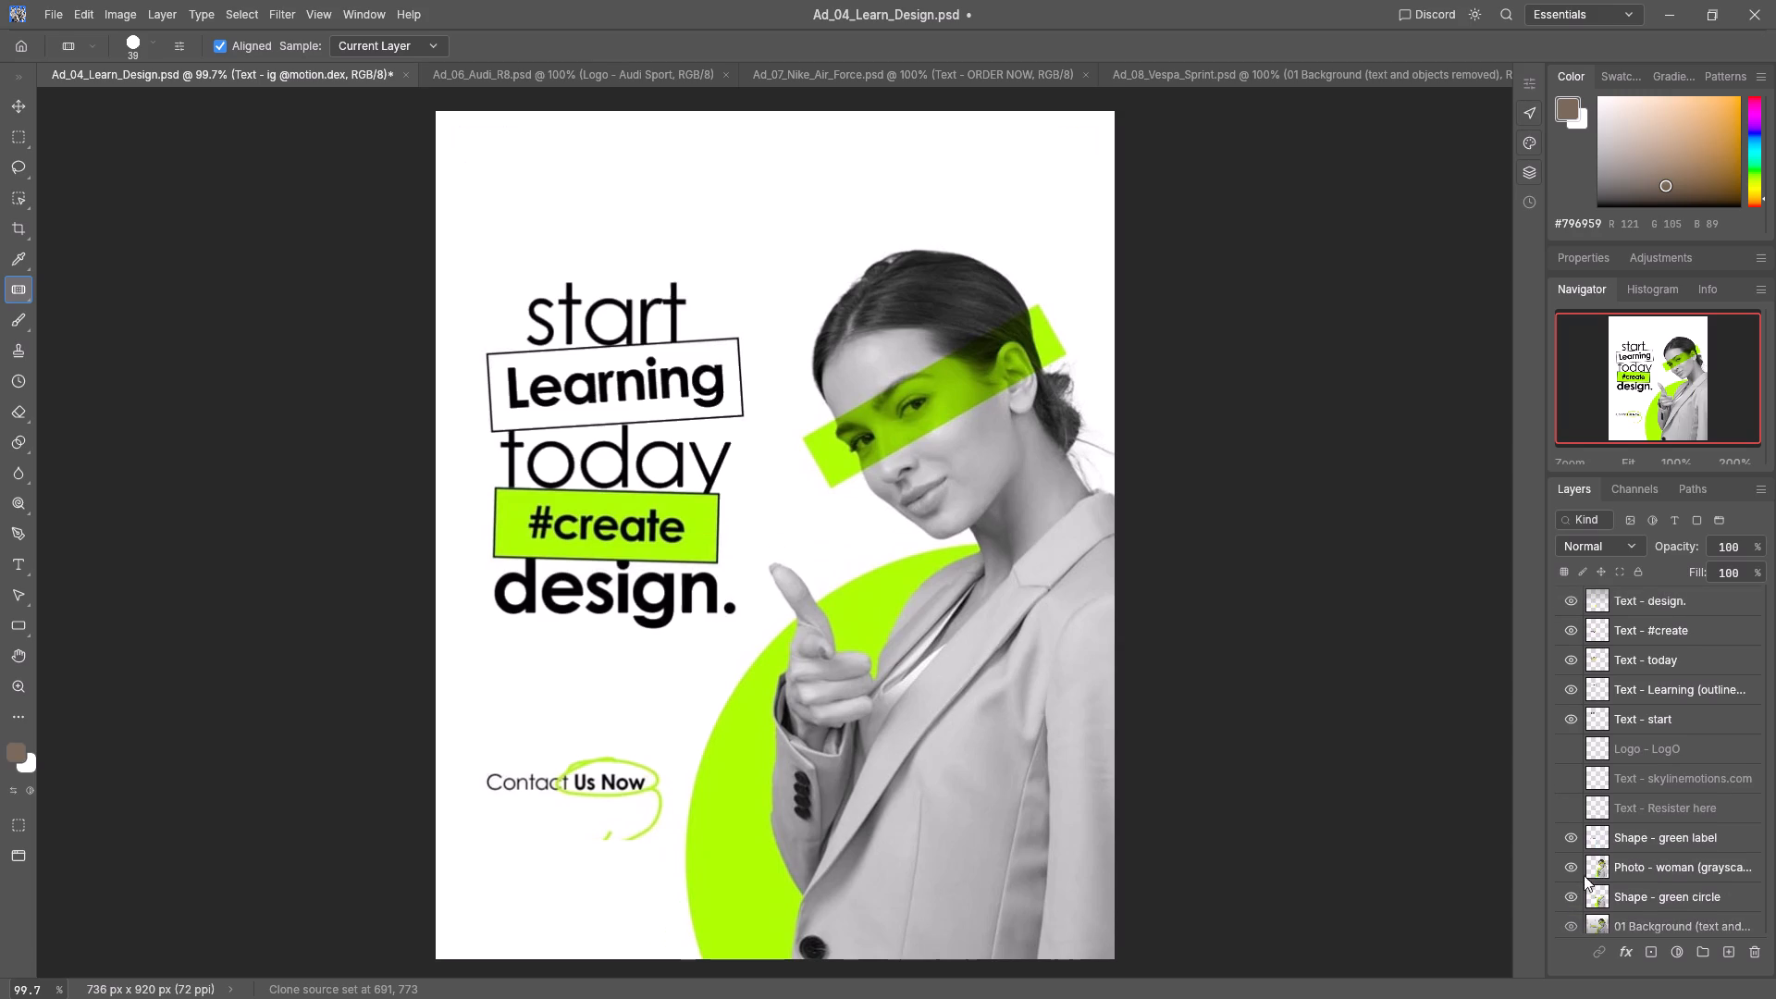
click(1657, 750)
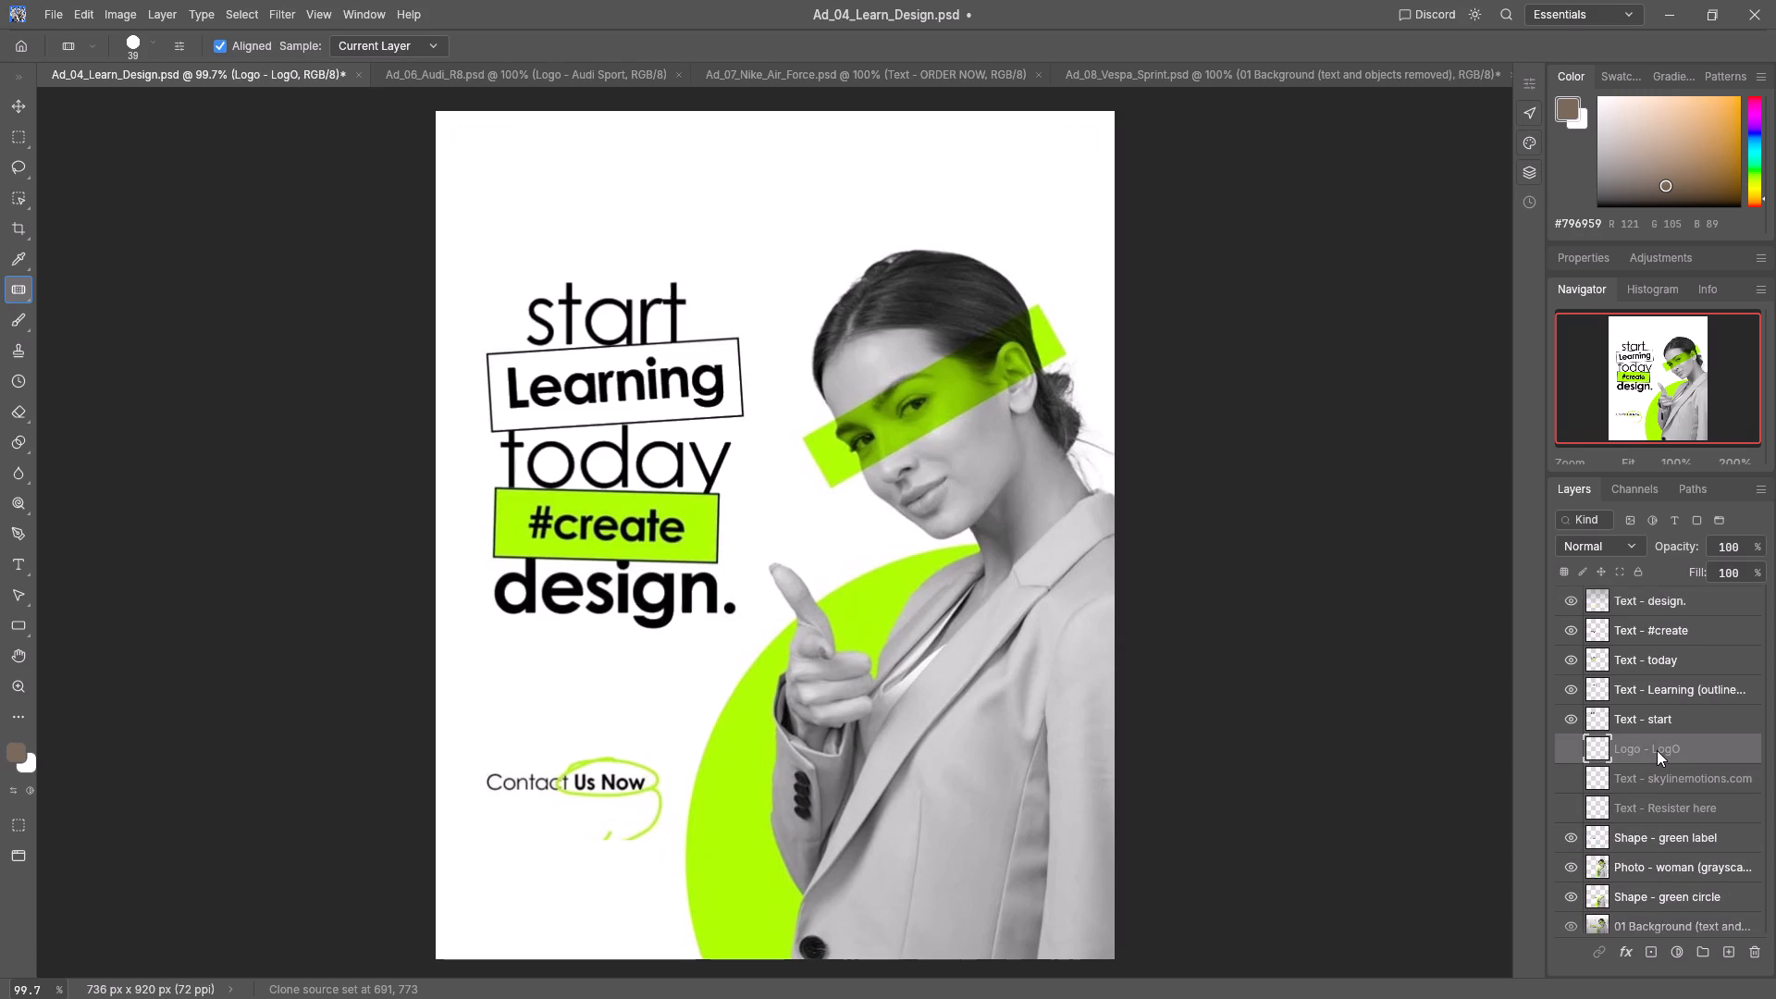
key(Delete)
click(1661, 782)
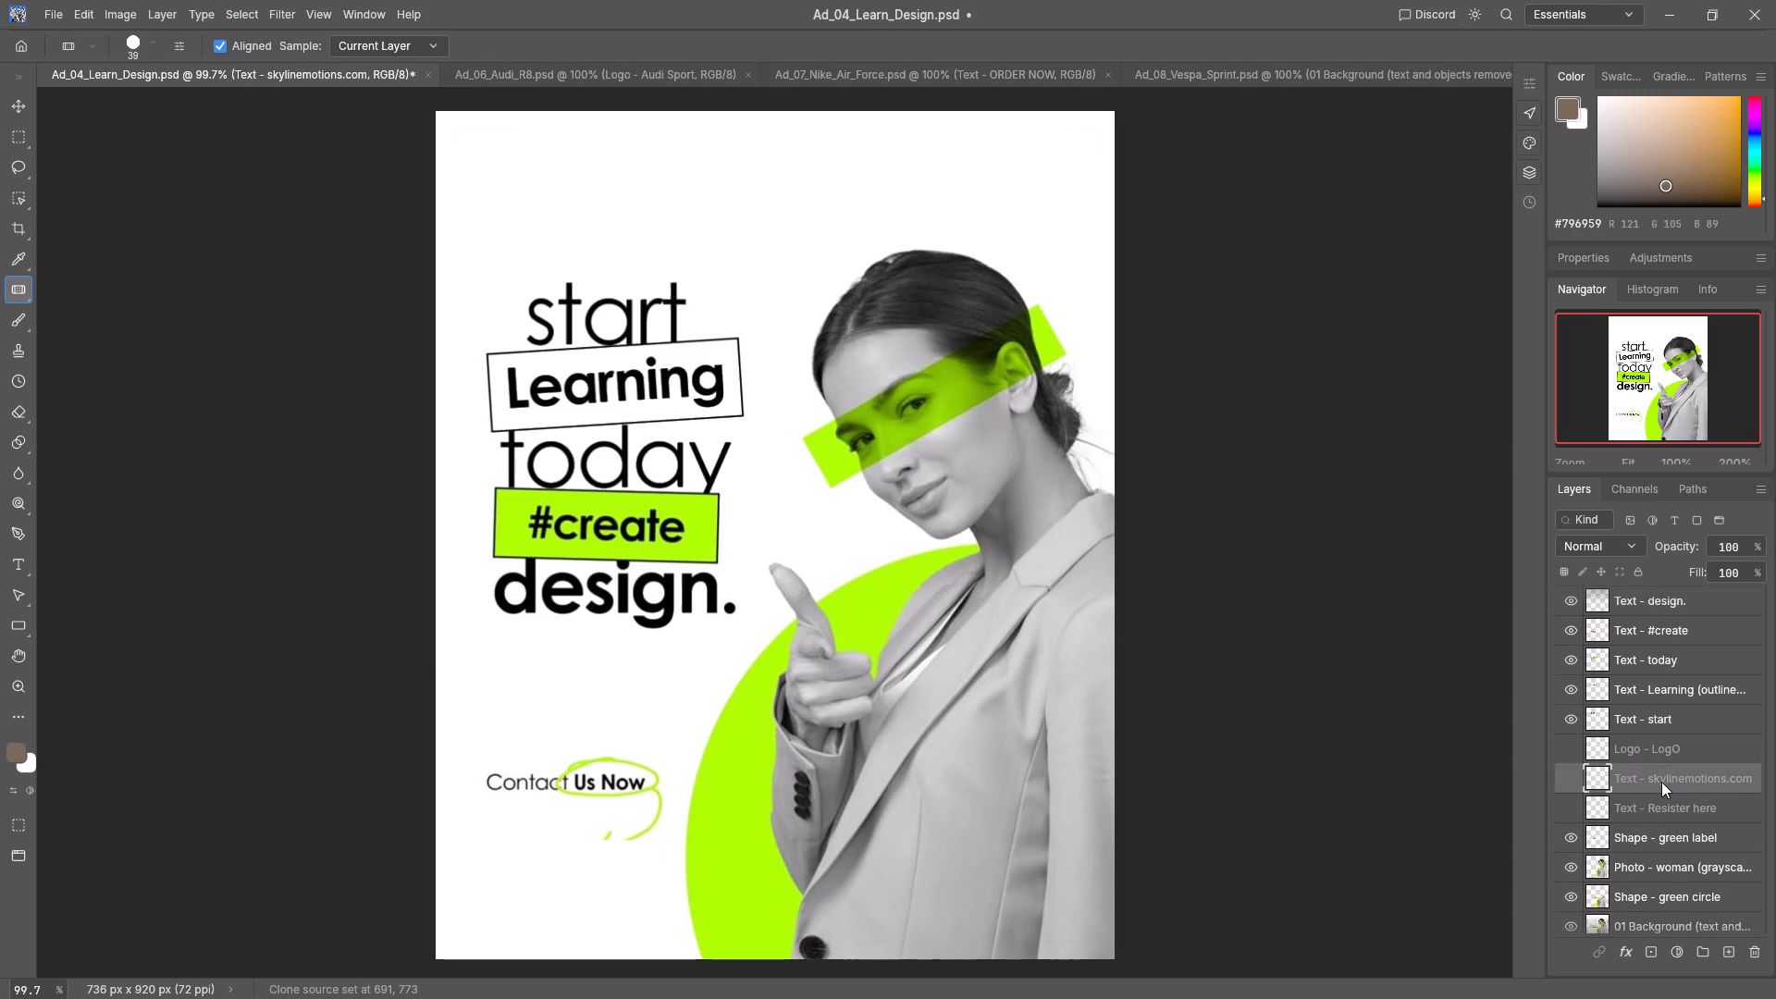
key(Delete)
click(1667, 751)
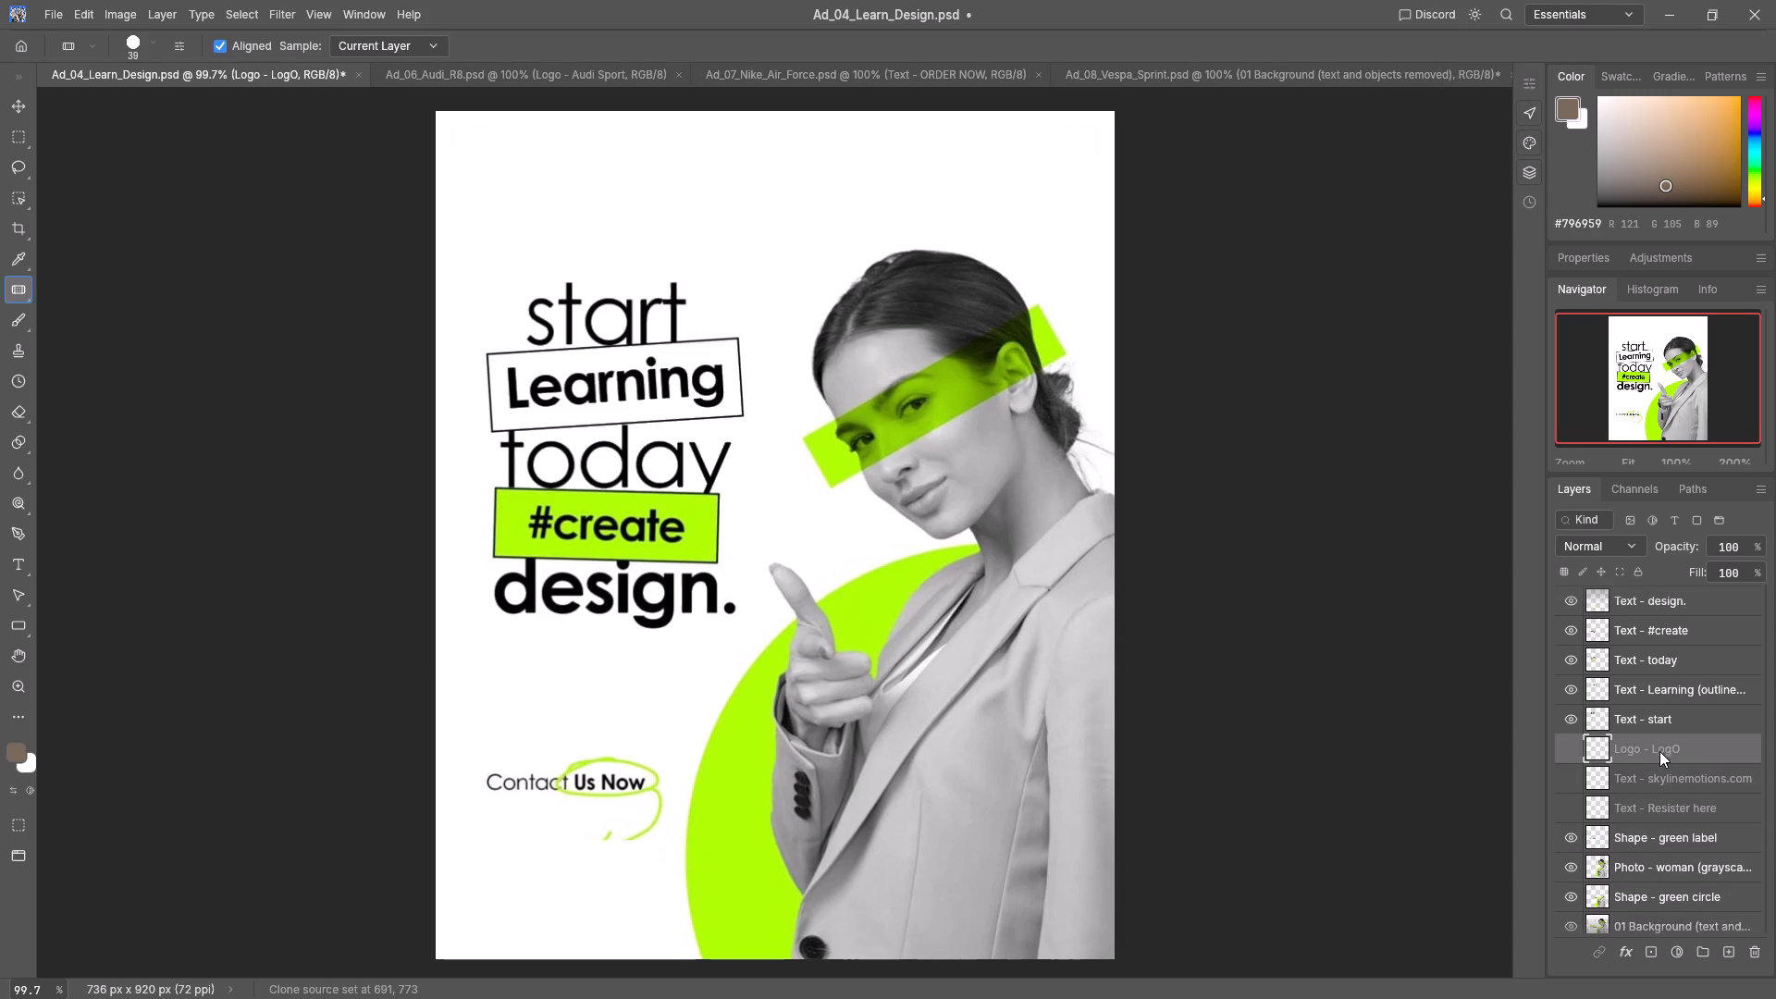
drag(1594, 749, 1766, 952)
drag(1766, 952, 1749, 960)
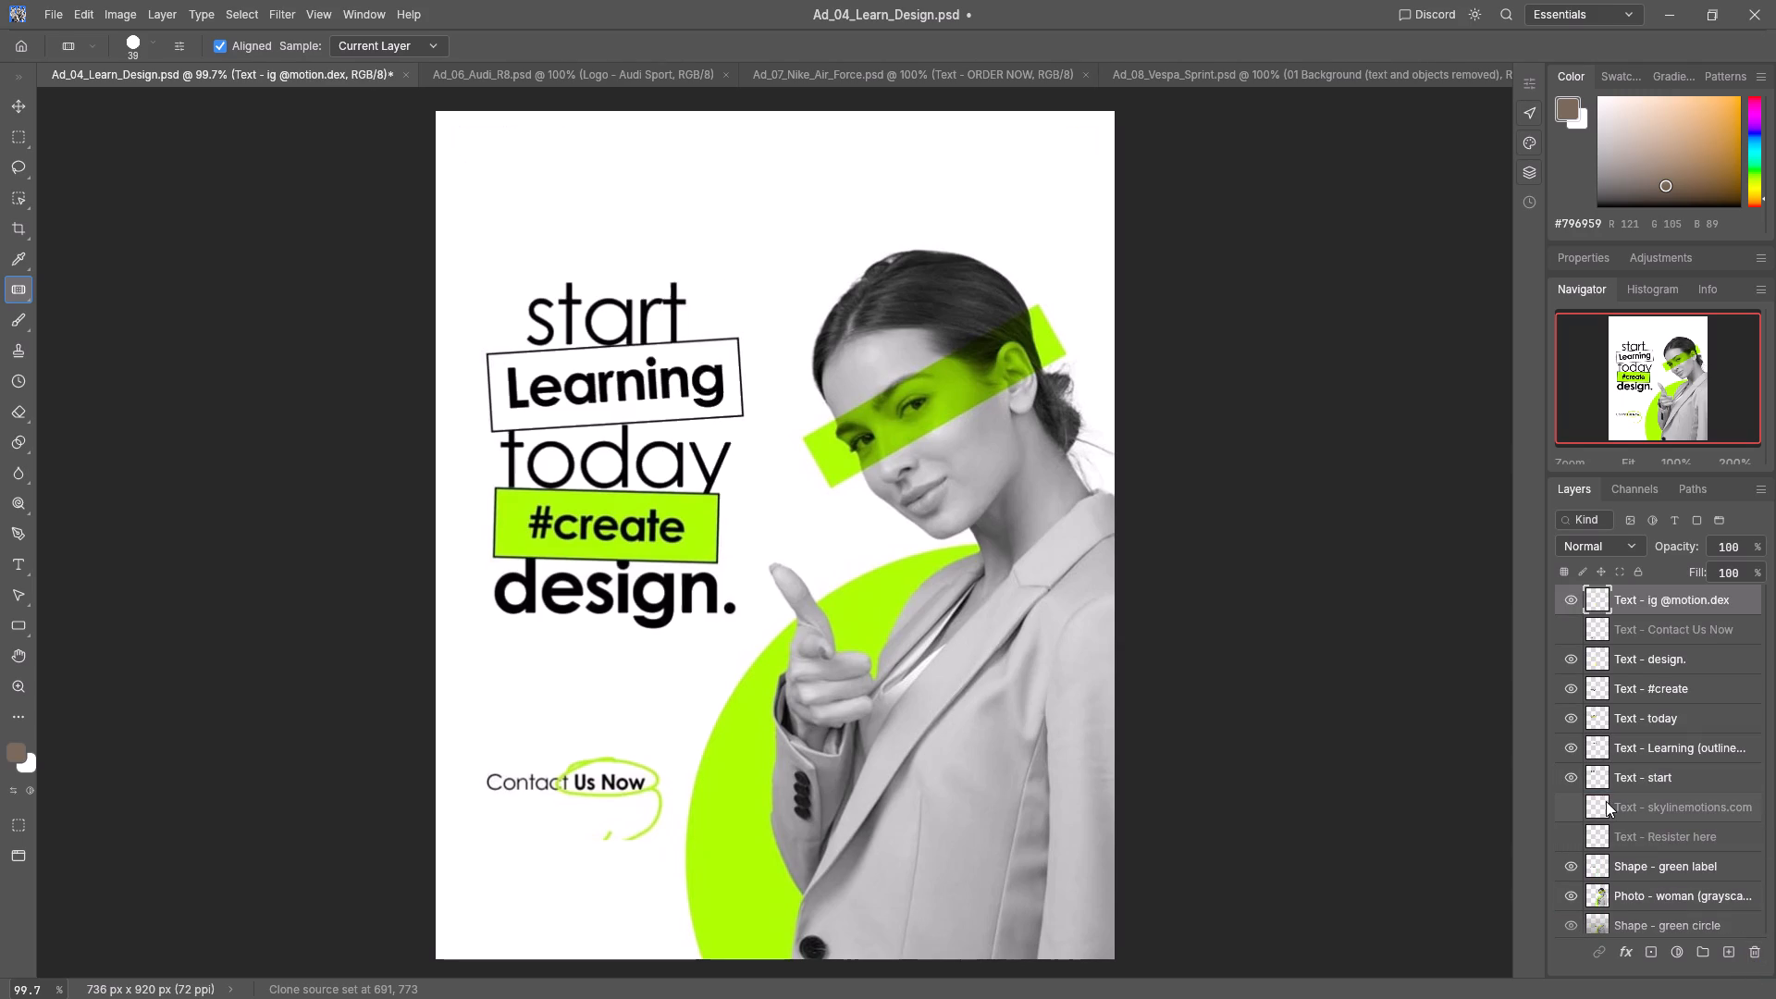
drag(1601, 803, 1746, 956)
drag(1596, 806, 1733, 926)
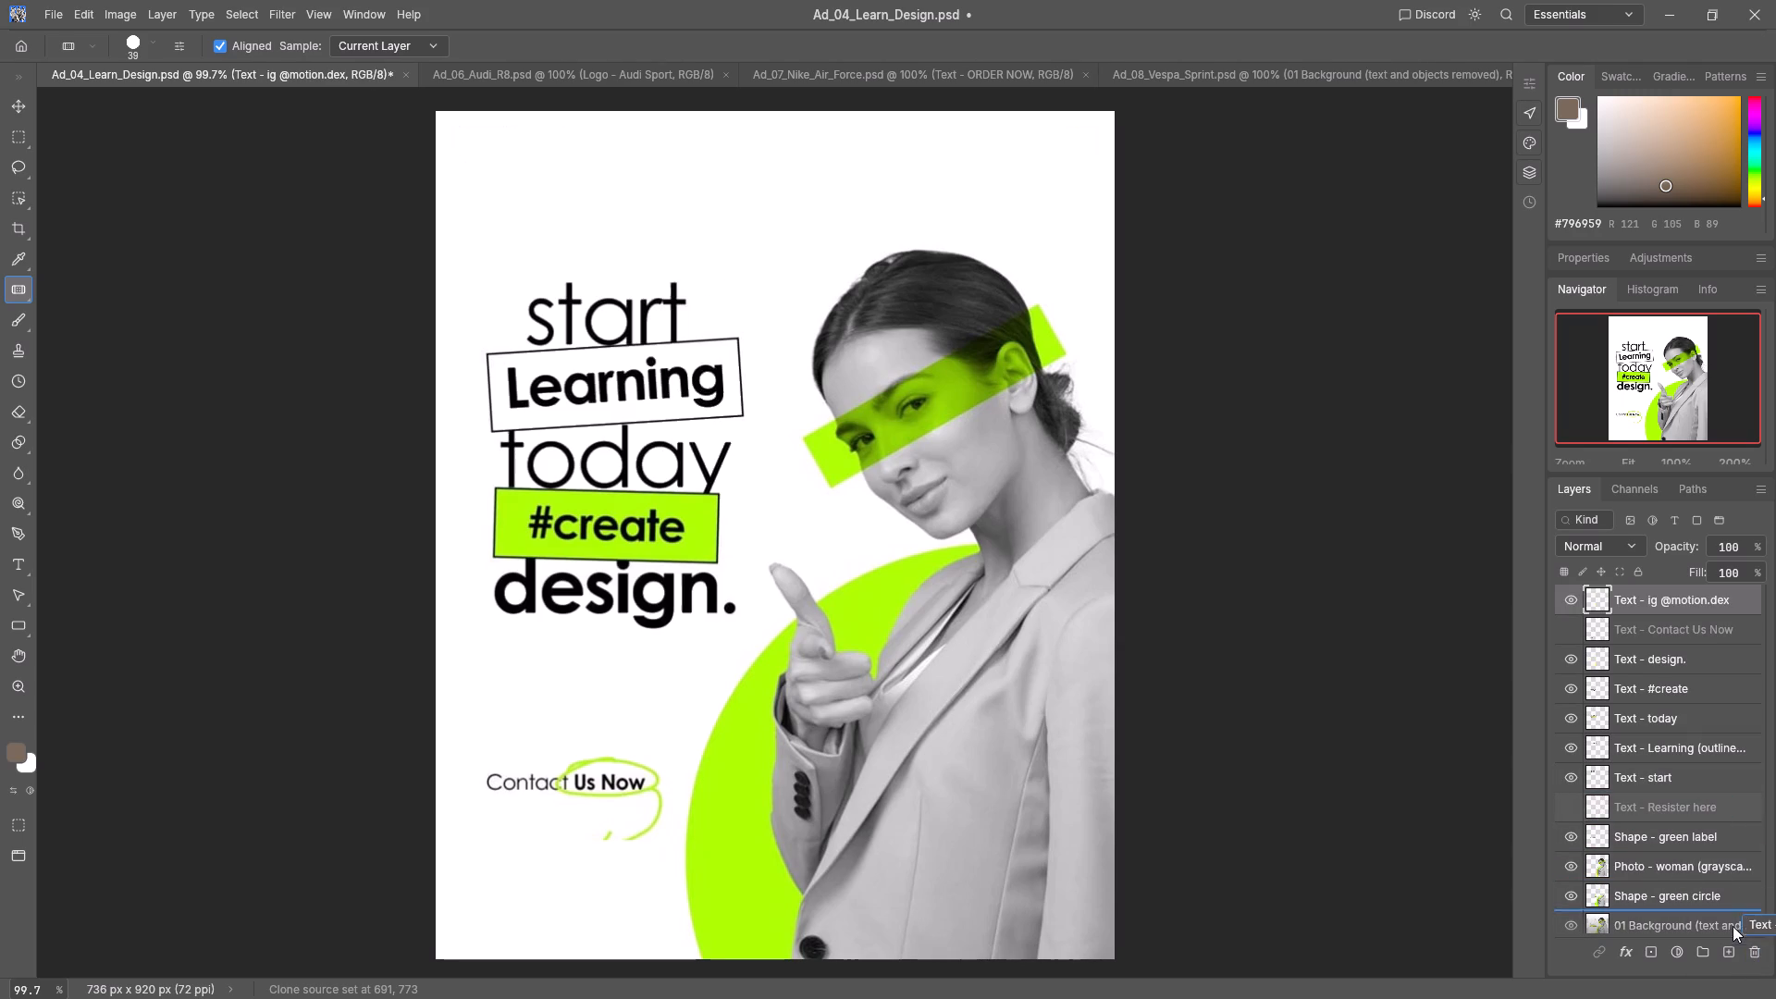
drag(1733, 926, 1751, 956)
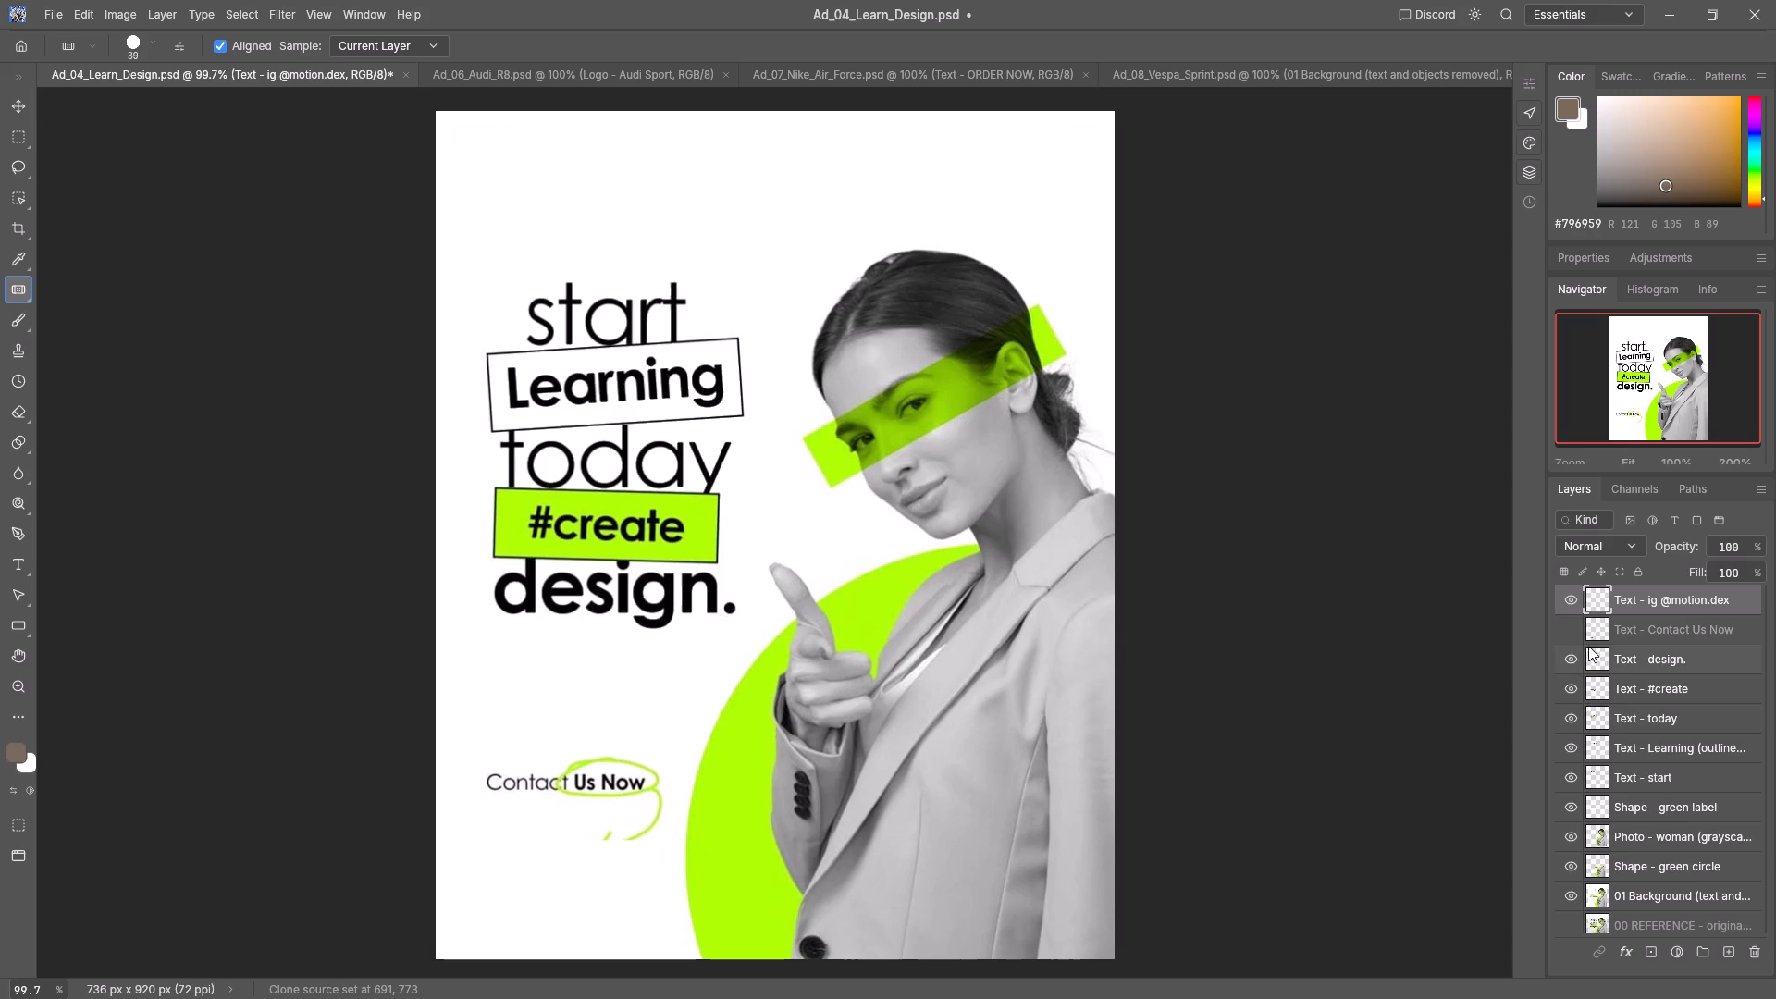
click(1574, 626)
click(1574, 626)
click(1570, 602)
drag(1597, 597, 1758, 952)
drag(1593, 597, 1760, 755)
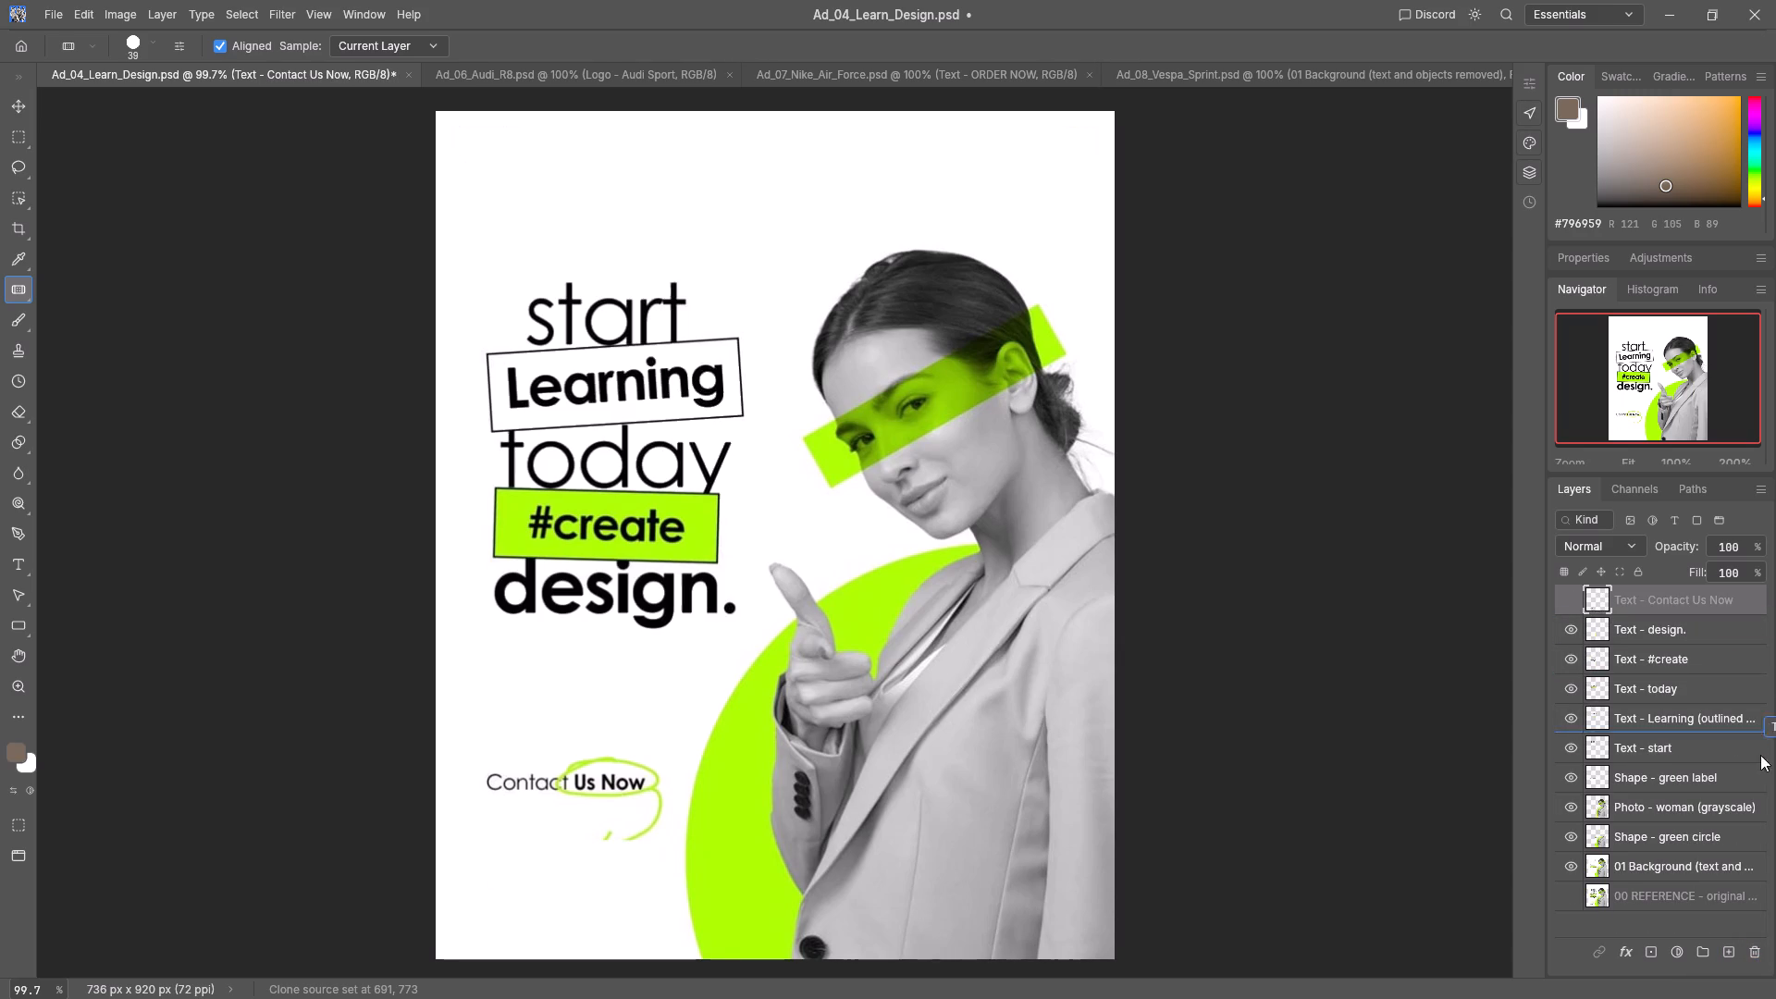
drag(1760, 755, 1750, 958)
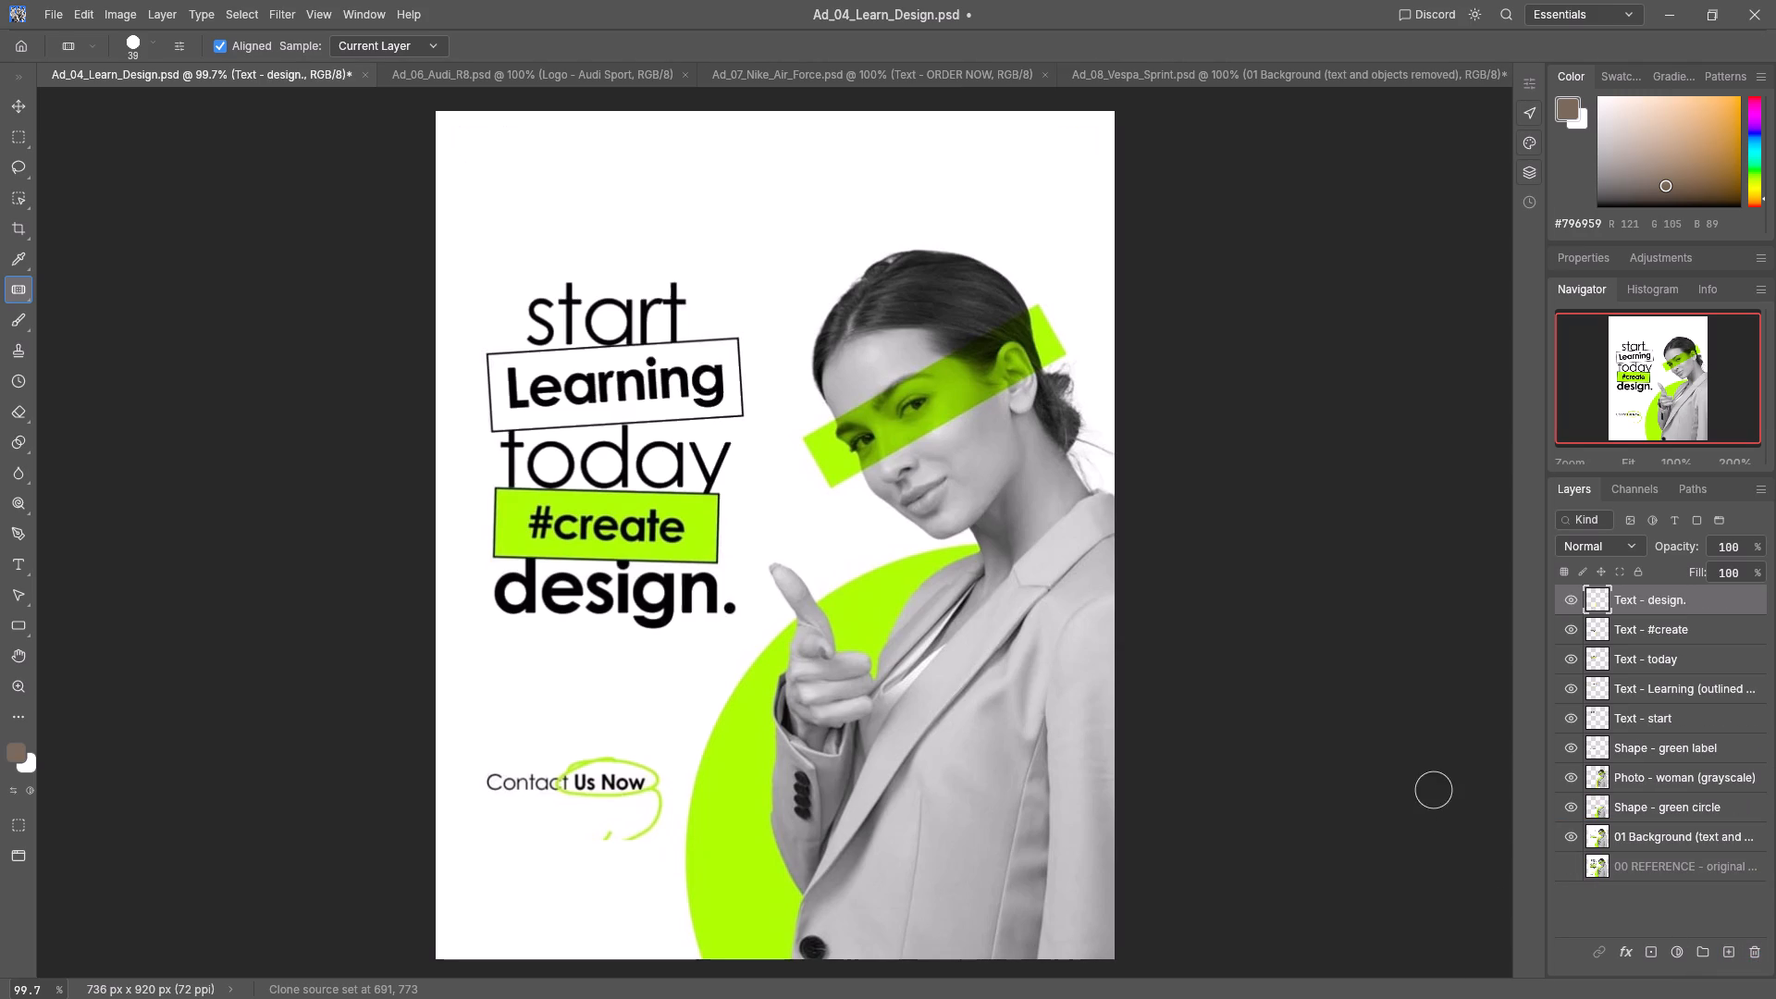
click(1567, 868)
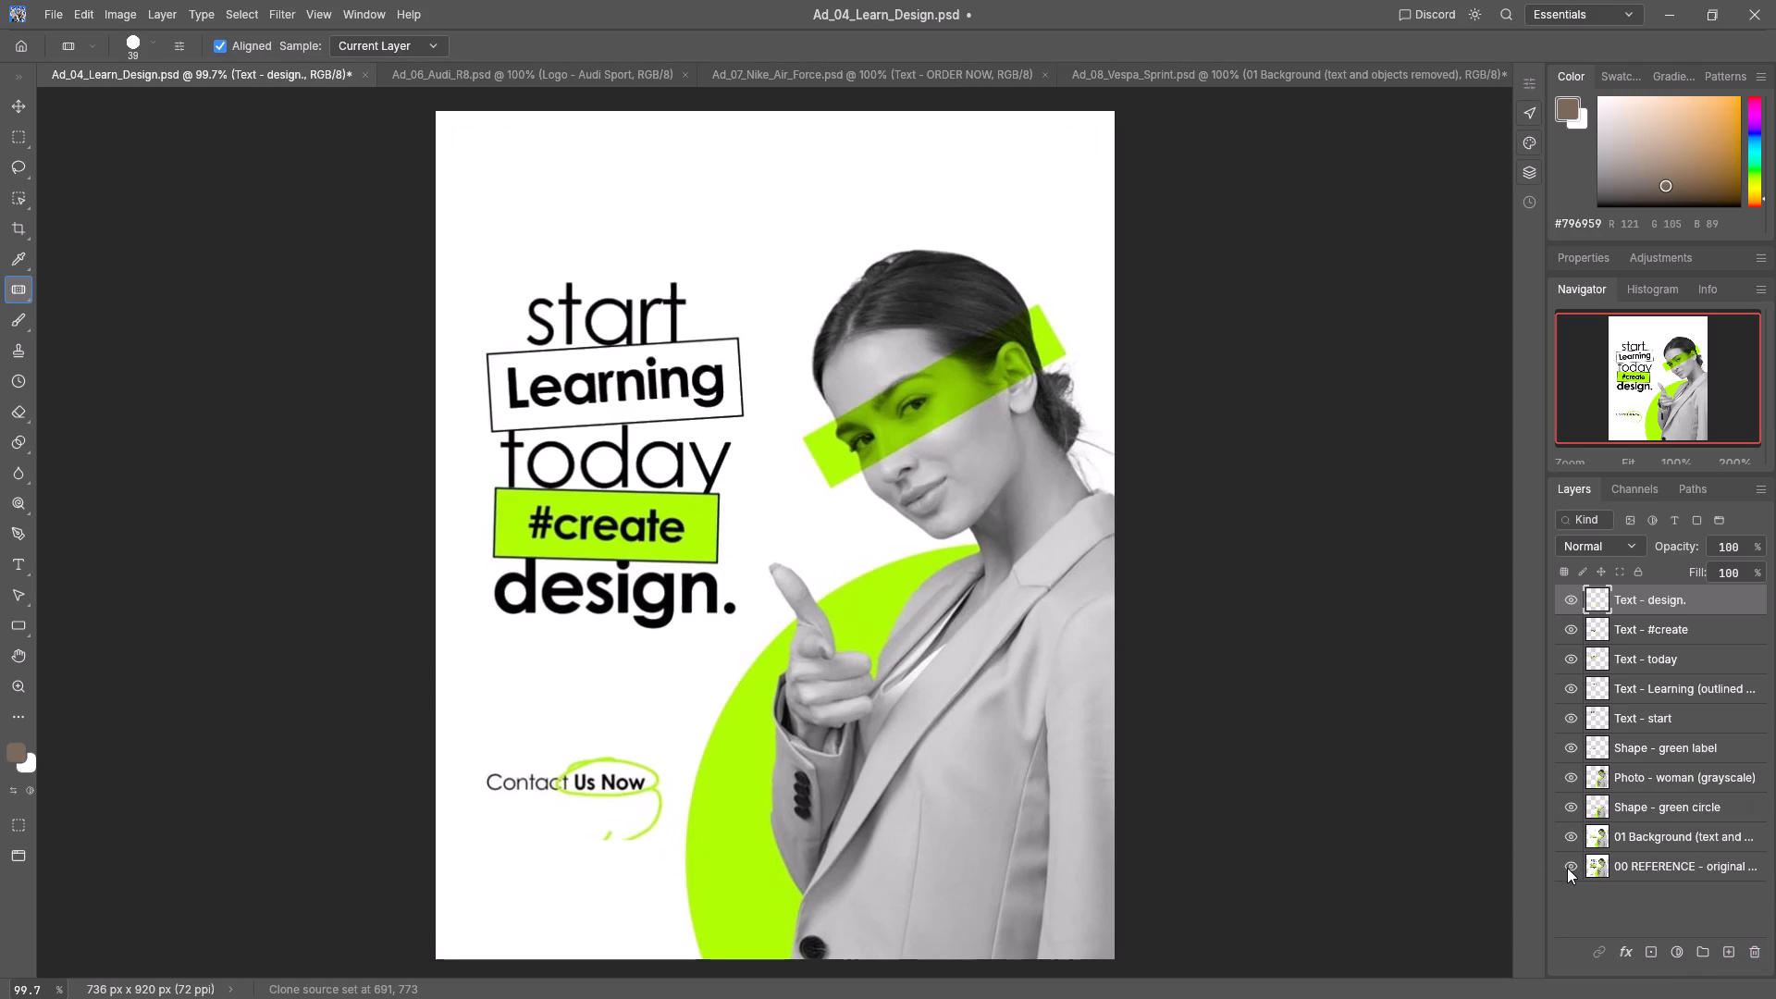
click(1567, 868)
Add a text layer just below the Contact Us Now line containing the new social media handle in 48 pt Inter Regular.
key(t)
click(486, 837)
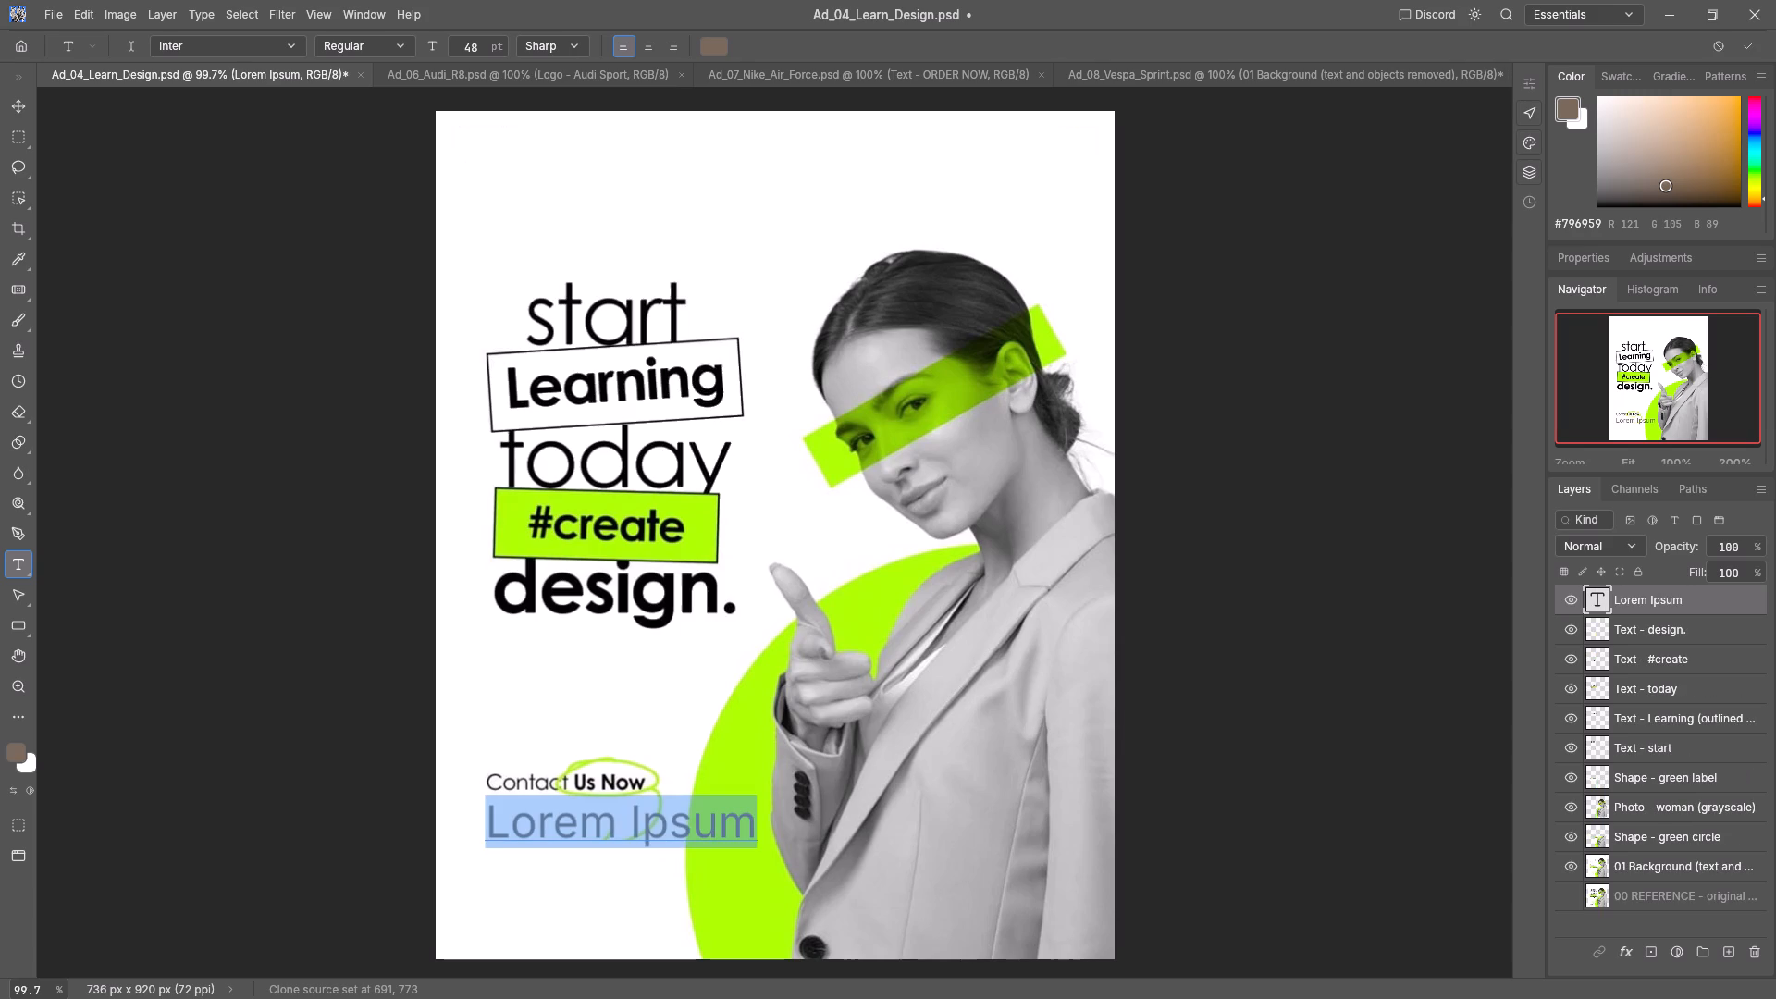
key(BackSpace)
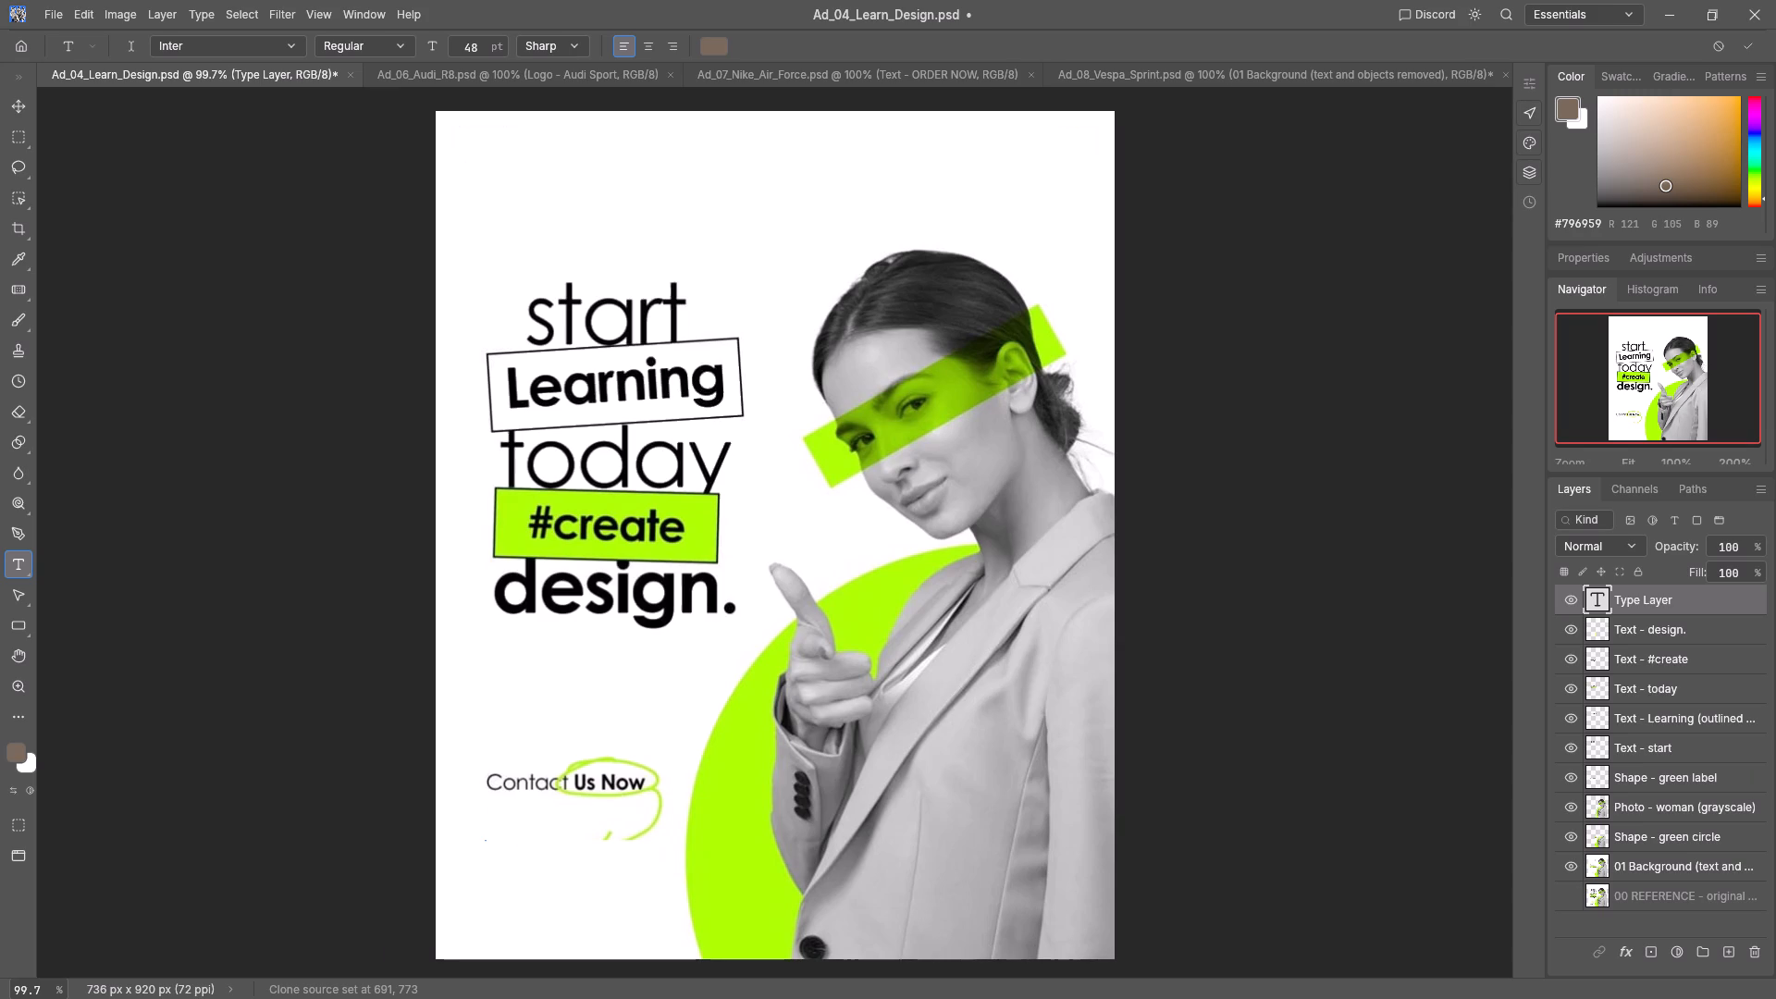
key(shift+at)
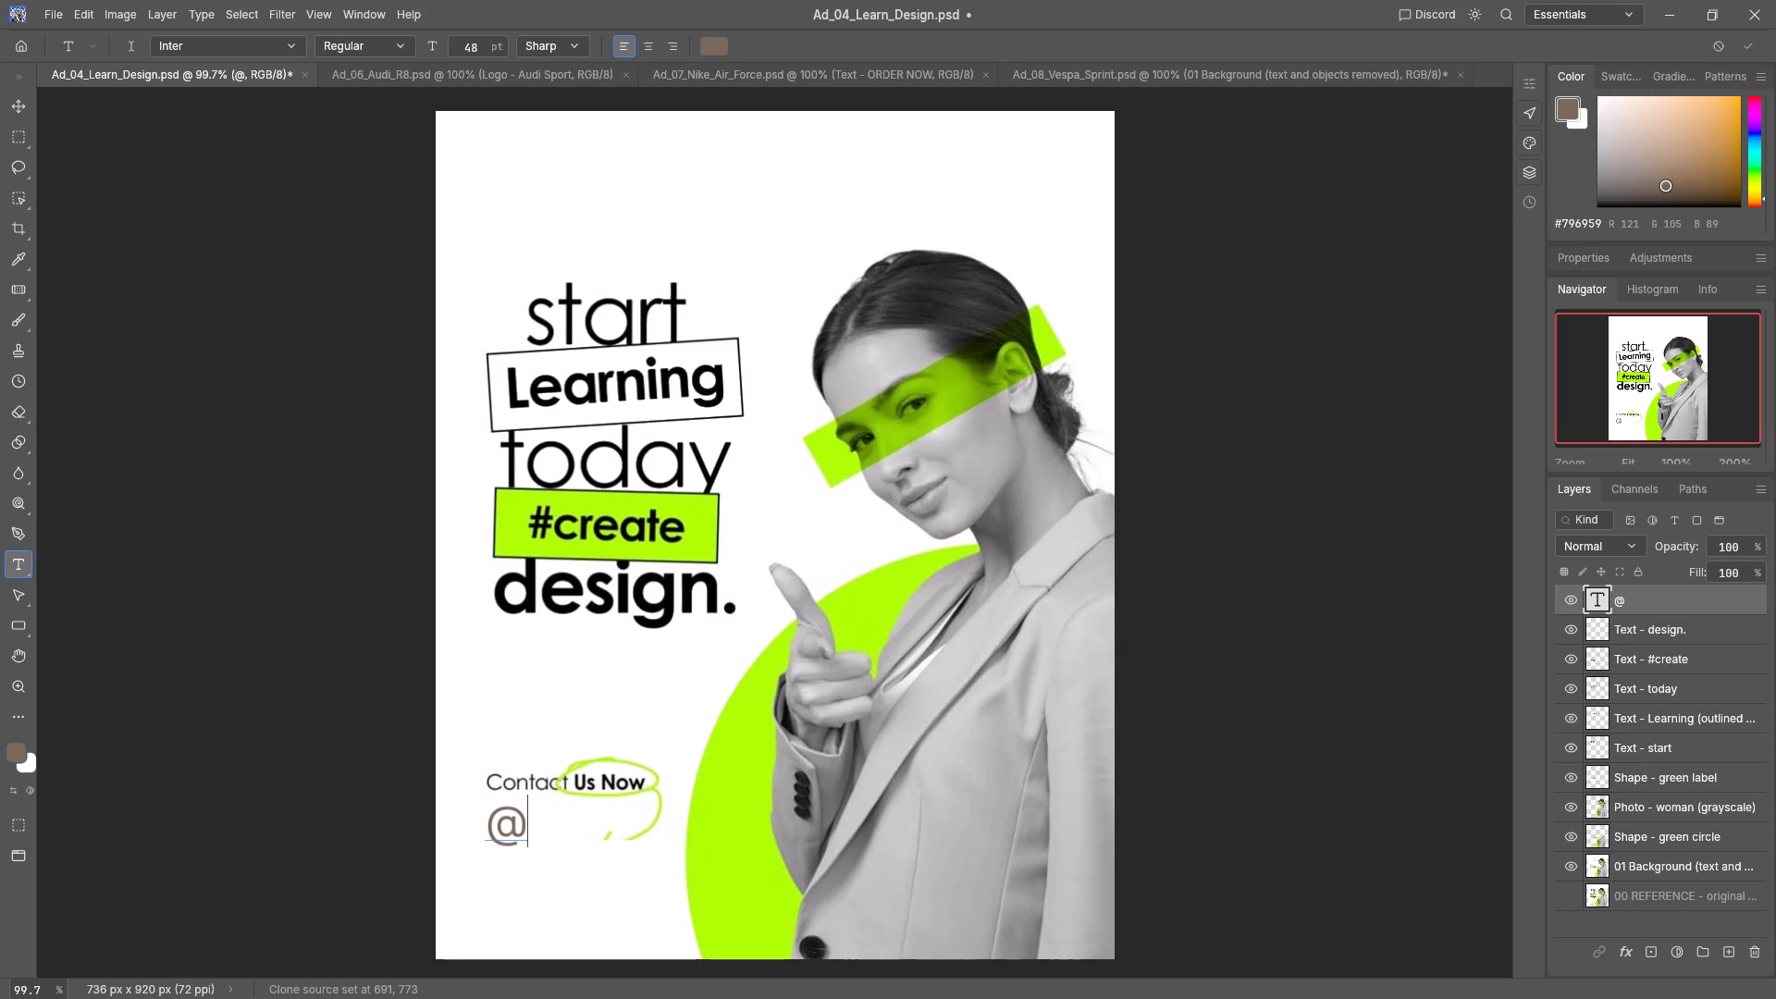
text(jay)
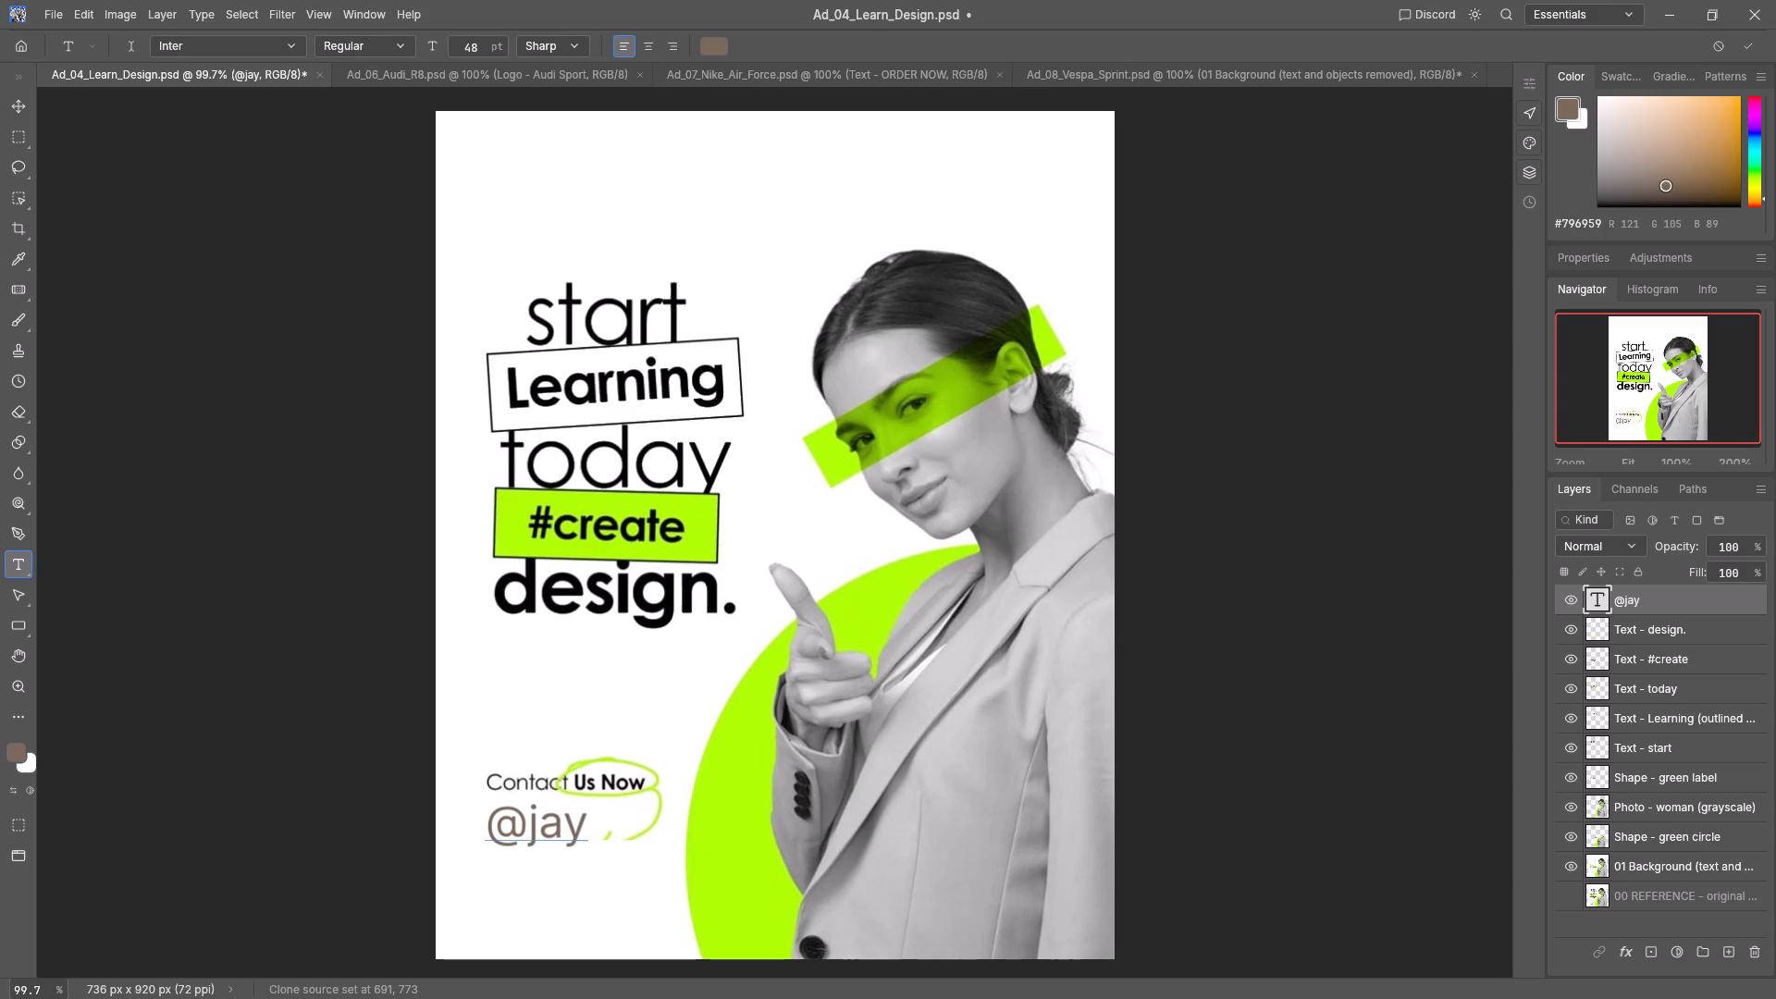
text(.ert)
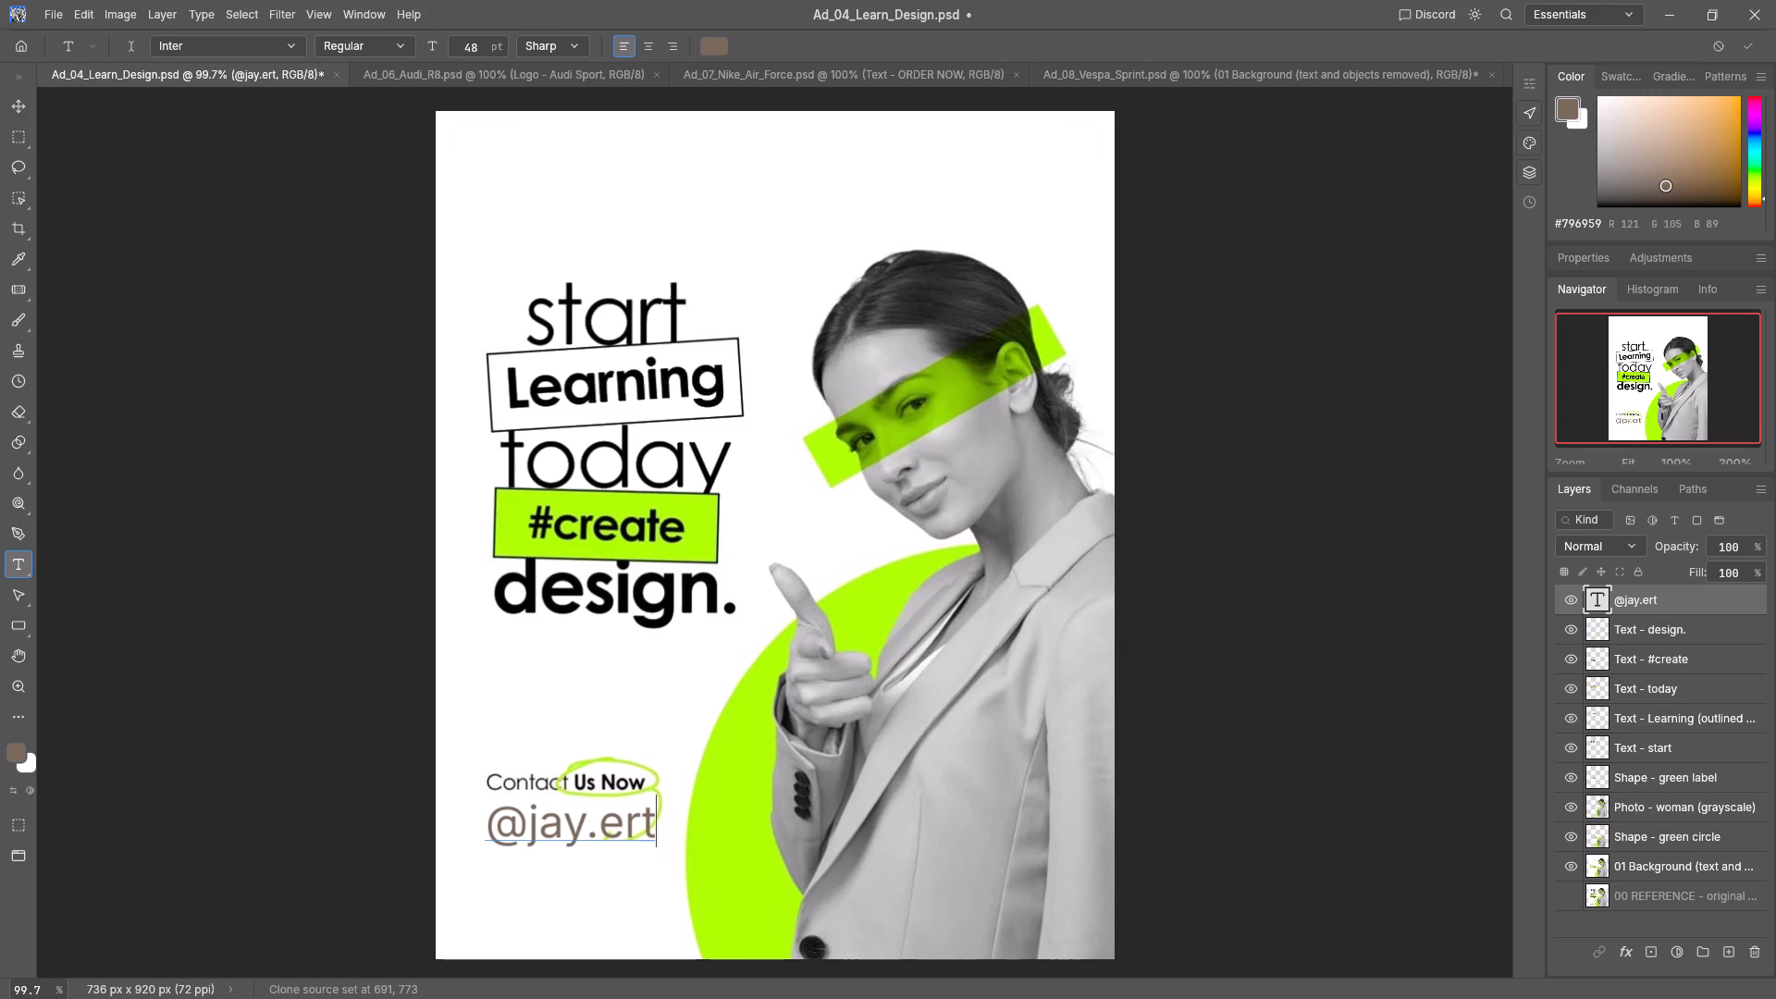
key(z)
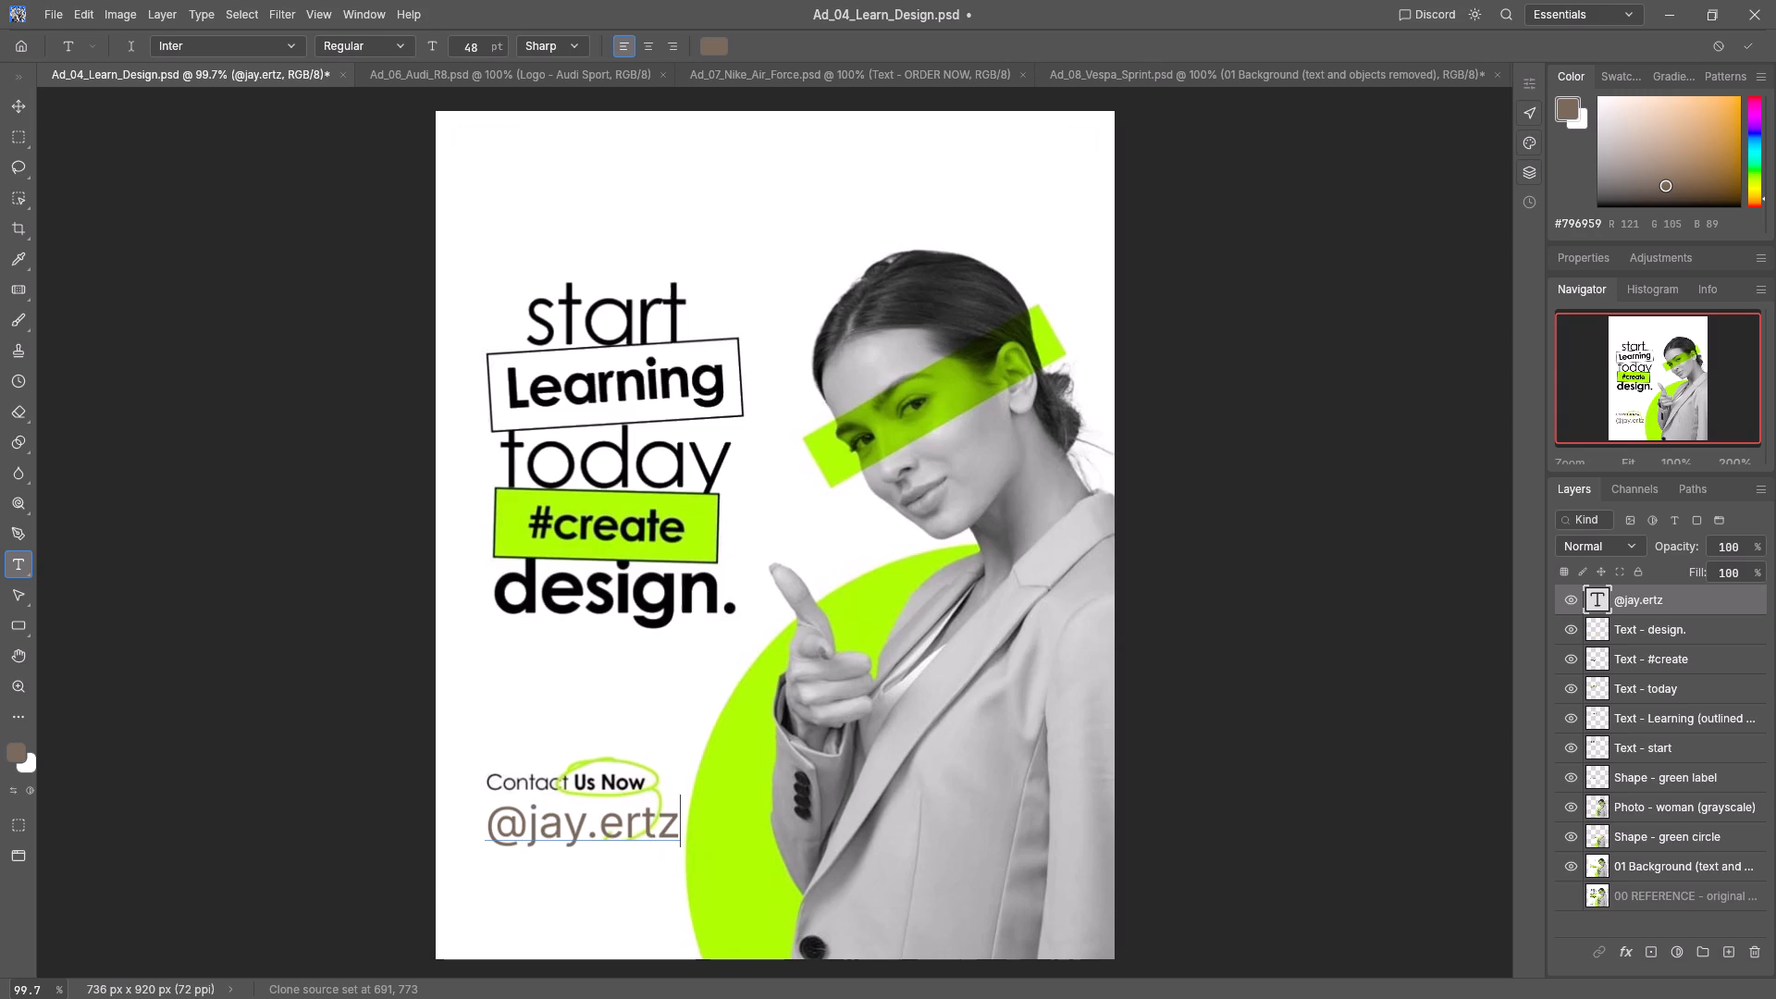
Reduce the whole new social media handle text below the Contact Us Now line to 20 pt.
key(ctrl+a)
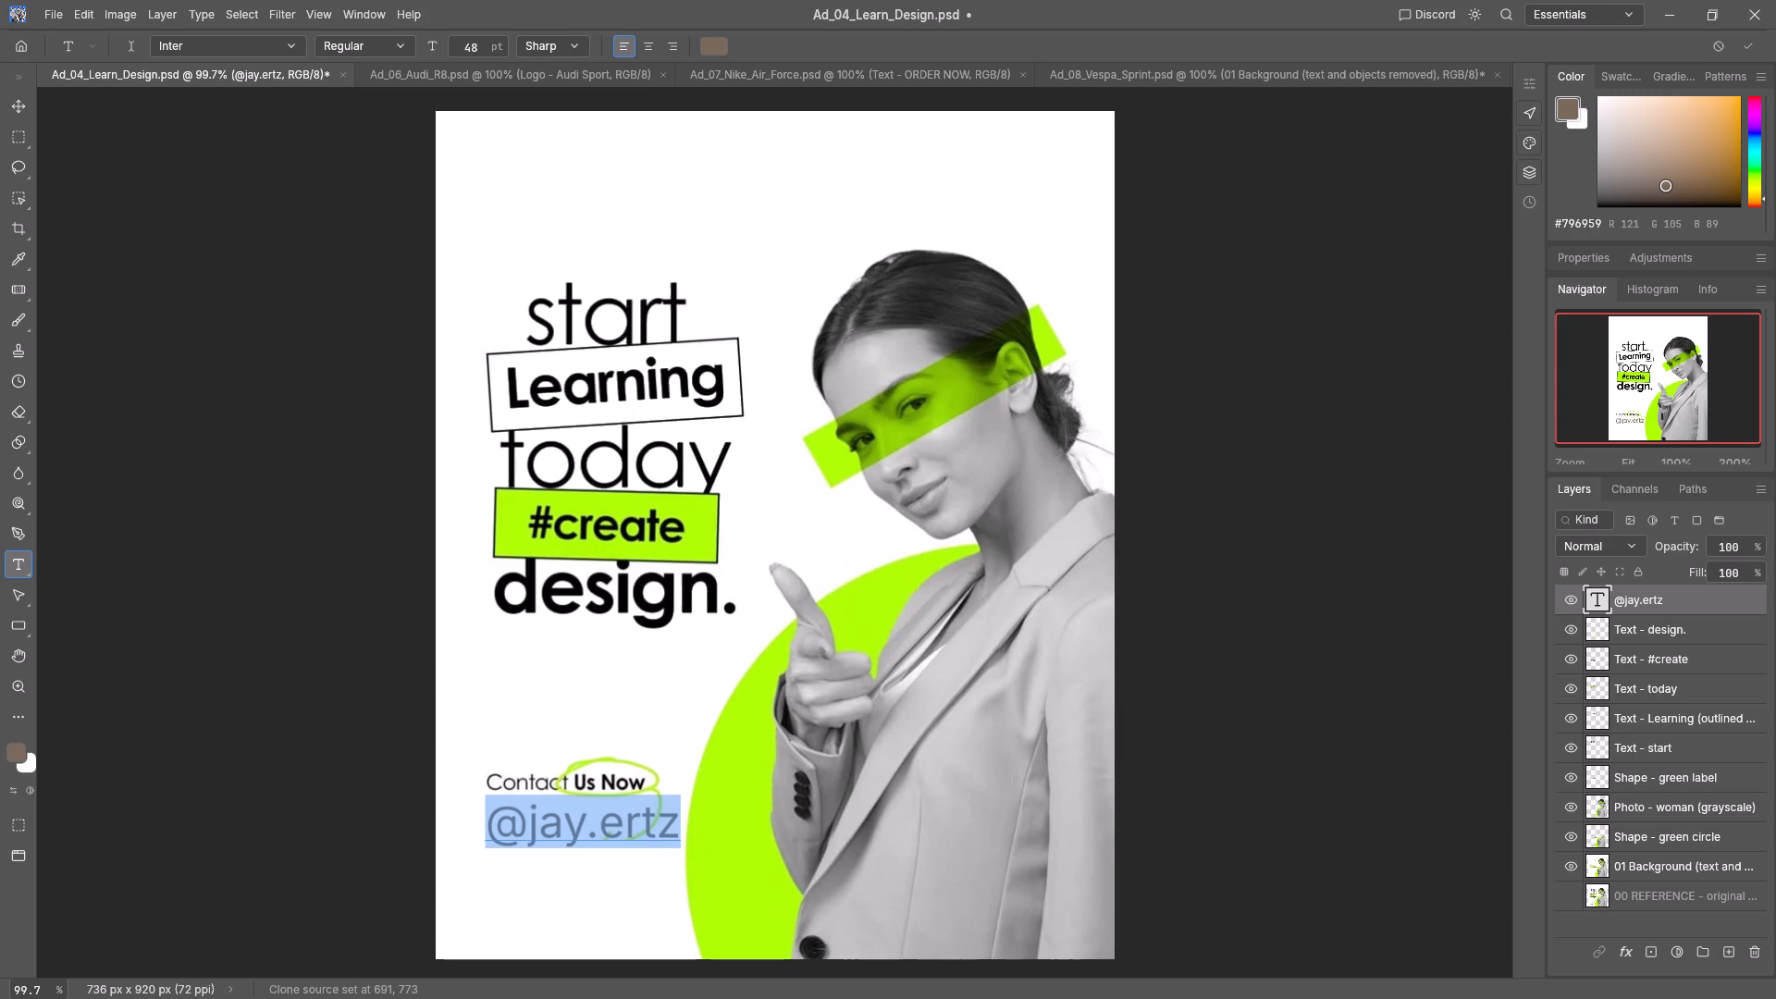
click(496, 48)
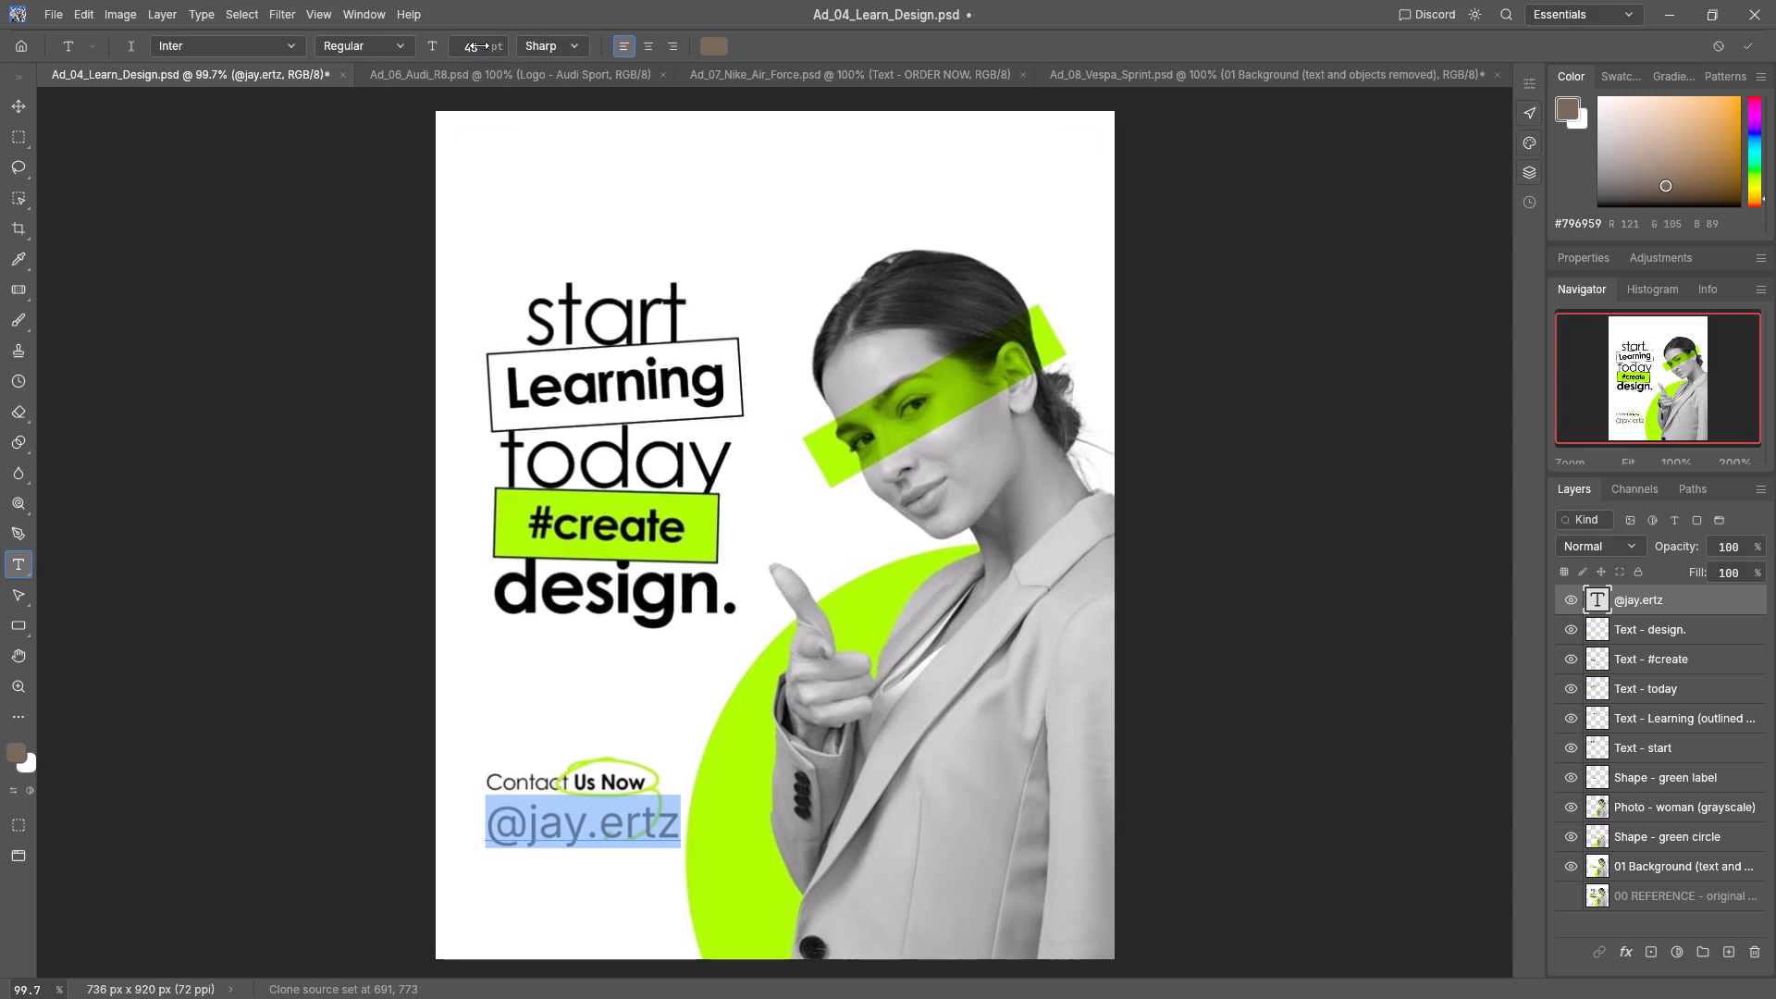
click(479, 45)
triple_click(478, 48)
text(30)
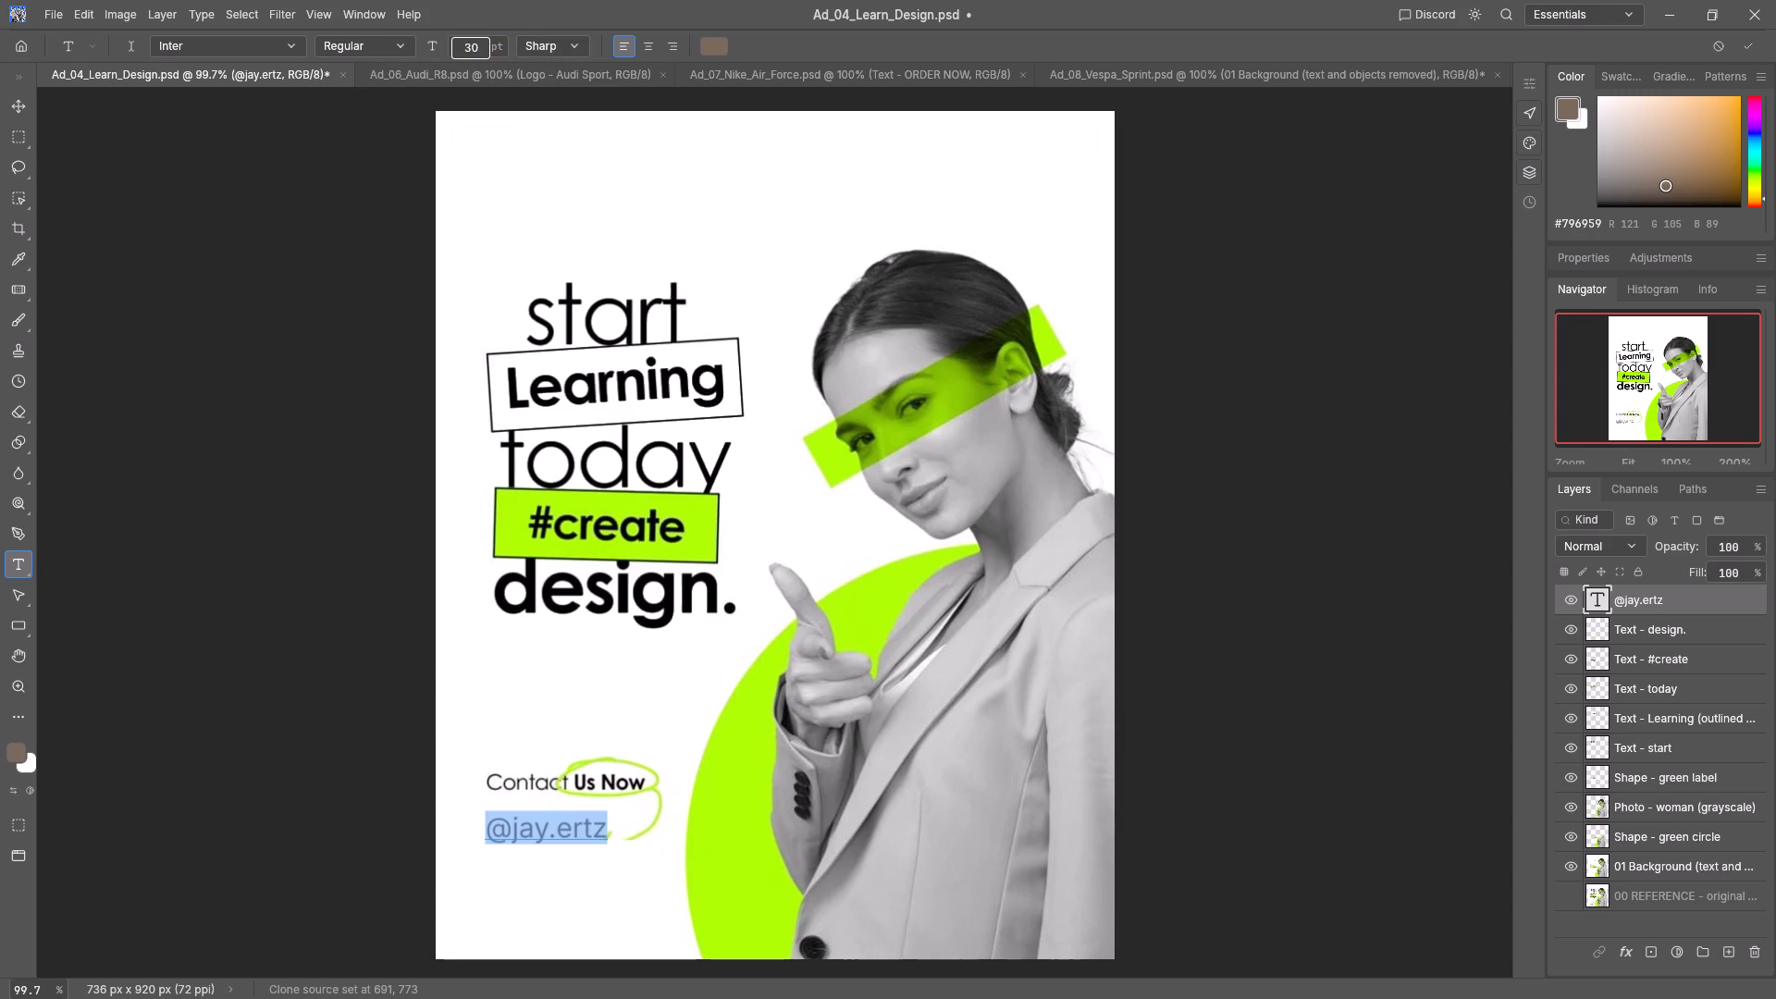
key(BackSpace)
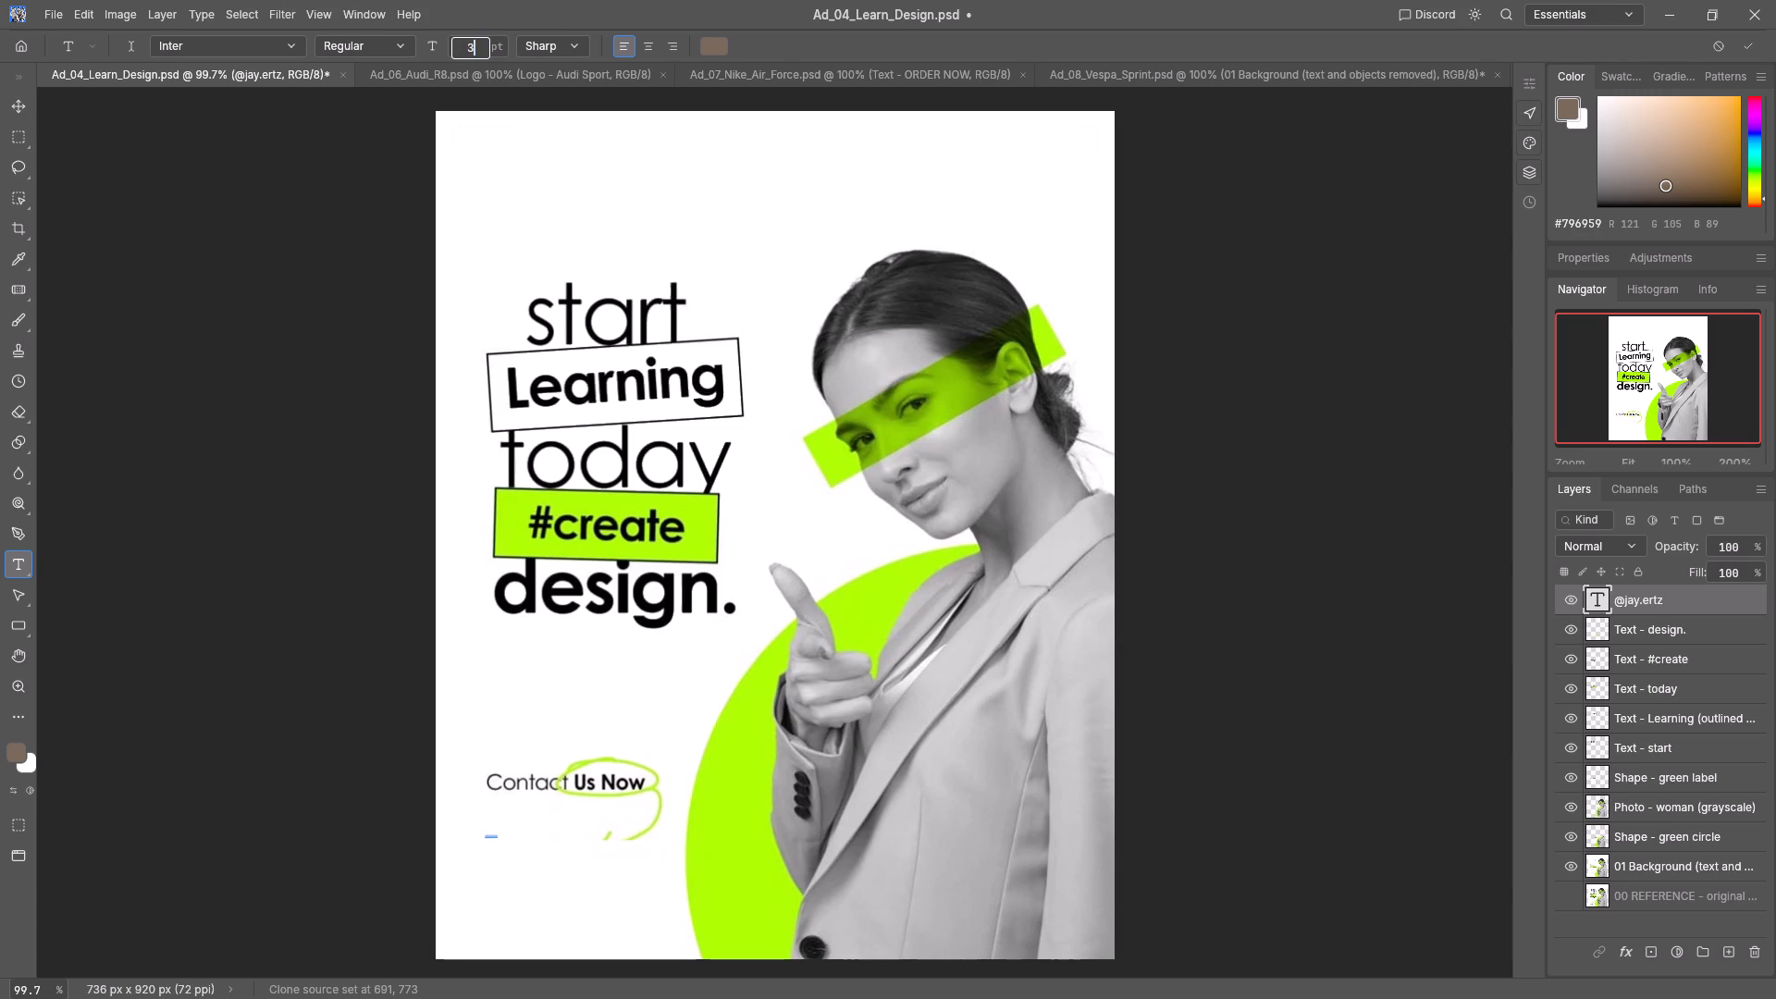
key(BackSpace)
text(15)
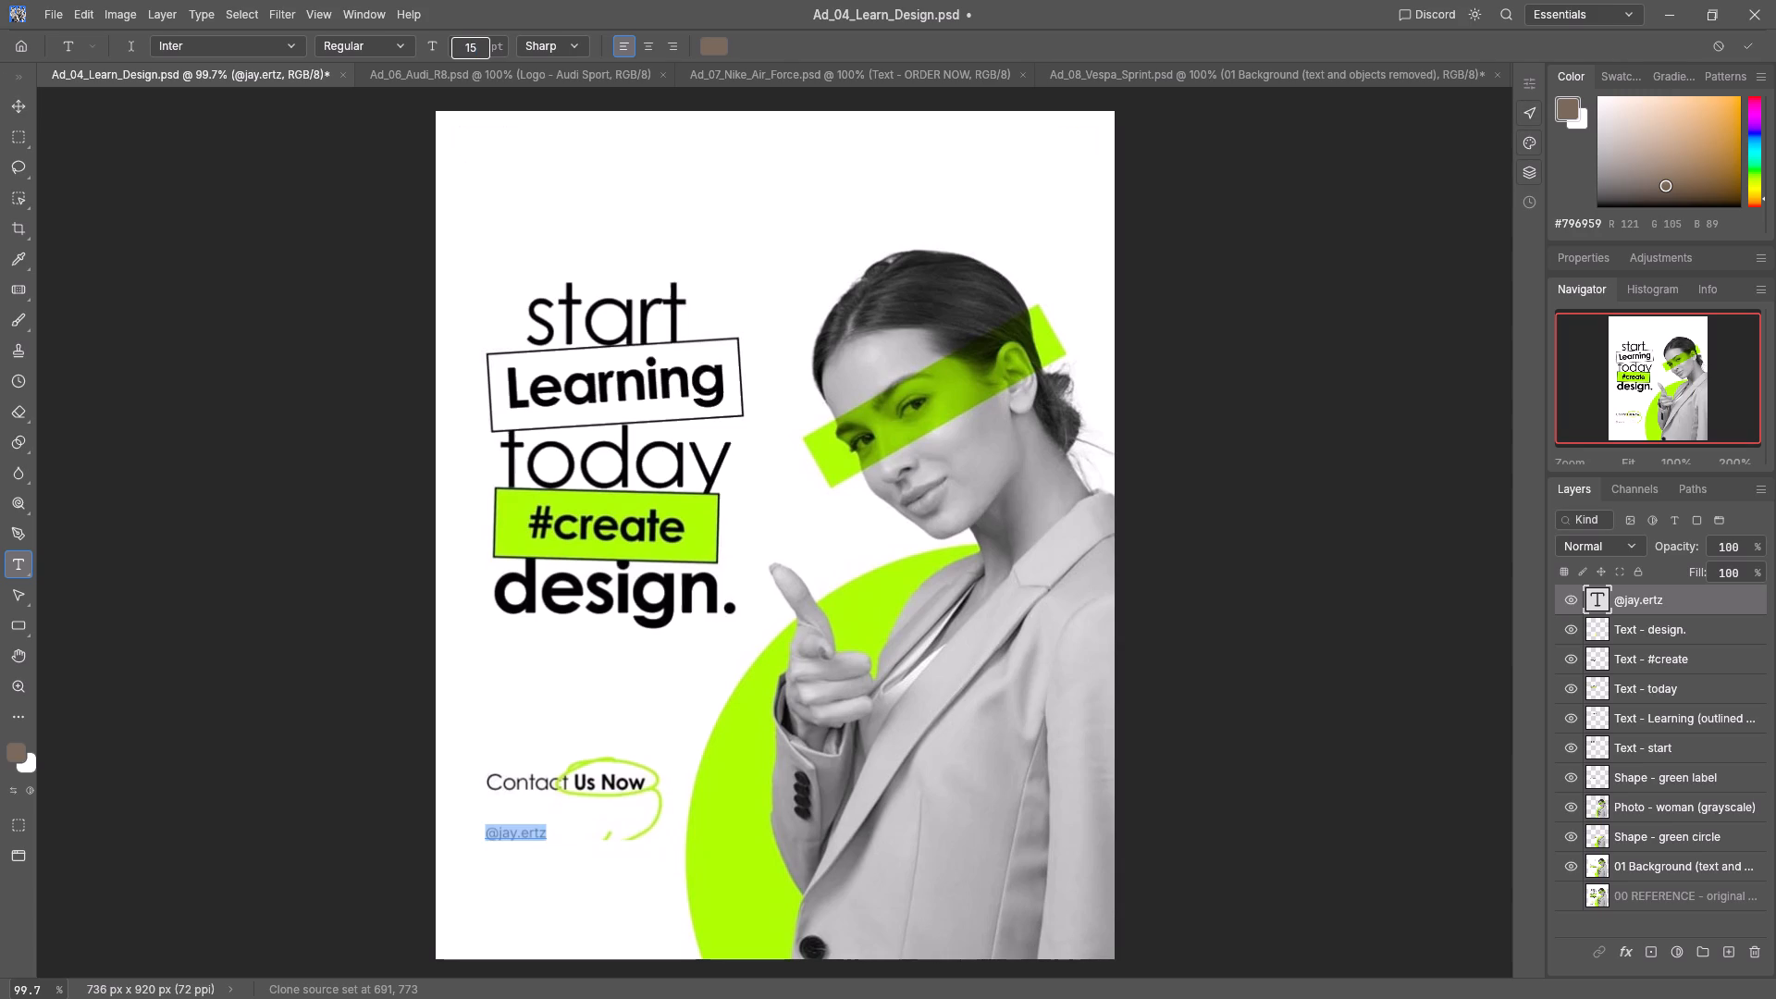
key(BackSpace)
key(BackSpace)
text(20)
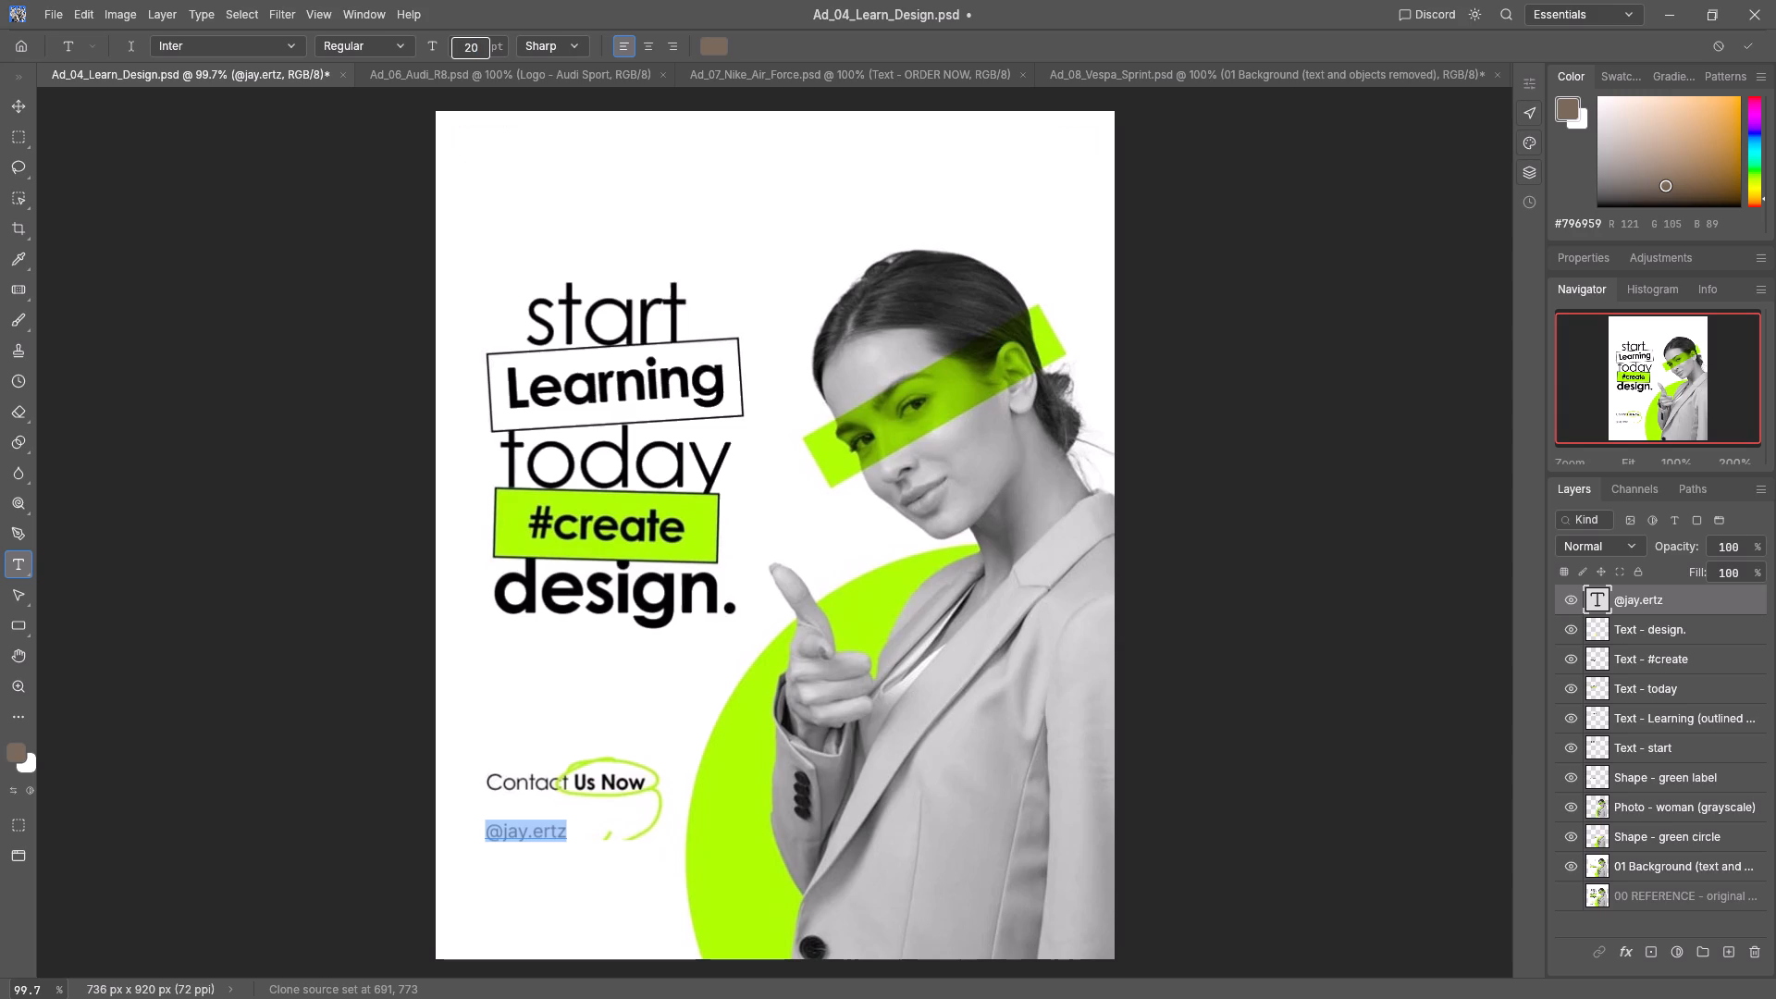
Change the handle text's font to Dubai Regular and clear the text selection.
click(215, 55)
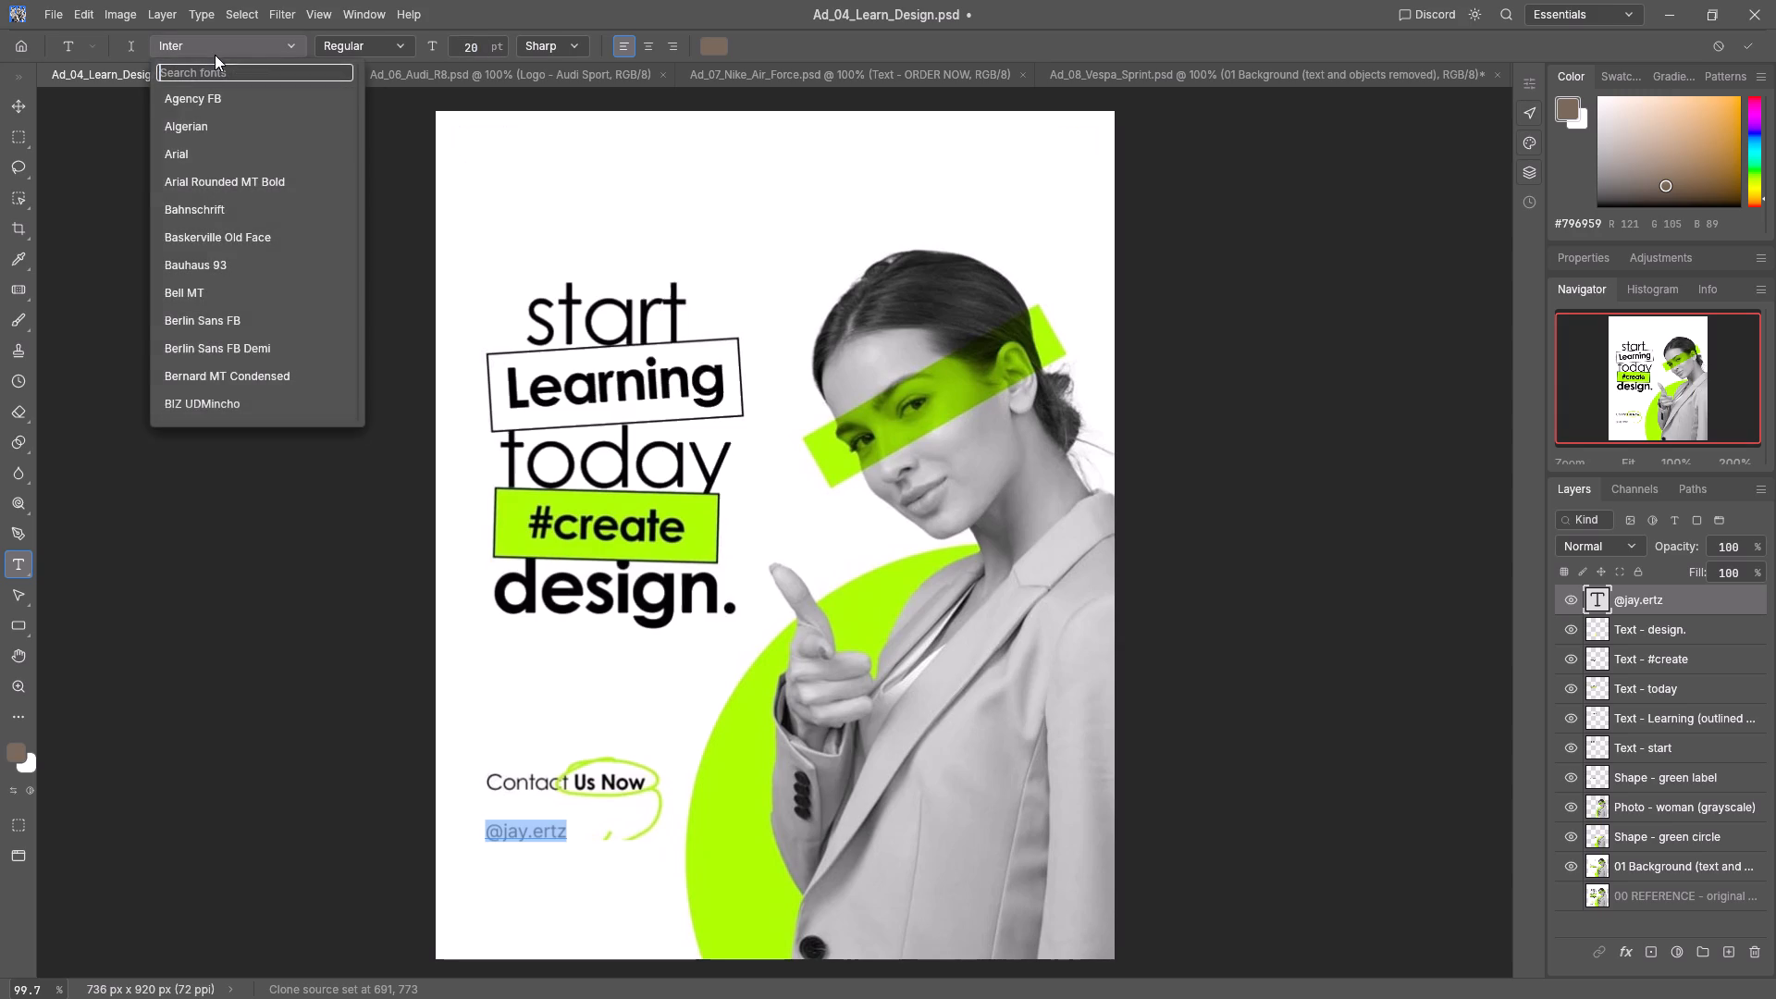
click(230, 118)
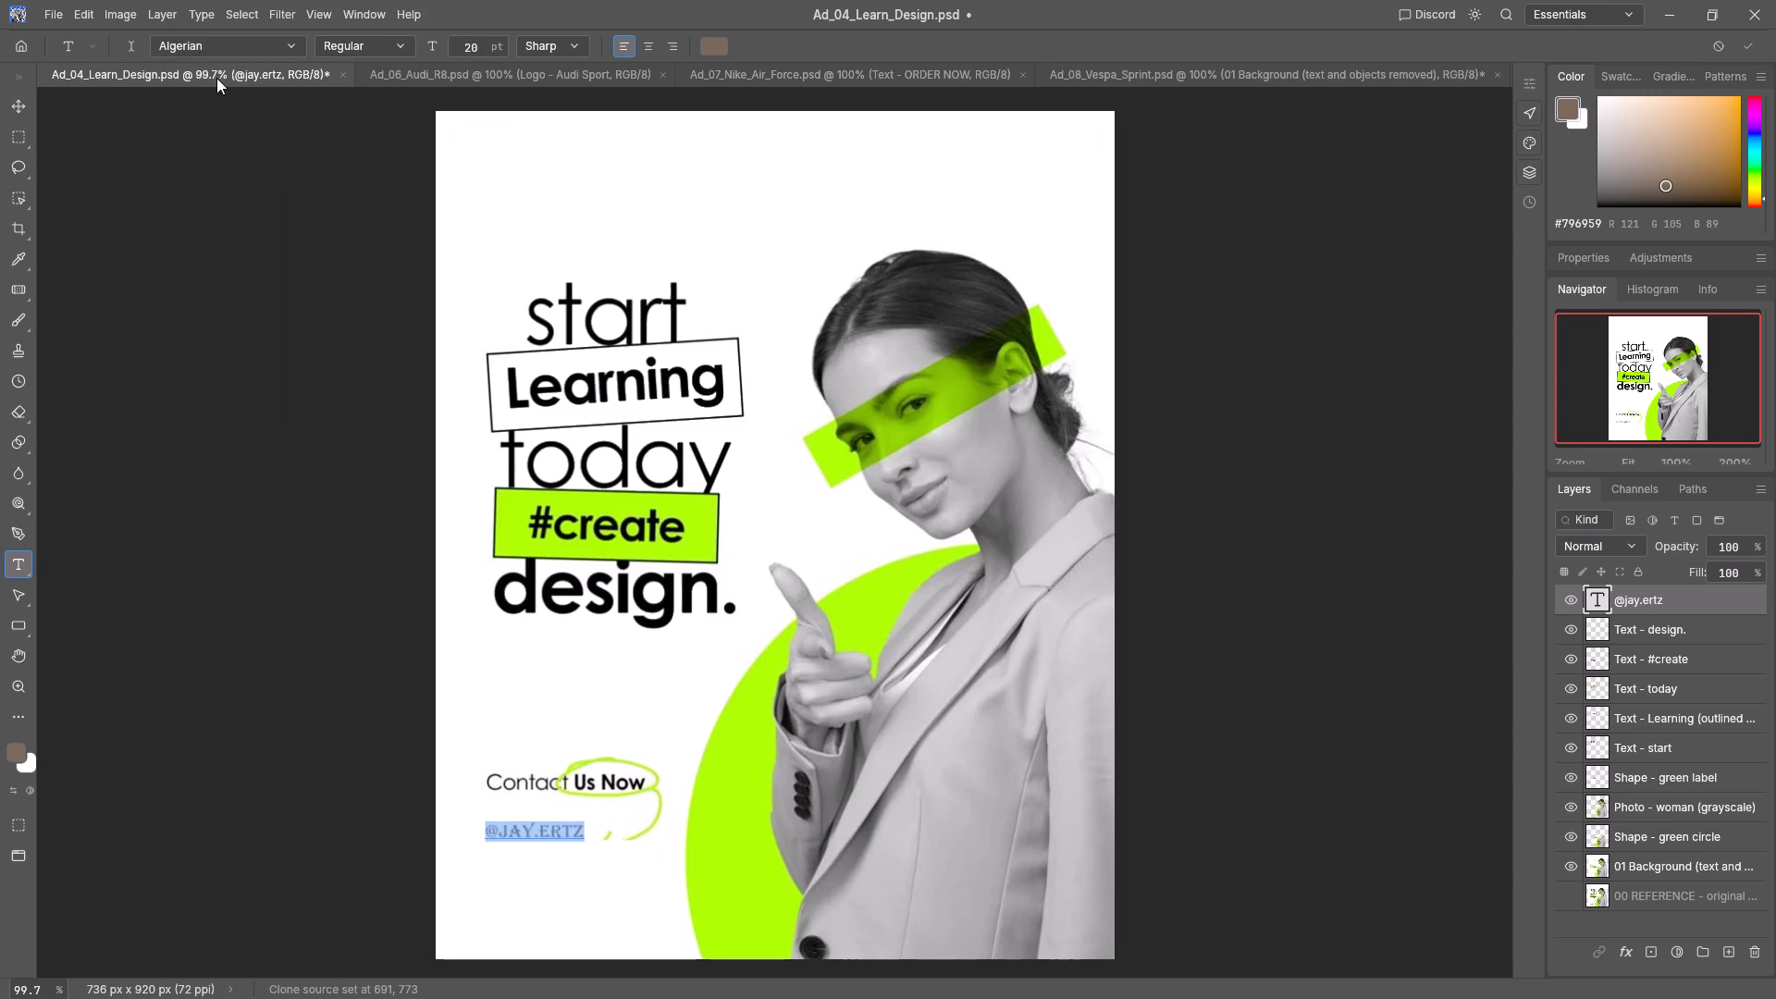
click(218, 47)
scroll(255, 218, down, 9)
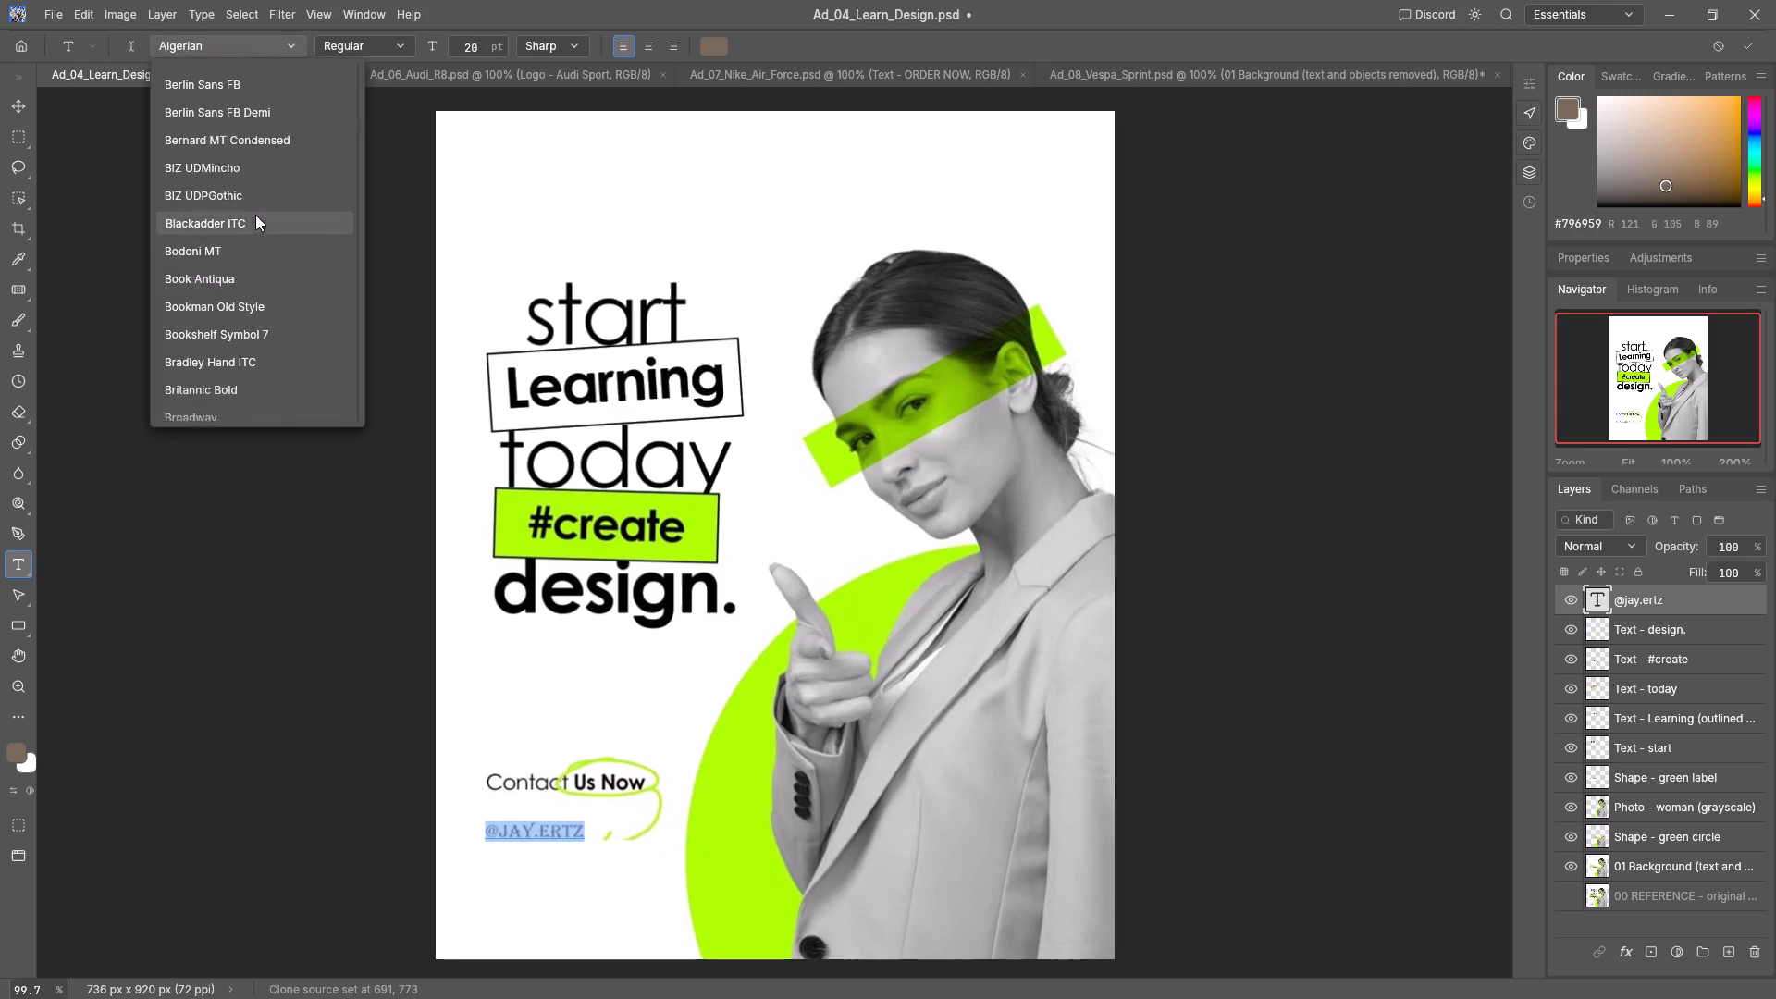
scroll(255, 215, down, 15)
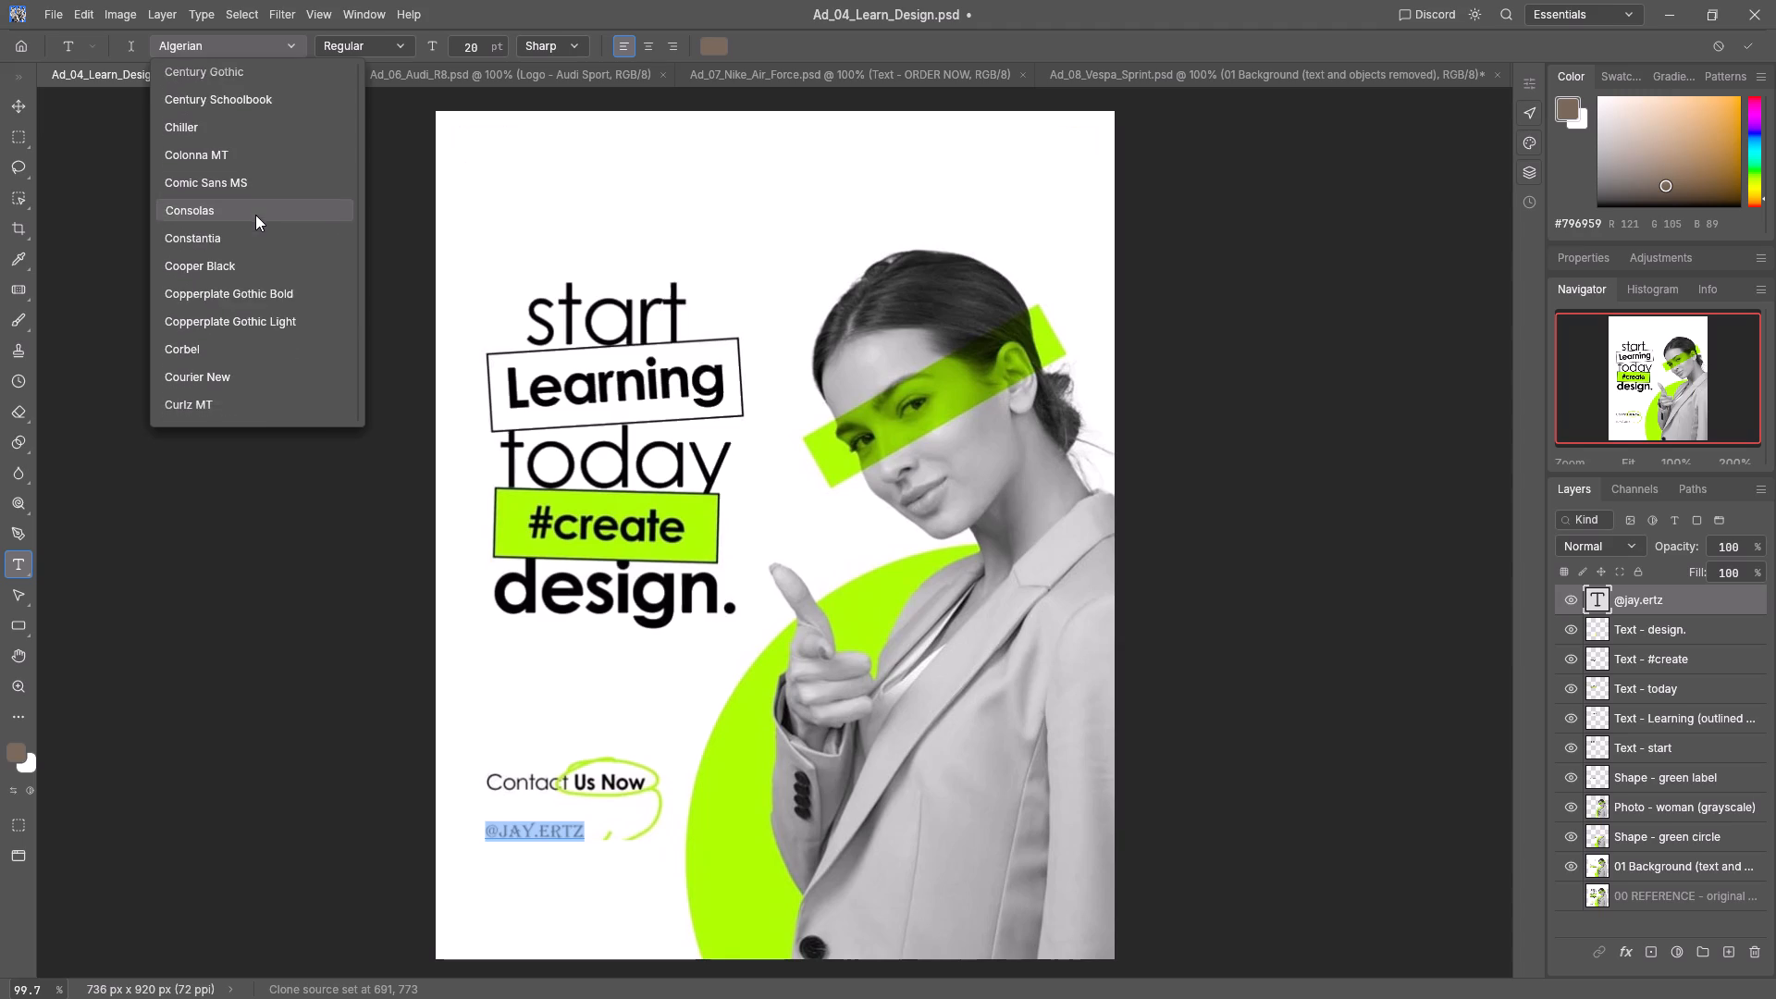
scroll(261, 201, down, 6)
click(194, 206)
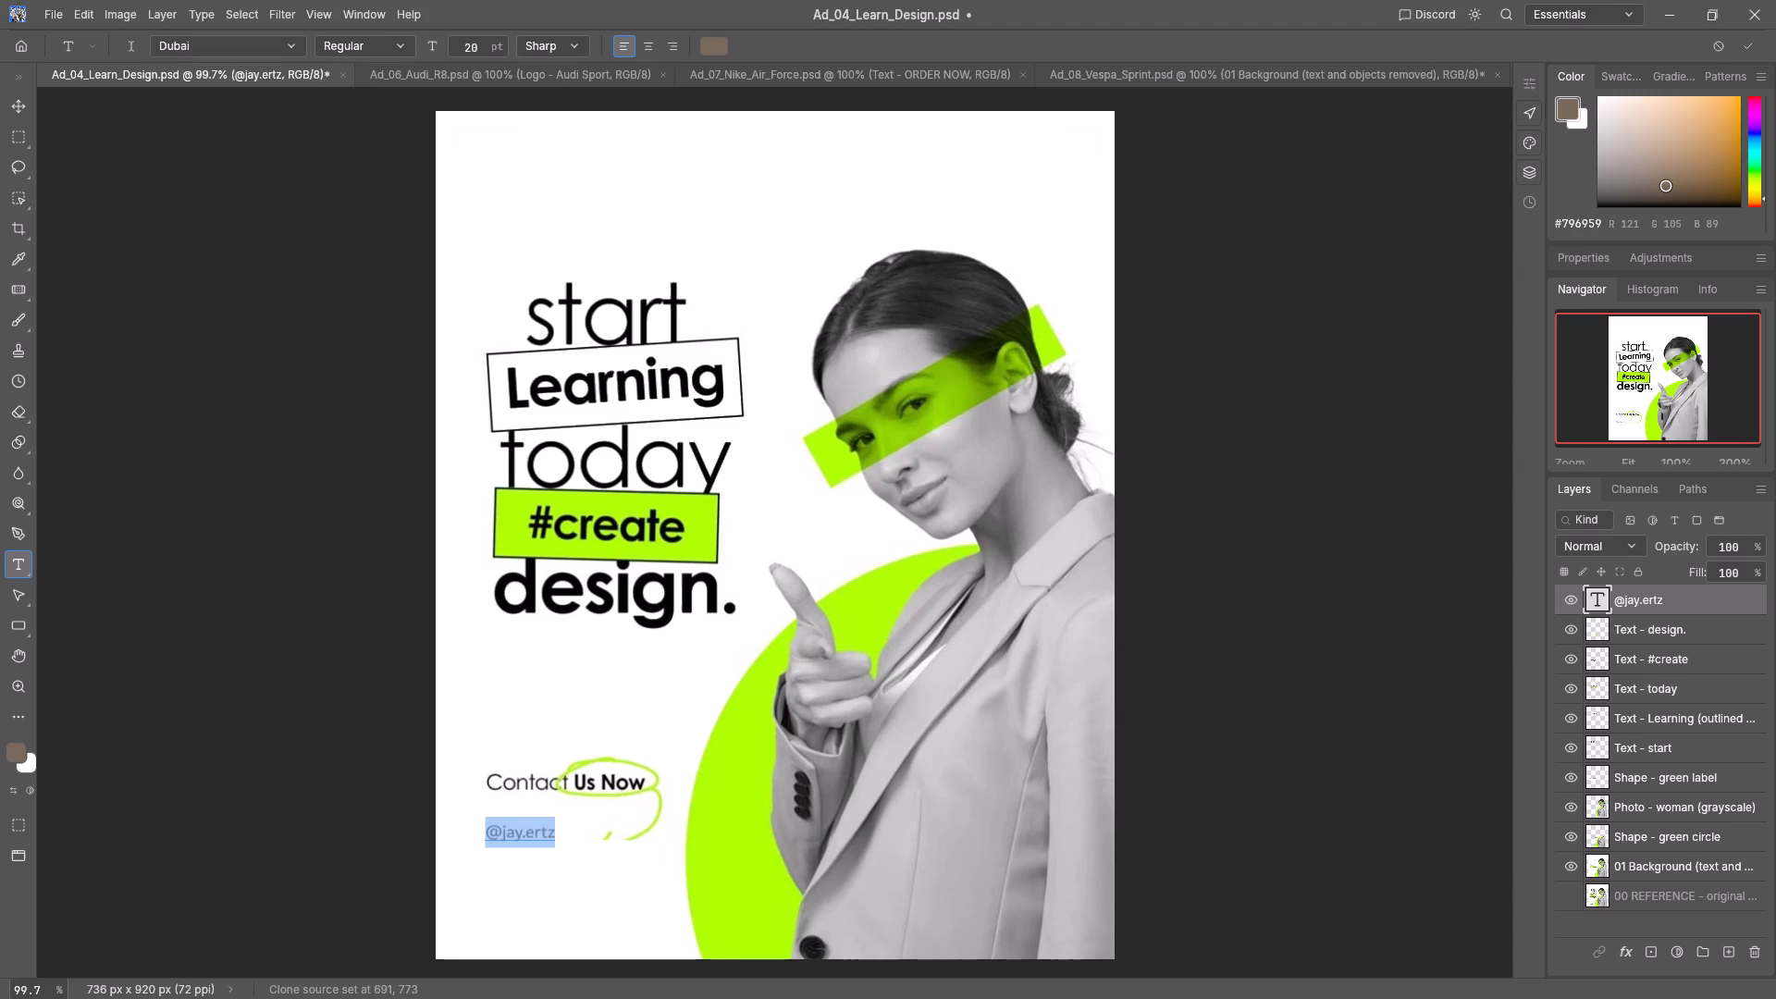
key(ctrl+t)
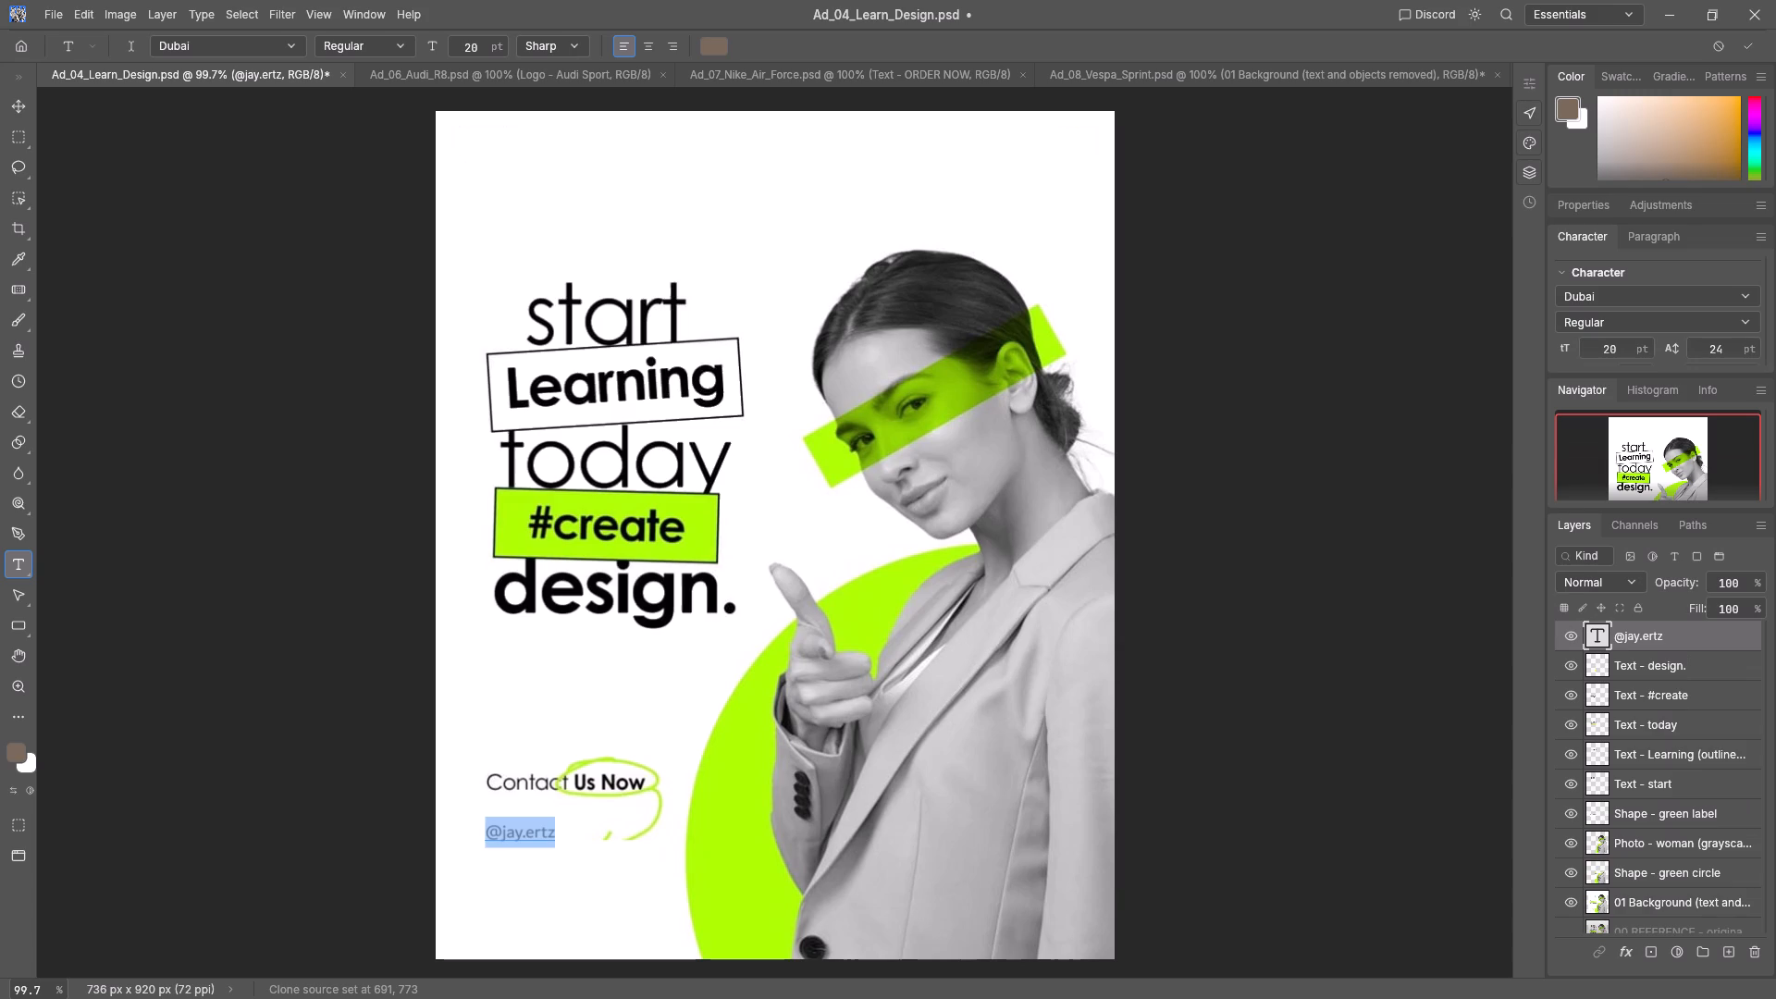
click(1651, 636)
double_click(1651, 636)
click(1335, 655)
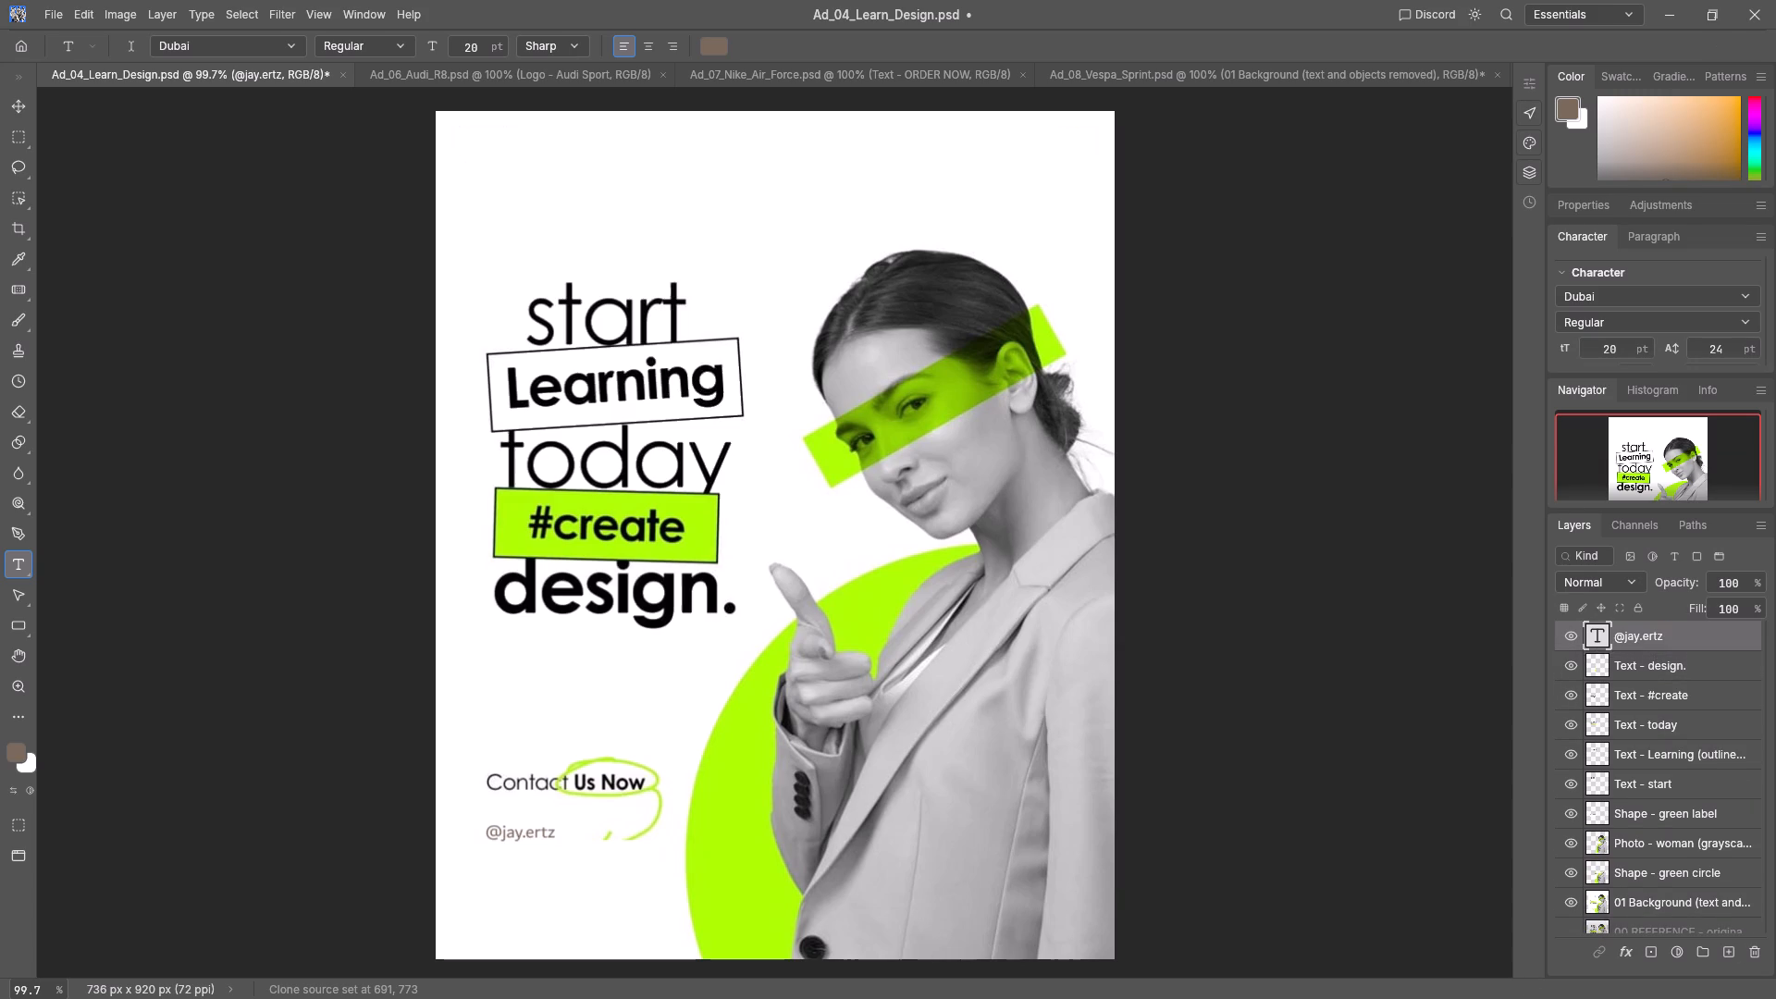
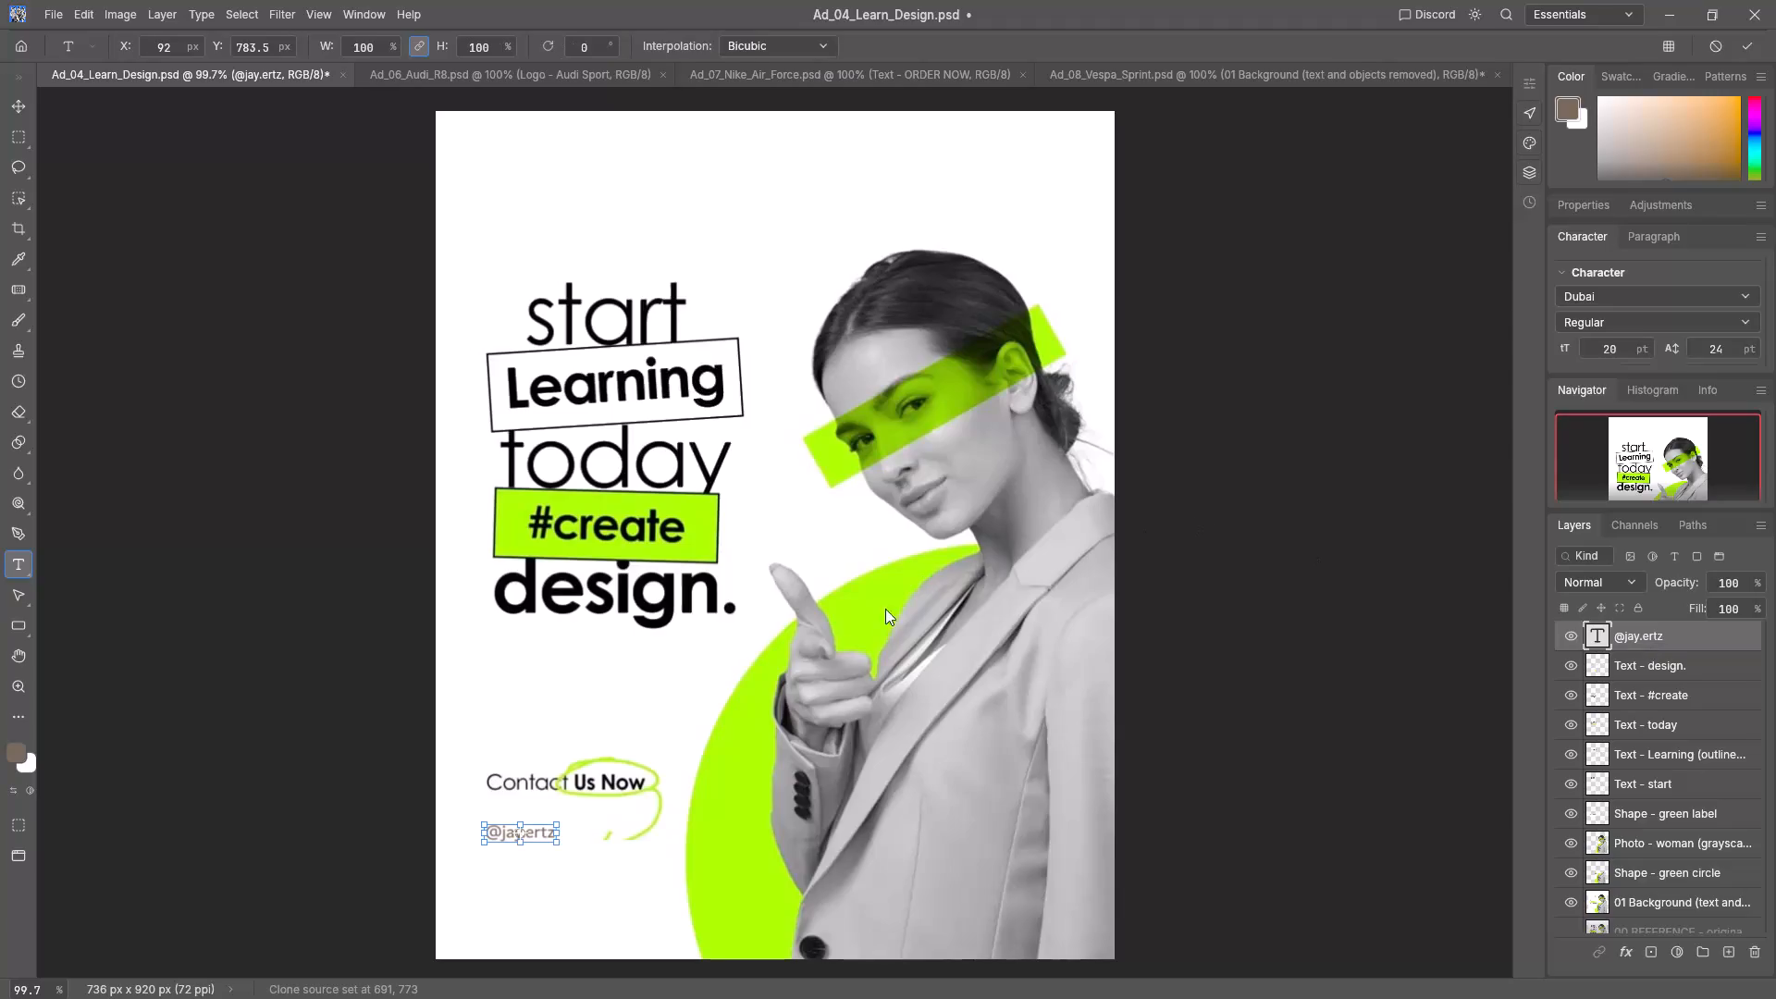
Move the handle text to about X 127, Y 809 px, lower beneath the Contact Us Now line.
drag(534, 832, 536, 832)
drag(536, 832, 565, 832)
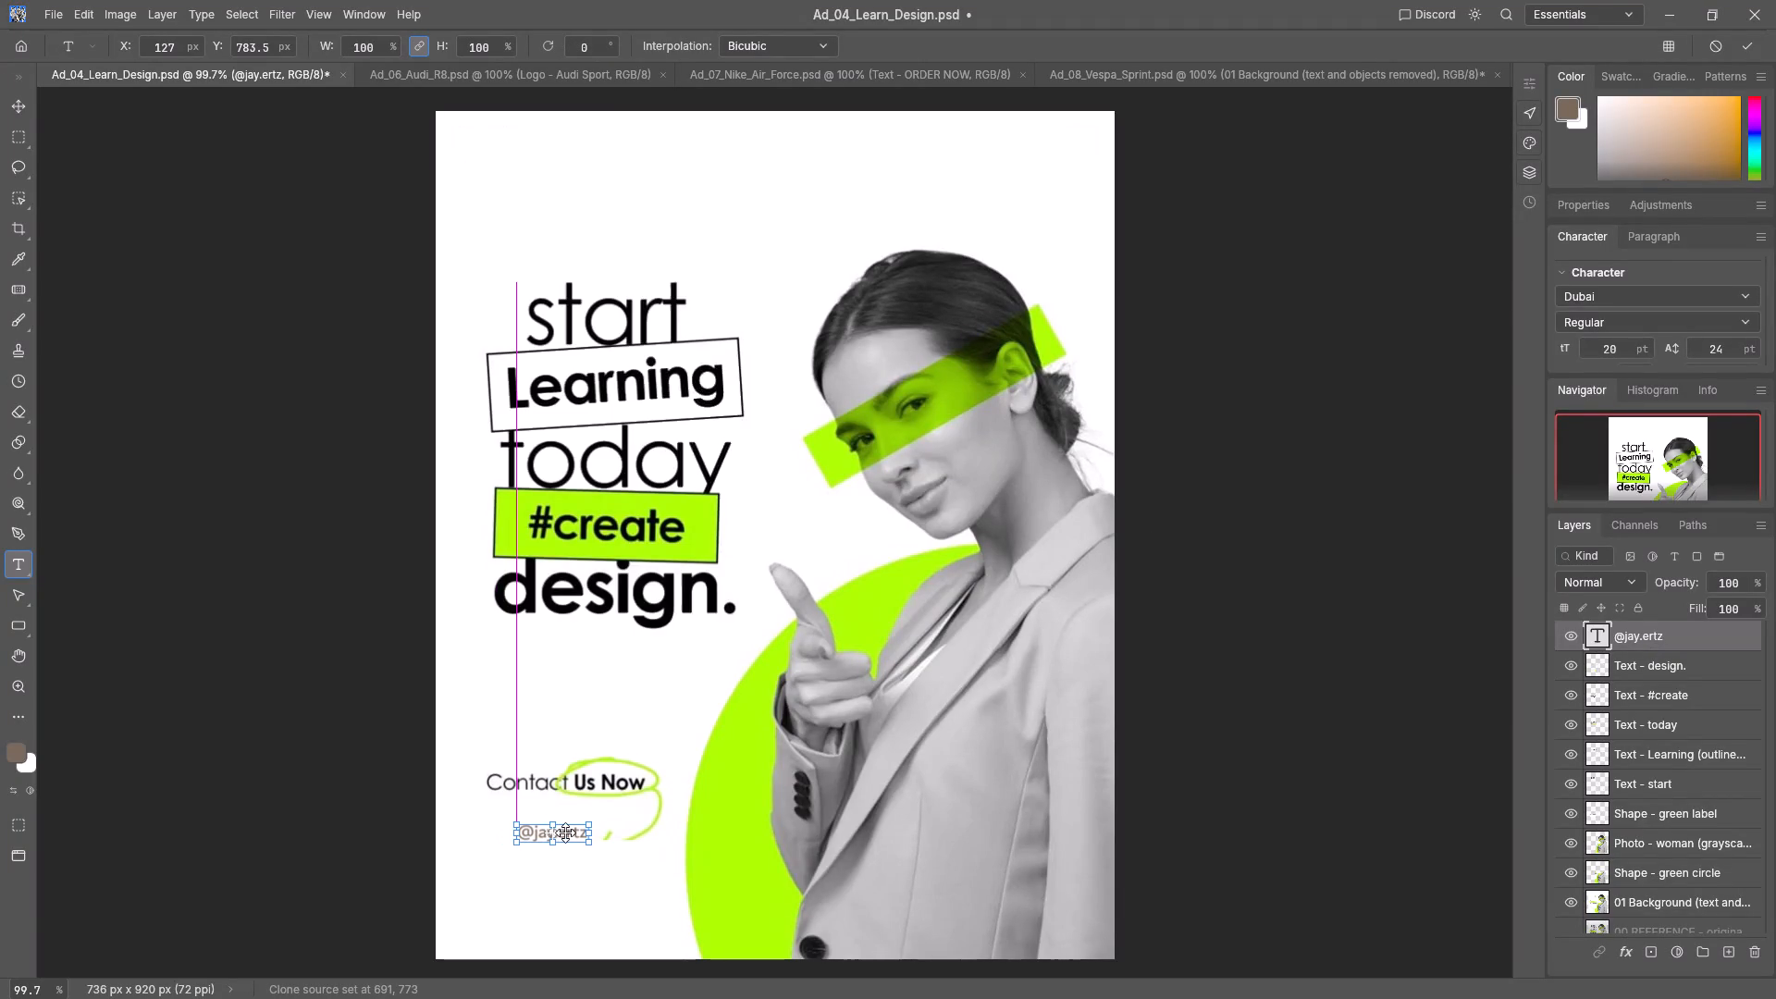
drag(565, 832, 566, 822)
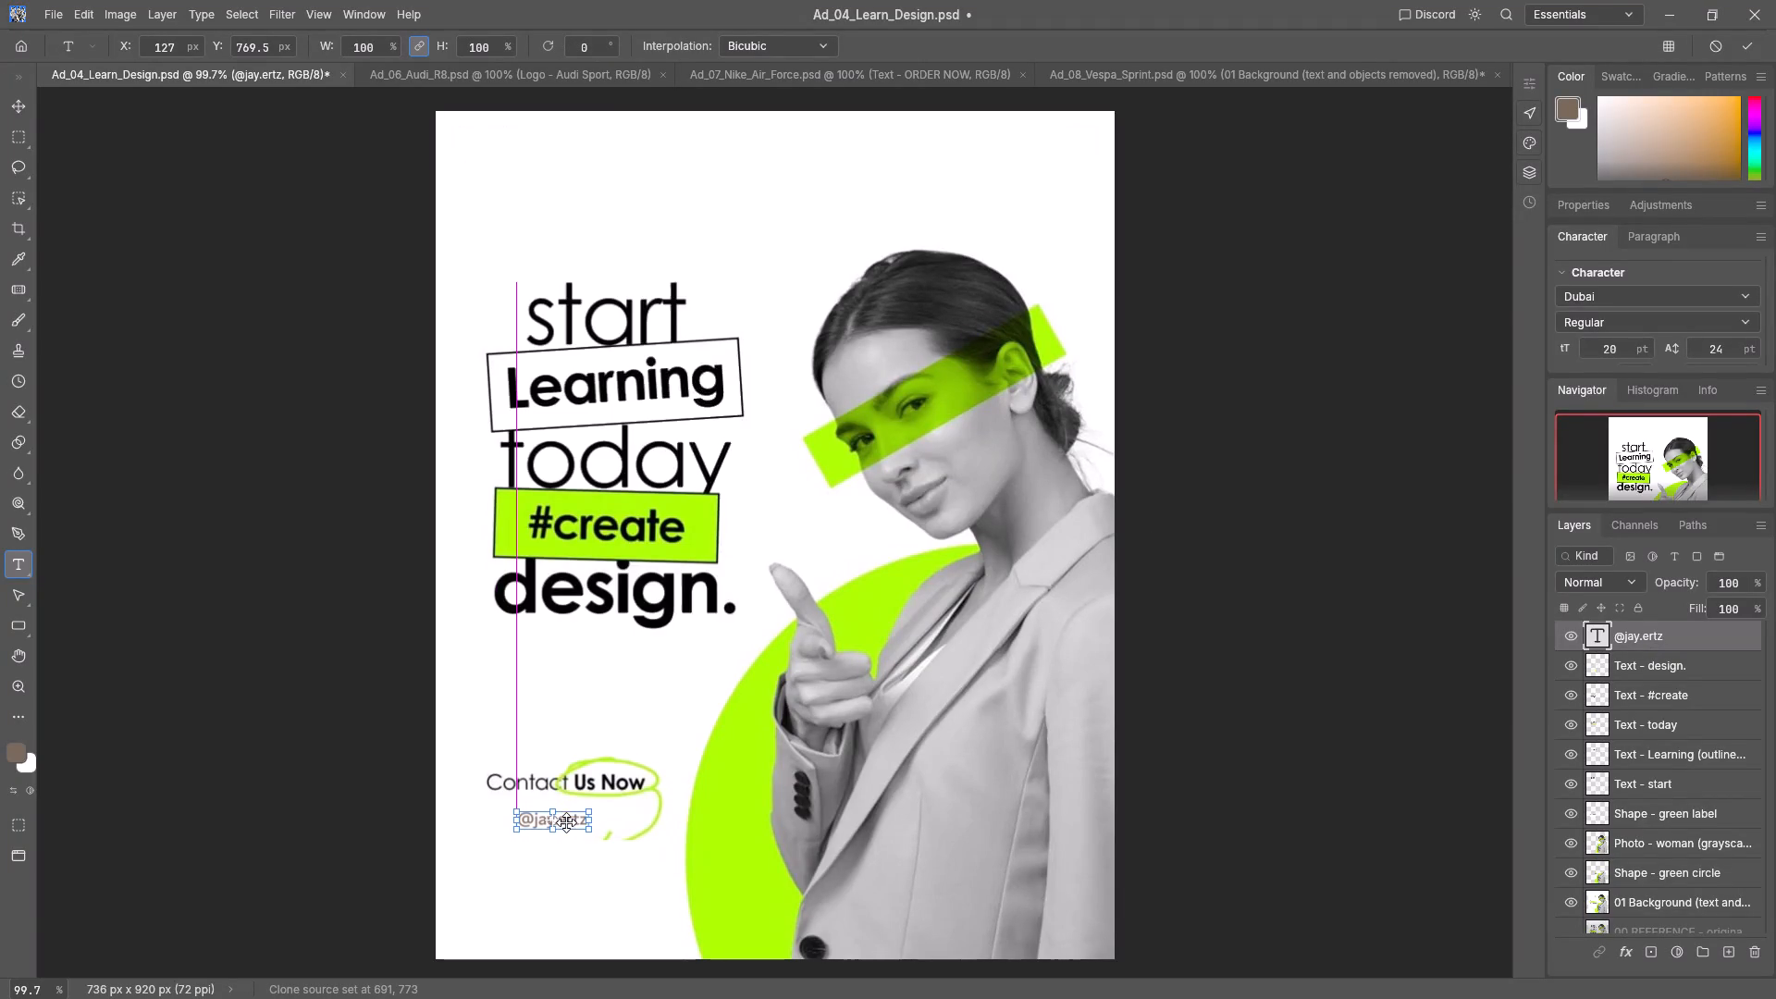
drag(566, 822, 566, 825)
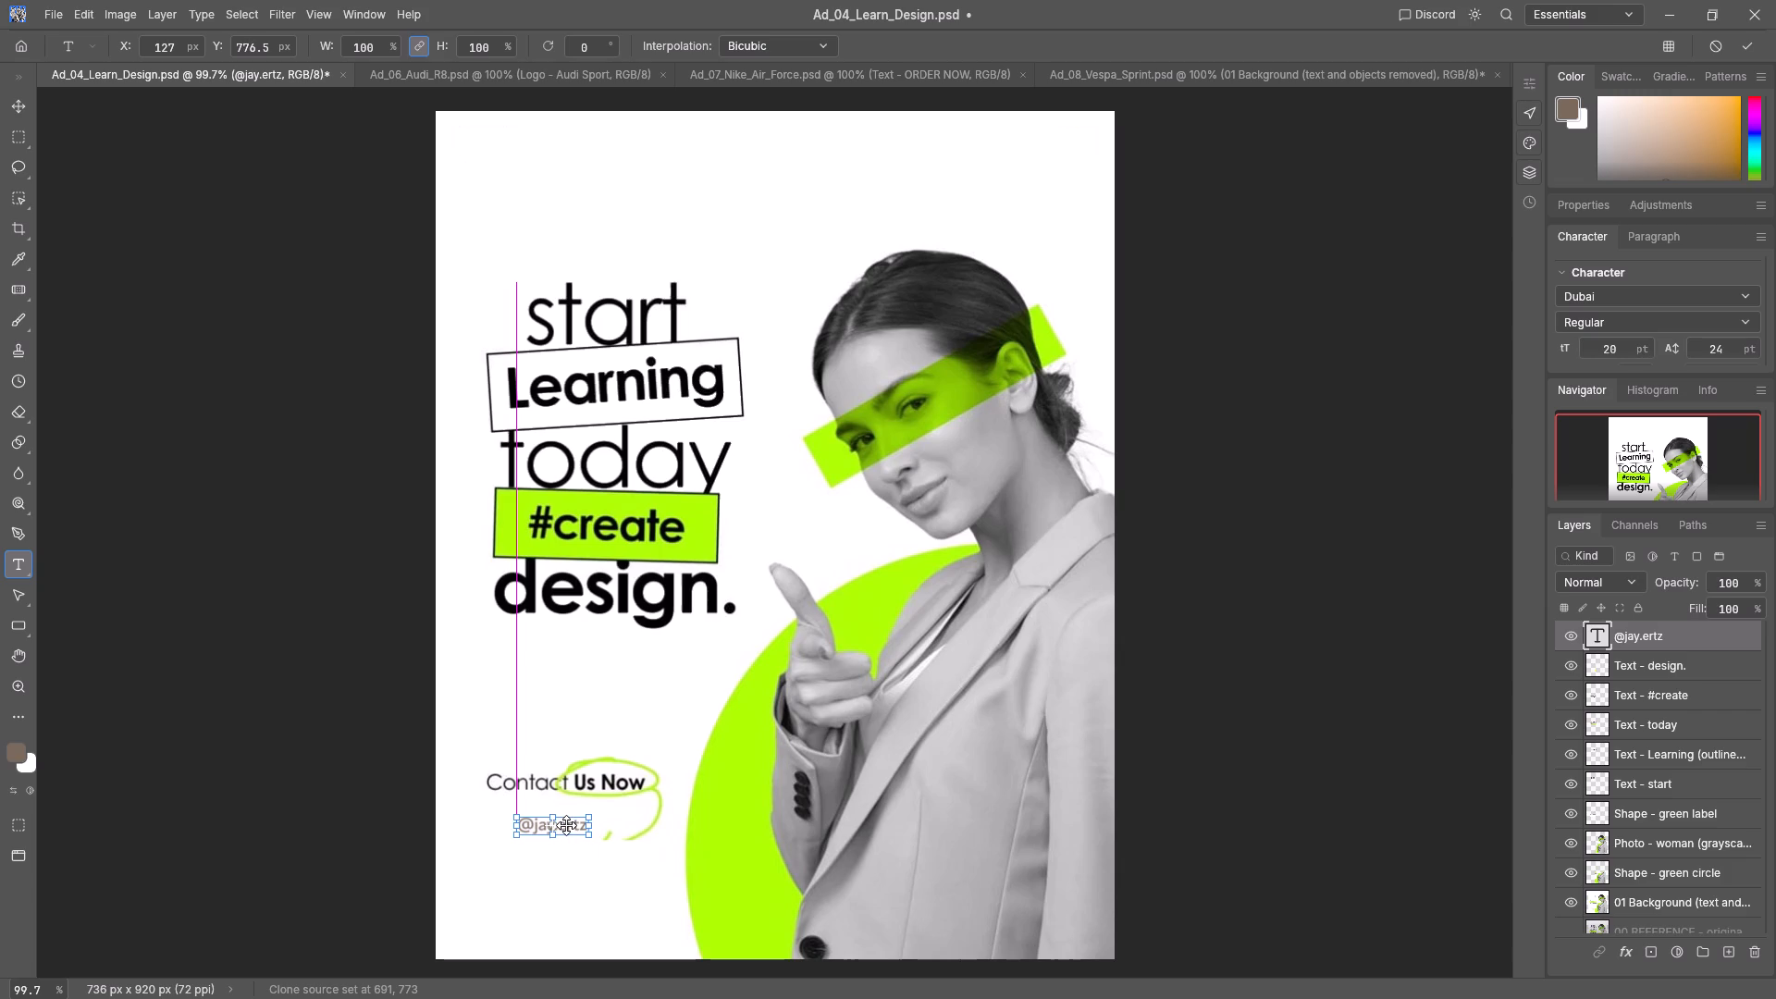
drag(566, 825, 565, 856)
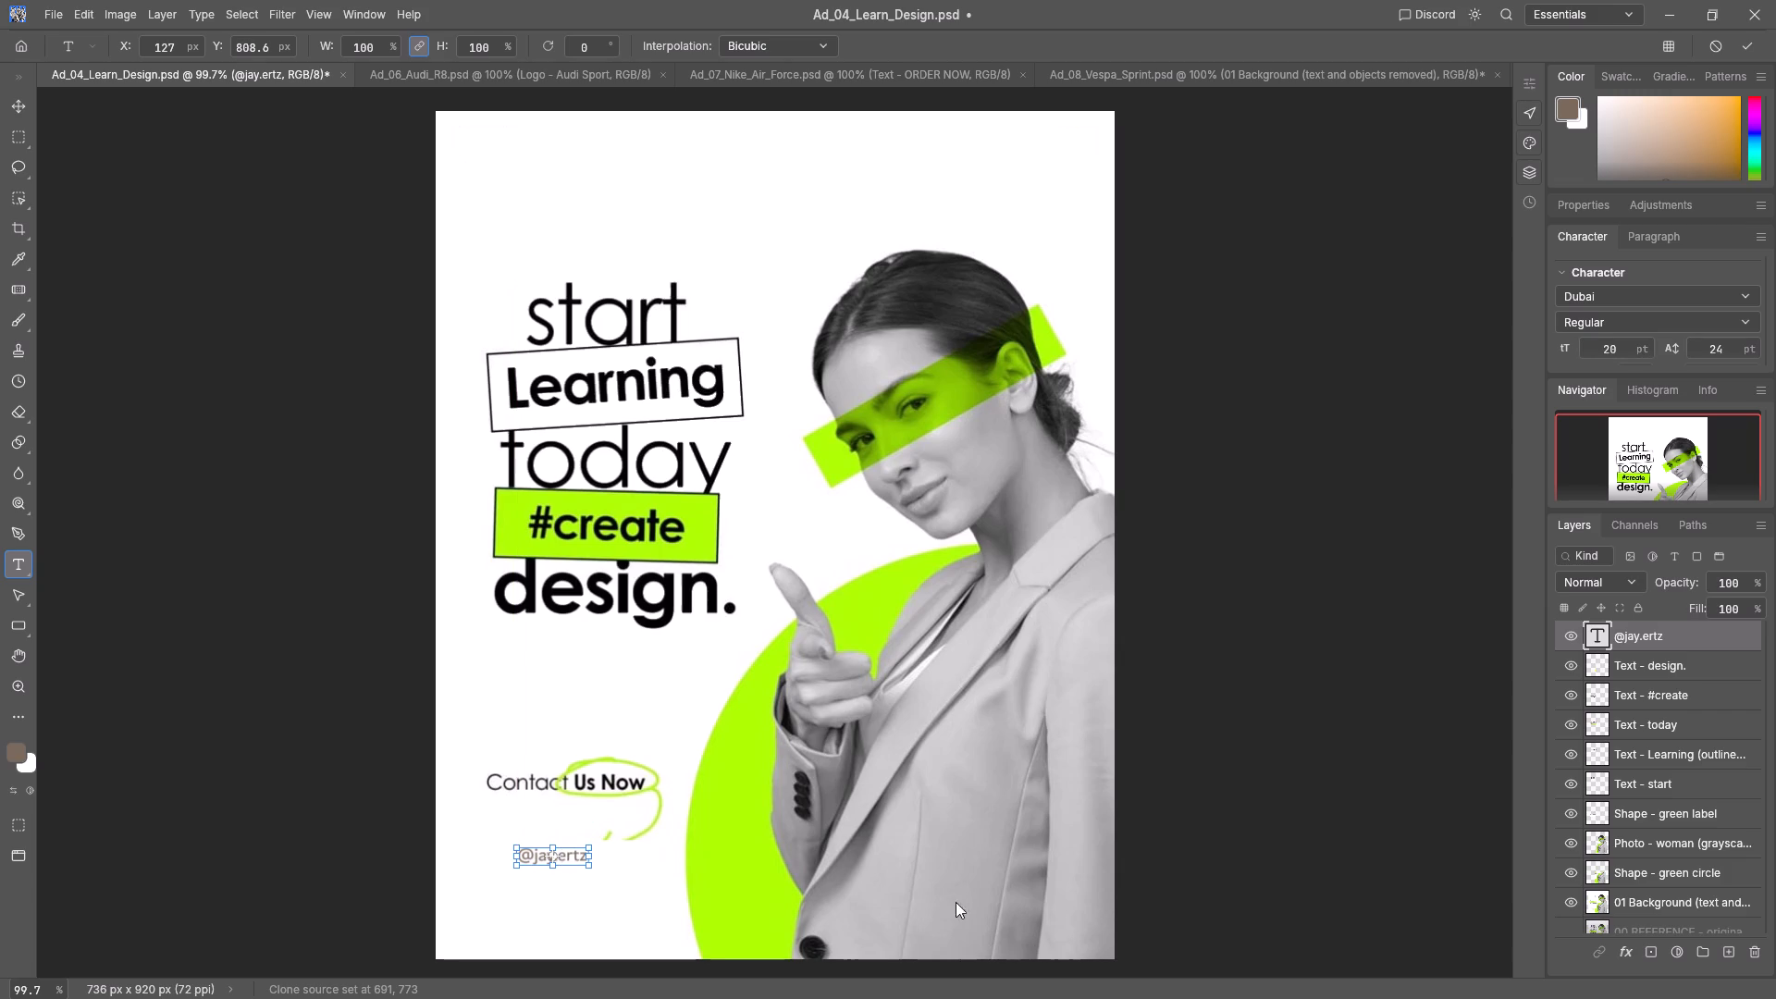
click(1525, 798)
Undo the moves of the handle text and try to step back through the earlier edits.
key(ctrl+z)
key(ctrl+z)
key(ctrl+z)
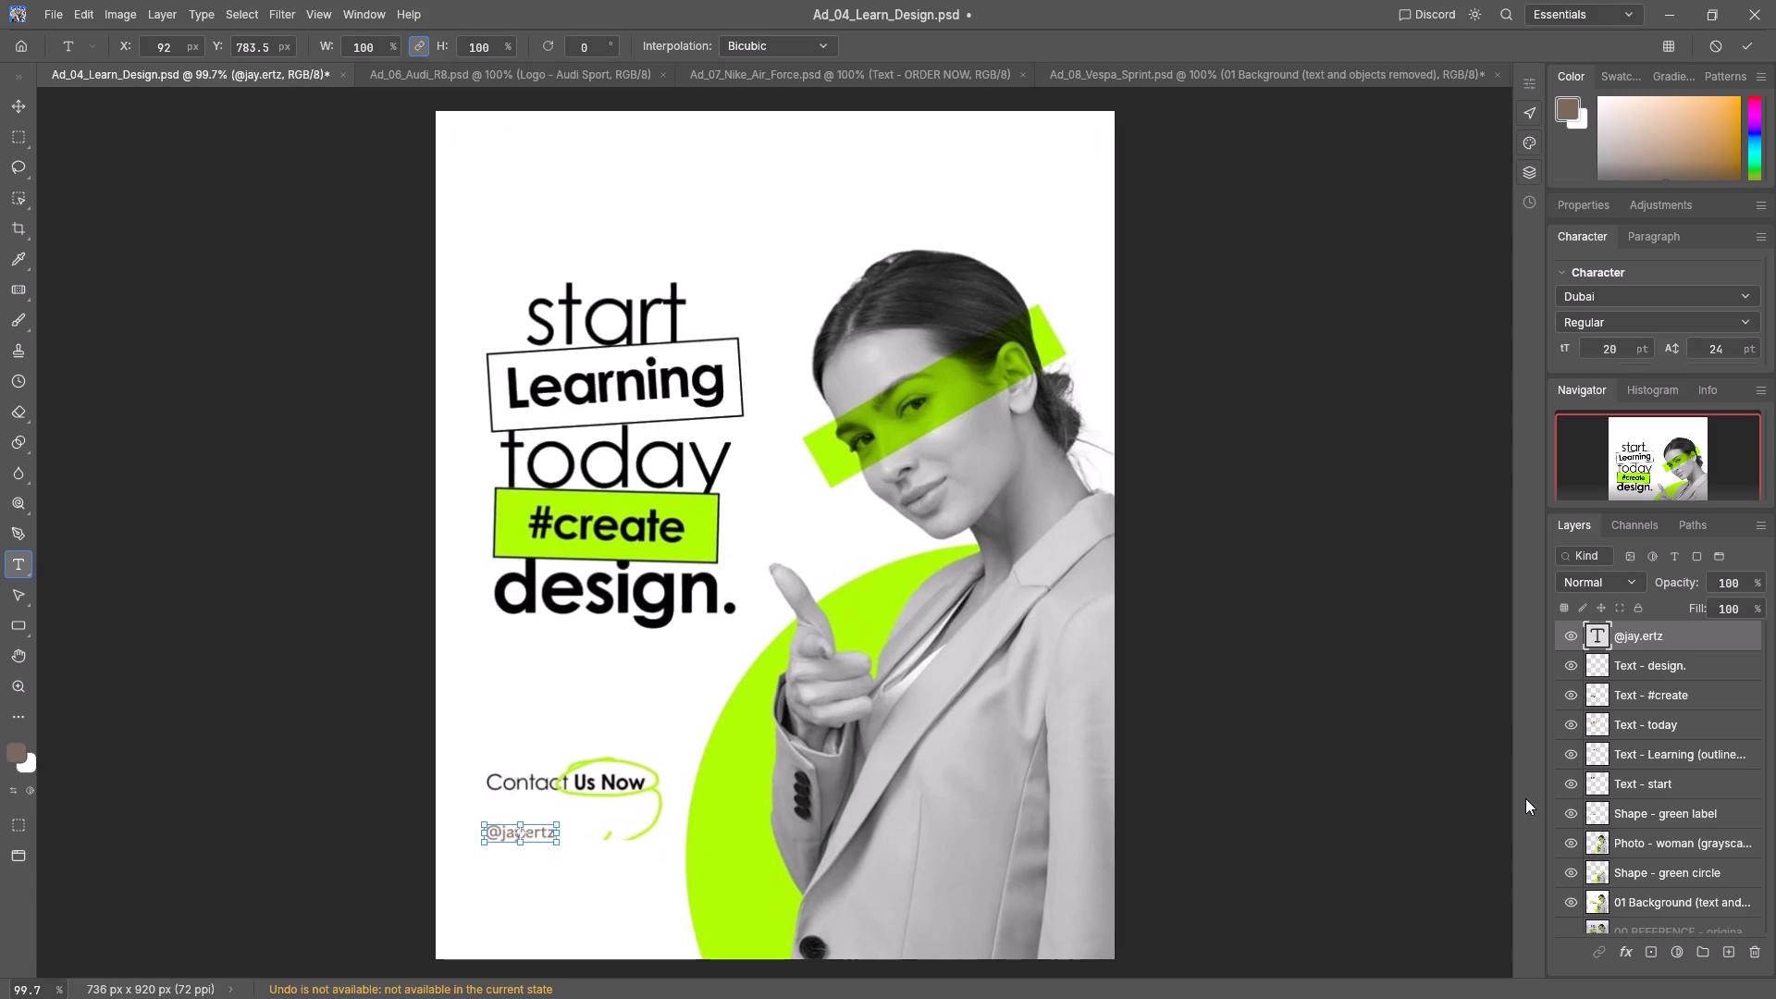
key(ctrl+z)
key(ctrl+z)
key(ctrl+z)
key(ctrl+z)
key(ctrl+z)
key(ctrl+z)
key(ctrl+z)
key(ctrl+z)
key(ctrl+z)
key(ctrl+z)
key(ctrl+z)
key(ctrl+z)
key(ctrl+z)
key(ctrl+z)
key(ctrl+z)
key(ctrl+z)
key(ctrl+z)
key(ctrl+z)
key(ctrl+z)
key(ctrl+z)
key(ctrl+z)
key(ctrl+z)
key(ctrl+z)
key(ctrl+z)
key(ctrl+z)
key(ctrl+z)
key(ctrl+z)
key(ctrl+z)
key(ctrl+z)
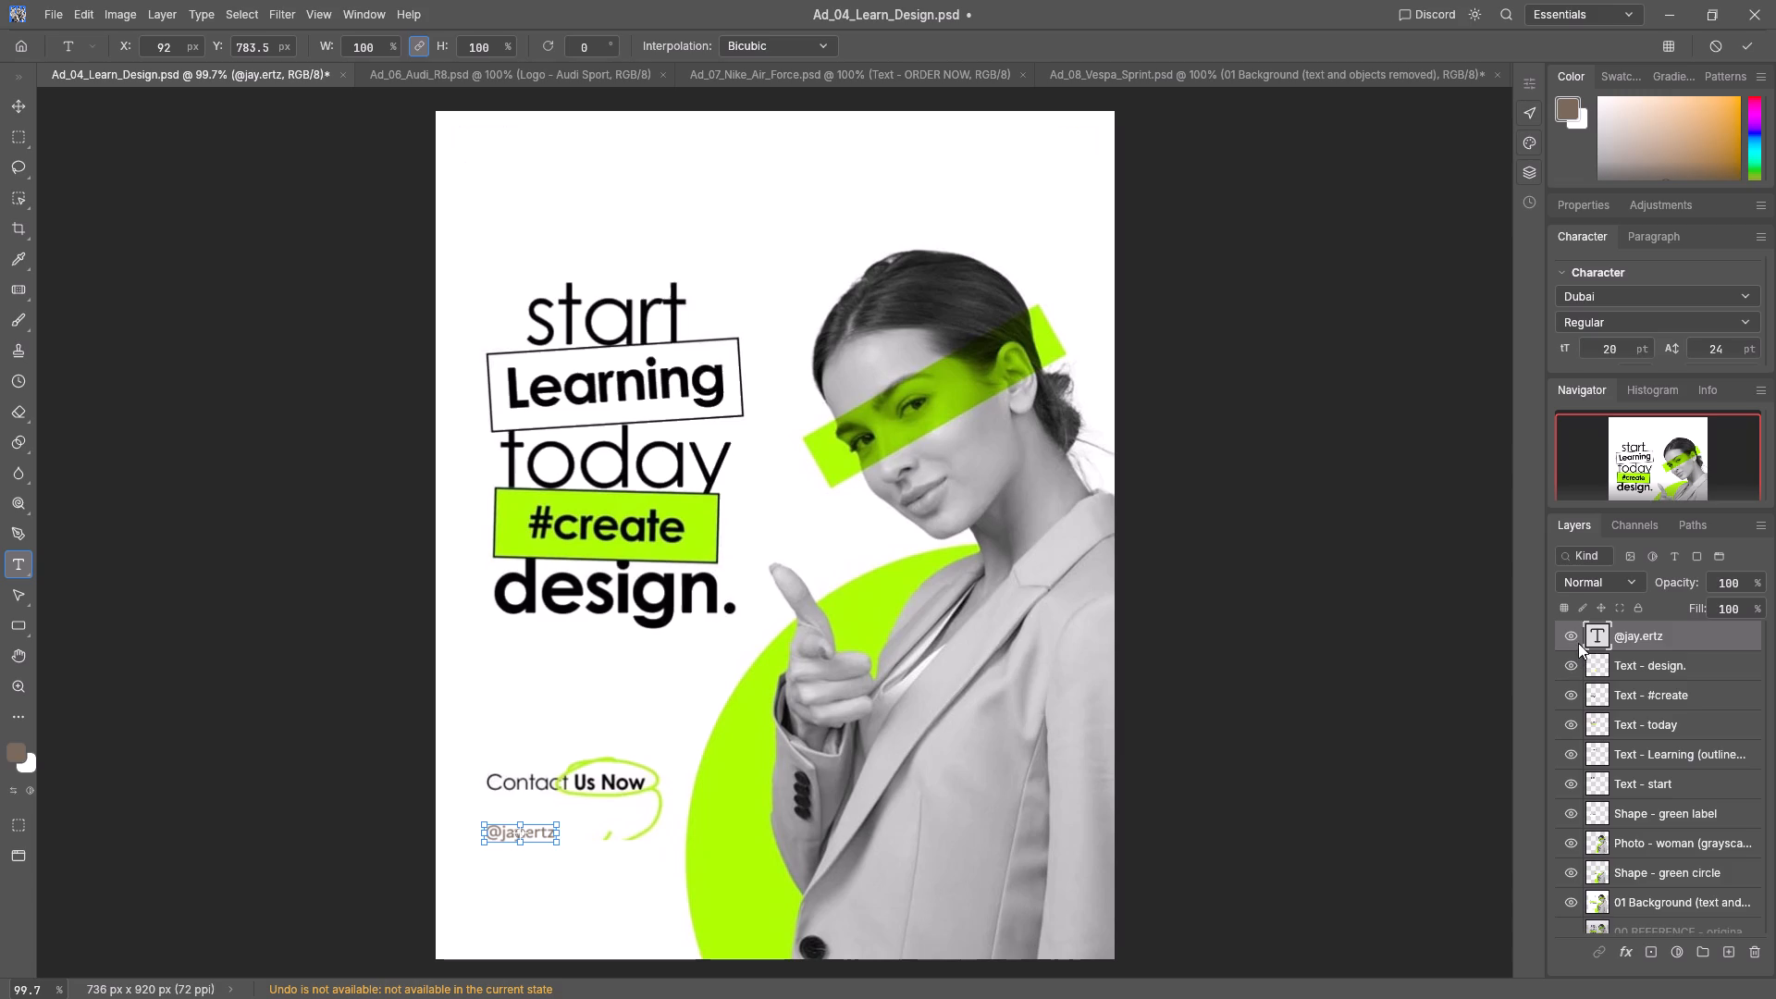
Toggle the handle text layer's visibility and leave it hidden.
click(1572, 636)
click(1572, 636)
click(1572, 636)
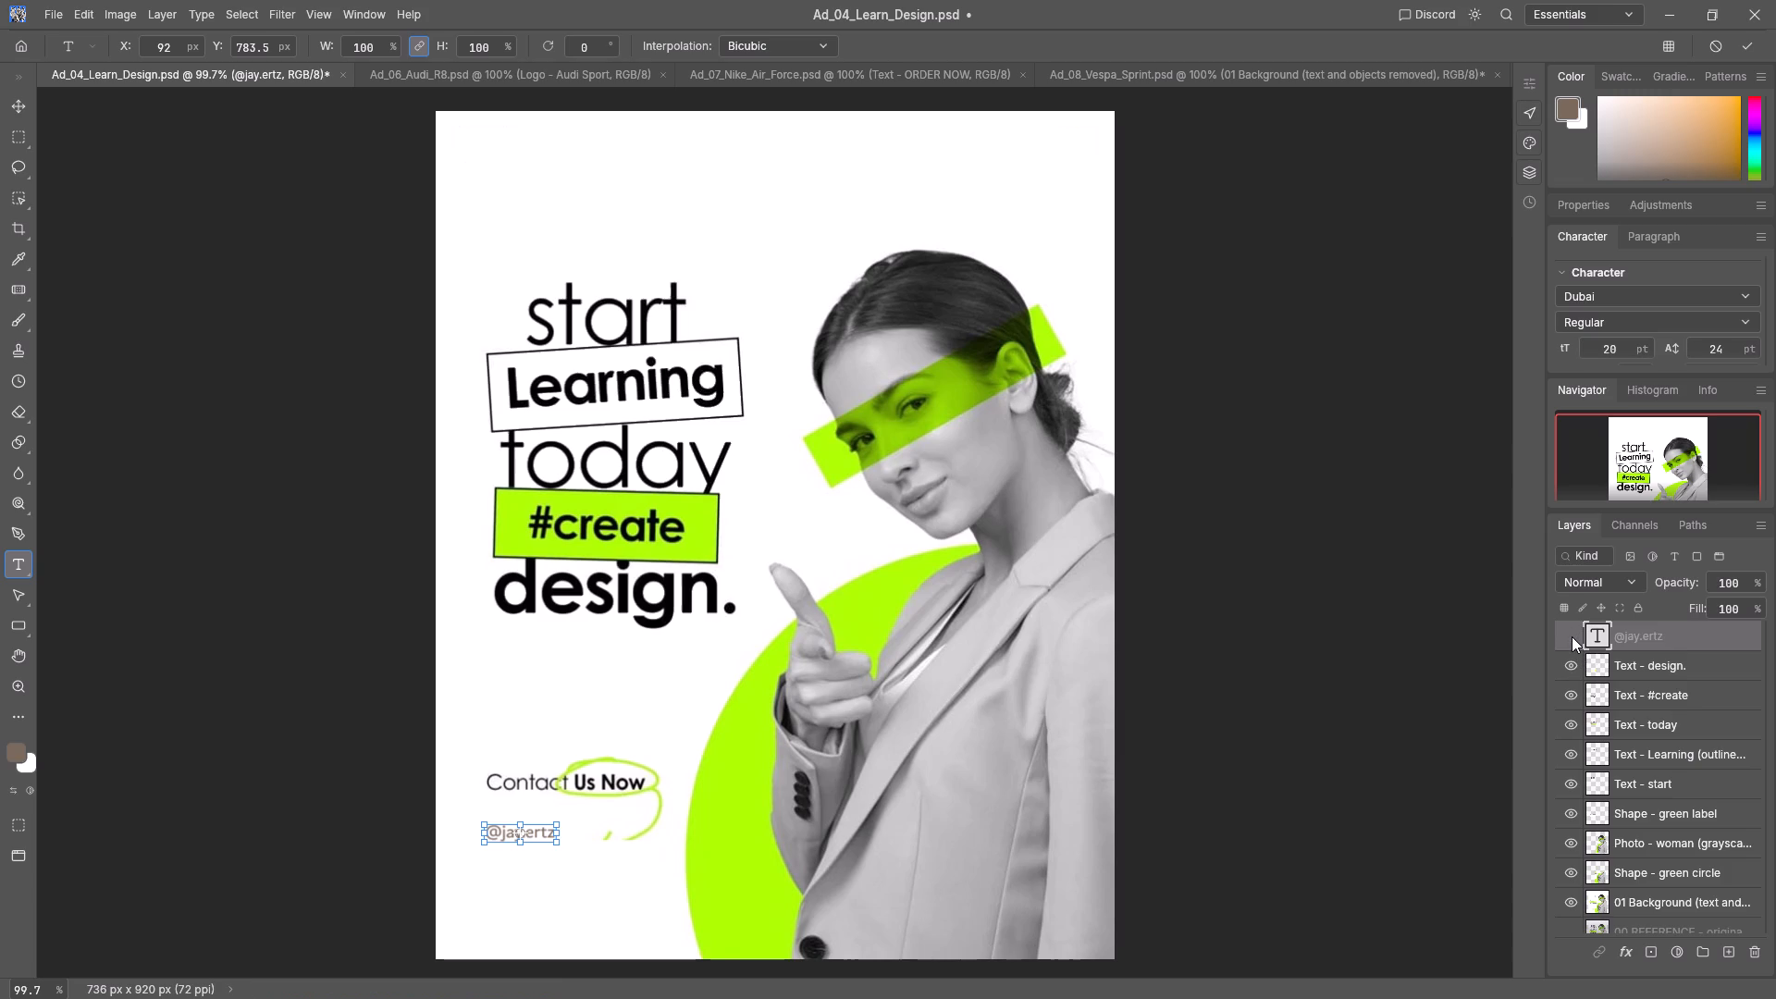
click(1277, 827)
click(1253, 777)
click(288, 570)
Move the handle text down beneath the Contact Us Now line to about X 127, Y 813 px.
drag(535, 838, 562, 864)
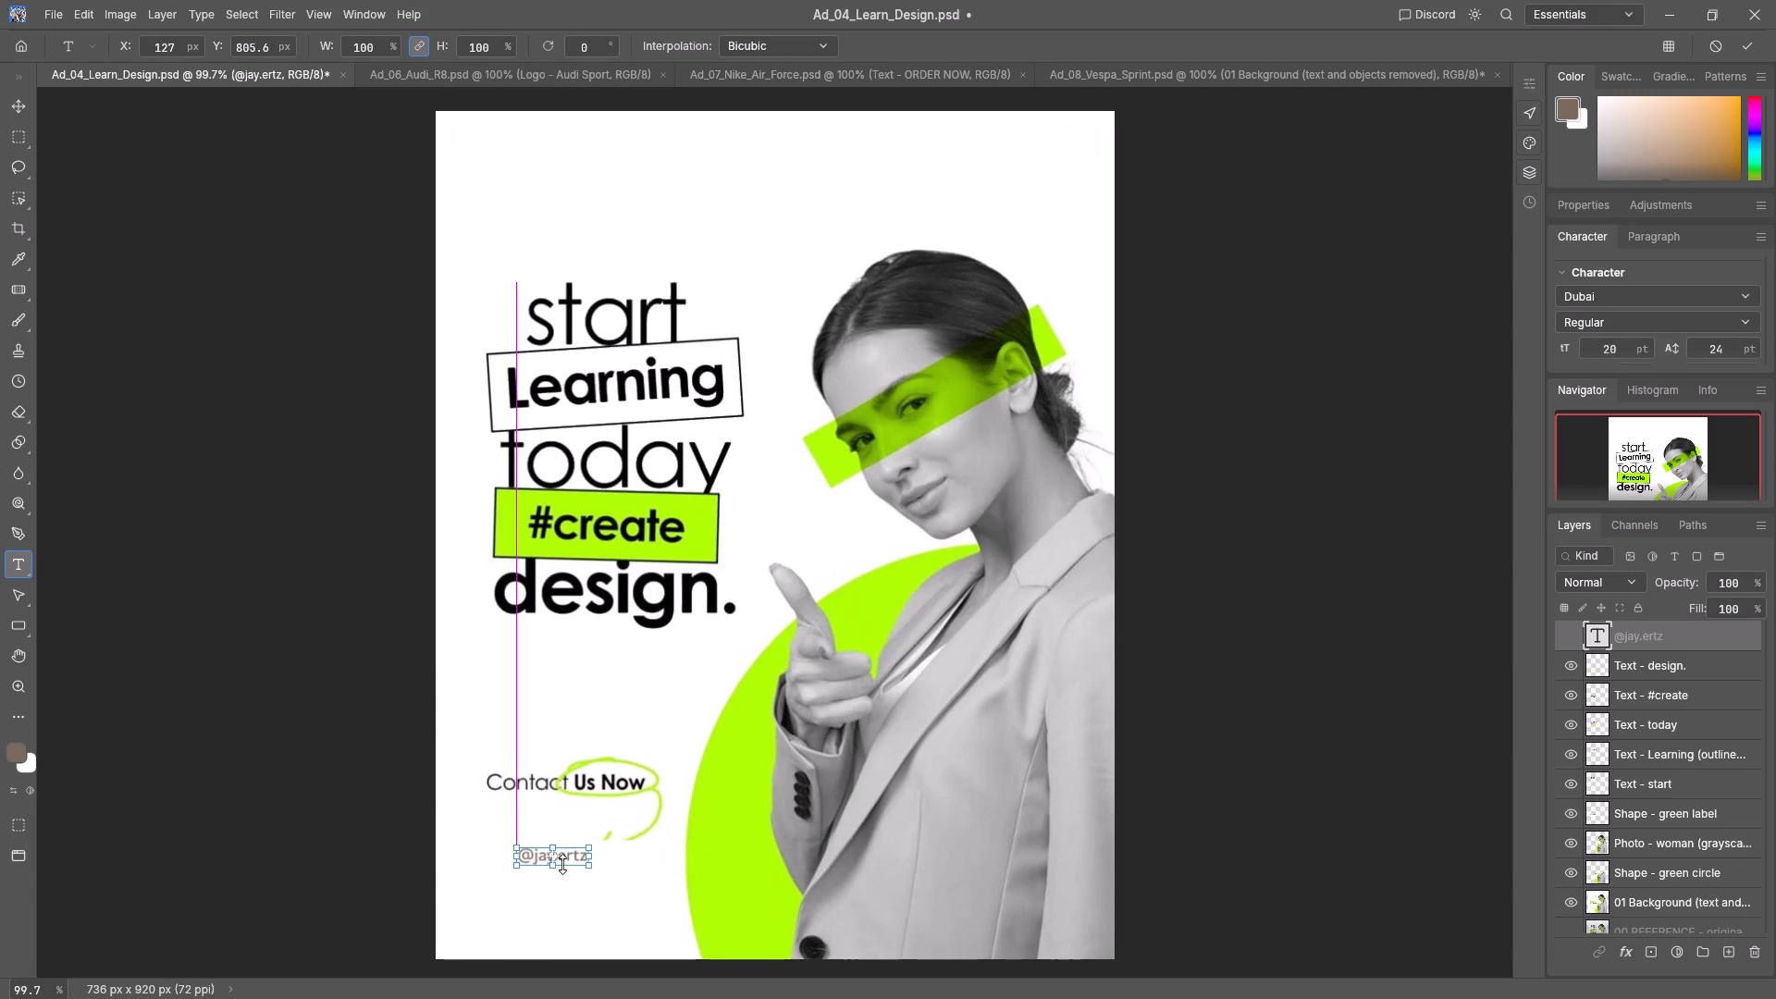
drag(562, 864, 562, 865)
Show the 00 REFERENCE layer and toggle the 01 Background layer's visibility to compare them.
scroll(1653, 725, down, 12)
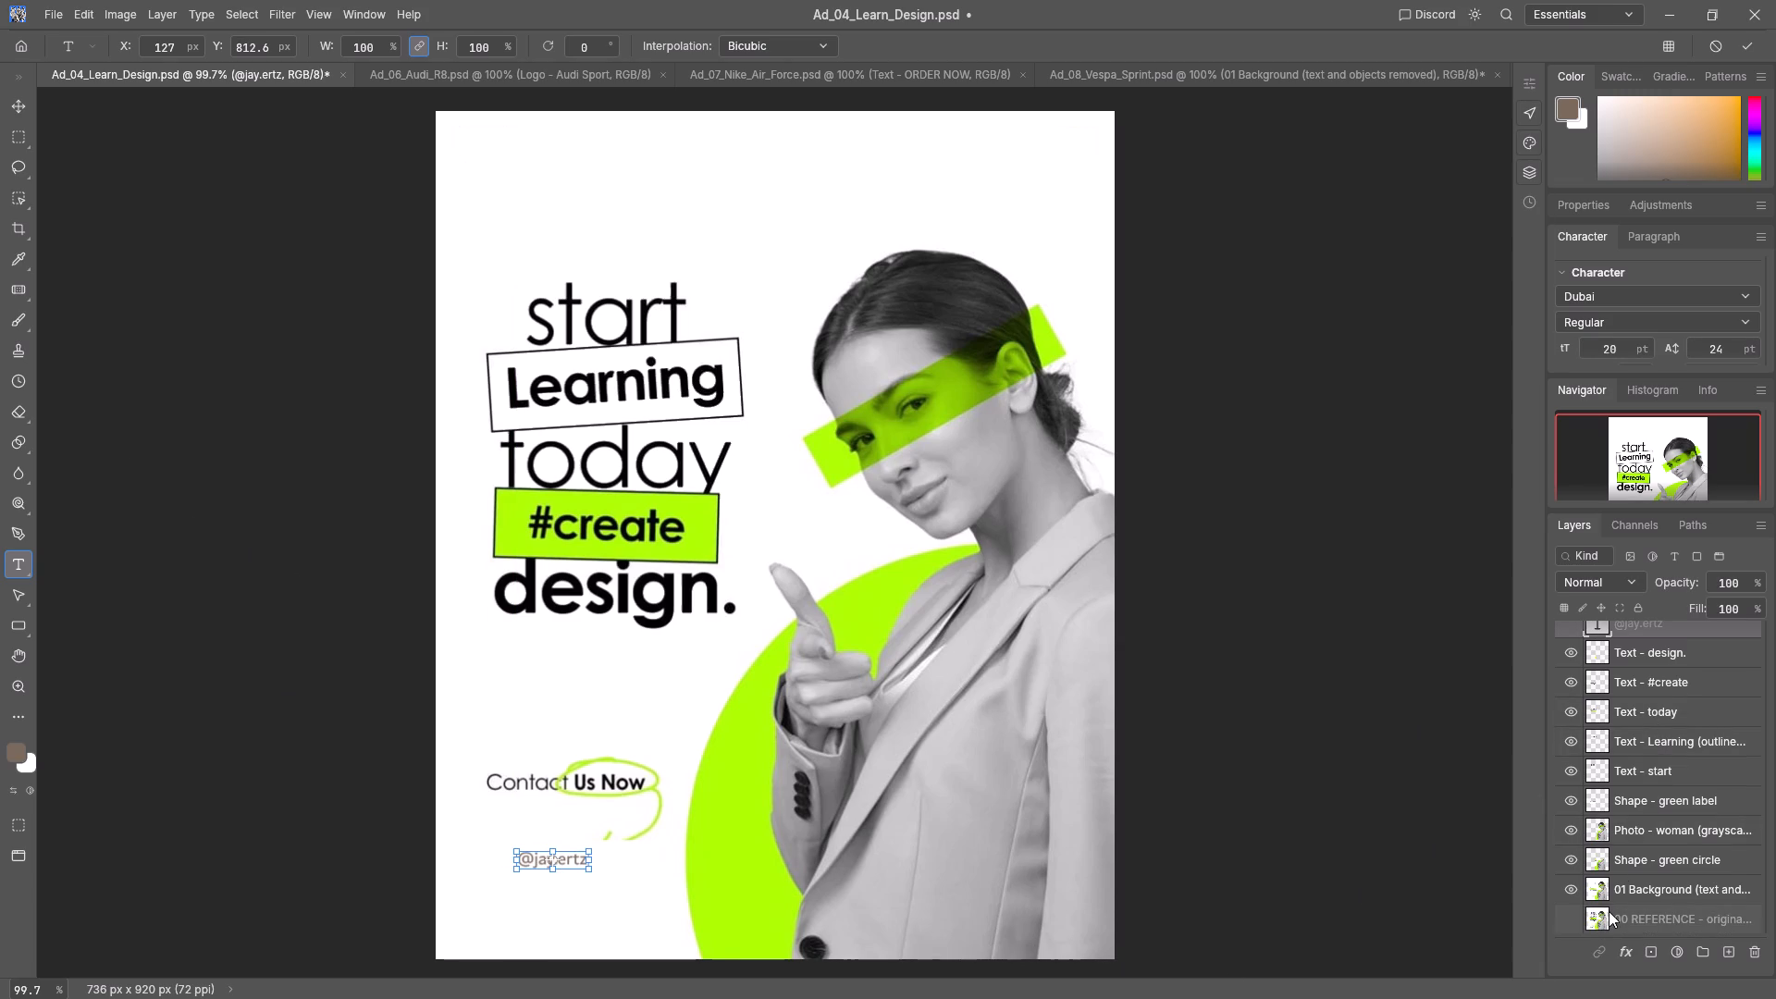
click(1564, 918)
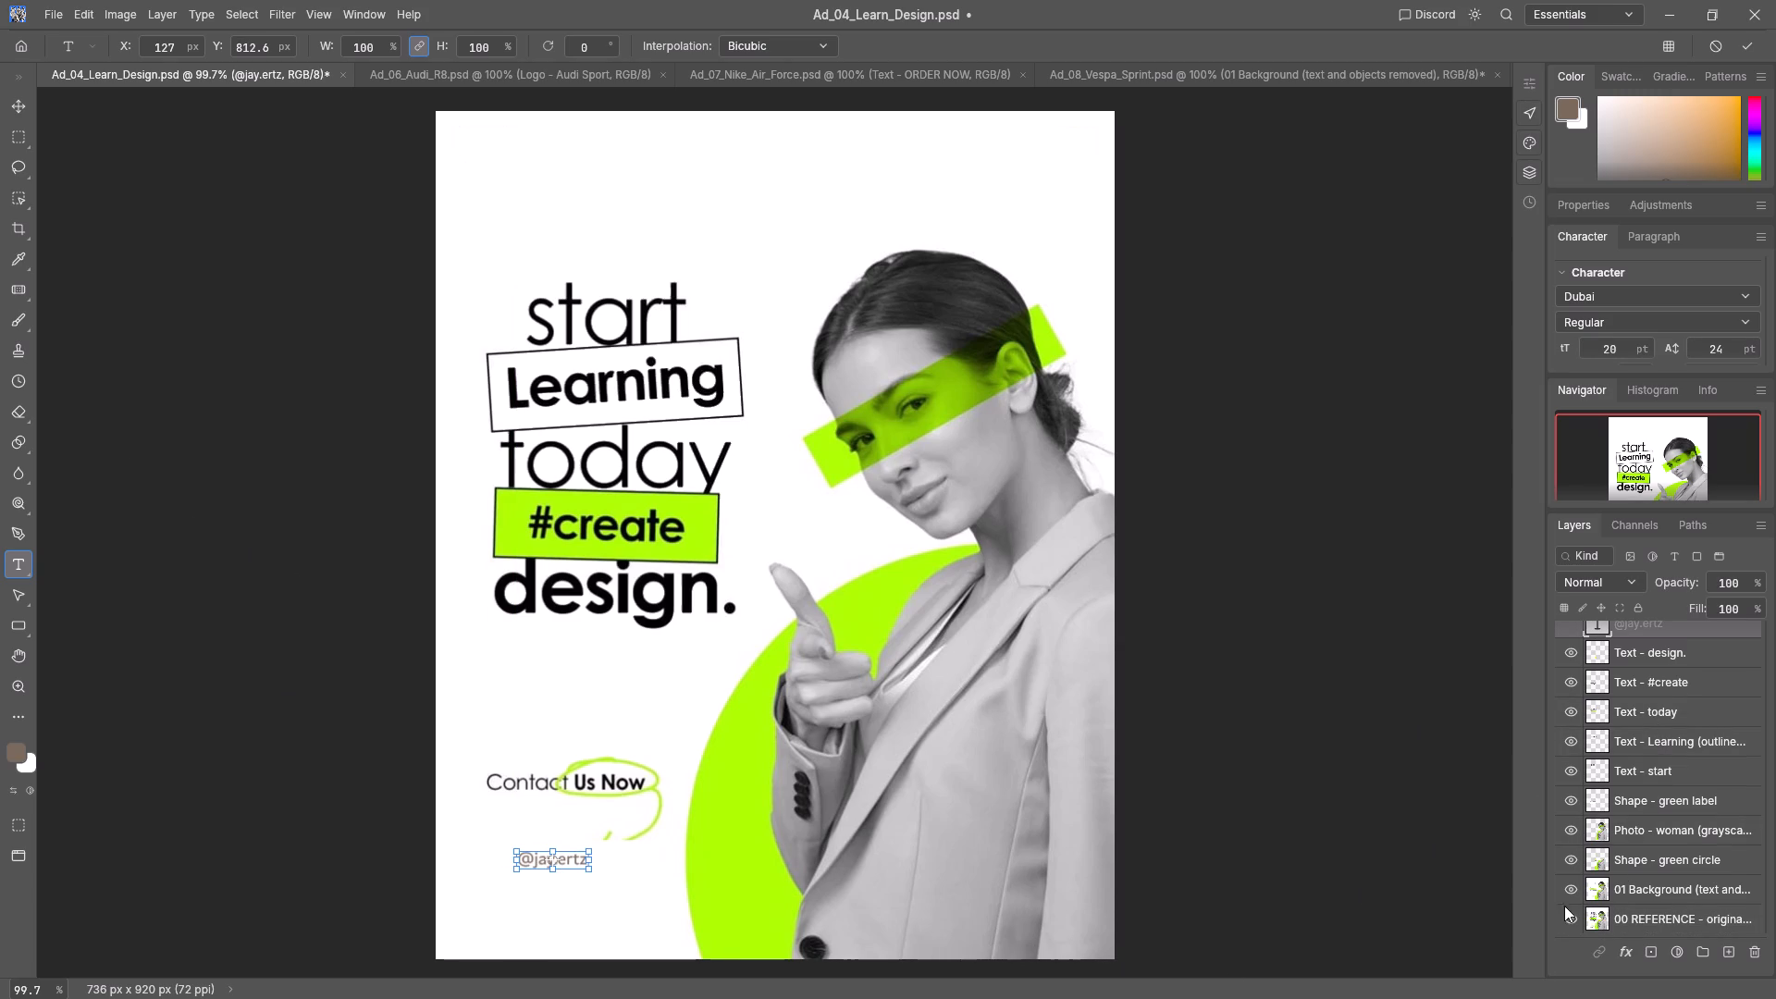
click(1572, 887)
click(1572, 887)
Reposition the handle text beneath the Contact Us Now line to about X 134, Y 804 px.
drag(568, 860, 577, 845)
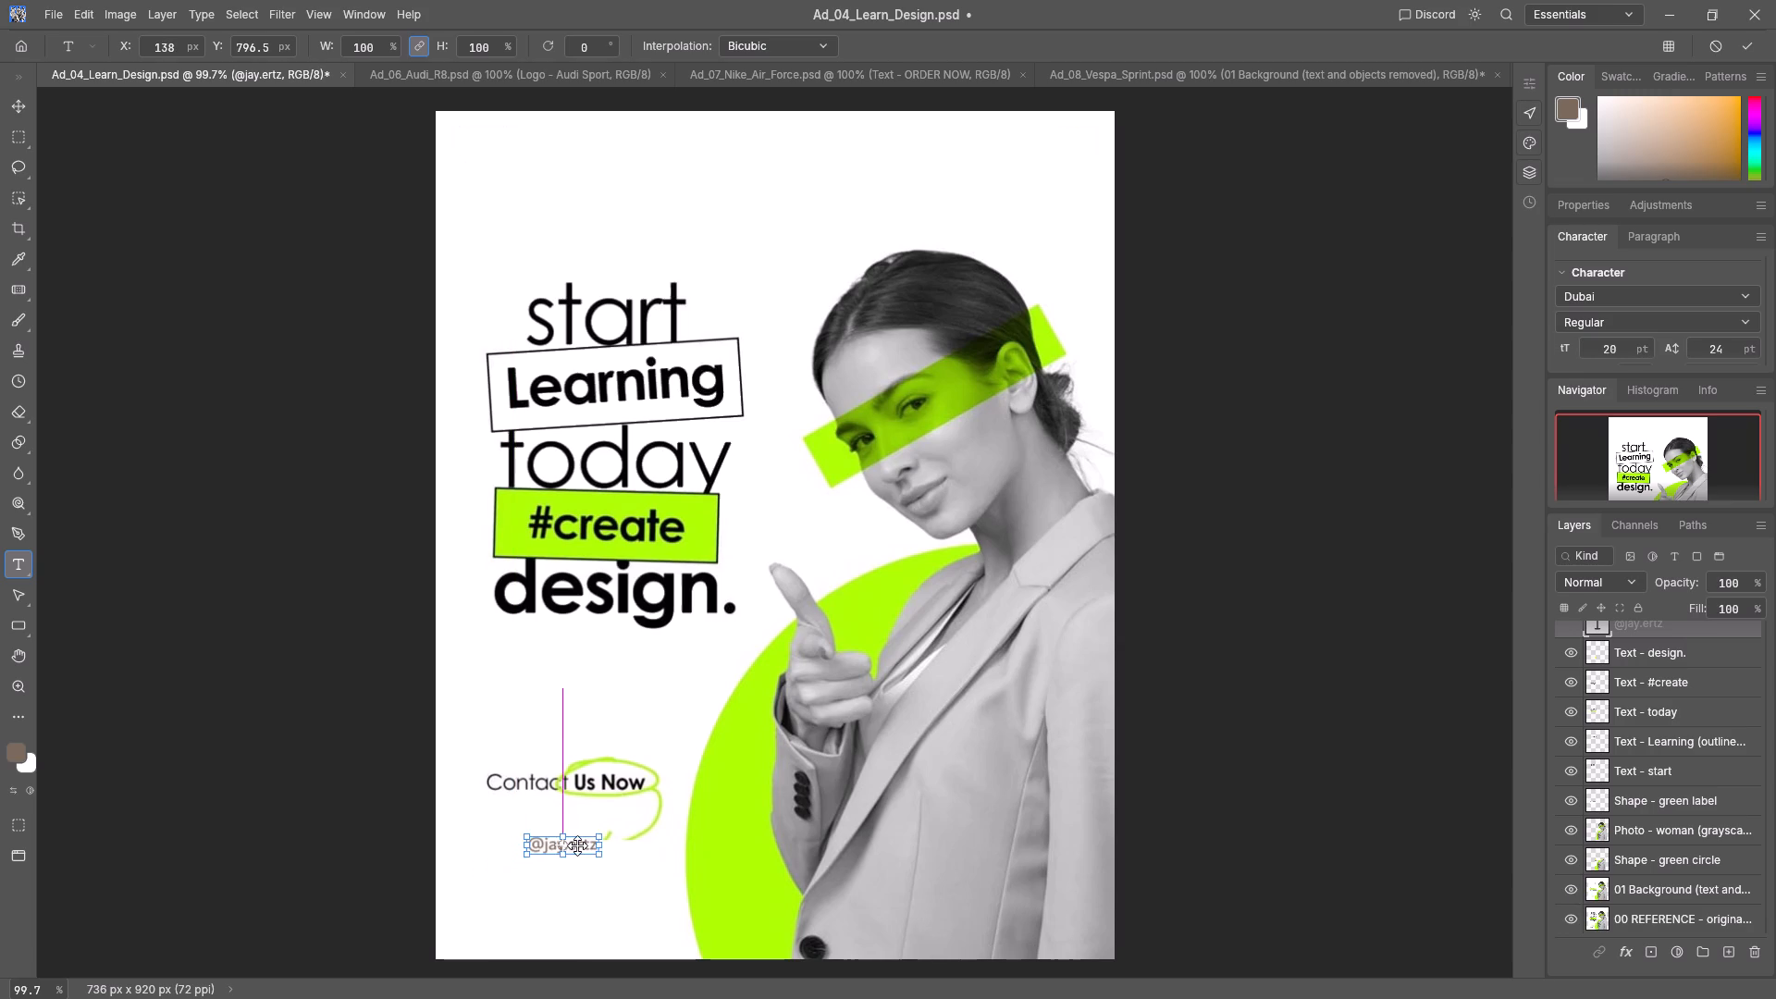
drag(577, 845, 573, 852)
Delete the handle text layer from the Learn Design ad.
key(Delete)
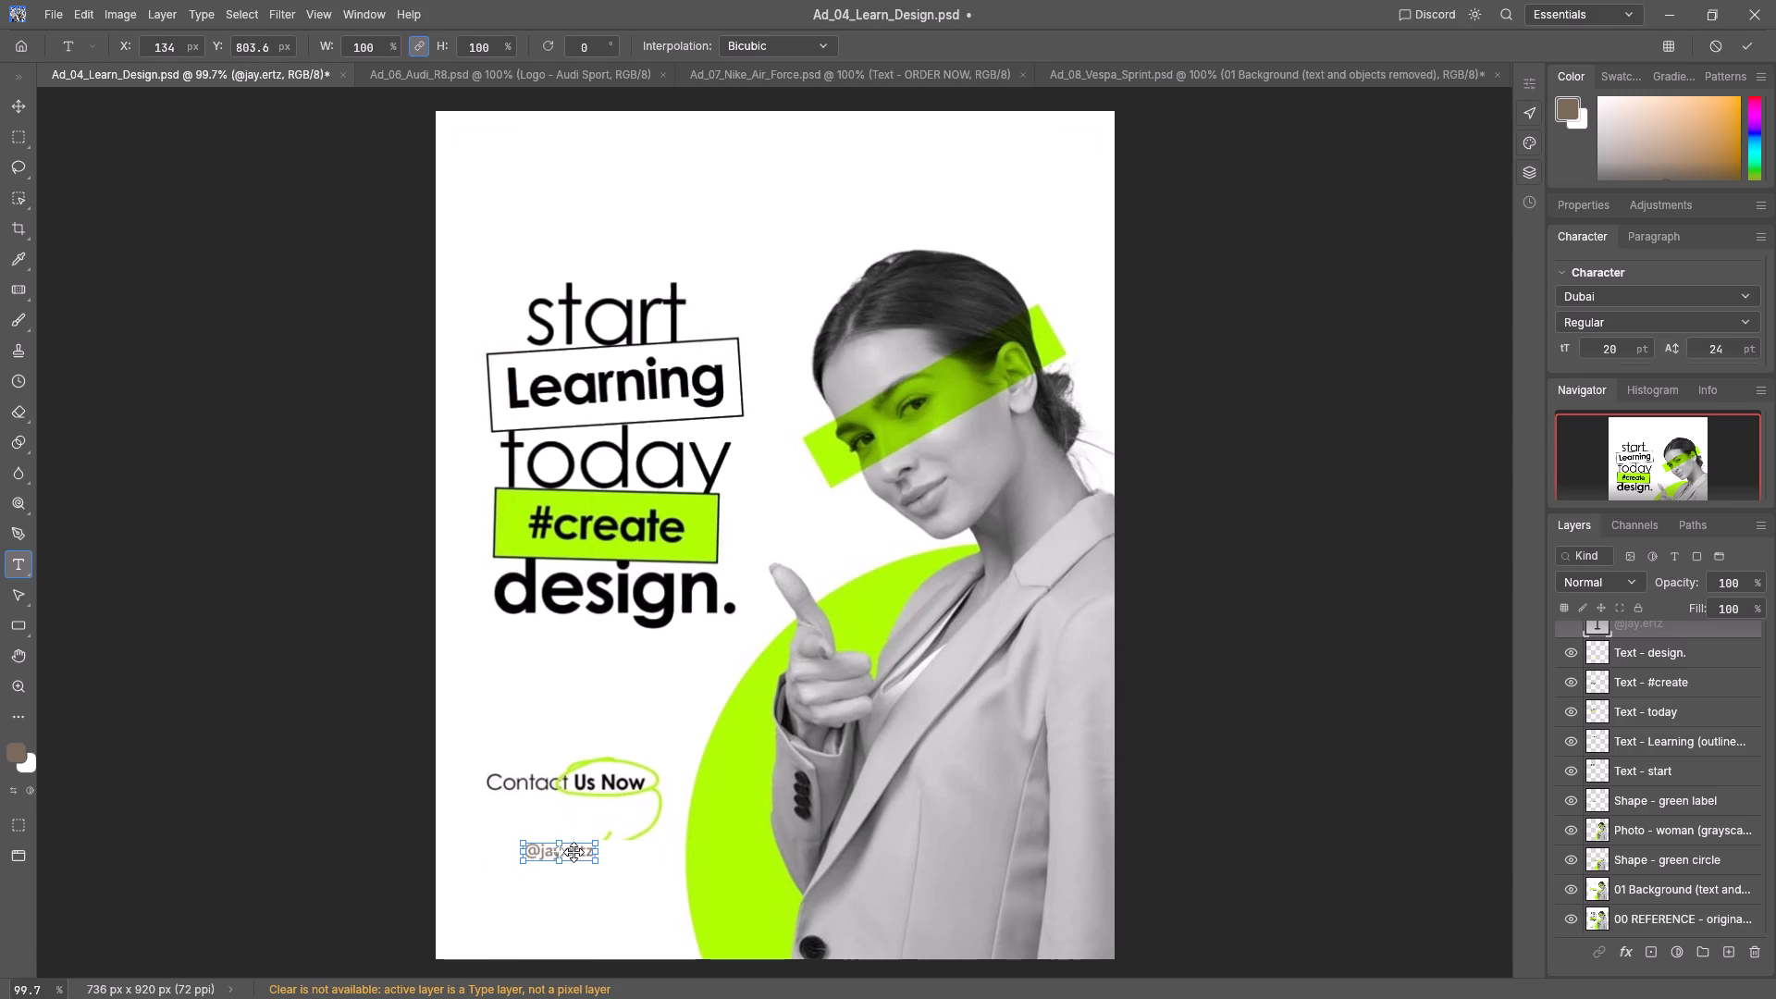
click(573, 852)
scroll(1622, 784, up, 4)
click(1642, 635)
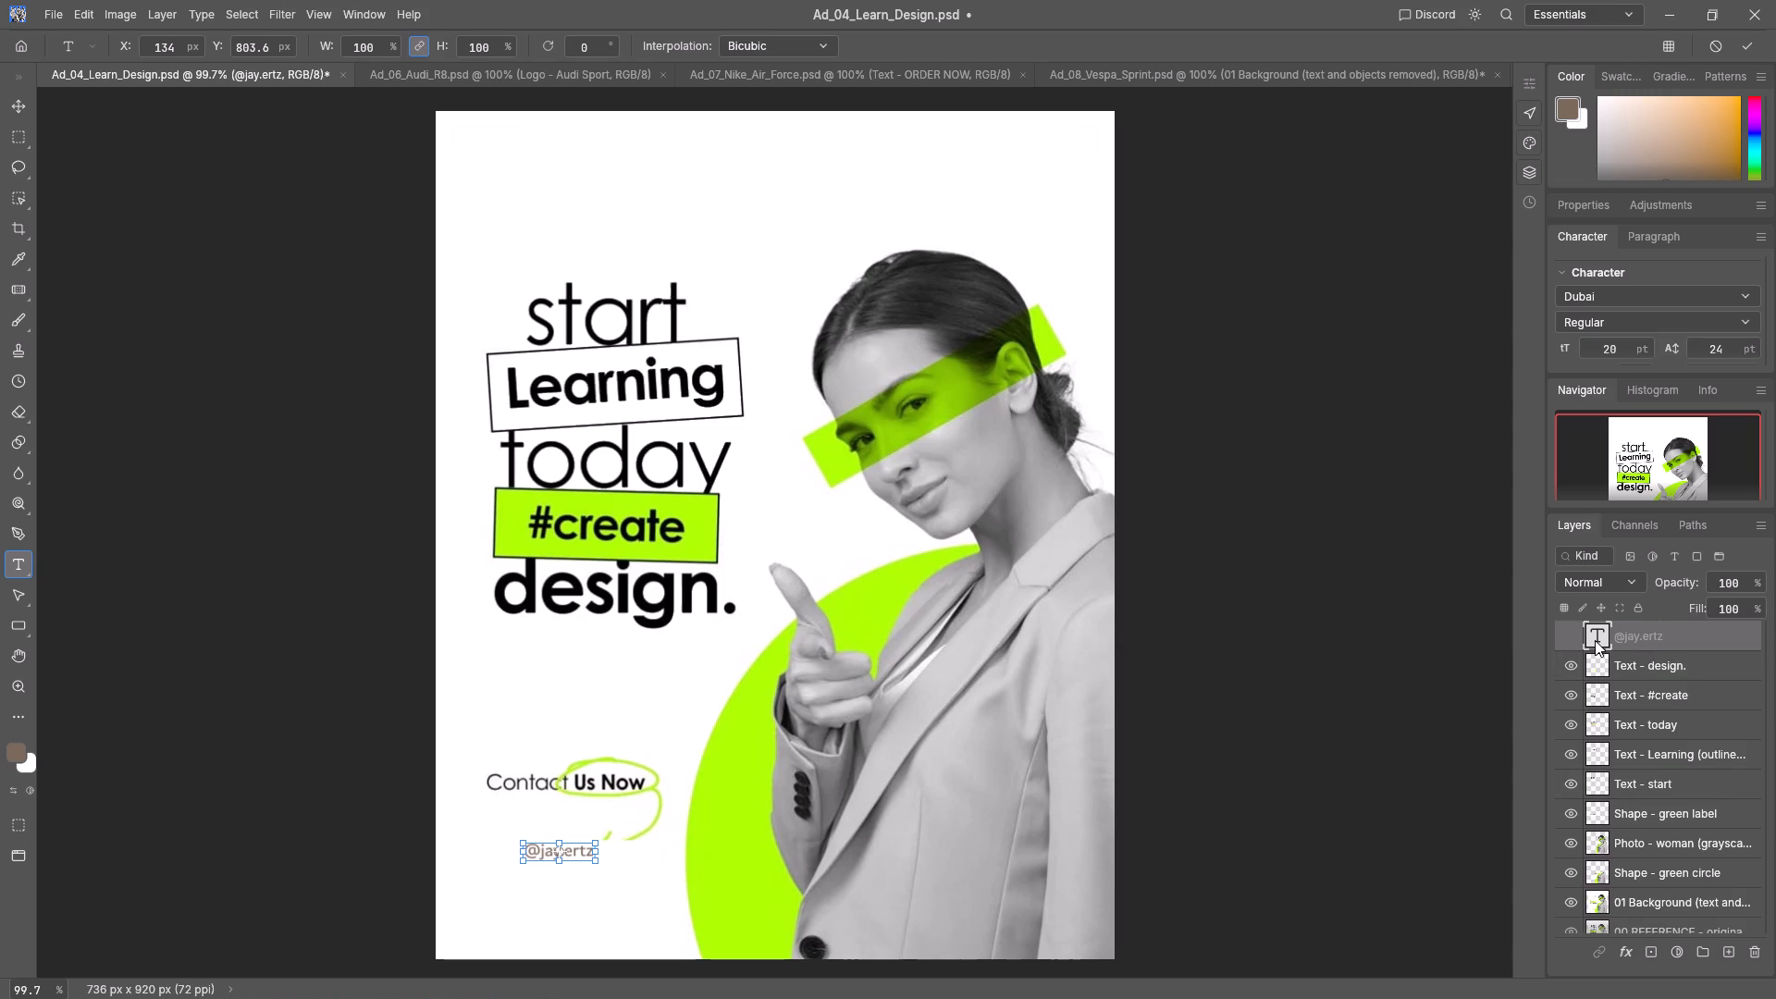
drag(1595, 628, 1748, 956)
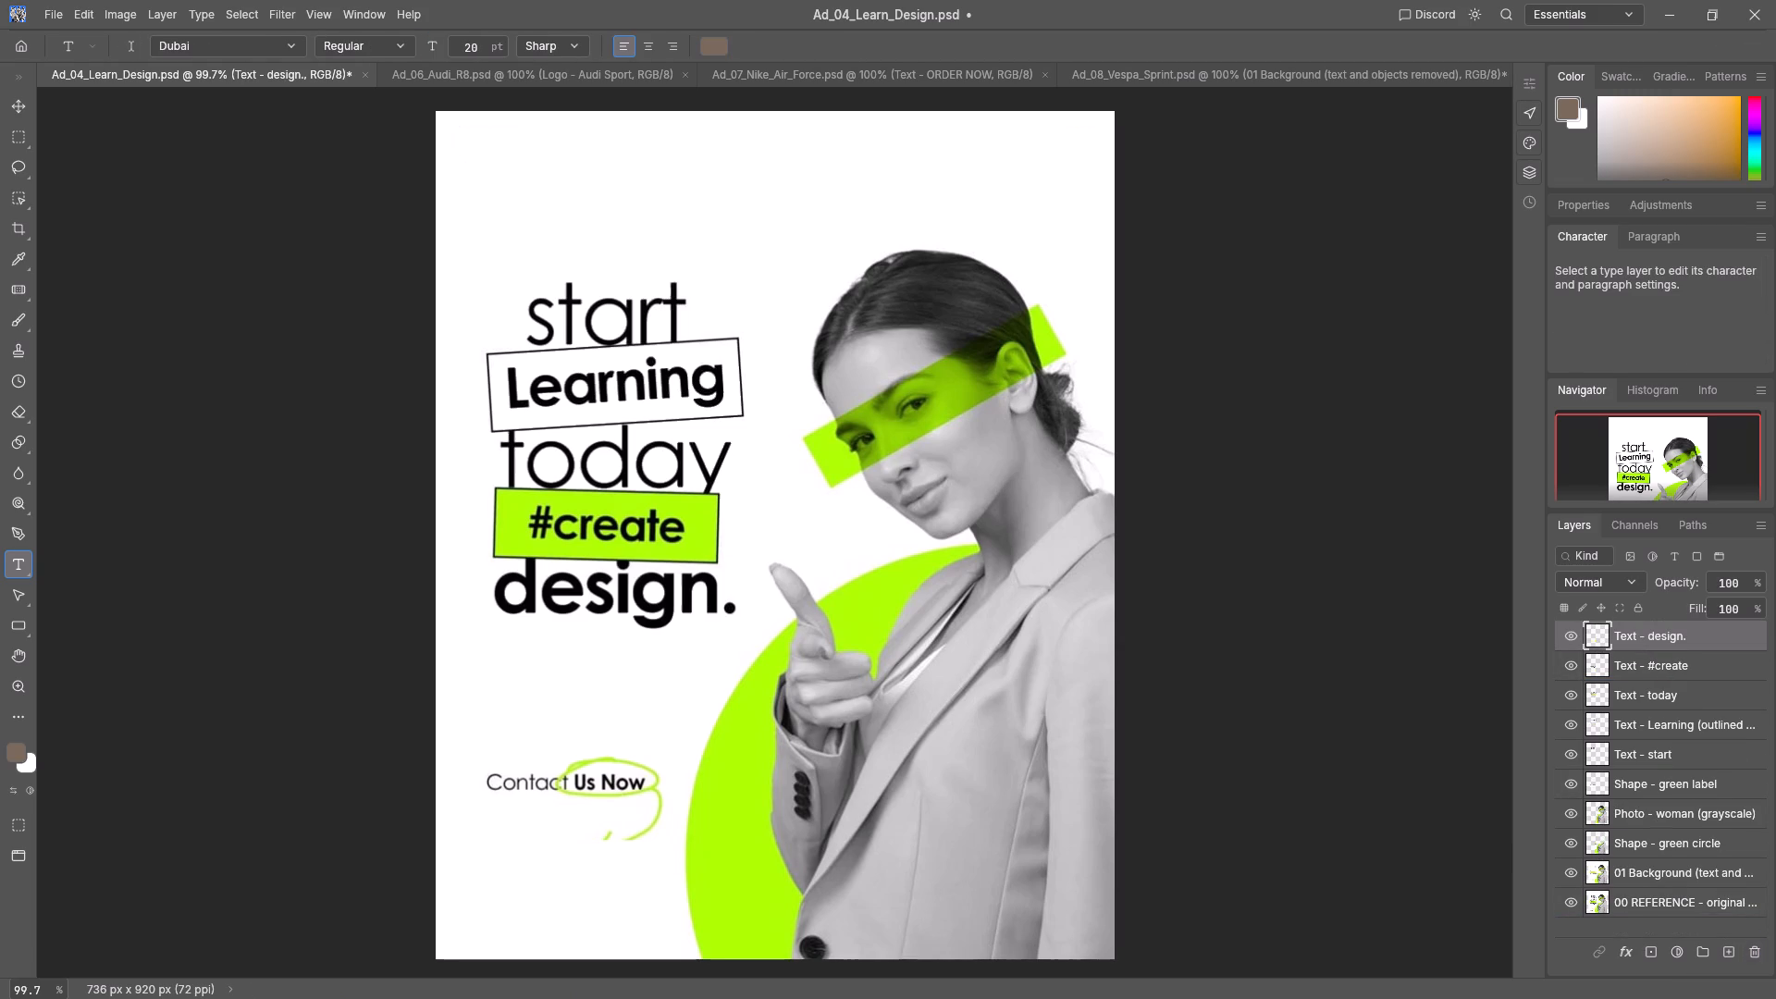
Close Ad_04_Learn_Design.psd without saving its changes.
click(359, 75)
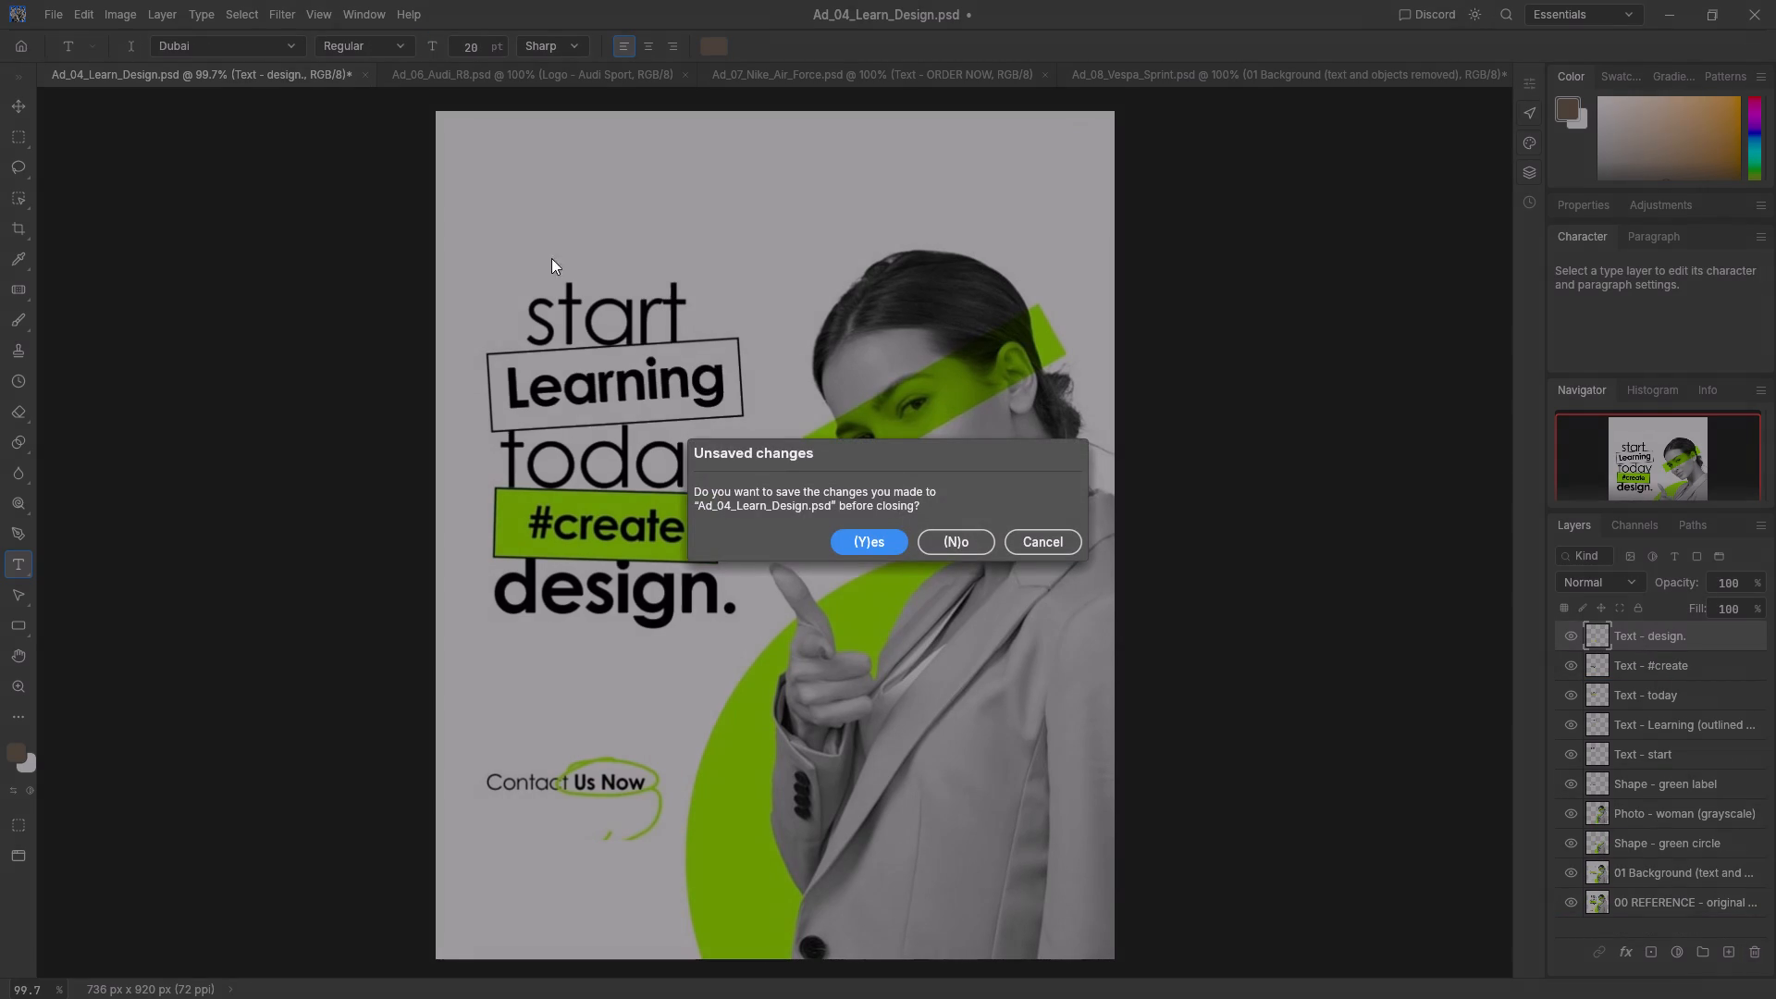
click(968, 529)
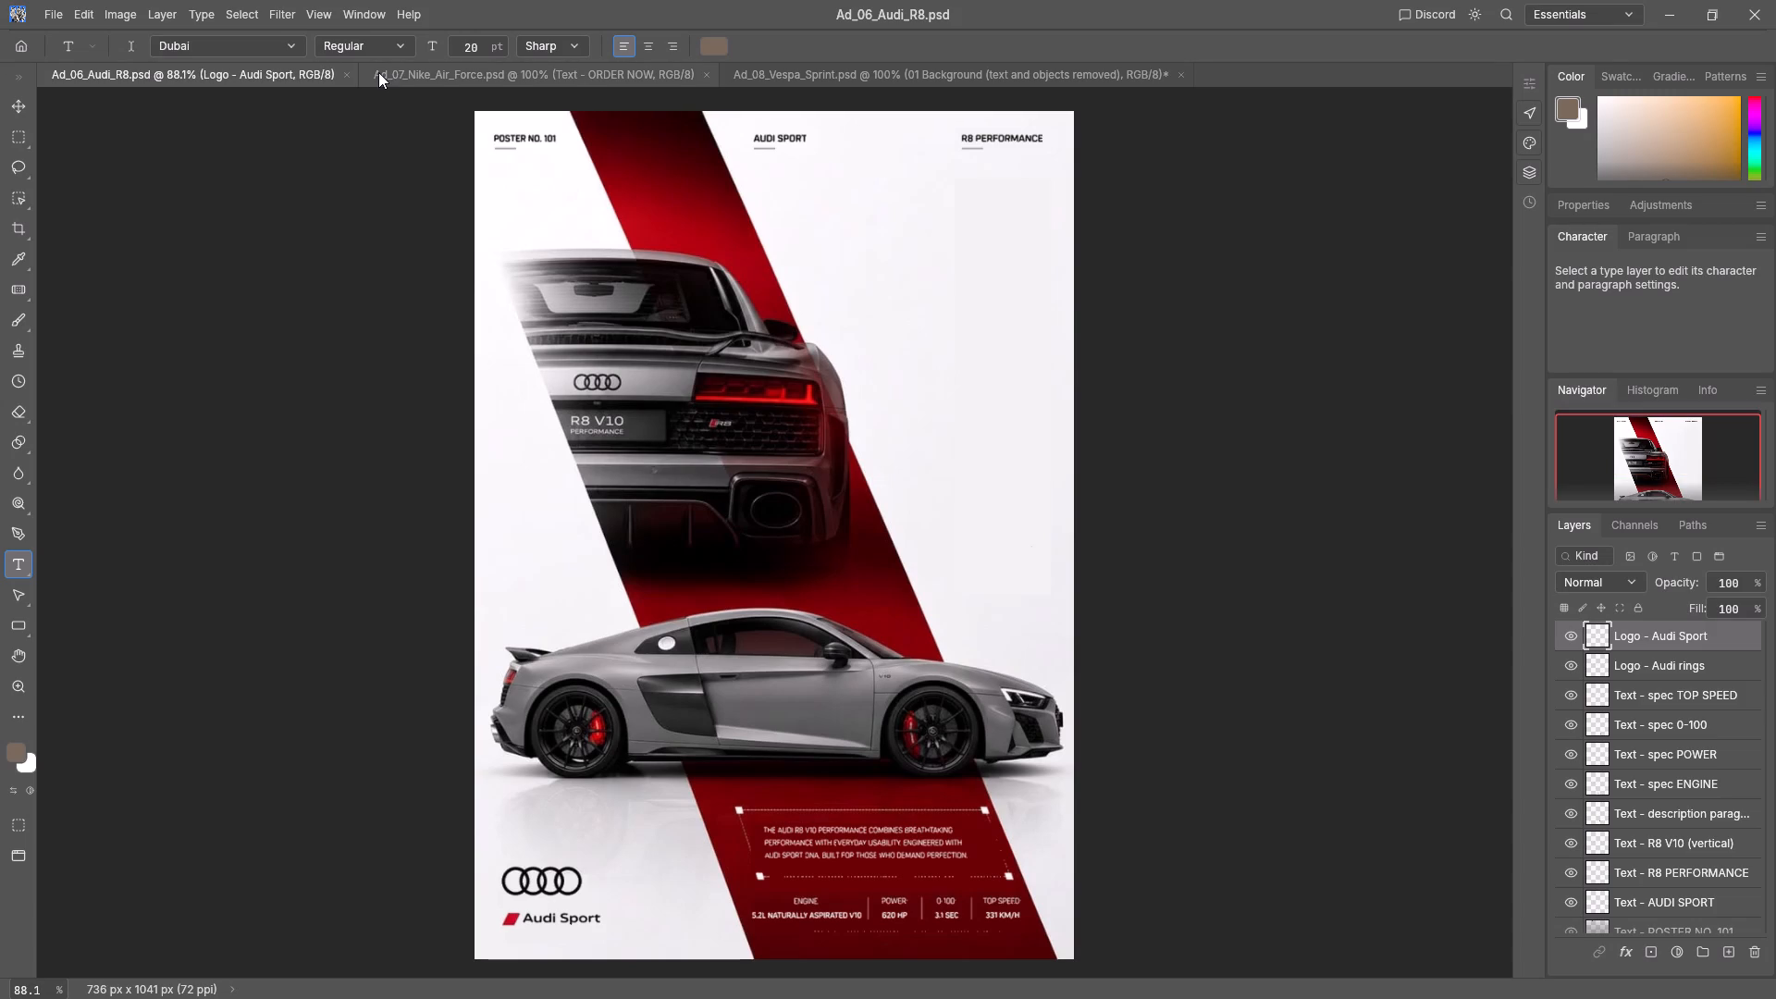
Toggle the Logo - Audi Sport, Logo - Audi rings and Text - spec TOP SPEED layers to check them in the Audi R8 ad.
scroll(843, 517, down, 5)
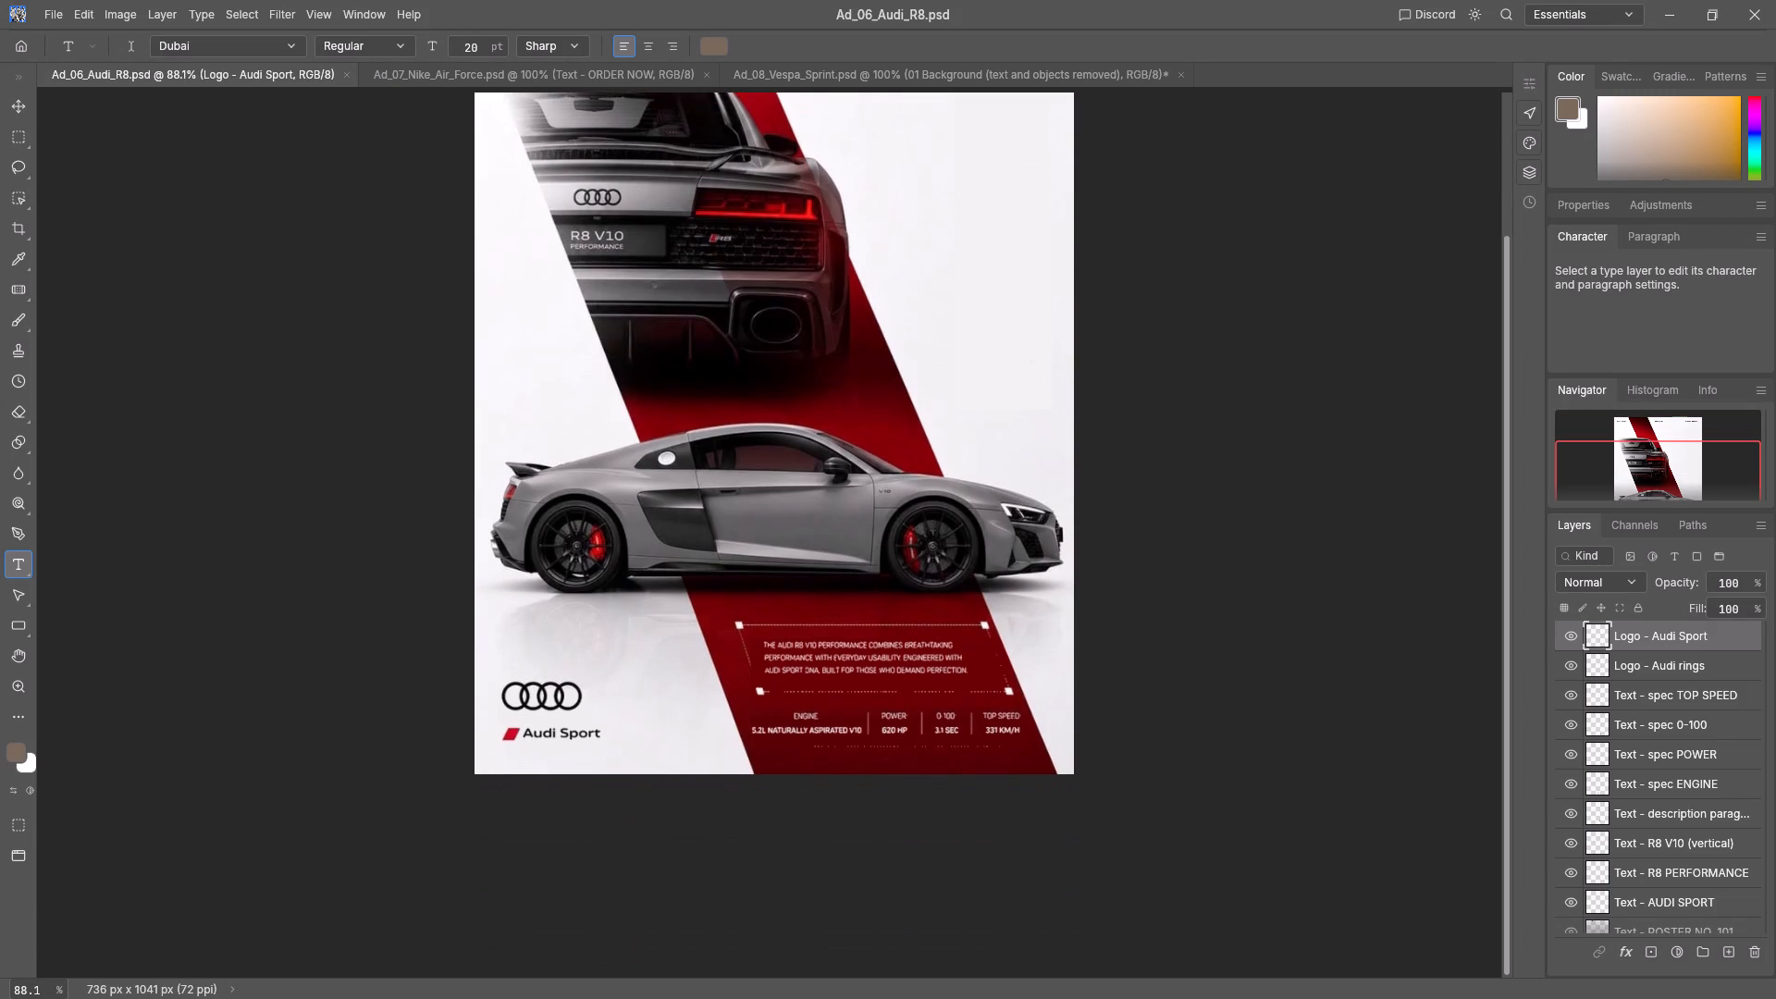
scroll(844, 518, up, 5)
scroll(837, 518, down, 1)
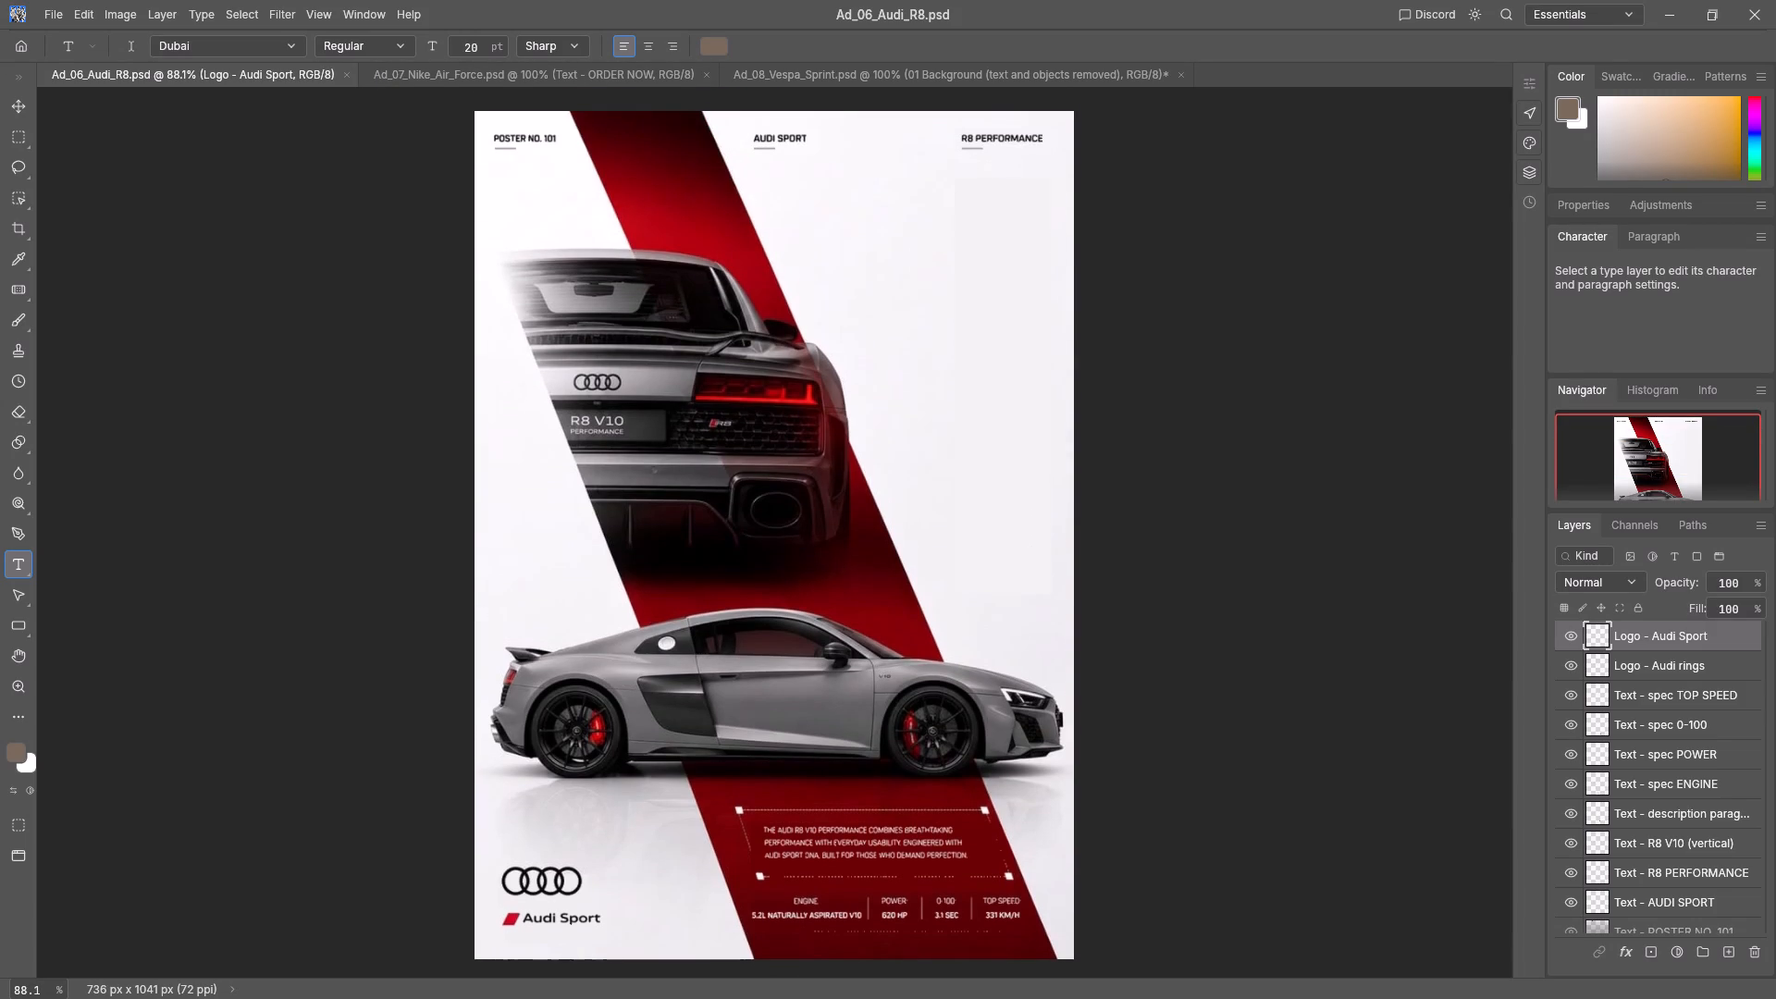
scroll(837, 518, down, 1)
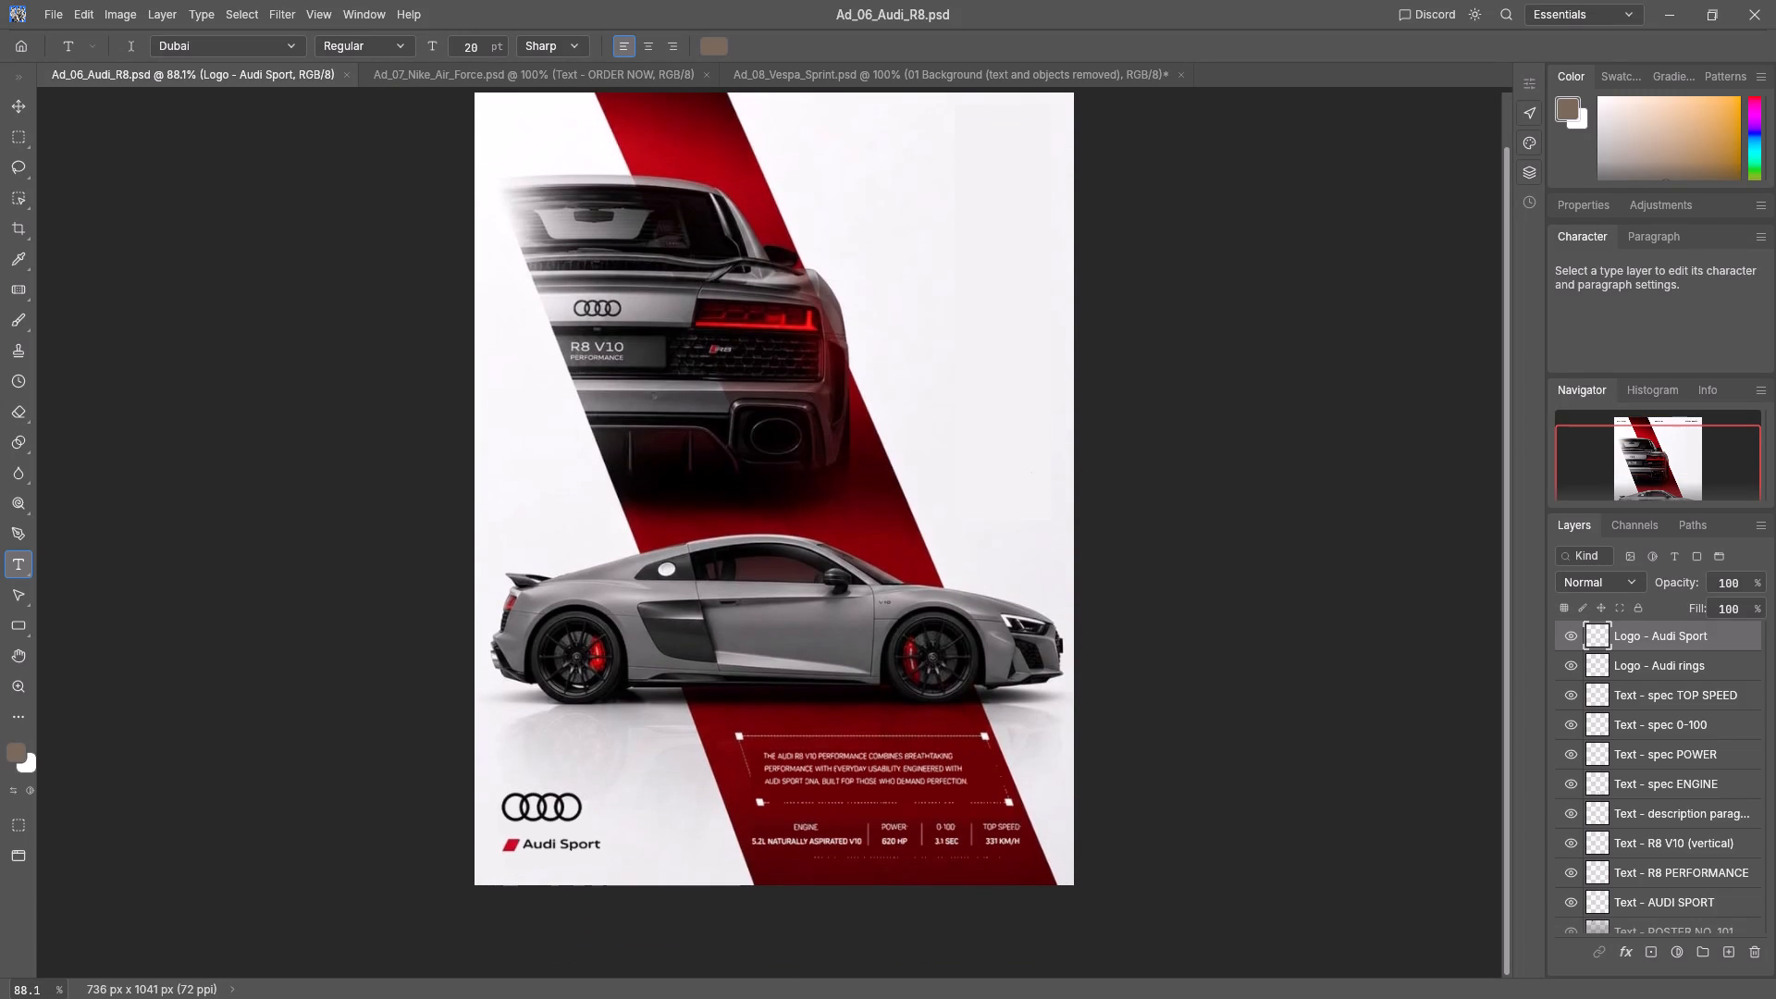
click(1572, 633)
click(1572, 633)
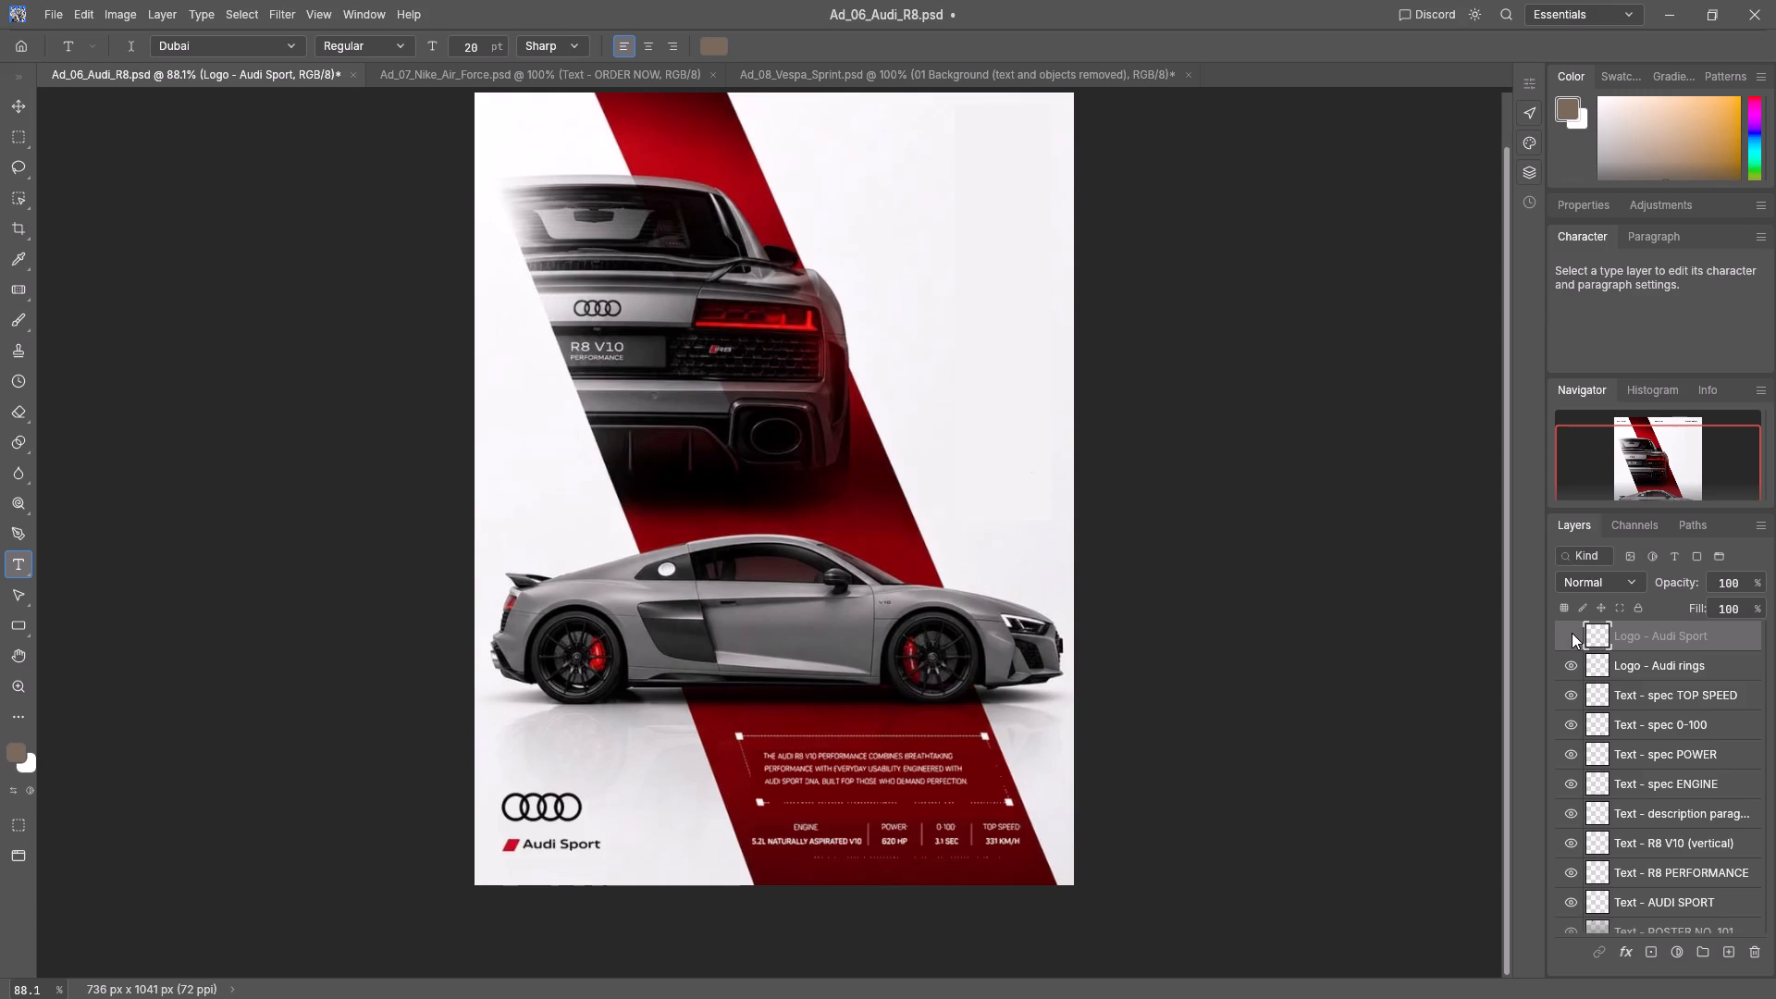
click(1572, 633)
click(1572, 633)
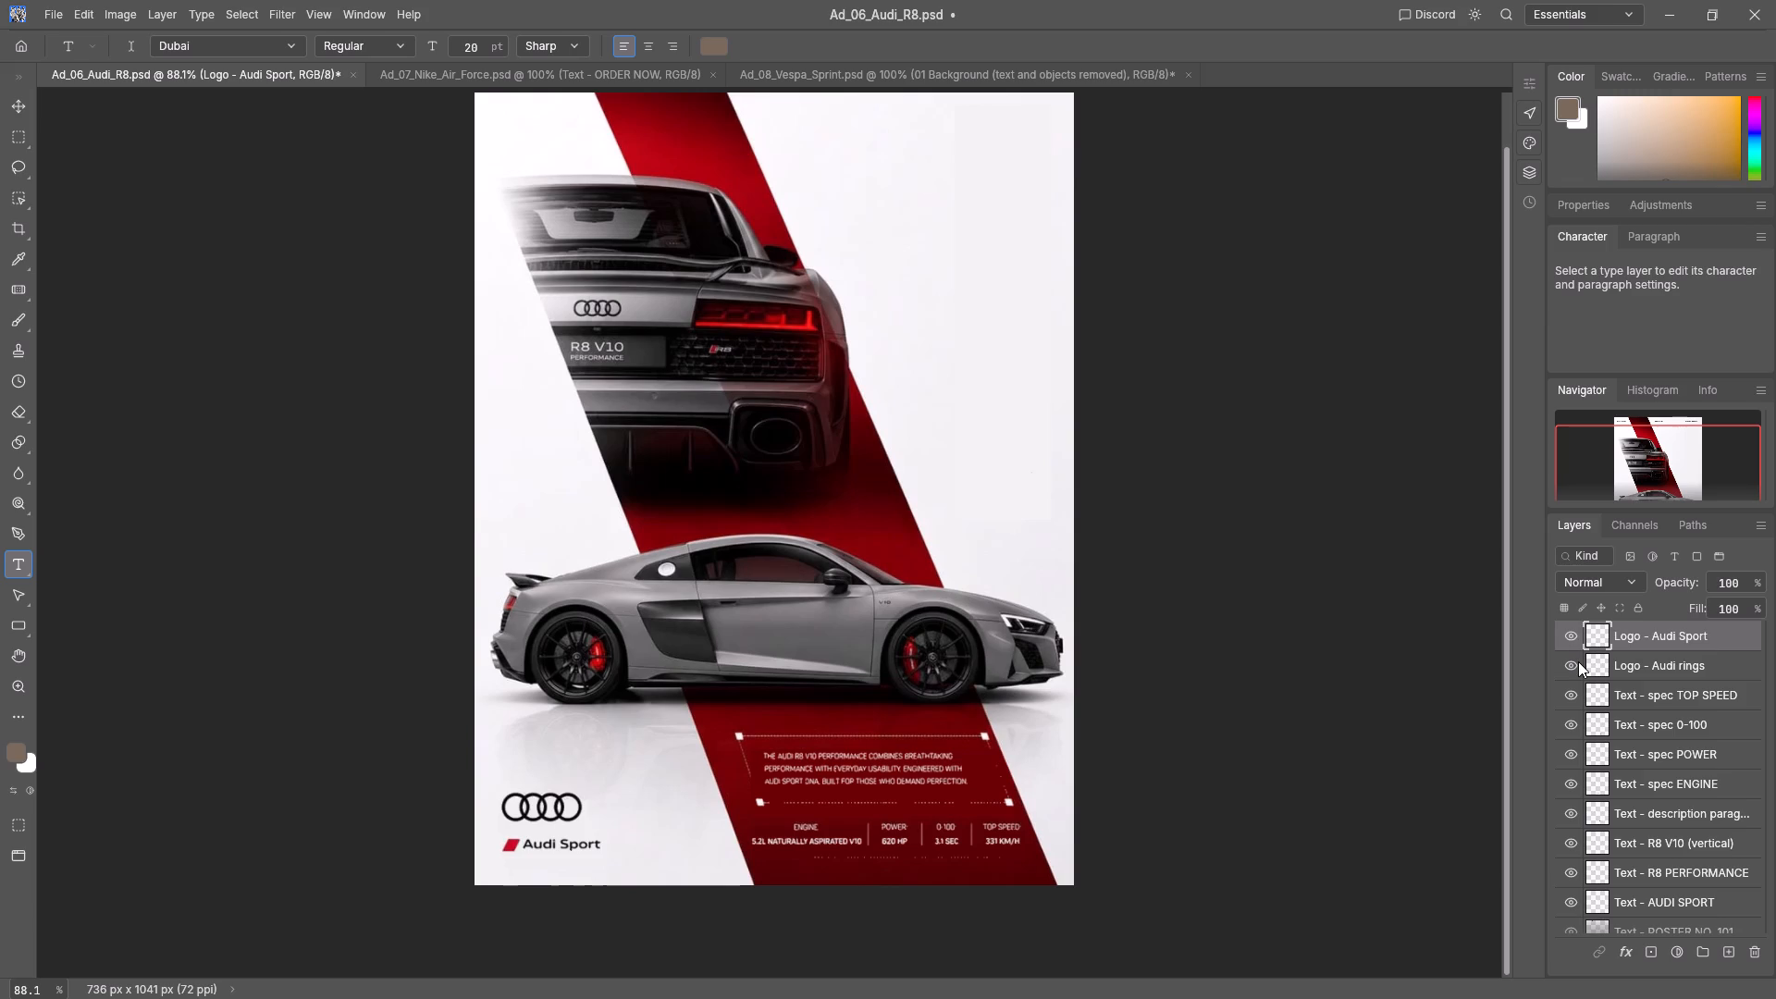
click(1570, 667)
click(1570, 667)
click(1572, 697)
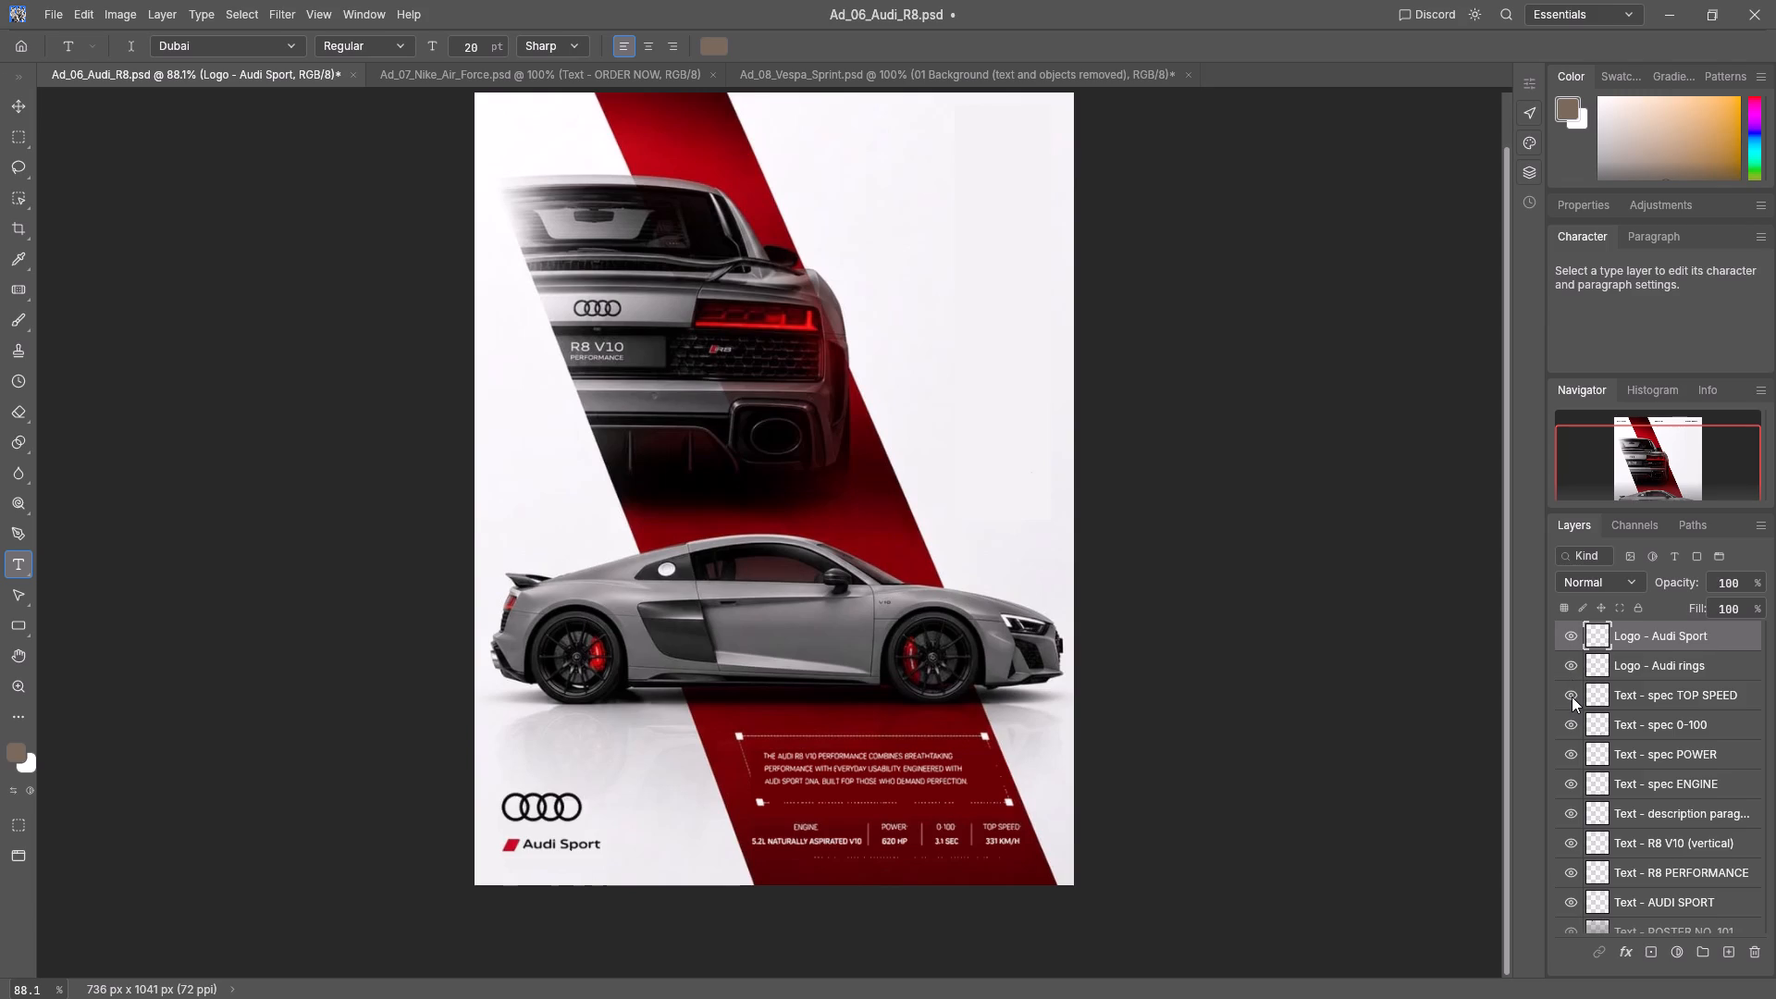
click(1572, 697)
double_click(1572, 697)
Examine the Audi R8 poster's artwork and text from top to bottom.
scroll(1036, 723, up, 4)
scroll(1035, 723, down, 1)
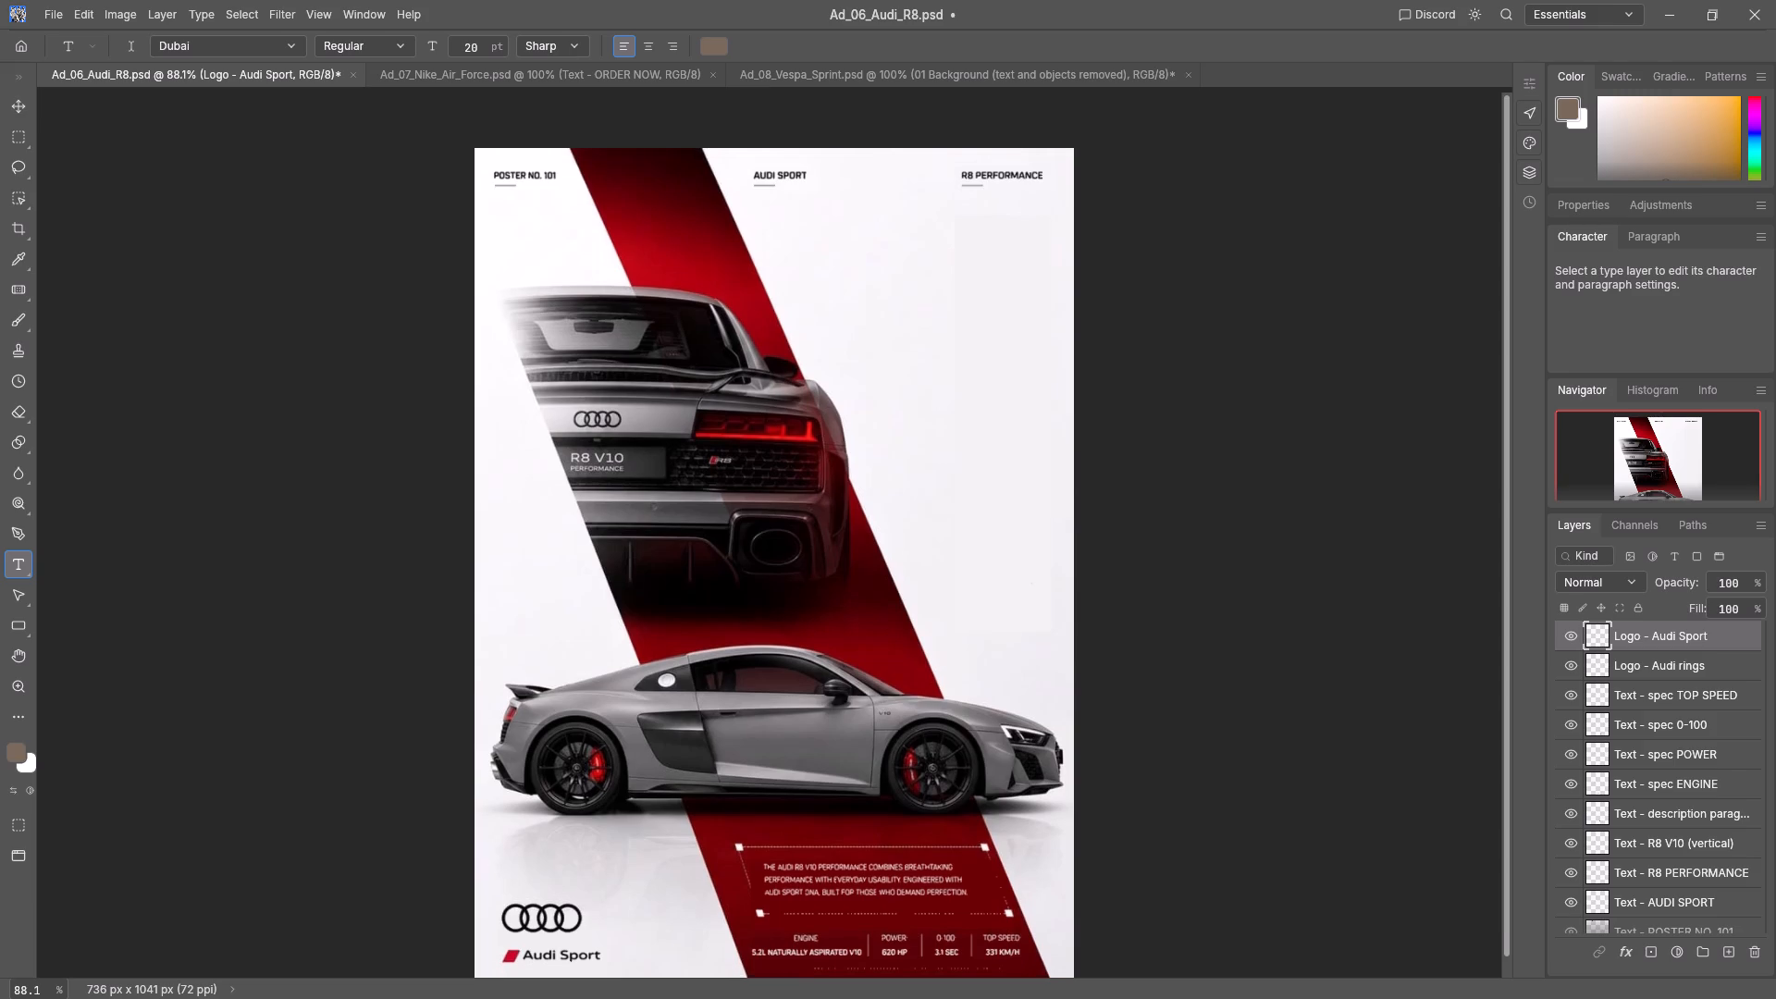
scroll(1029, 354, down, 6)
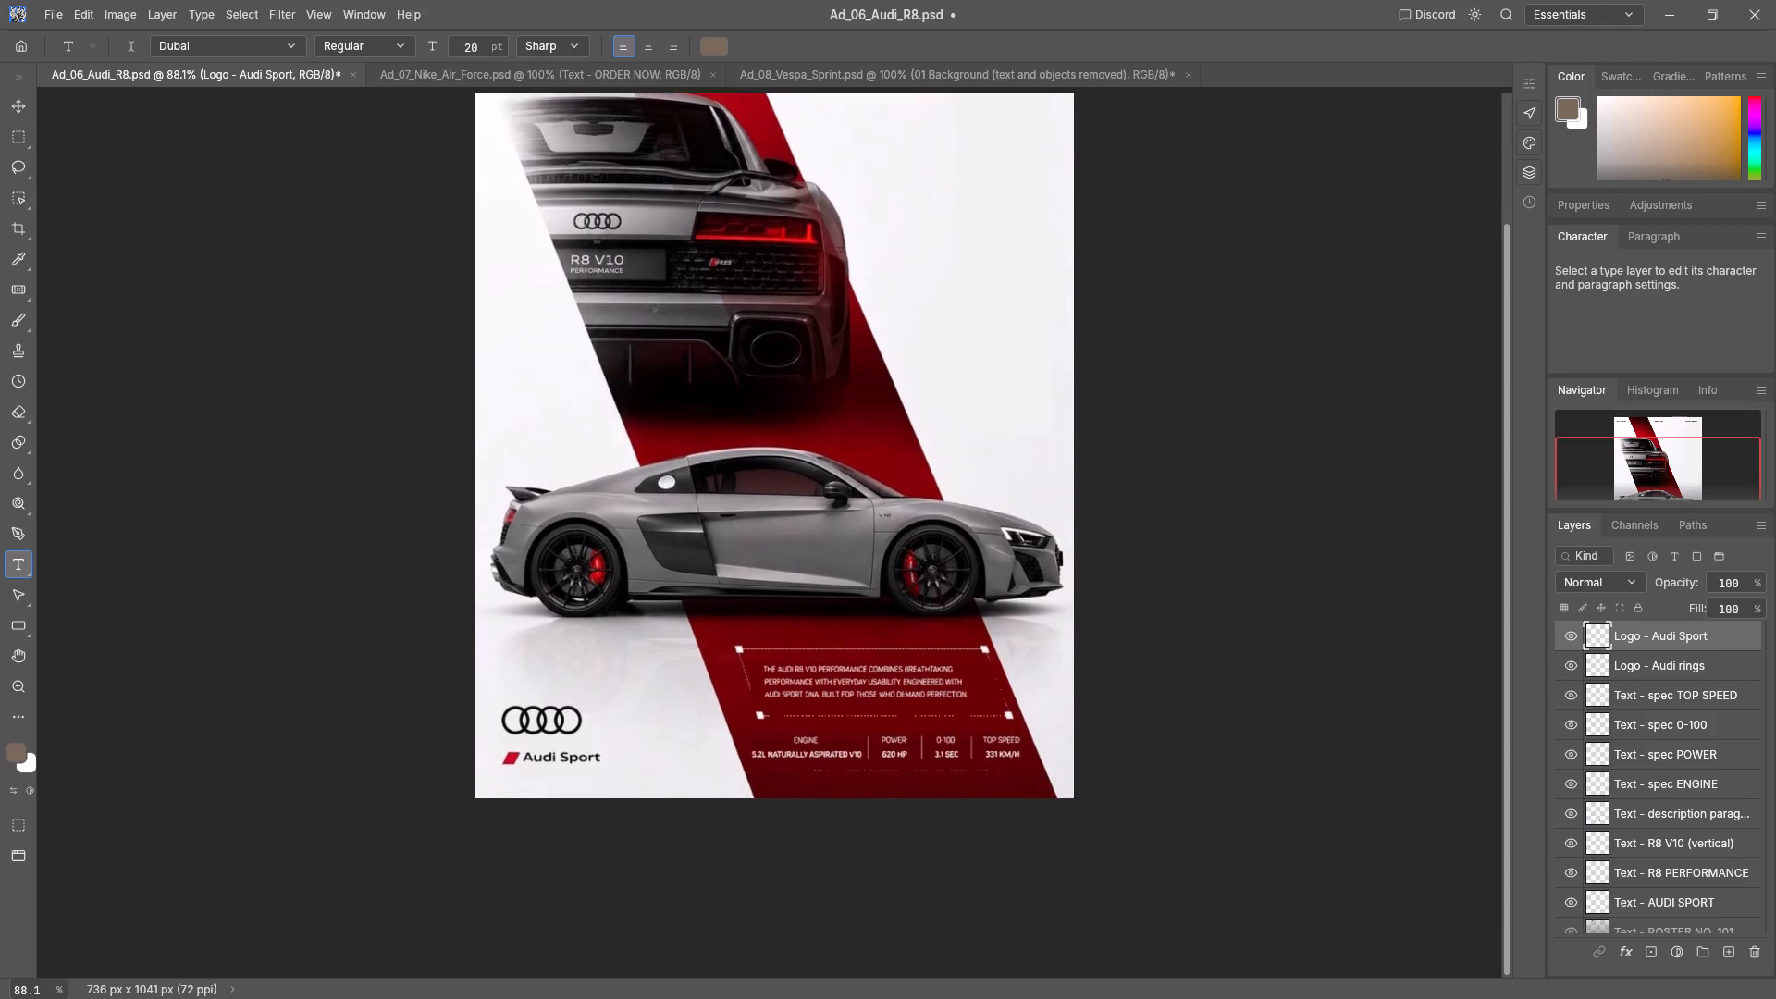
scroll(1039, 370, down, 6)
scroll(1098, 425, up, 9)
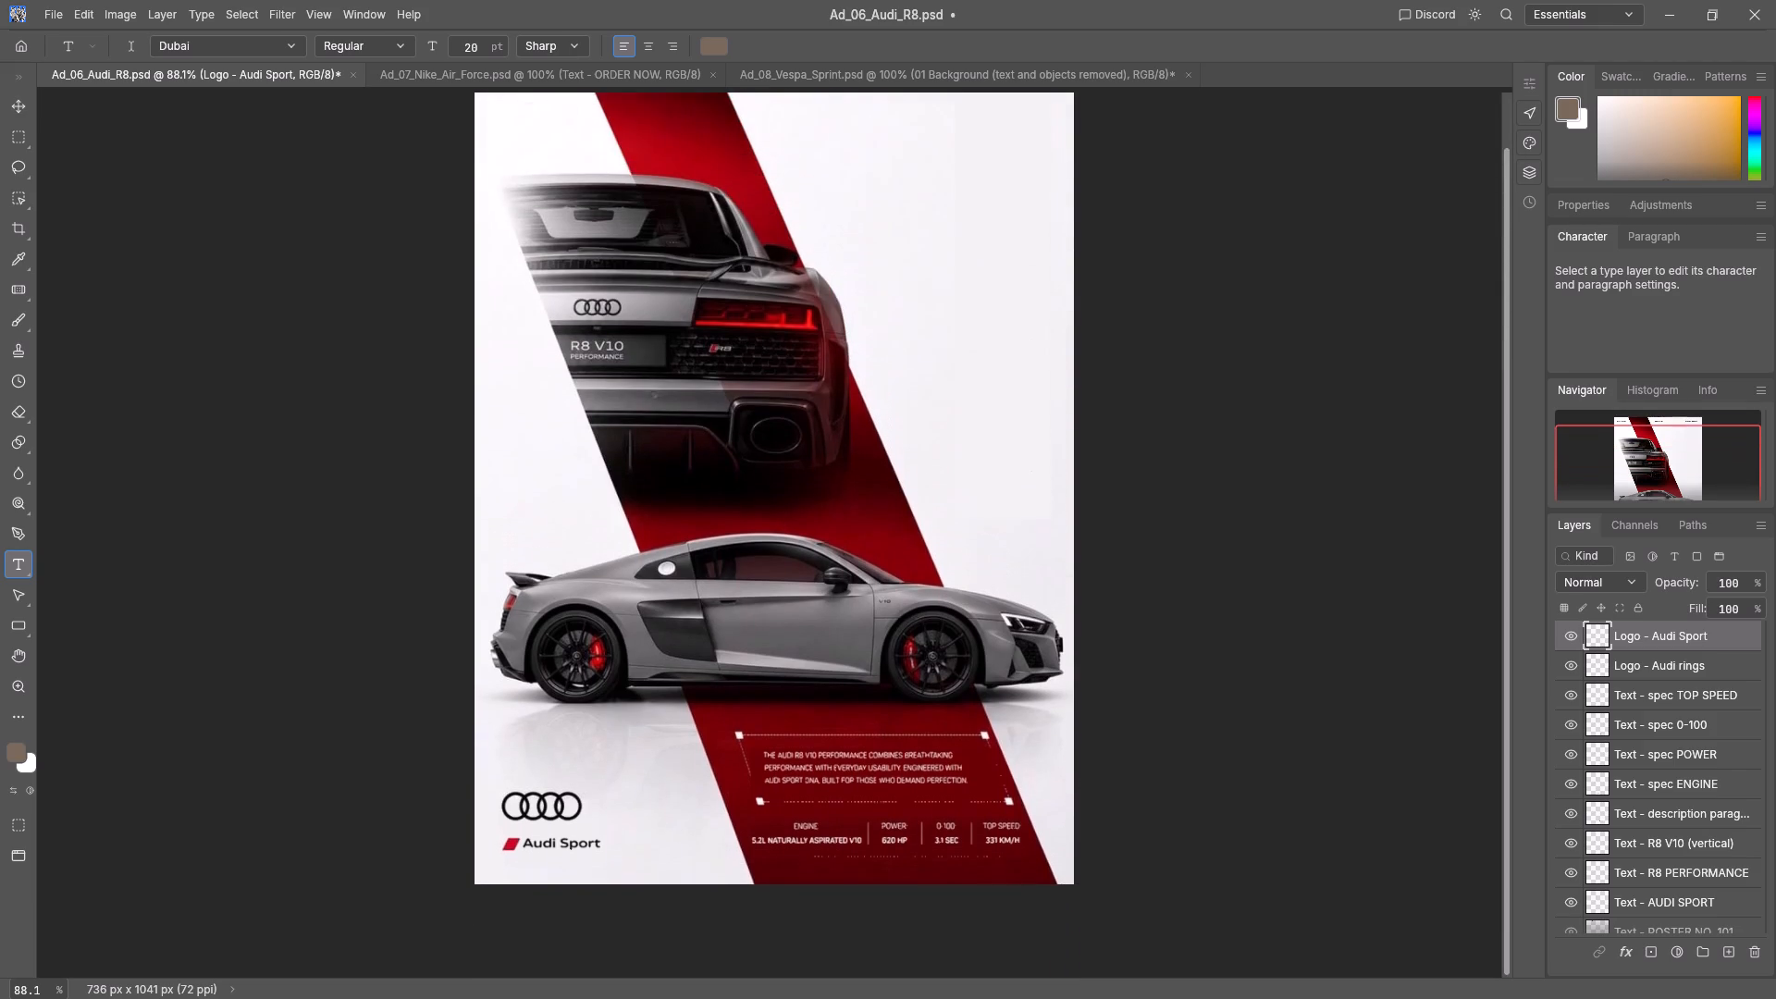
scroll(1098, 425, up, 1)
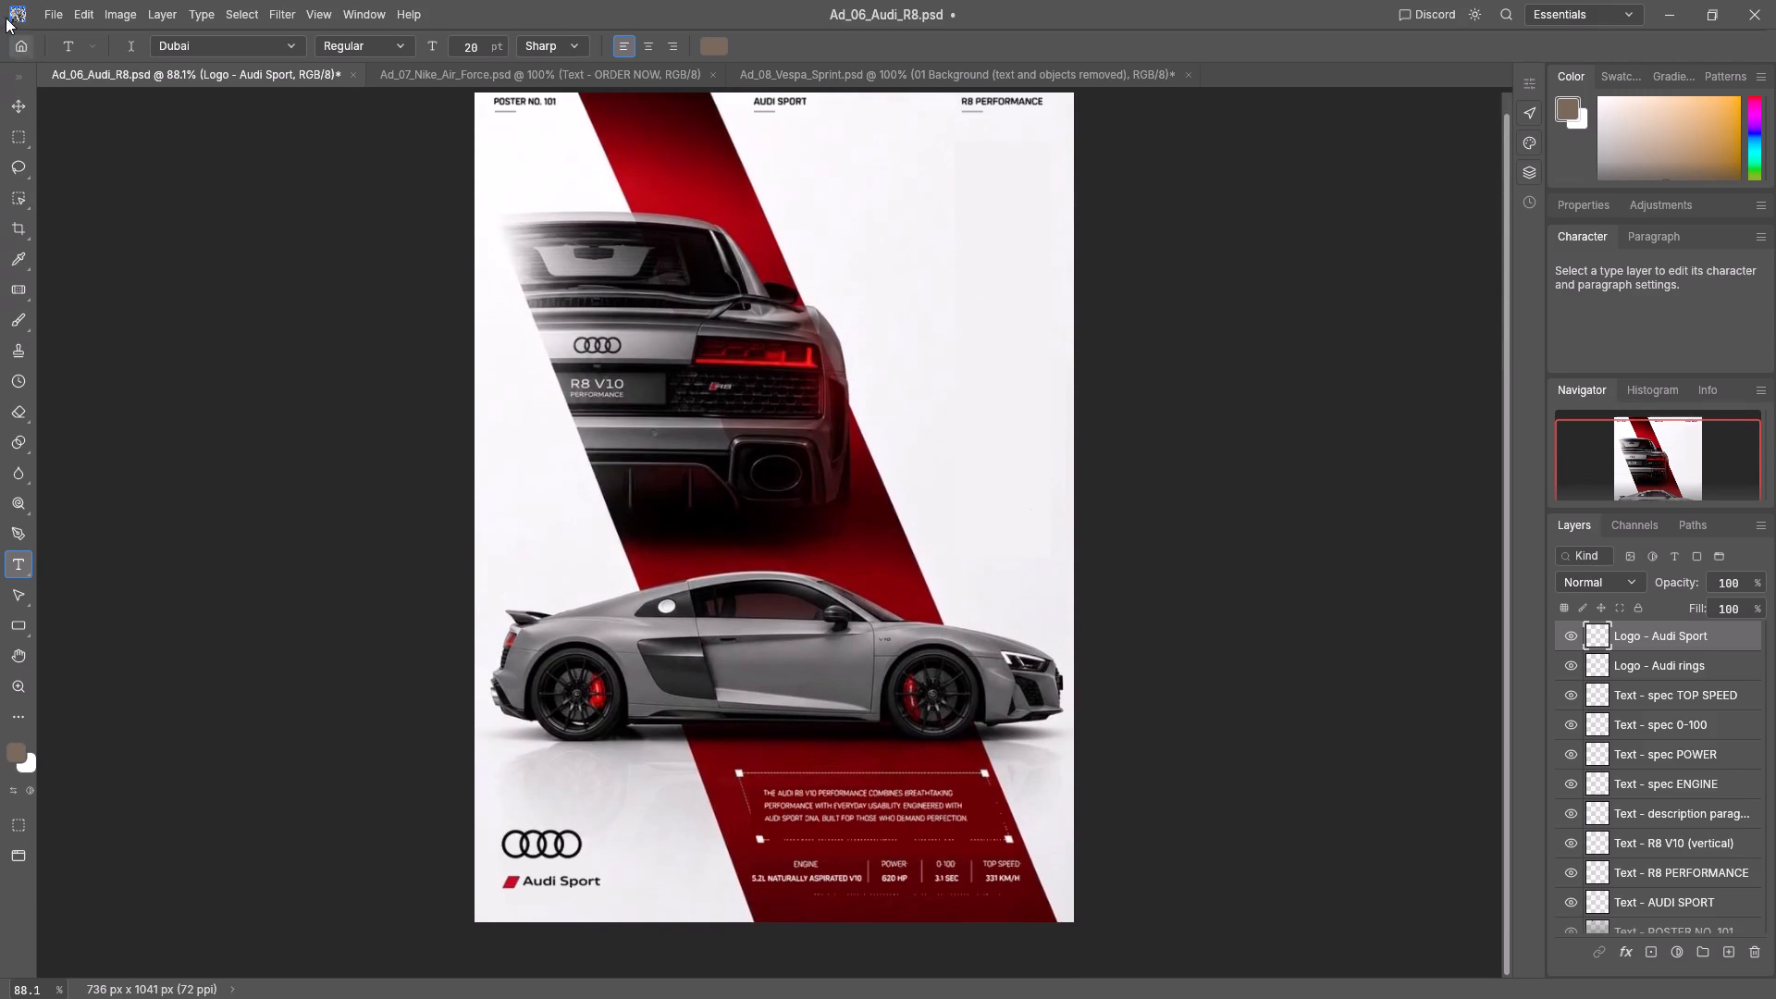
Set up an export of the Audi R8 ad as a JPG at quality 100.
click(55, 3)
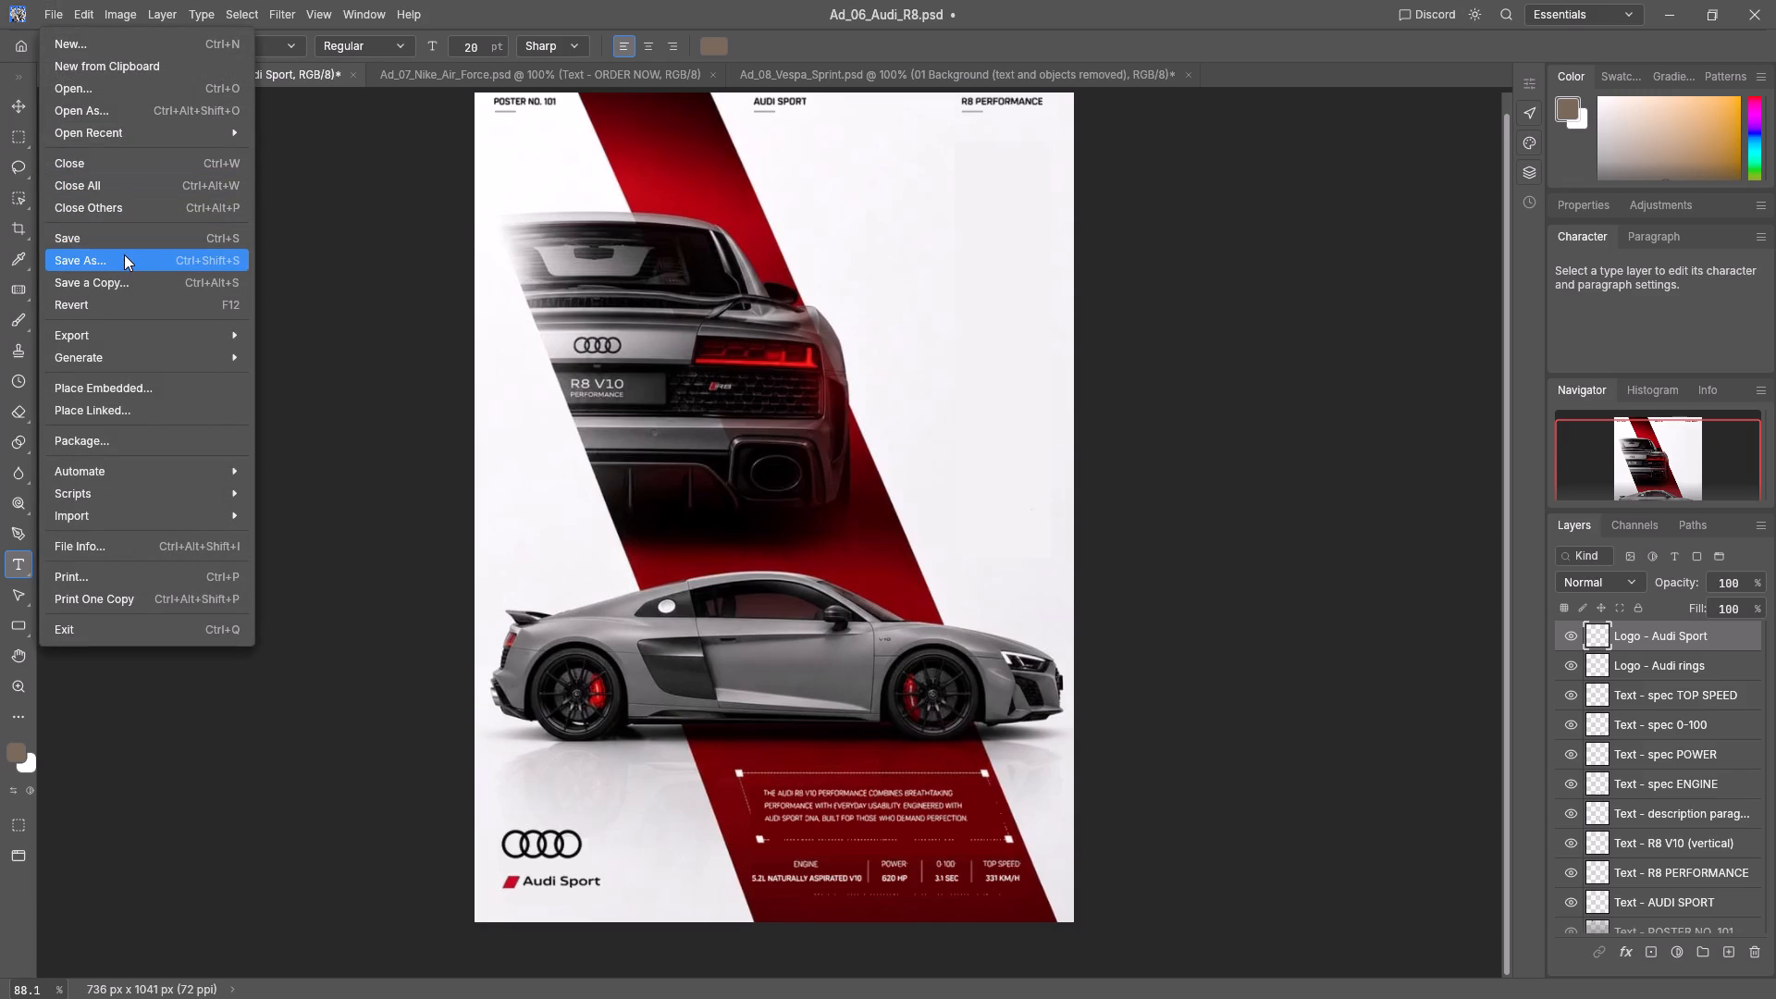
click(107, 344)
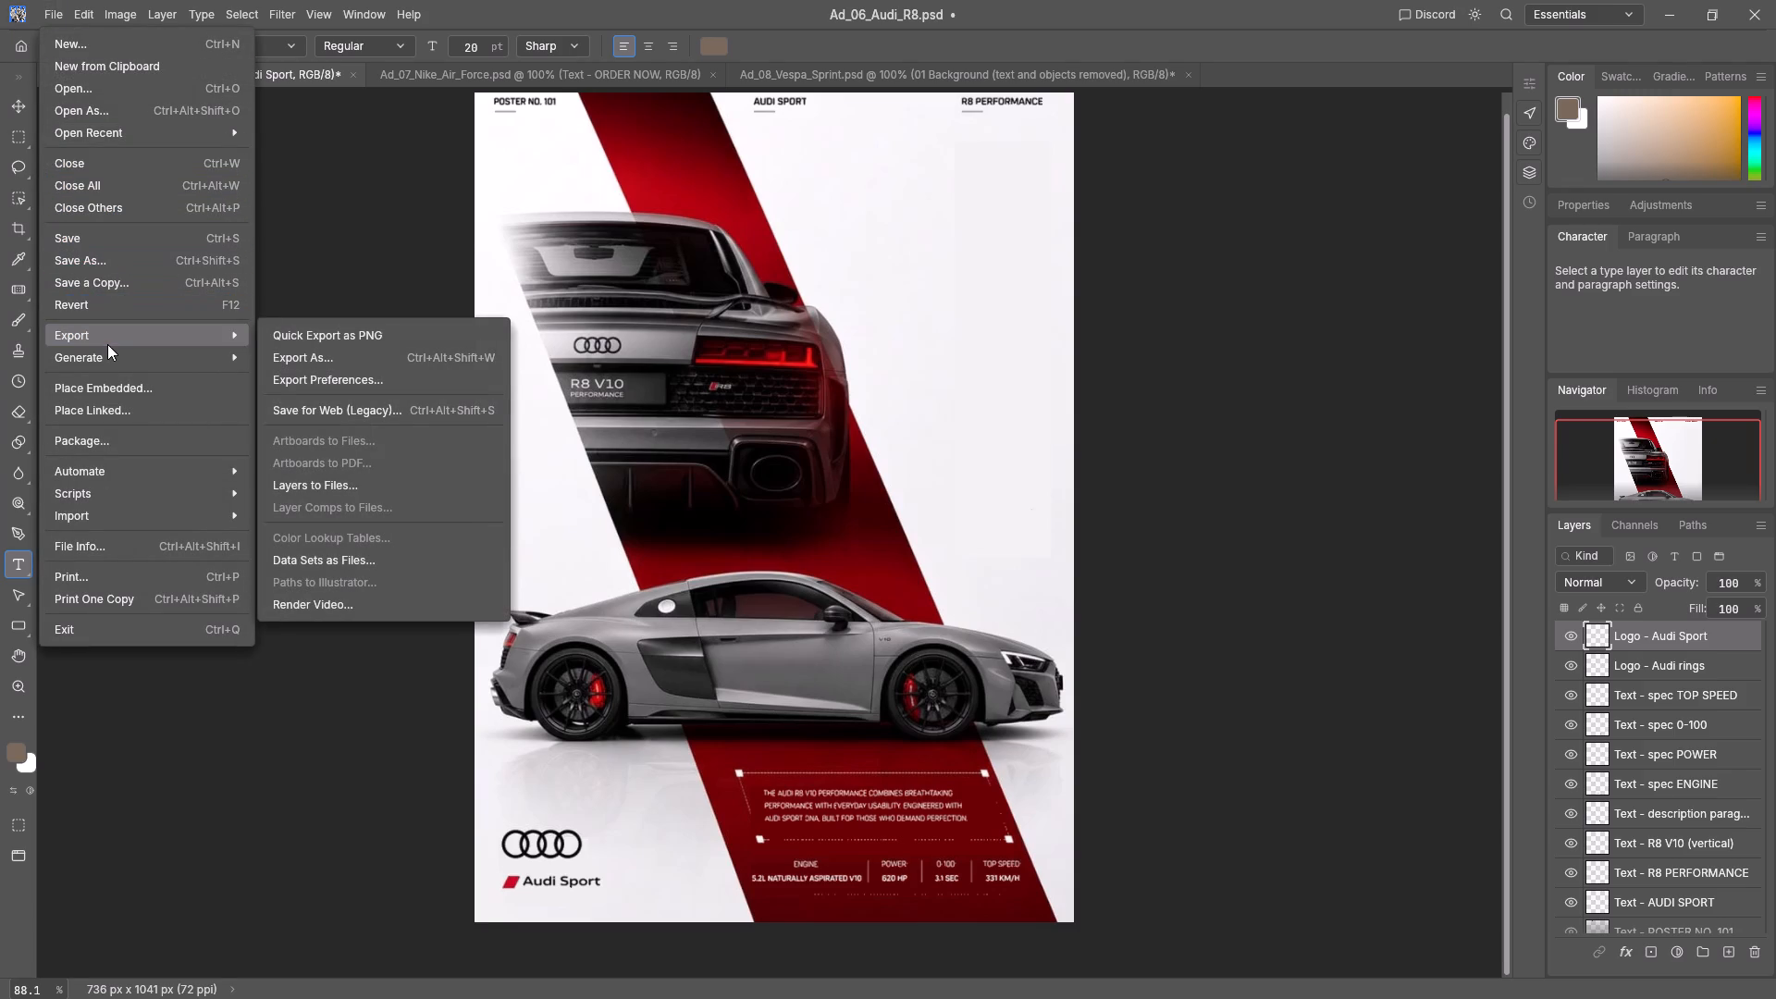
click(318, 361)
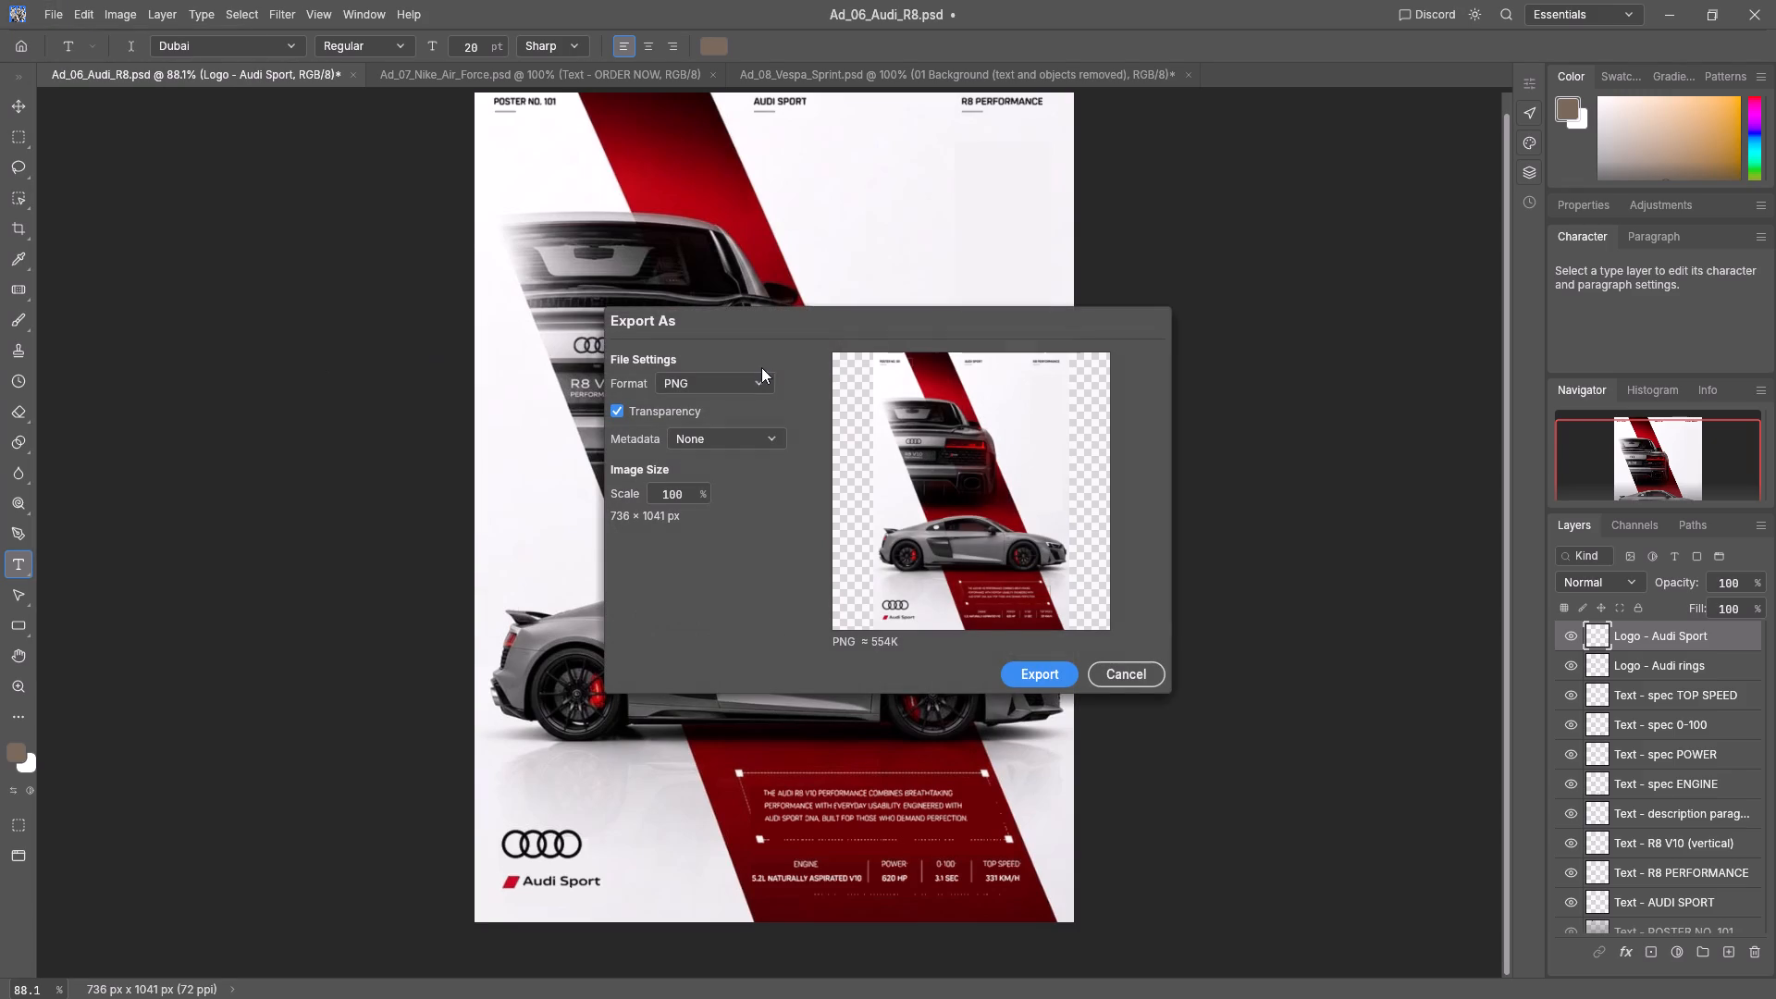
click(763, 384)
click(709, 438)
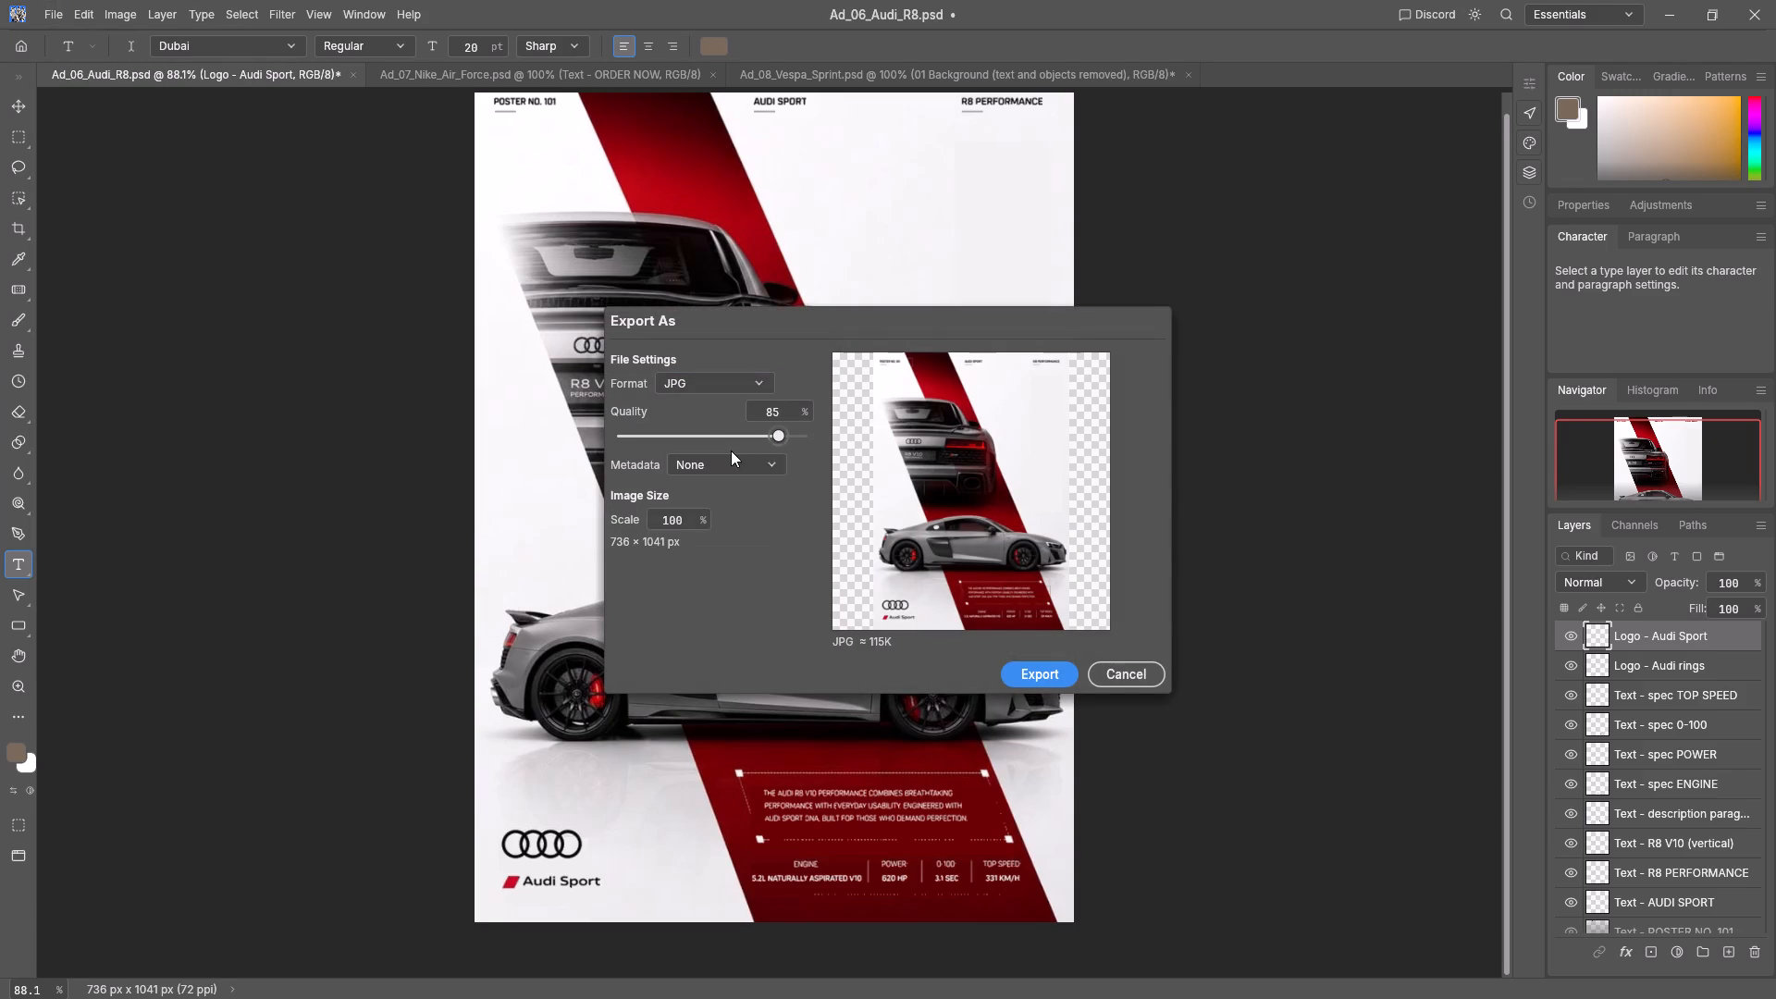
drag(781, 434, 959, 455)
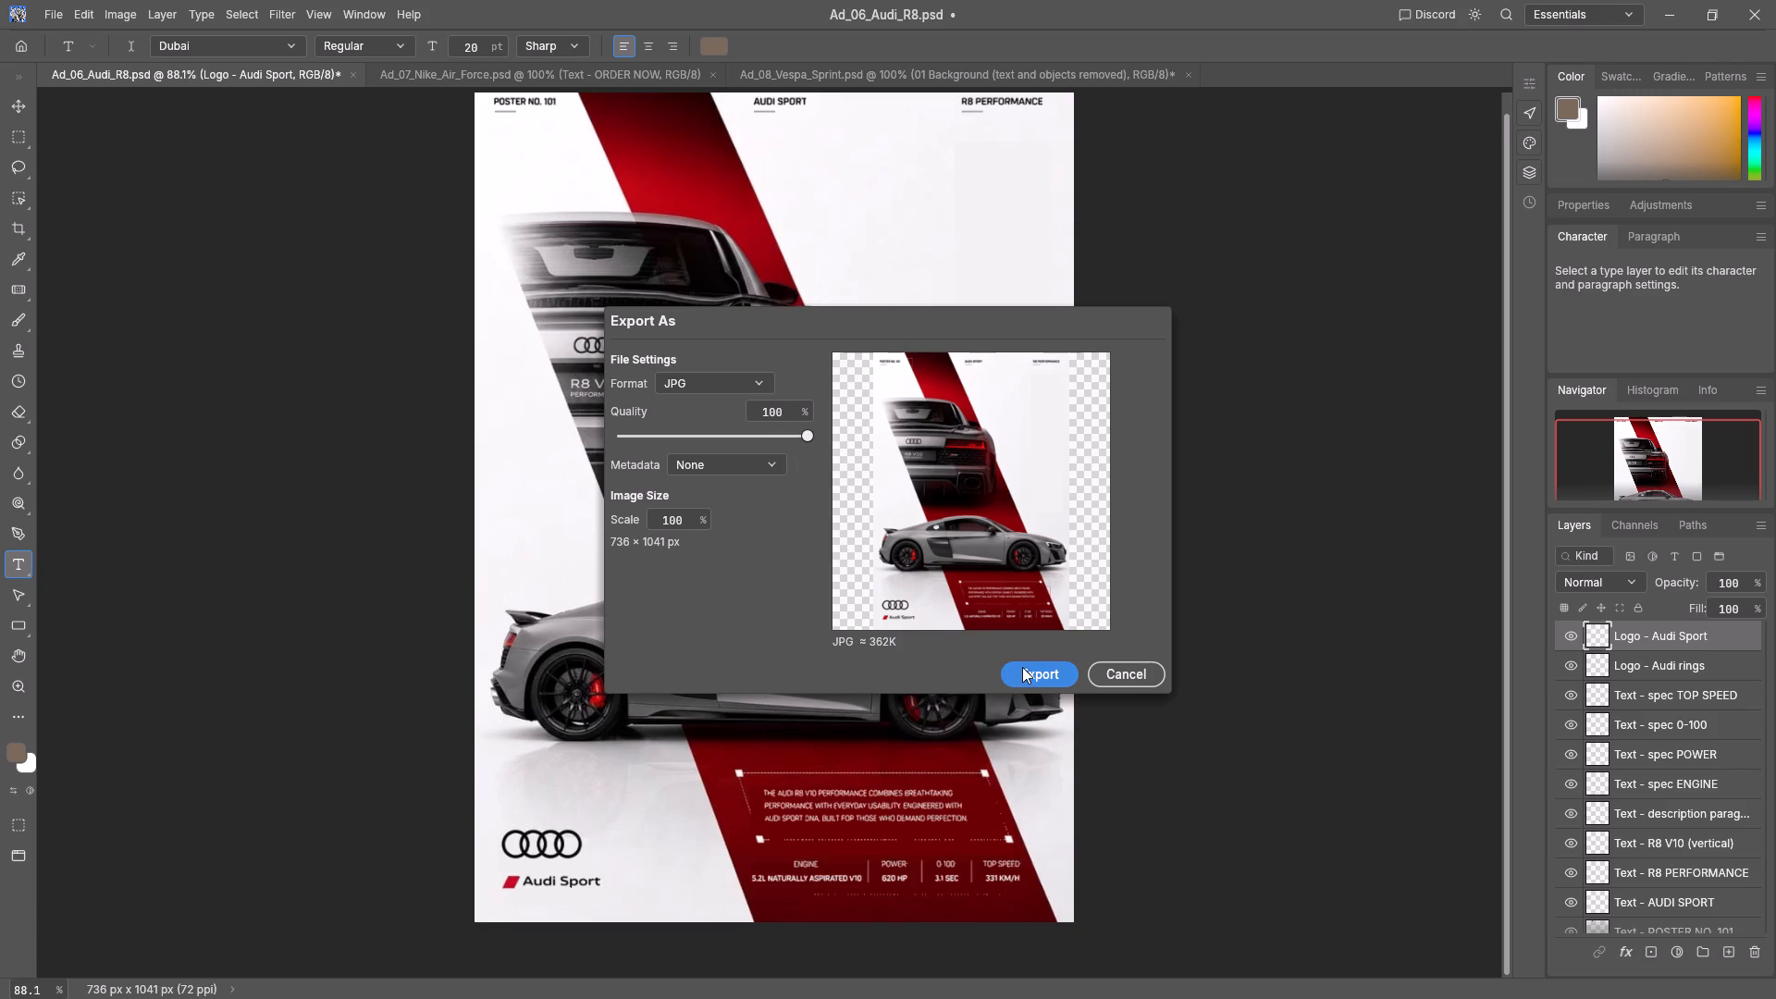
click(1022, 667)
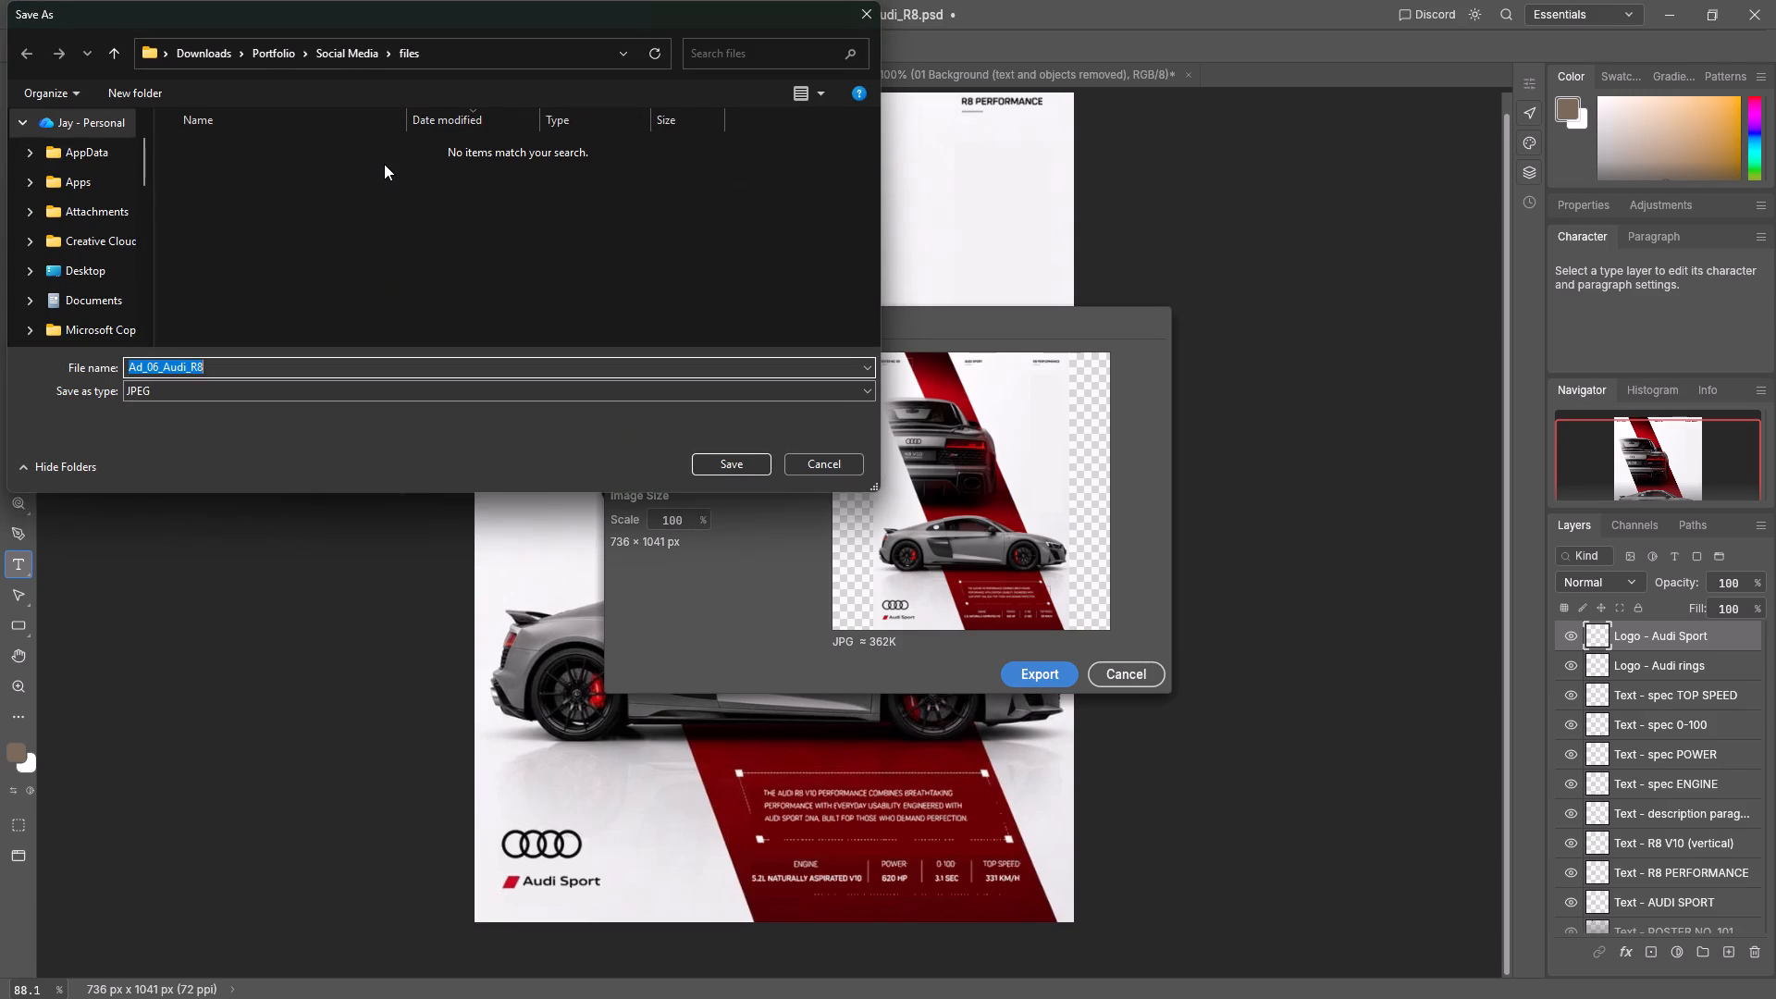
Create a folder named Images inside the Social Media files folder and open it as the export location.
key(ctrl+shift+n)
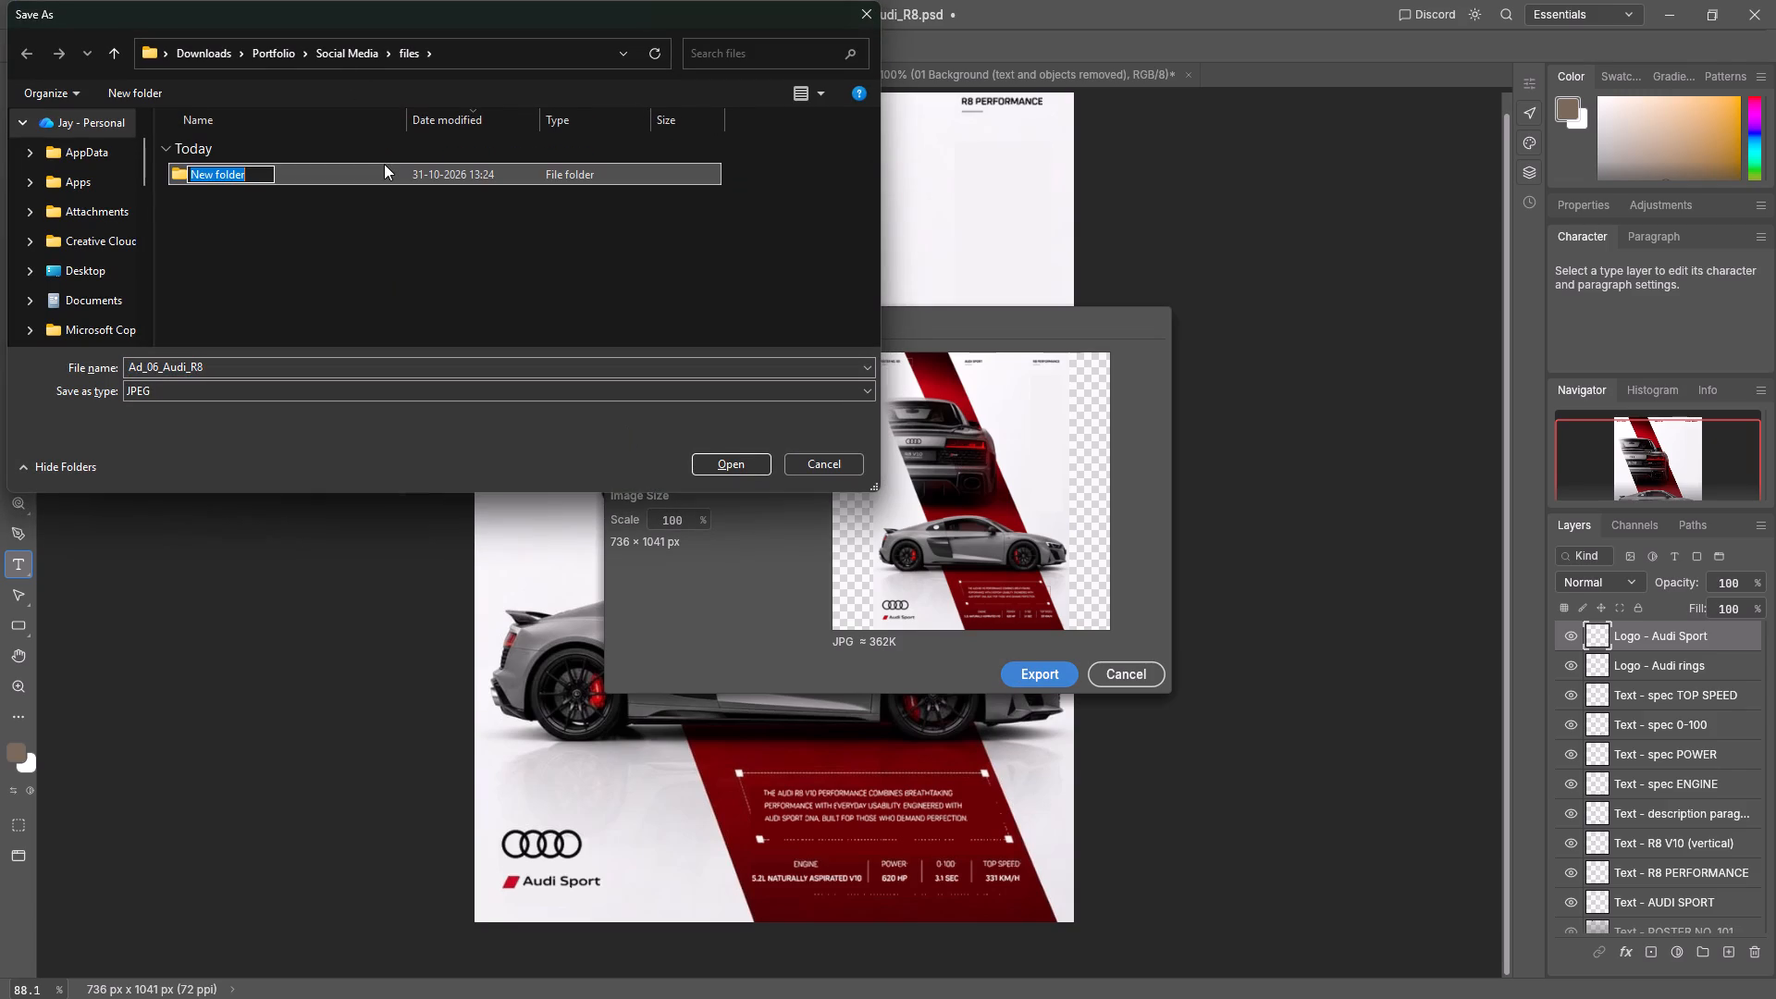
key(BackSpace)
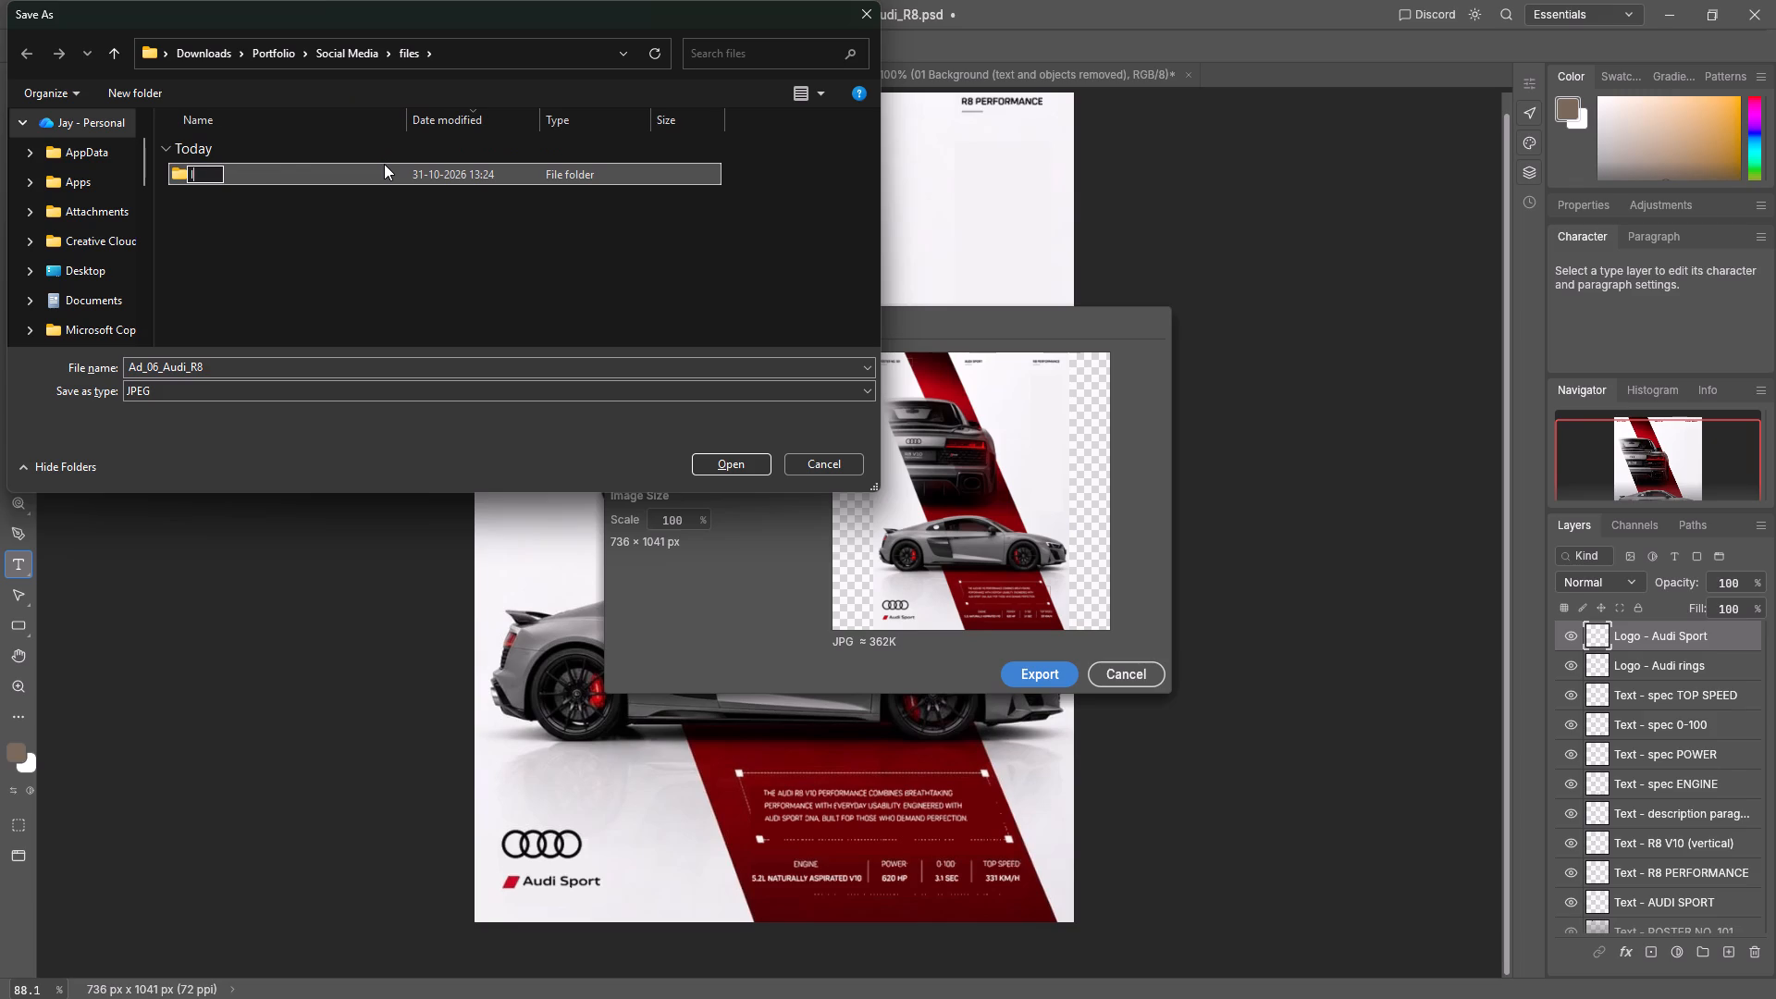
text(mages)
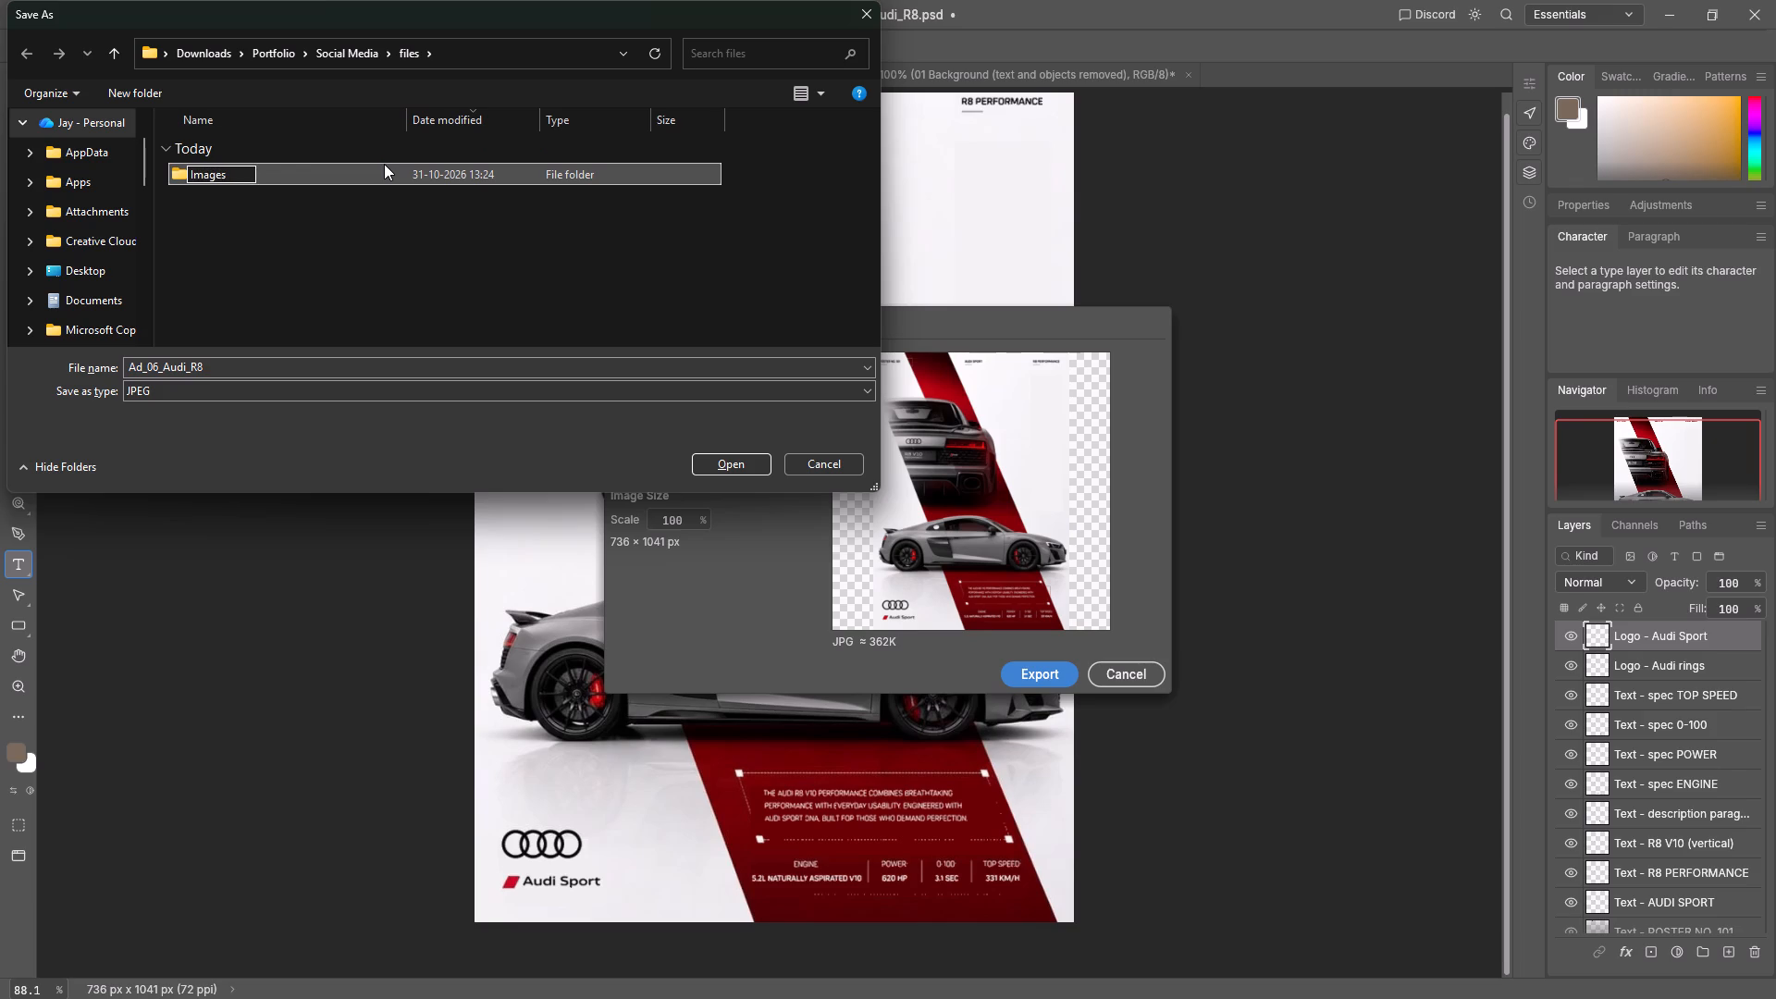
key(Return)
double_click(384, 164)
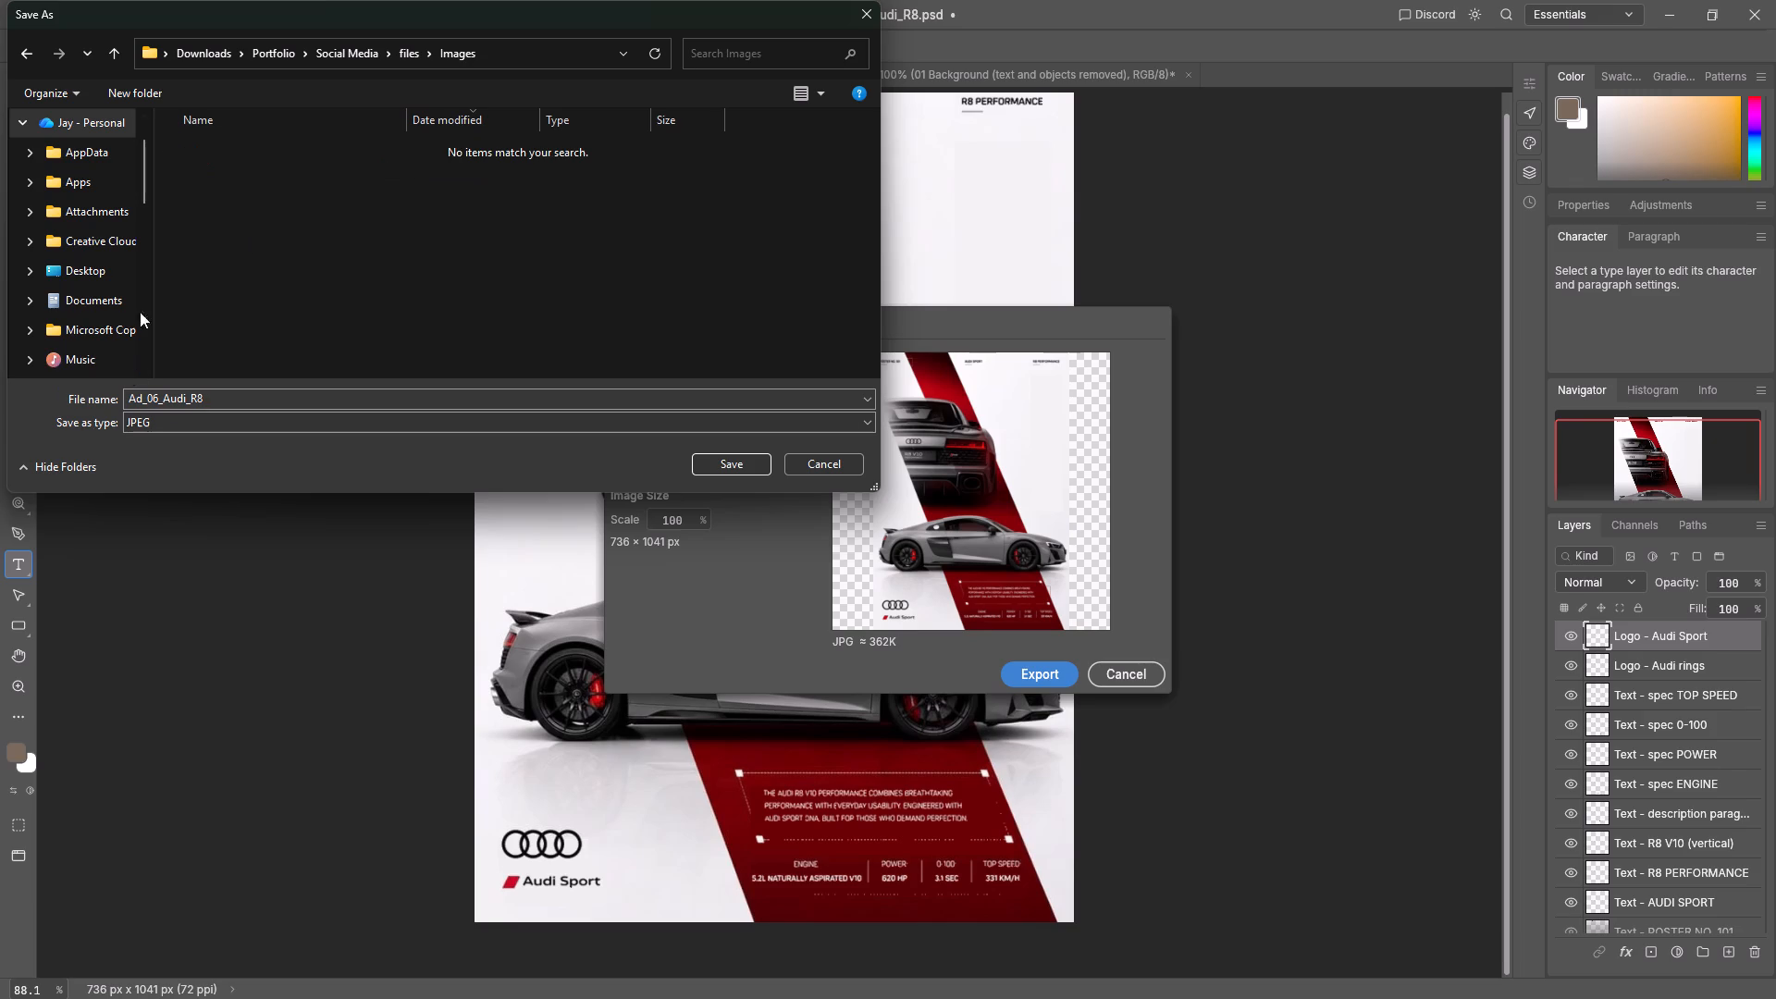
Shorten the export's file name to Audi_R8 and save the JPEG in the Images folder.
click(164, 400)
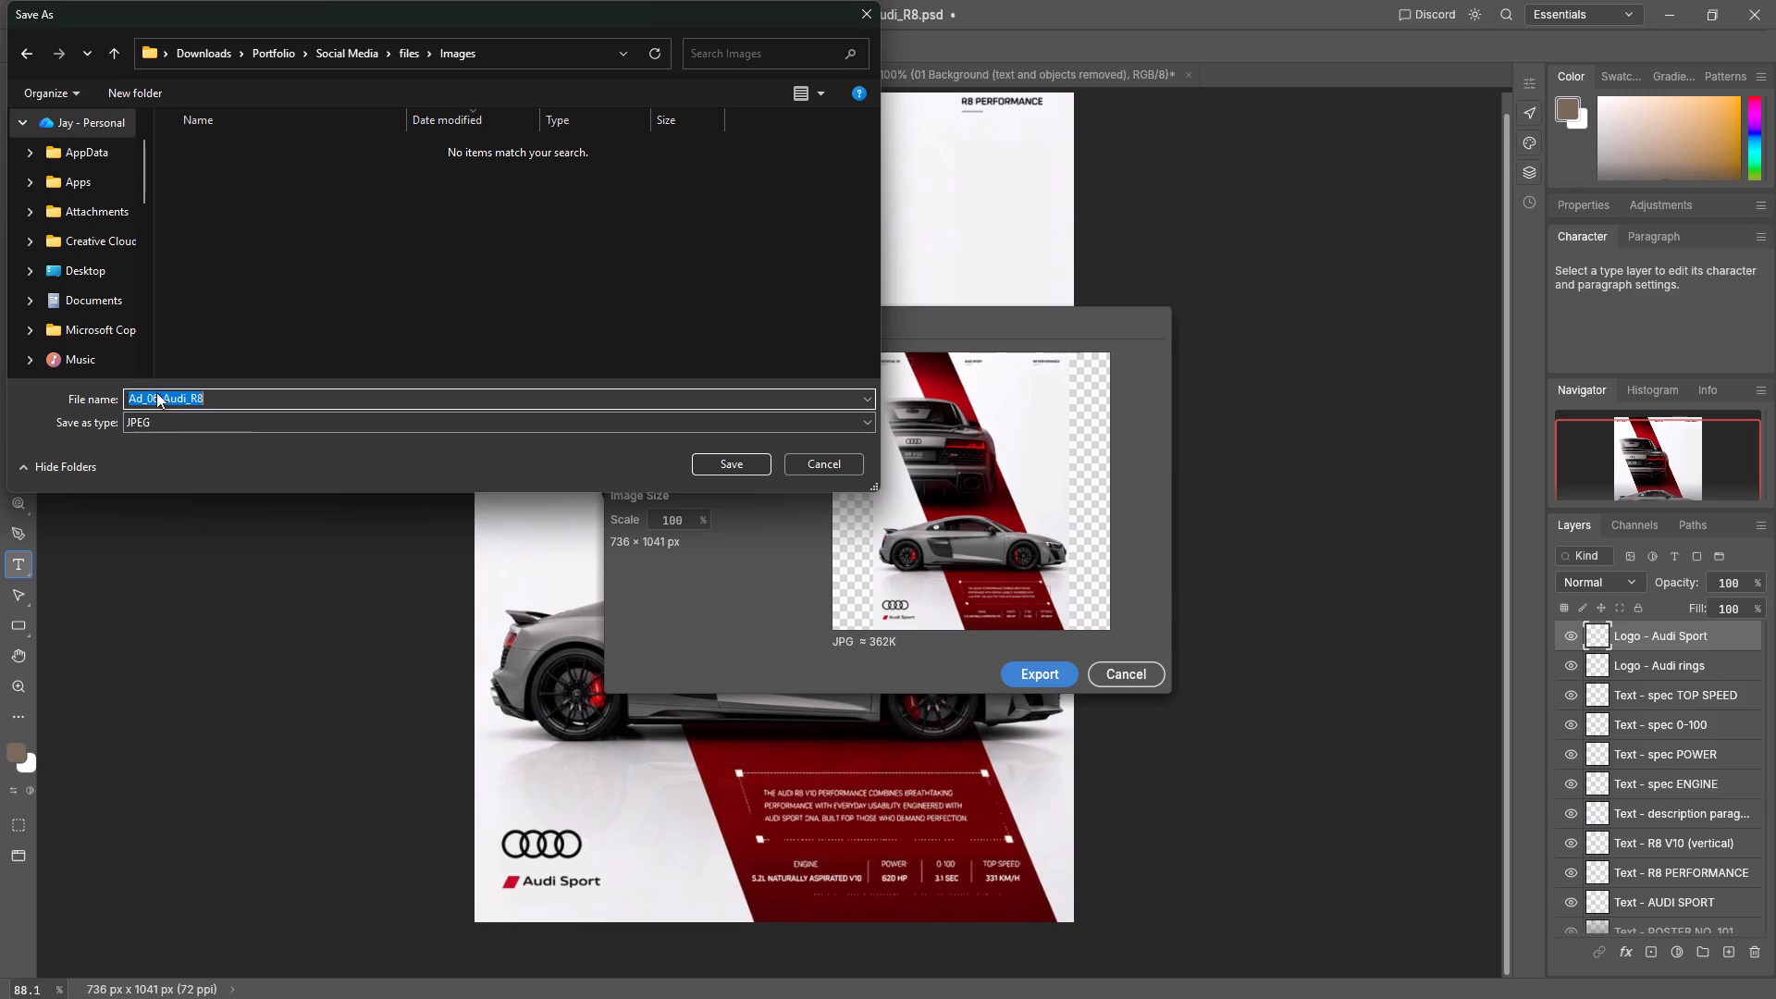
click(161, 403)
key(BackSpace)
key(BackSpace)
key(BackSpace)
key(BackSpace)
key(BackSpace)
key(BackSpace)
key(BackSpace)
key(BackSpace)
key(BackSpace)
key(BackSpace)
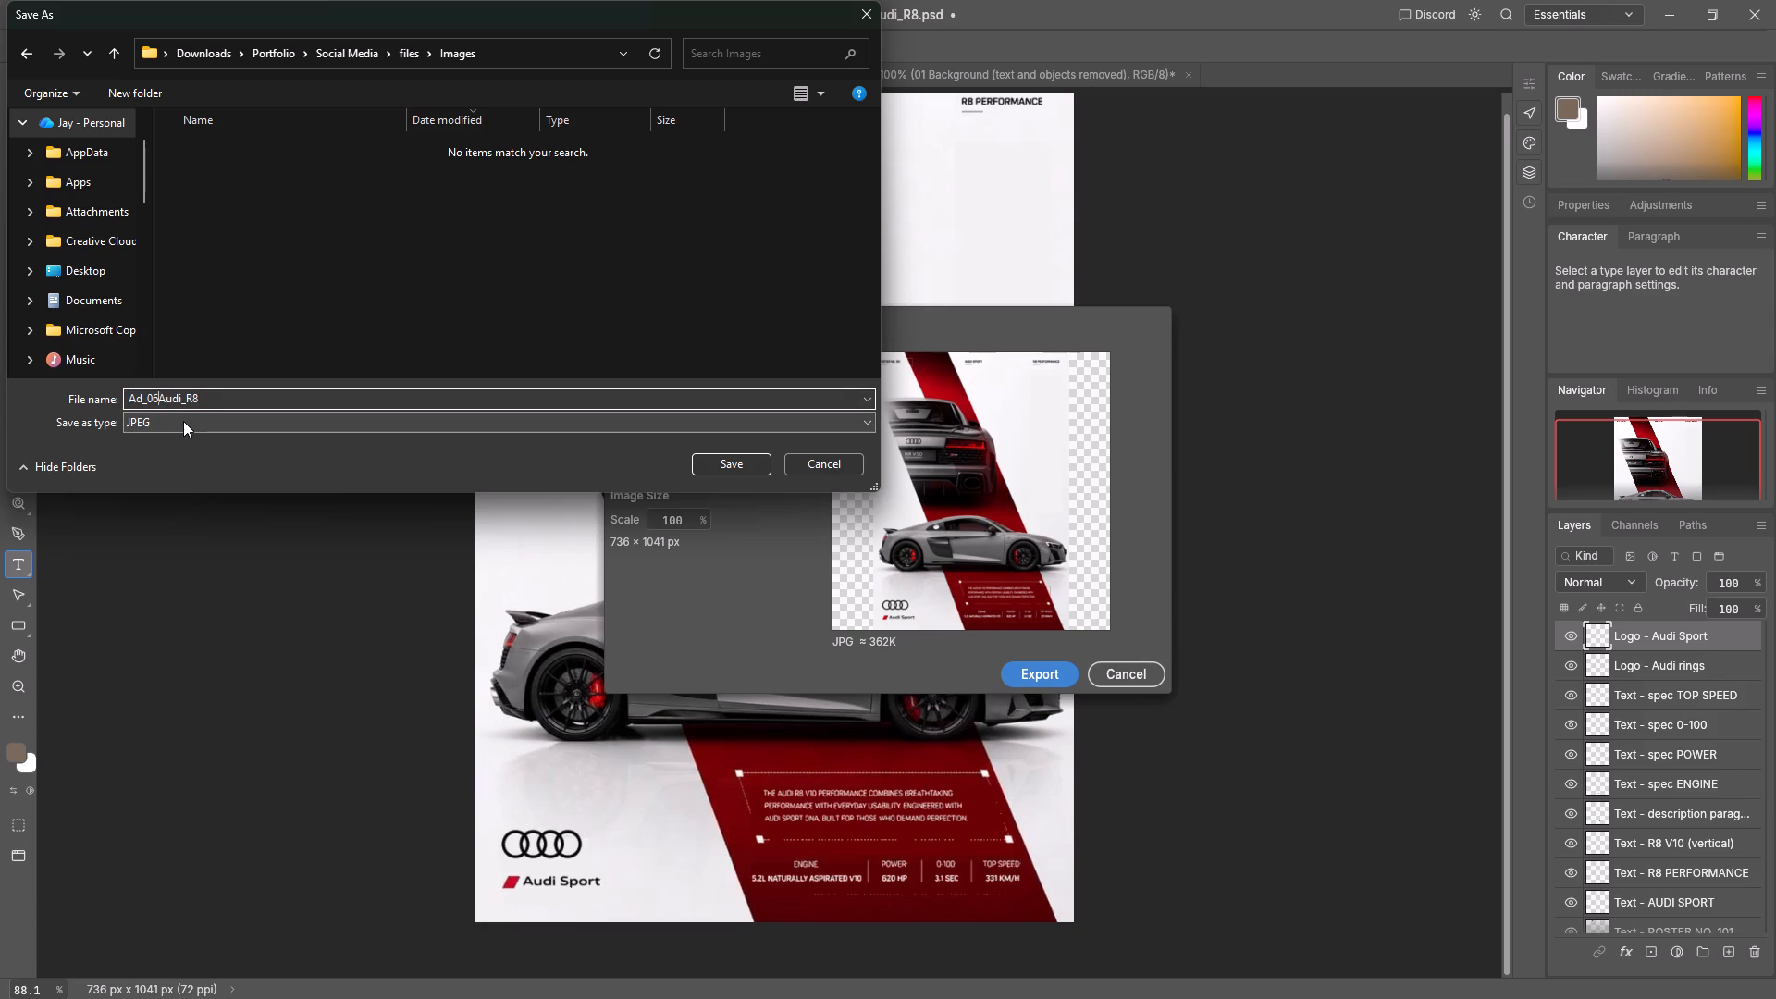
key(Return)
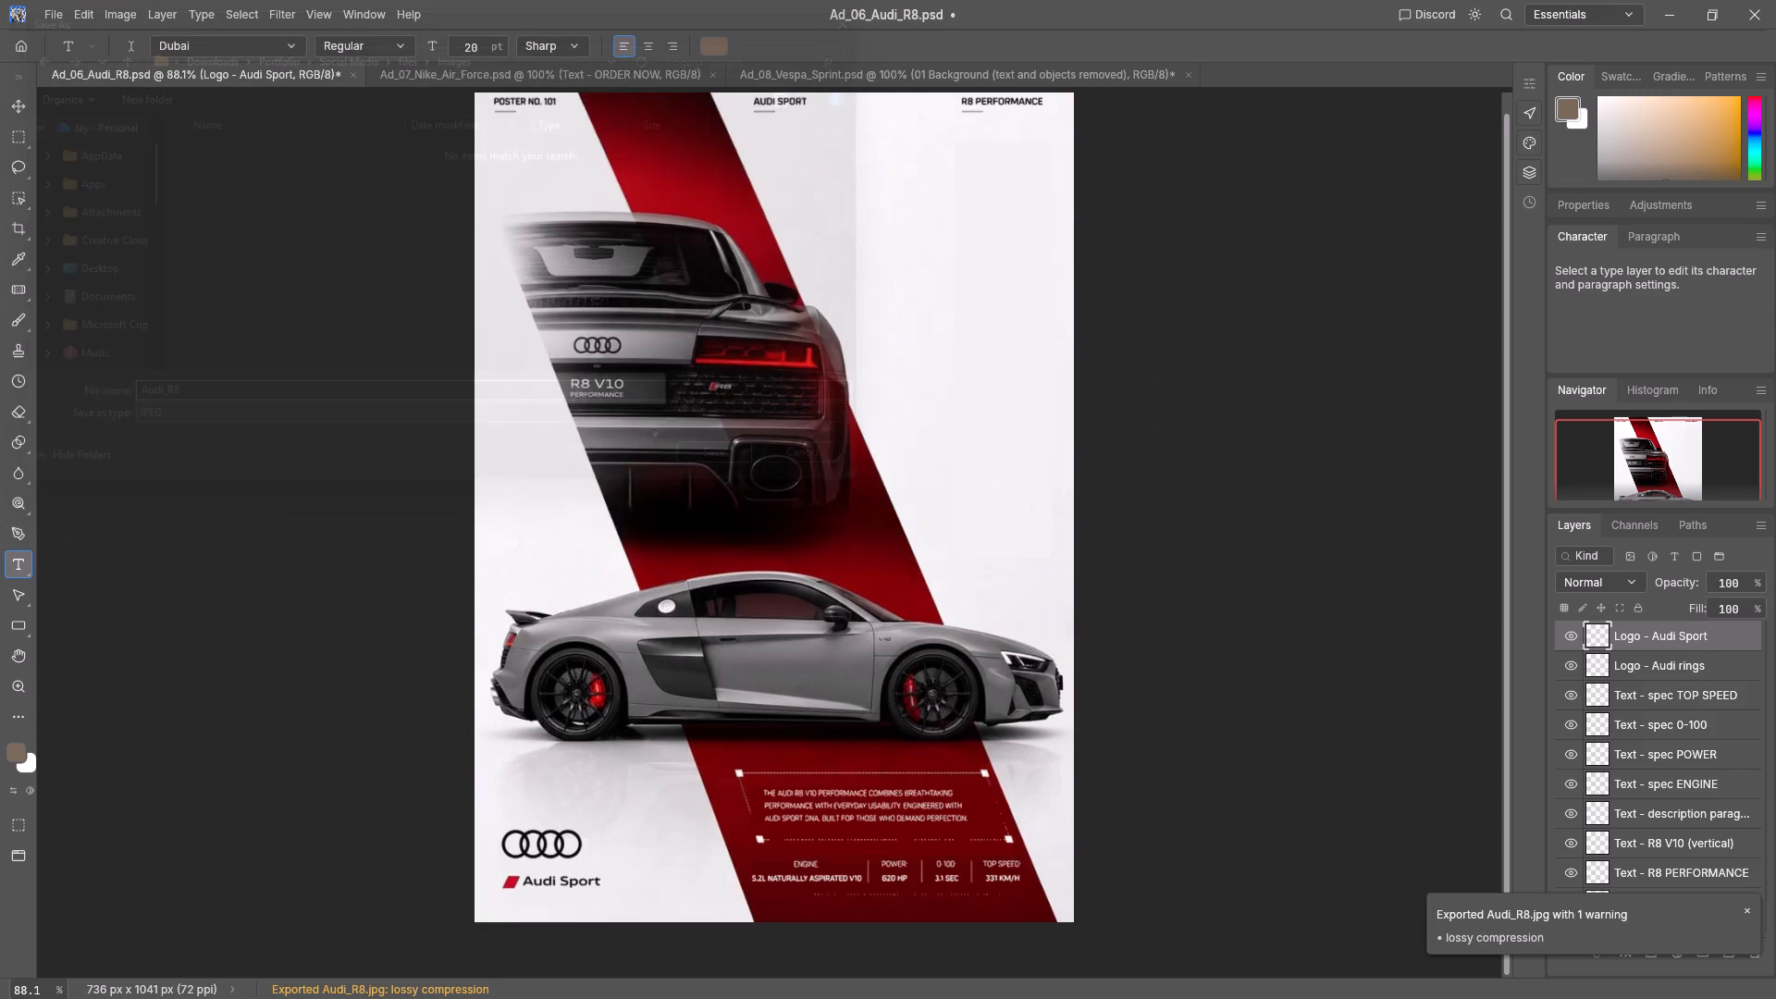
Close Ad_06_Audi_R8.psd without saving its changes.
click(349, 71)
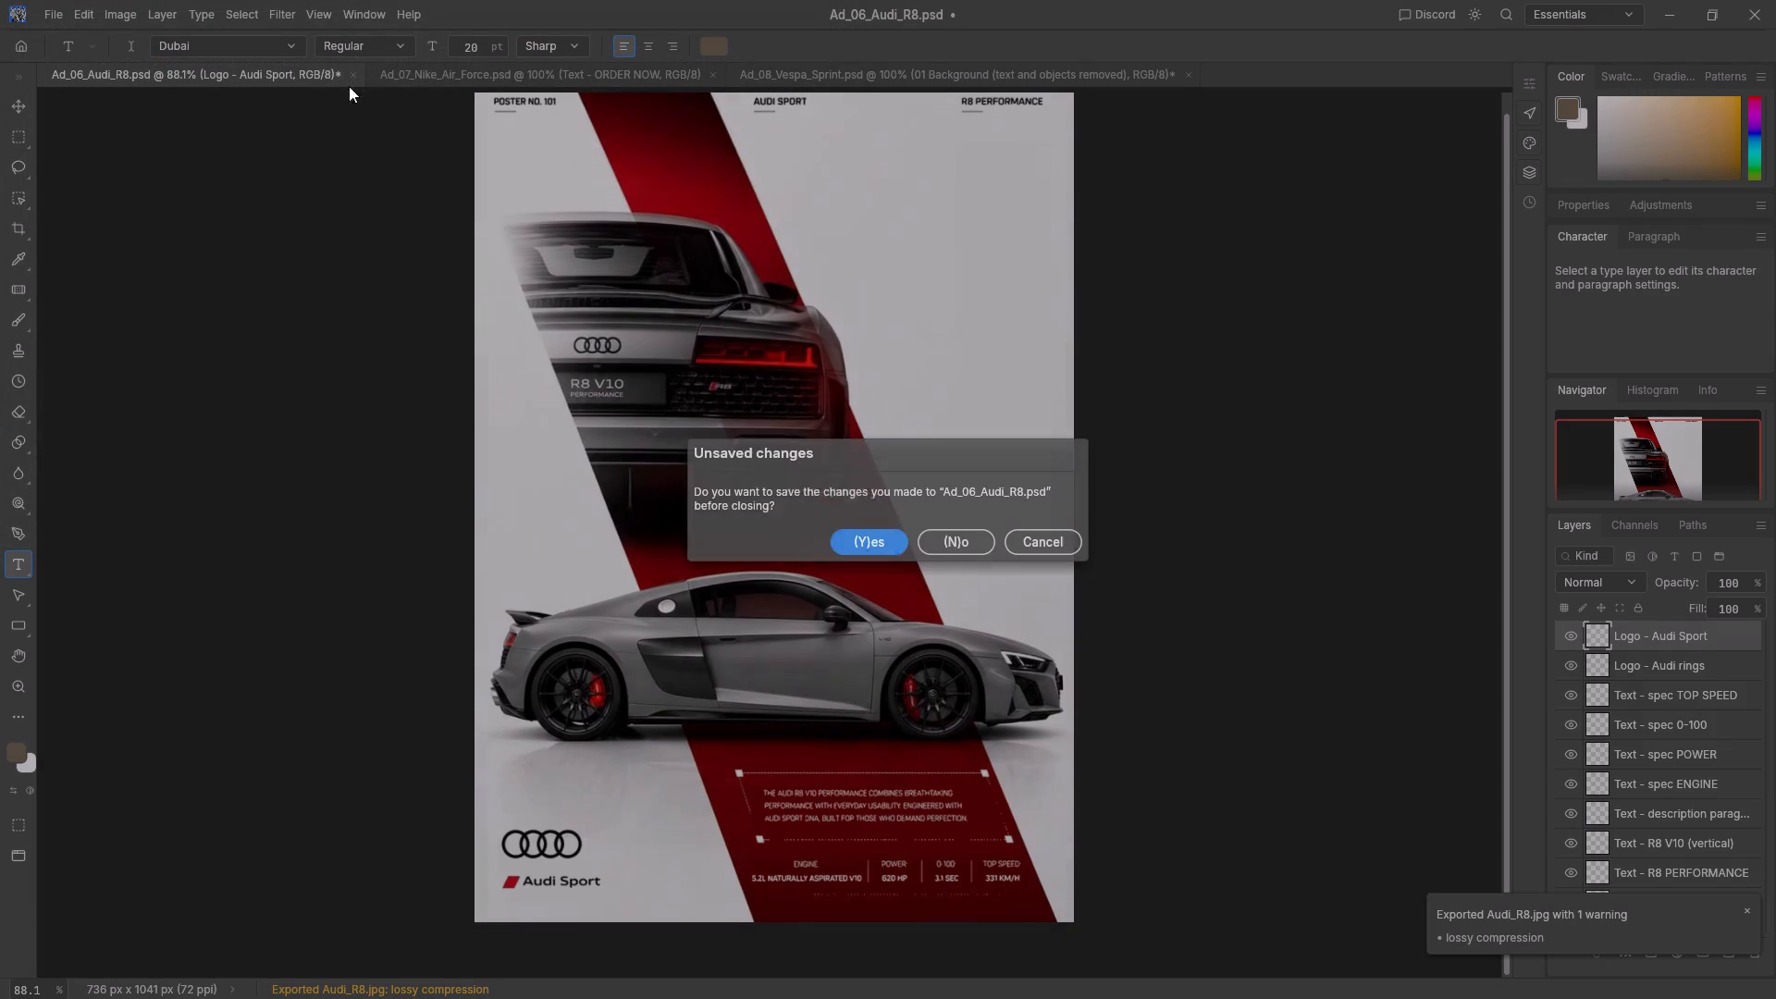
click(970, 535)
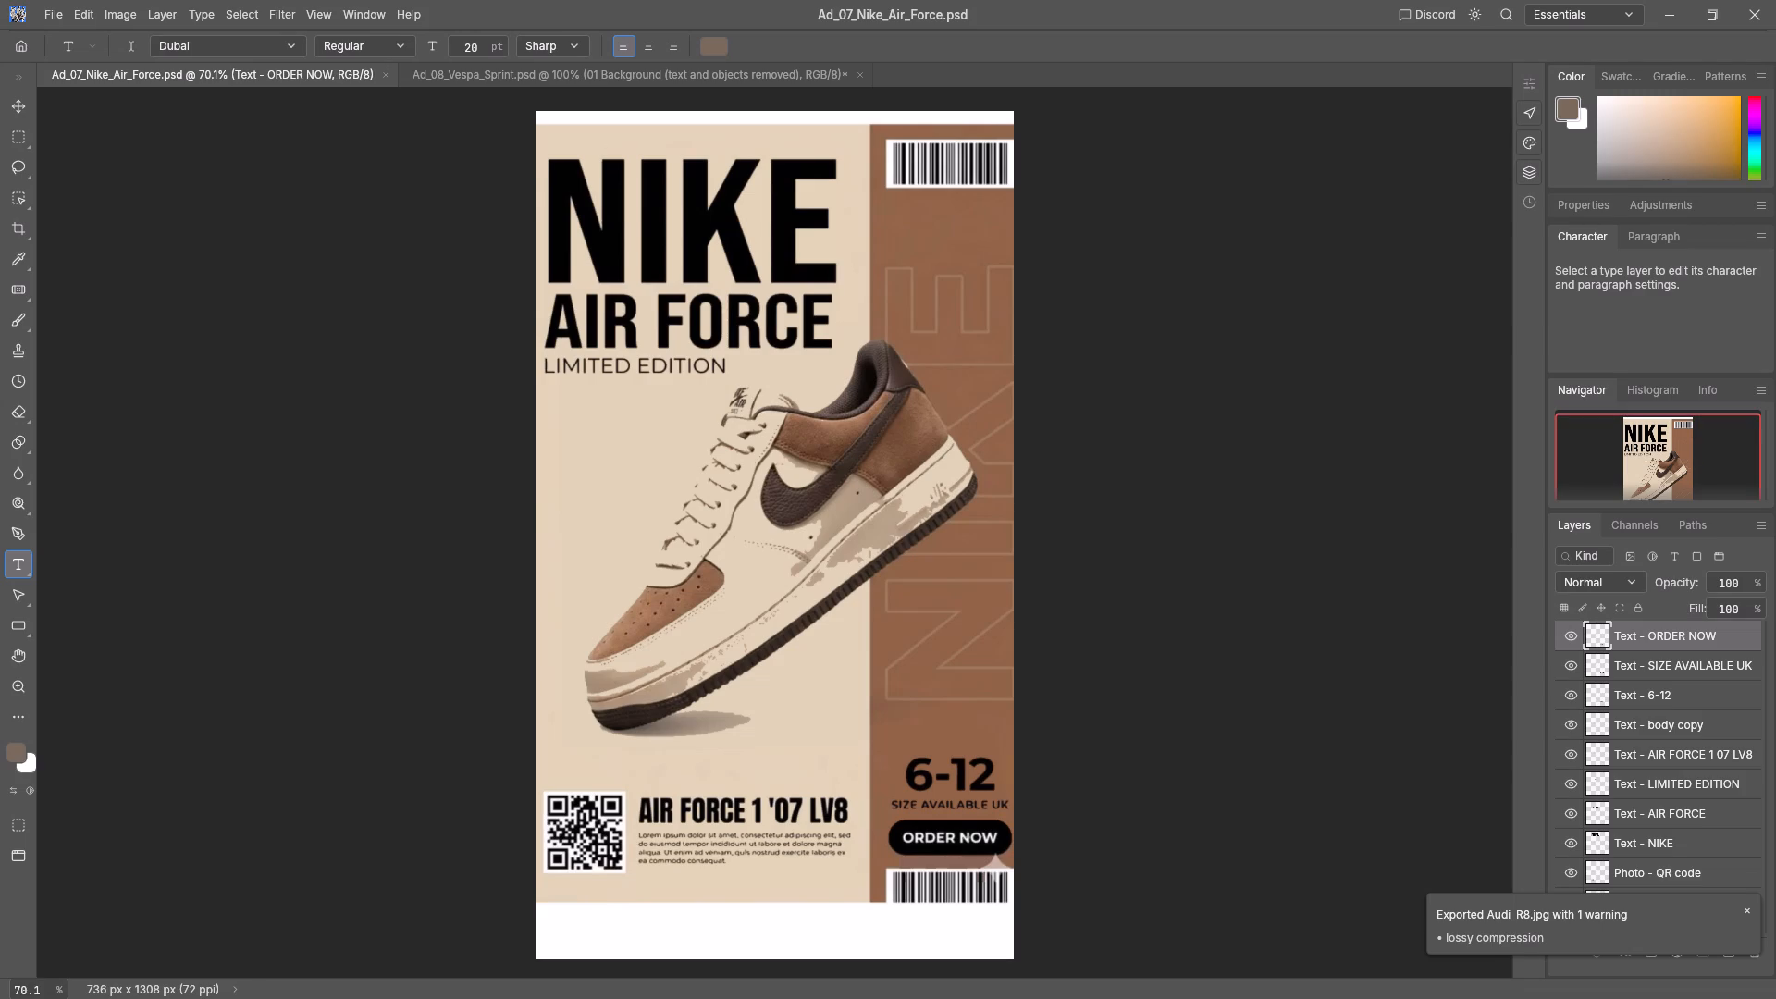
Examine the Nike Air Force ad's artwork and the lower part of its layer stack, dismissing the export notification.
scroll(836, 500, down, 1)
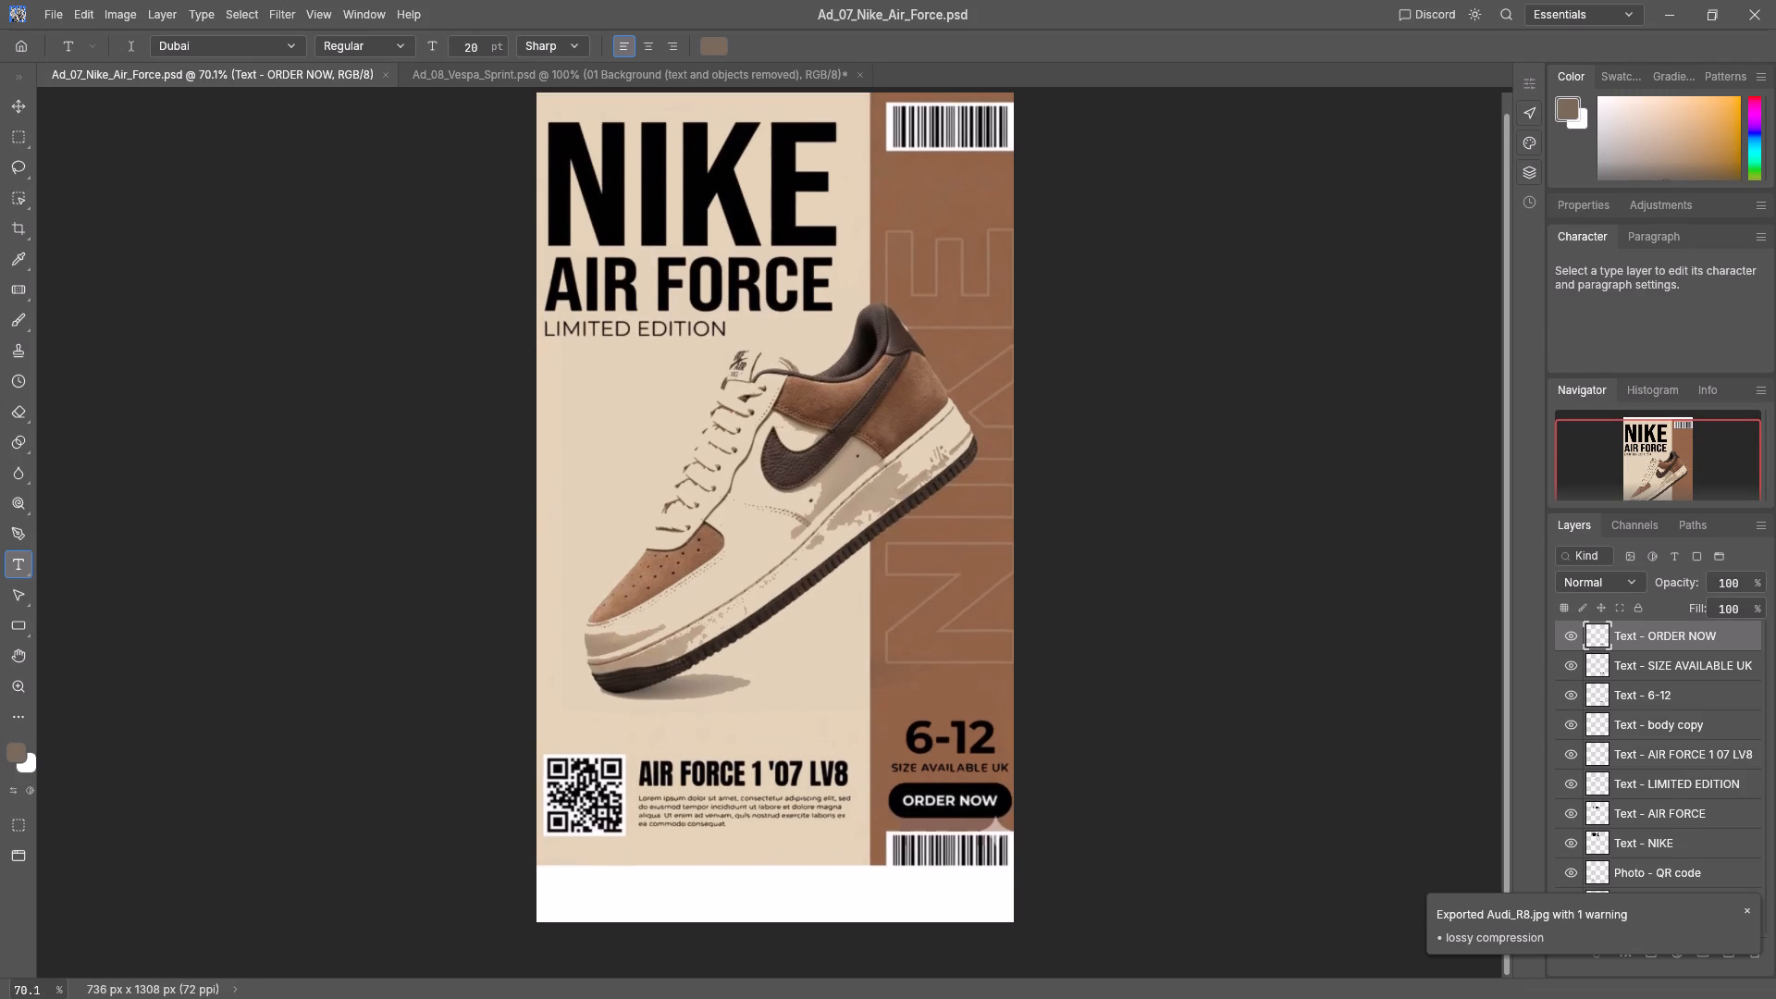
scroll(836, 500, up, 2)
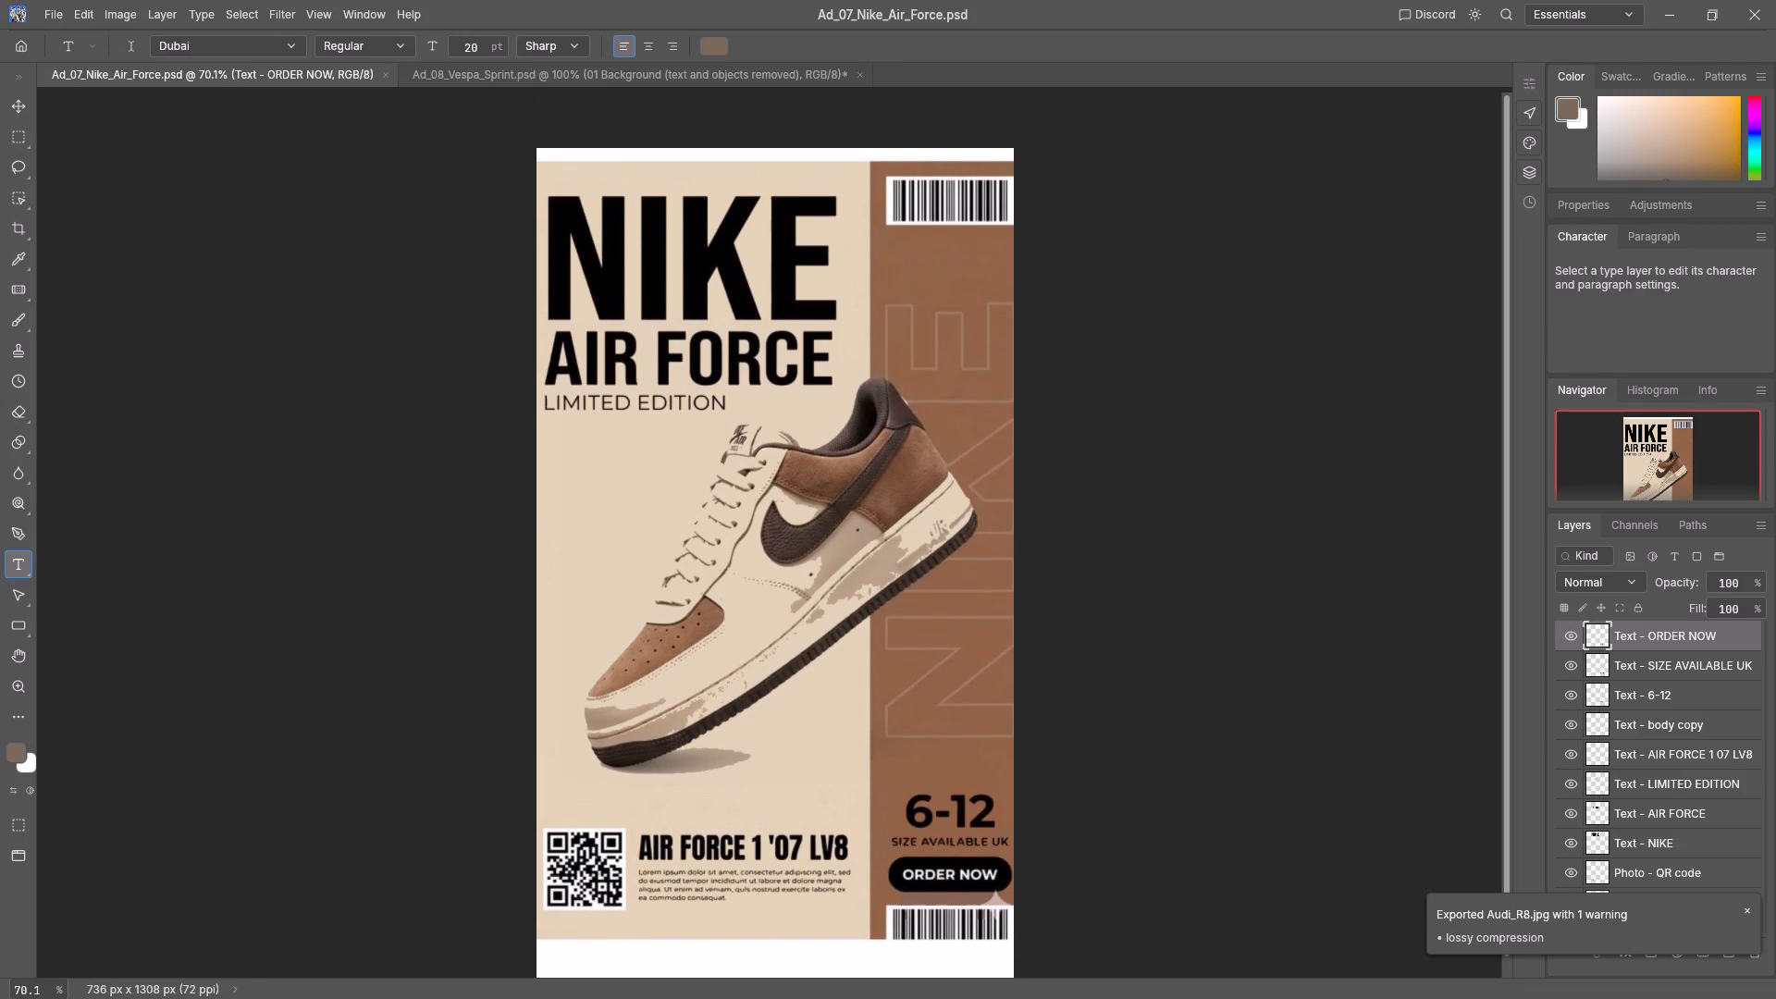
scroll(769, 435, down, 2)
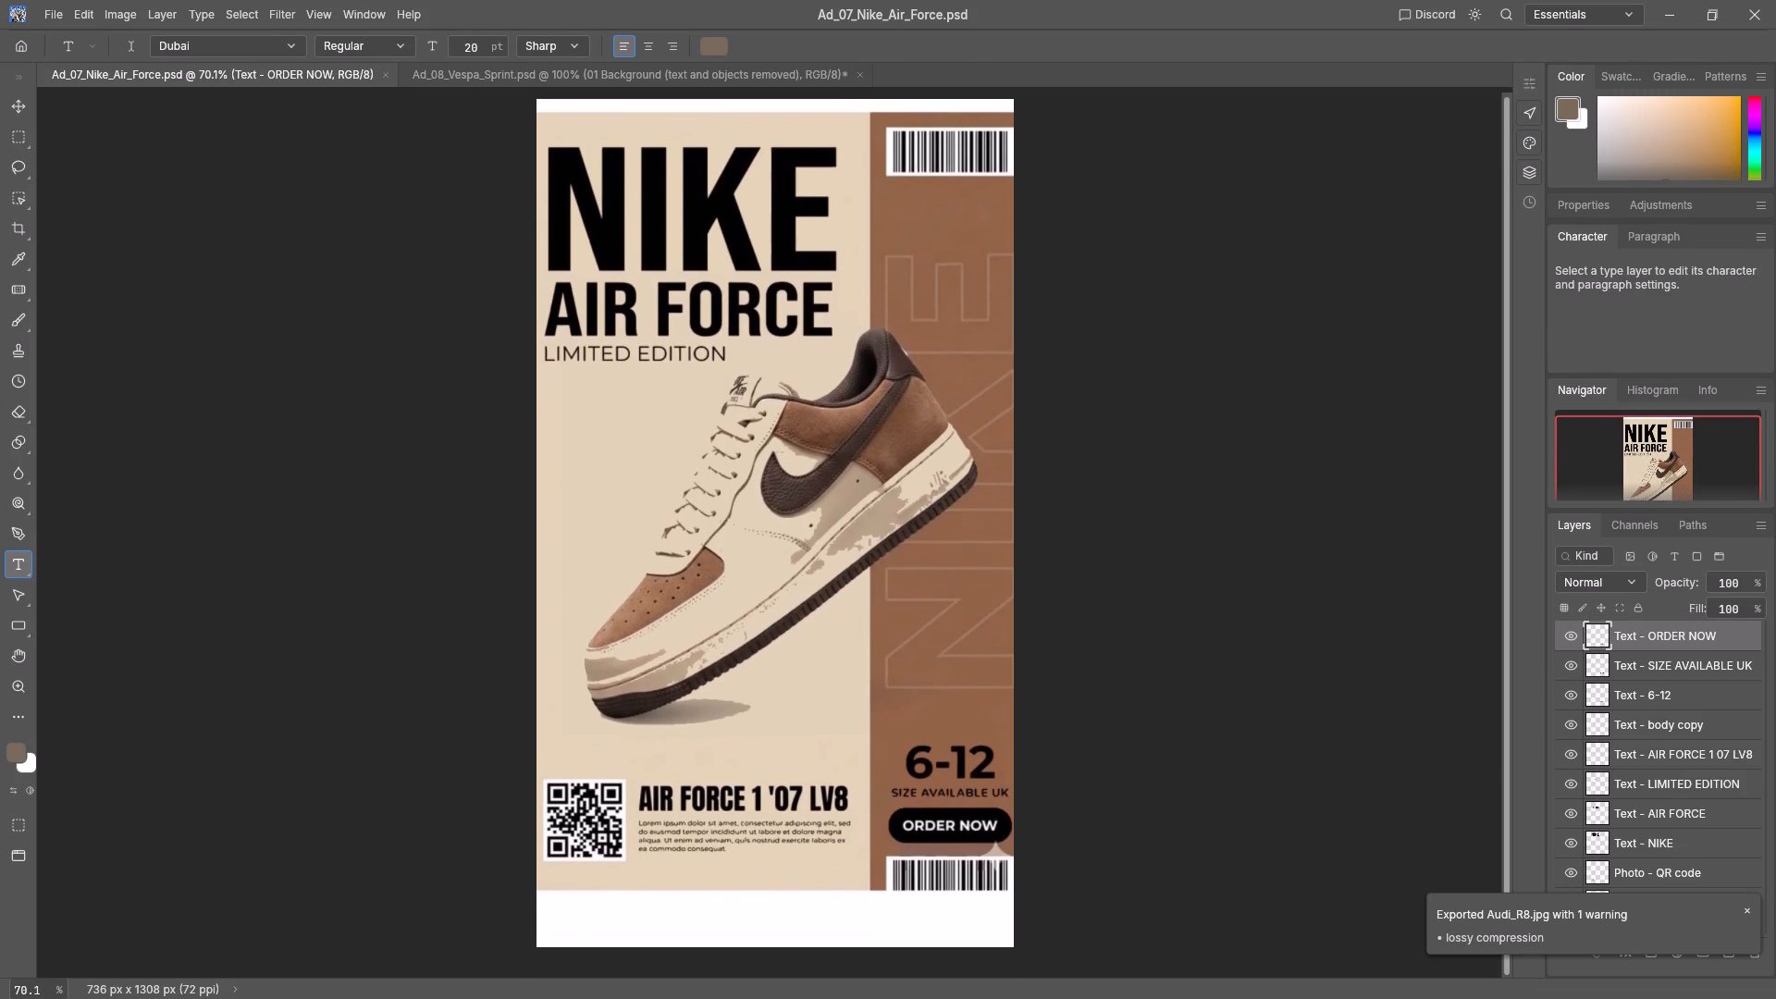
scroll(769, 435, up, 1)
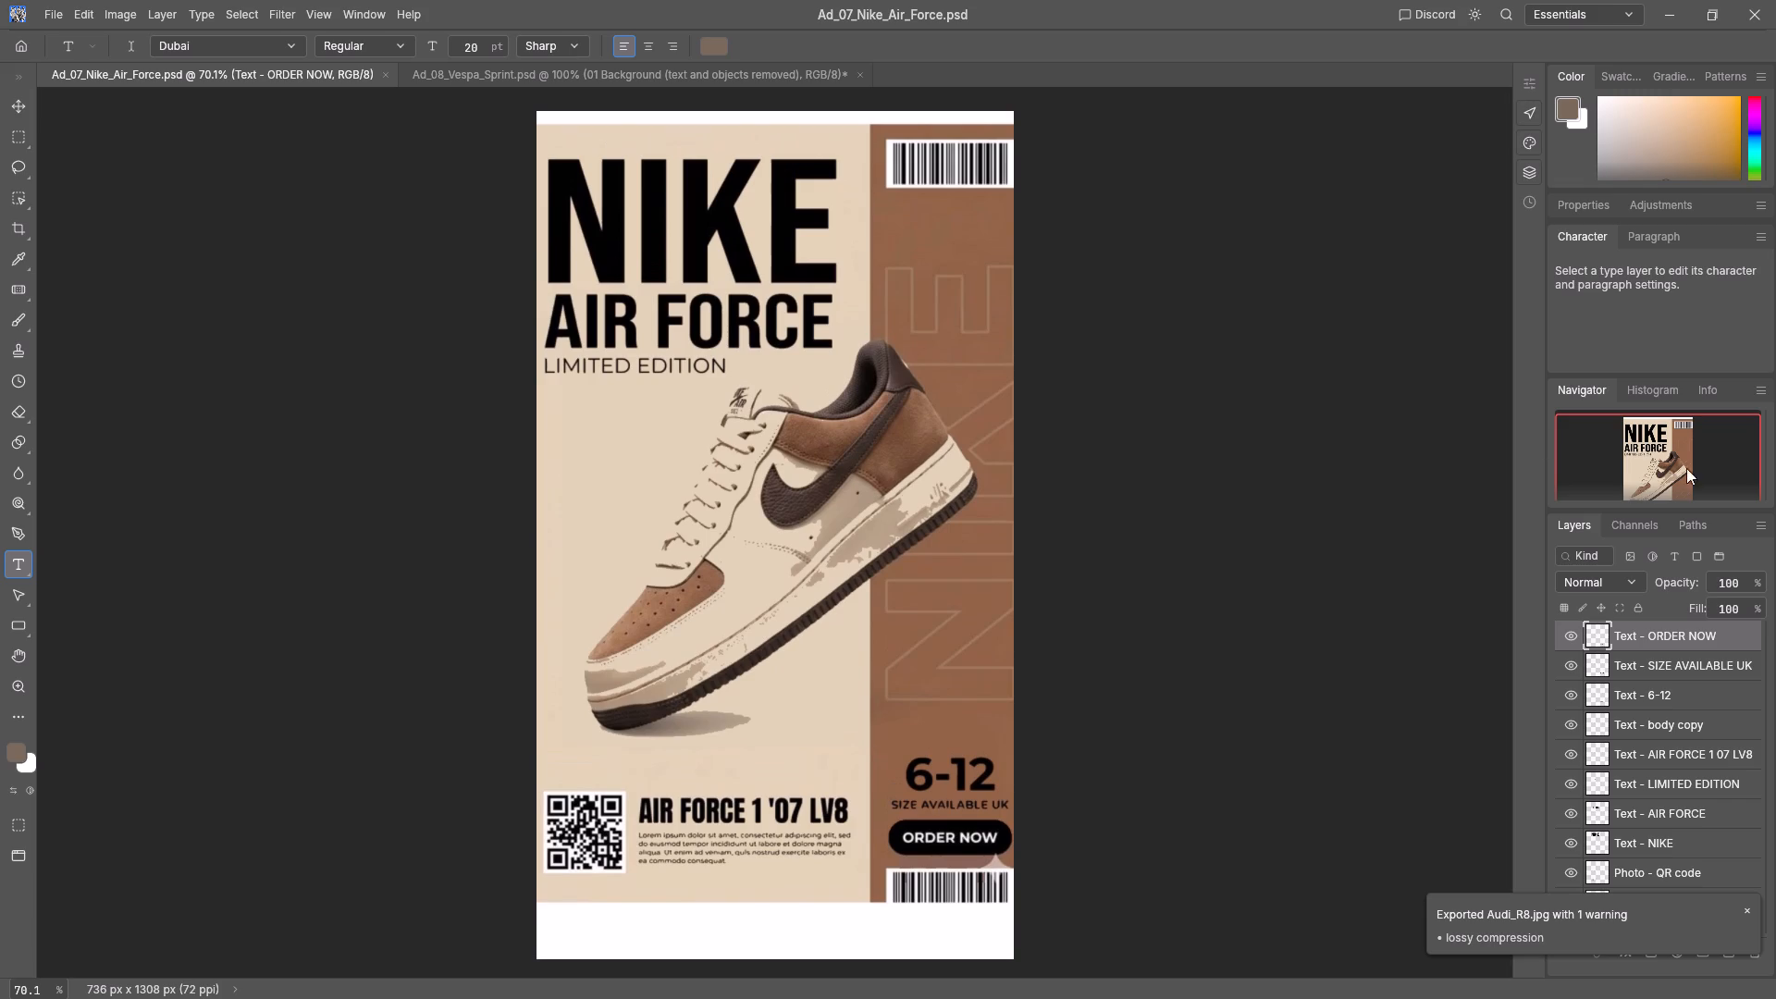
scroll(1649, 548, down, 4)
scroll(1626, 805, down, 5)
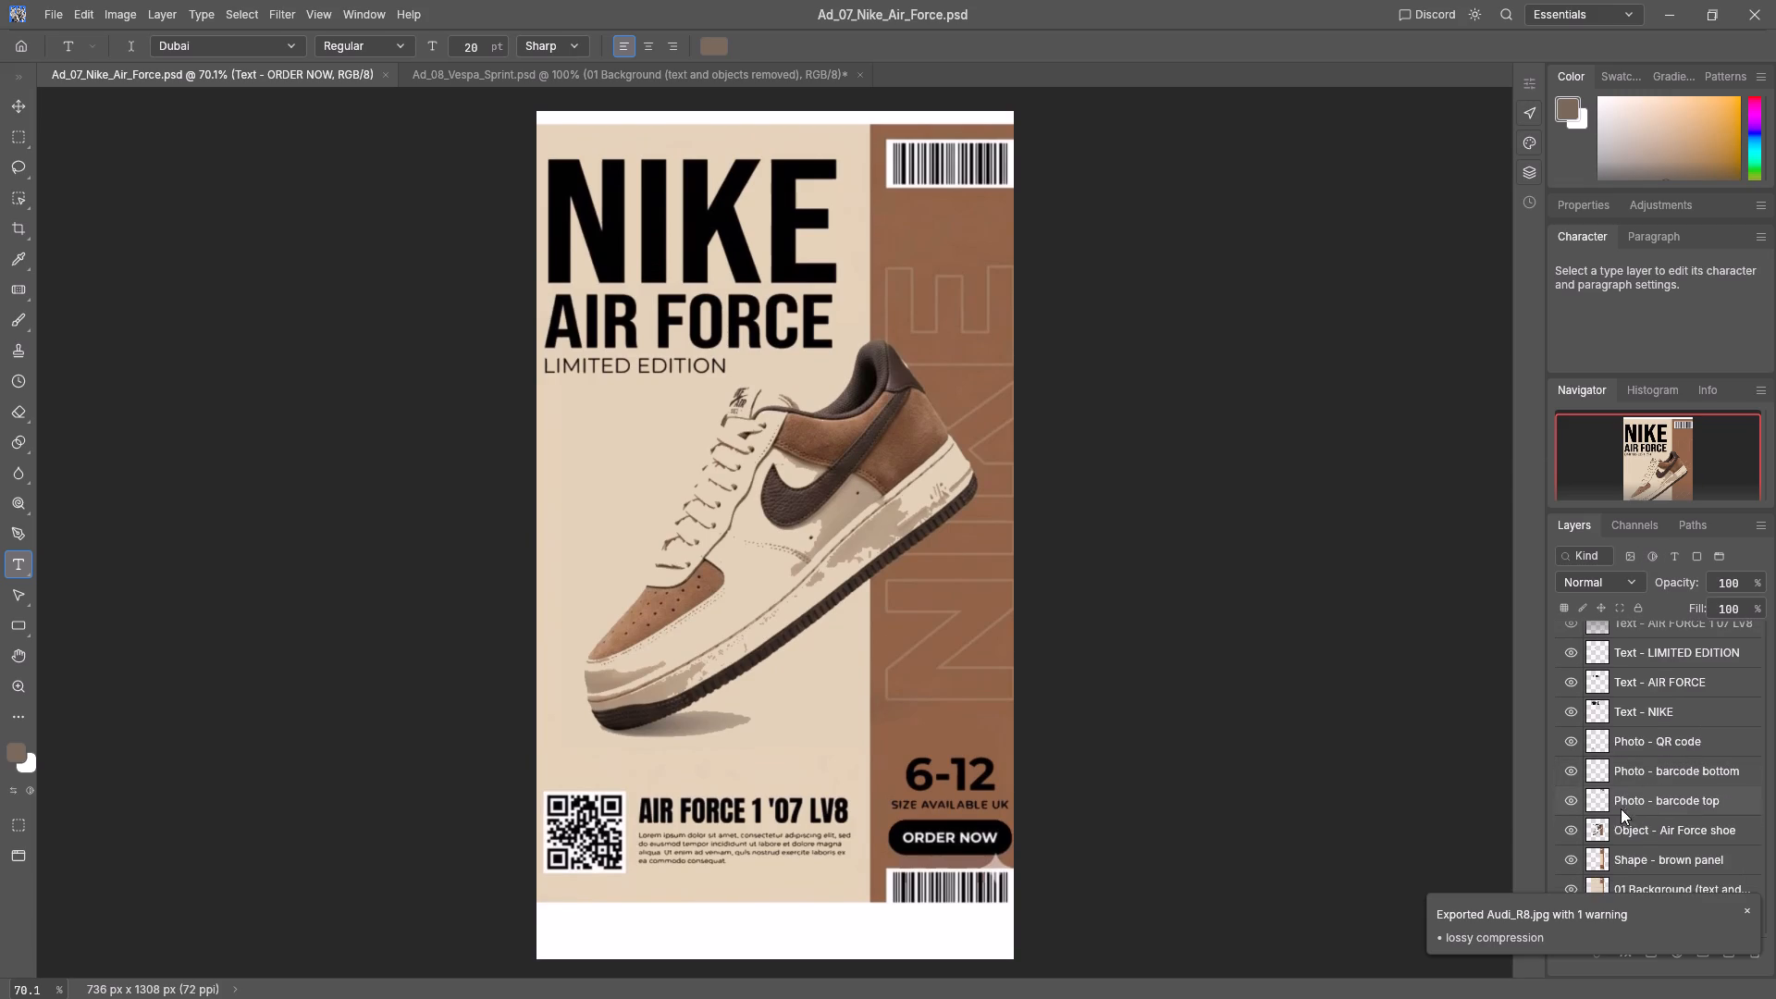
scroll(1620, 822, down, 10)
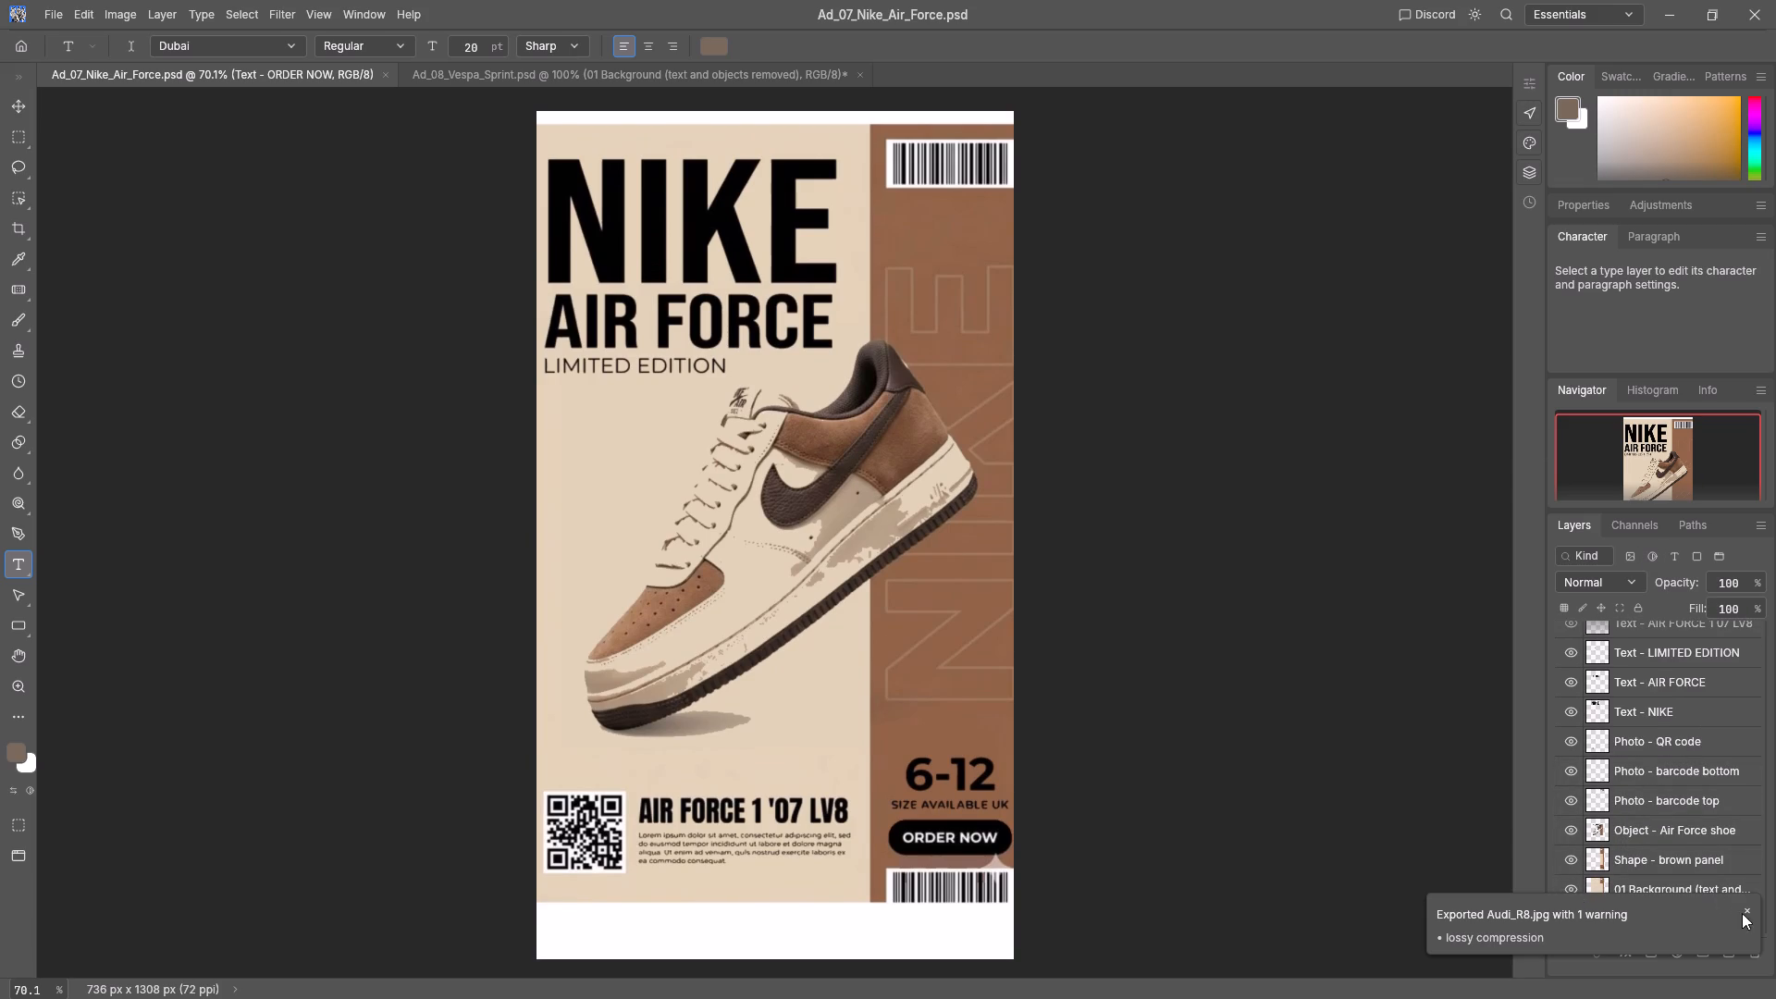
click(1748, 908)
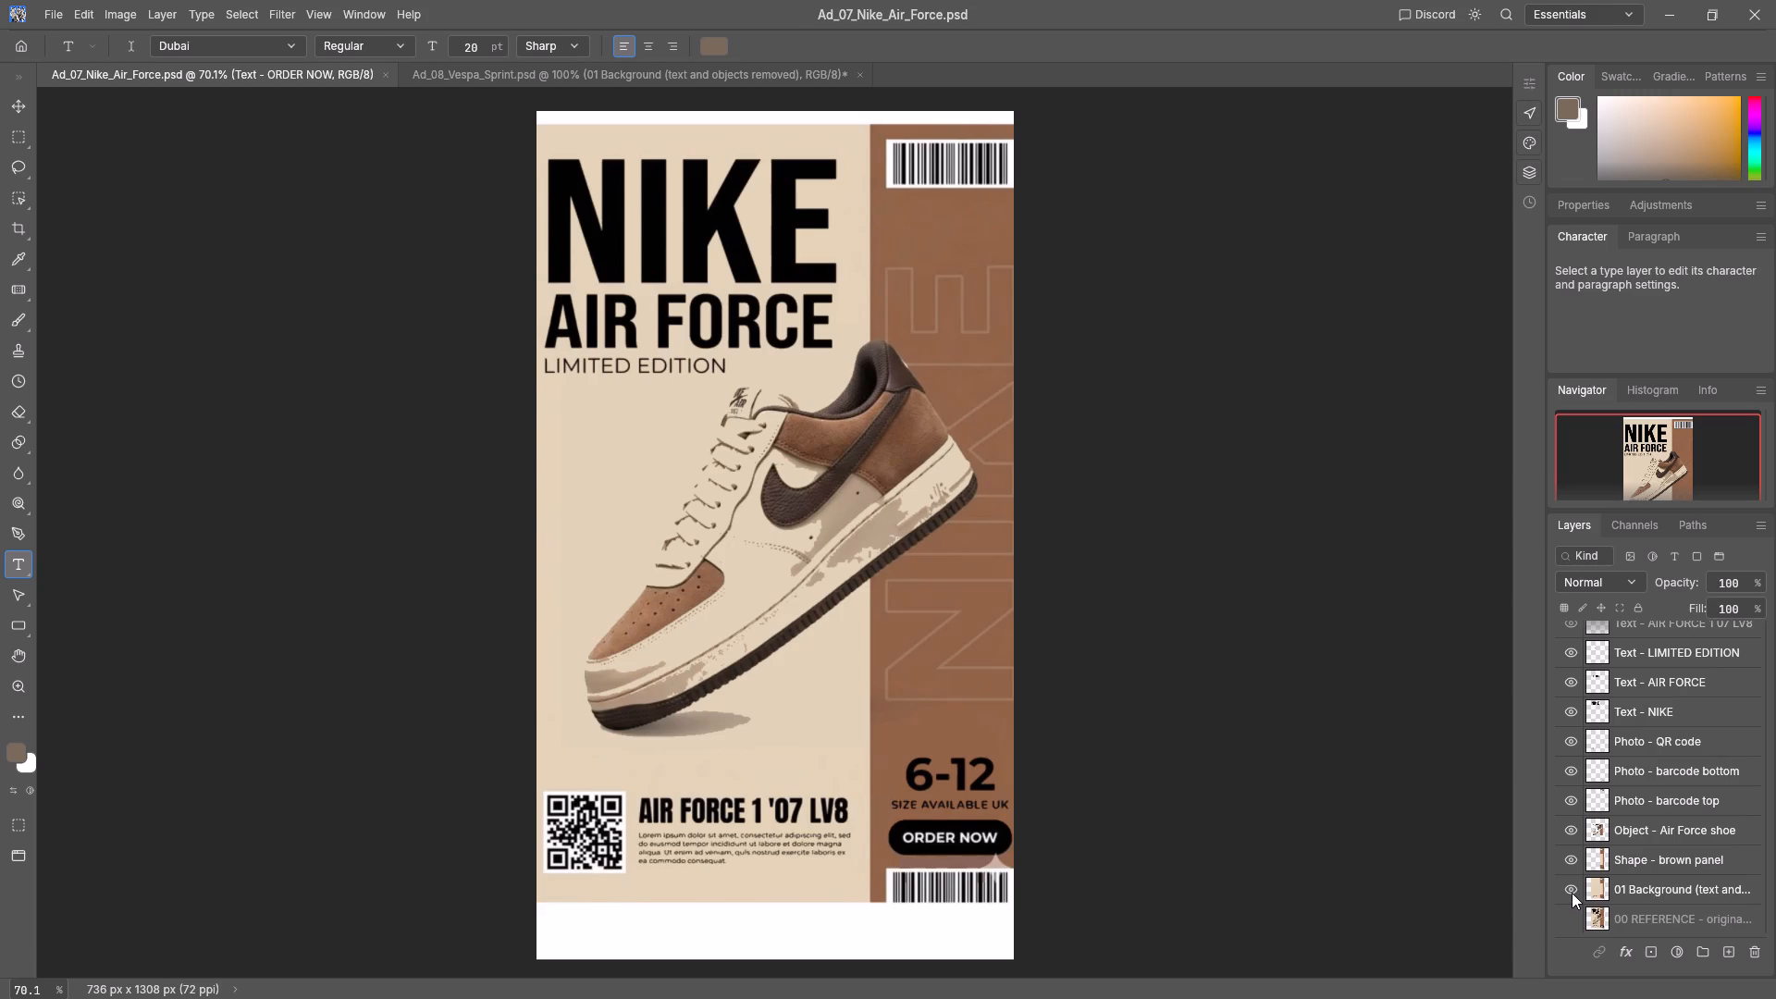
Toggle the 01 Background and 00 REFERENCE layers to check them in the Nike Air Force ad.
click(1572, 893)
click(1574, 922)
click(1574, 922)
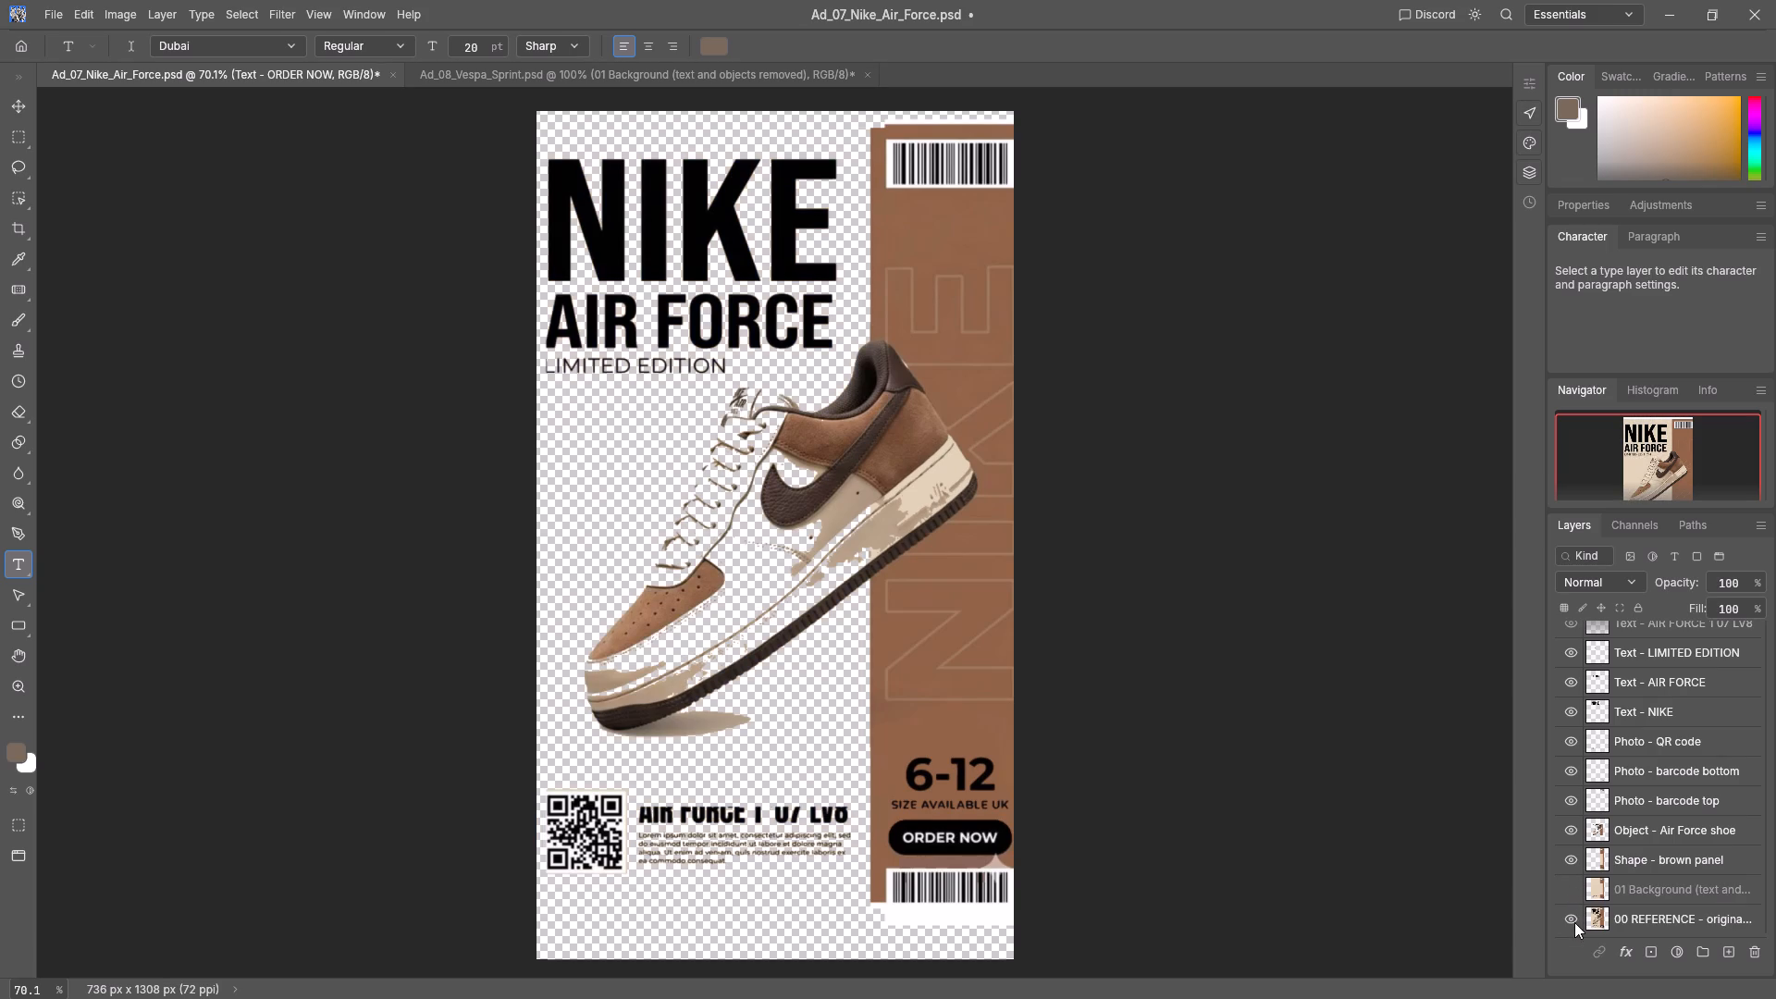
click(1567, 885)
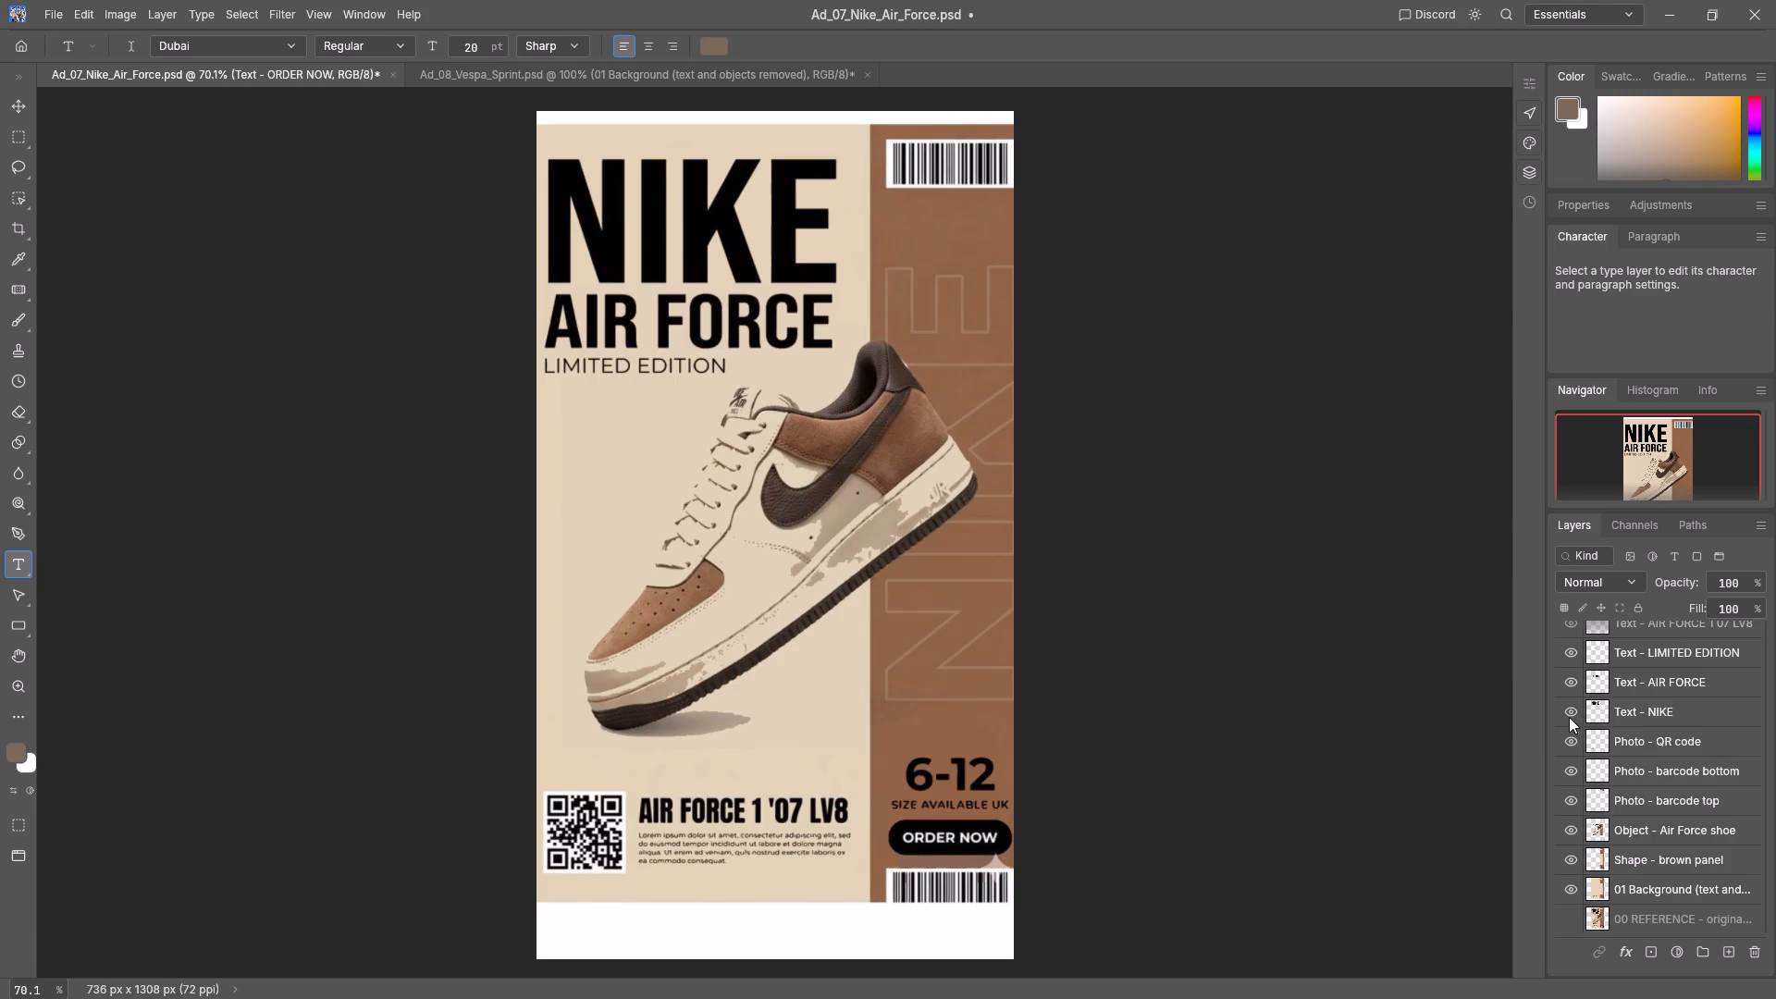
Hide the QR code, both barcodes, brown panel and 01 Background layers to check their content, toggling the Air Force shoe layer too.
scroll(1567, 778, down, 1)
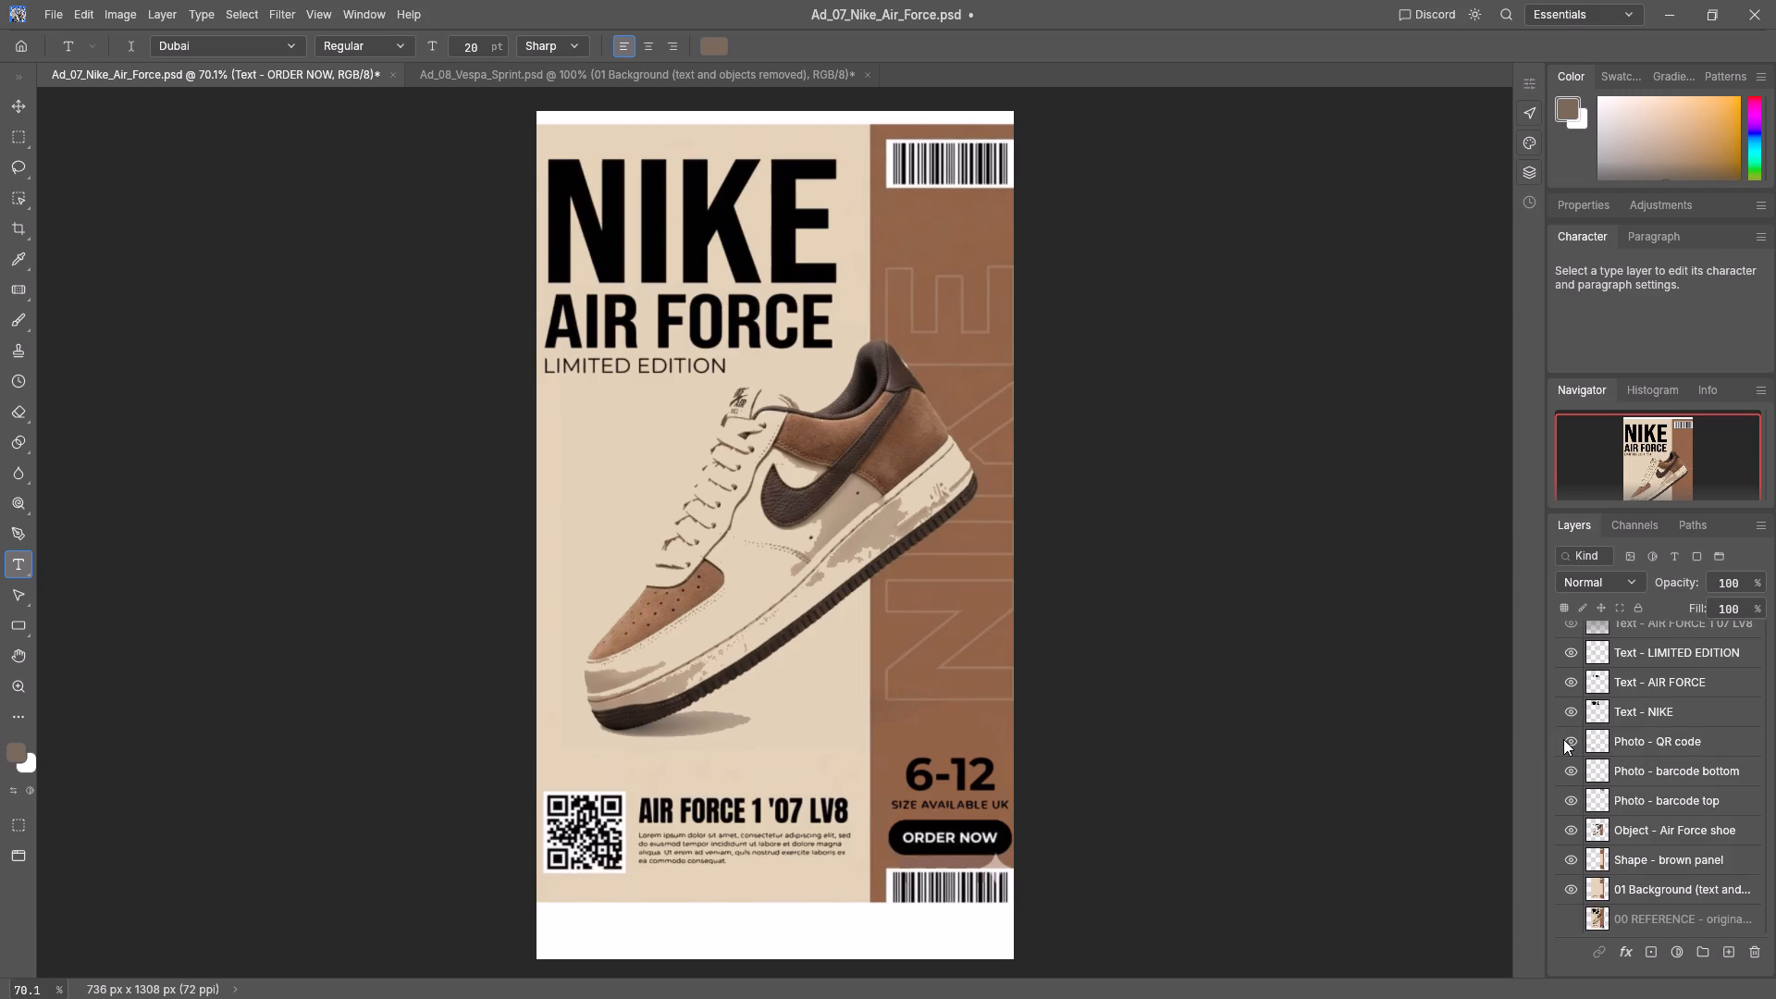
click(1563, 739)
click(1563, 739)
click(1563, 739)
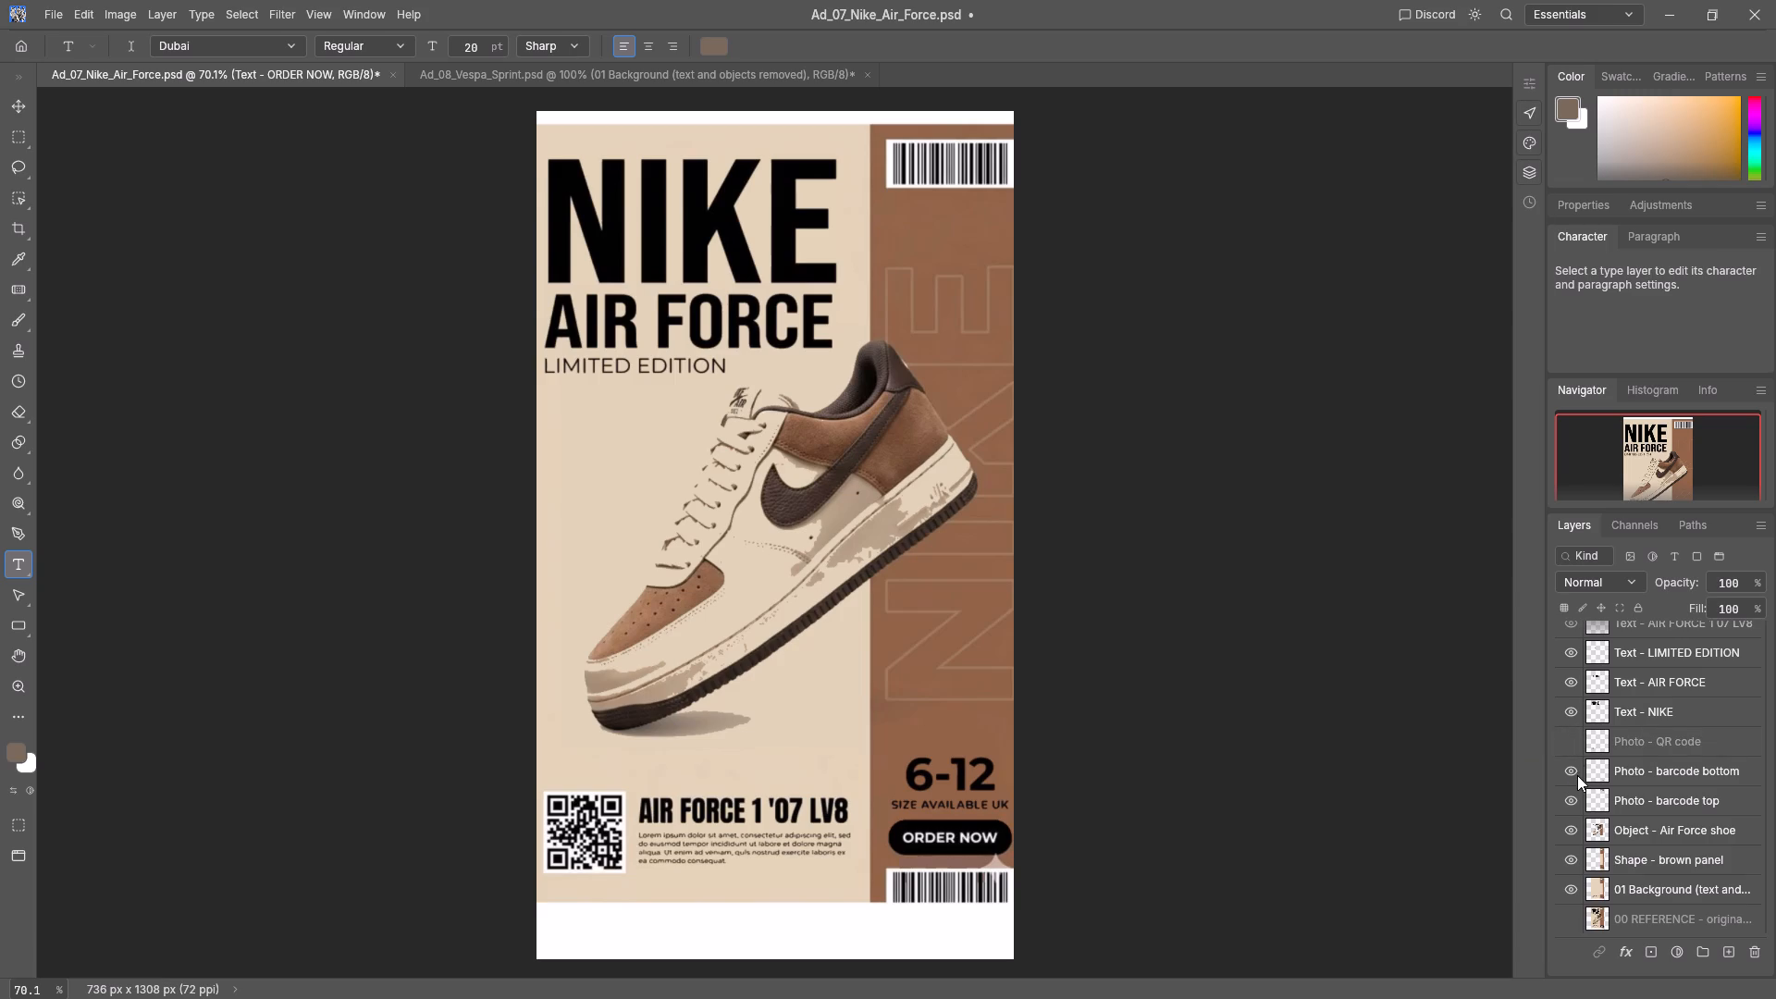
click(1569, 771)
click(1573, 797)
click(1572, 830)
click(1572, 830)
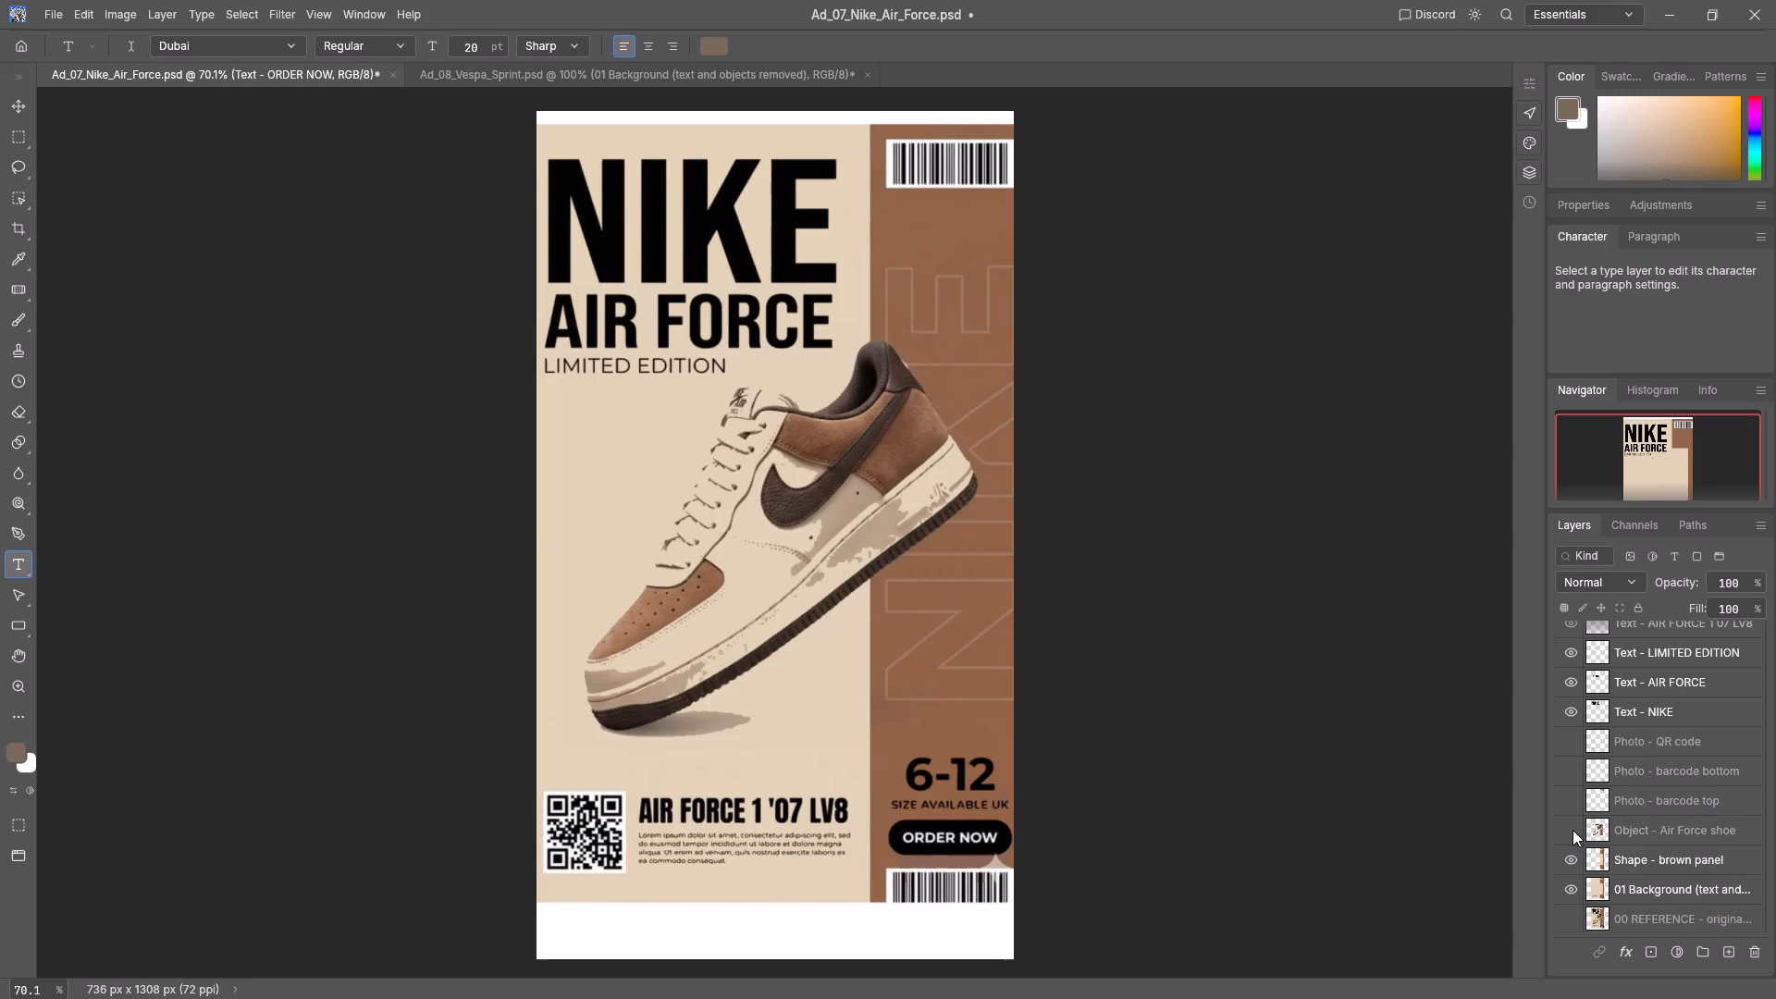
click(1572, 858)
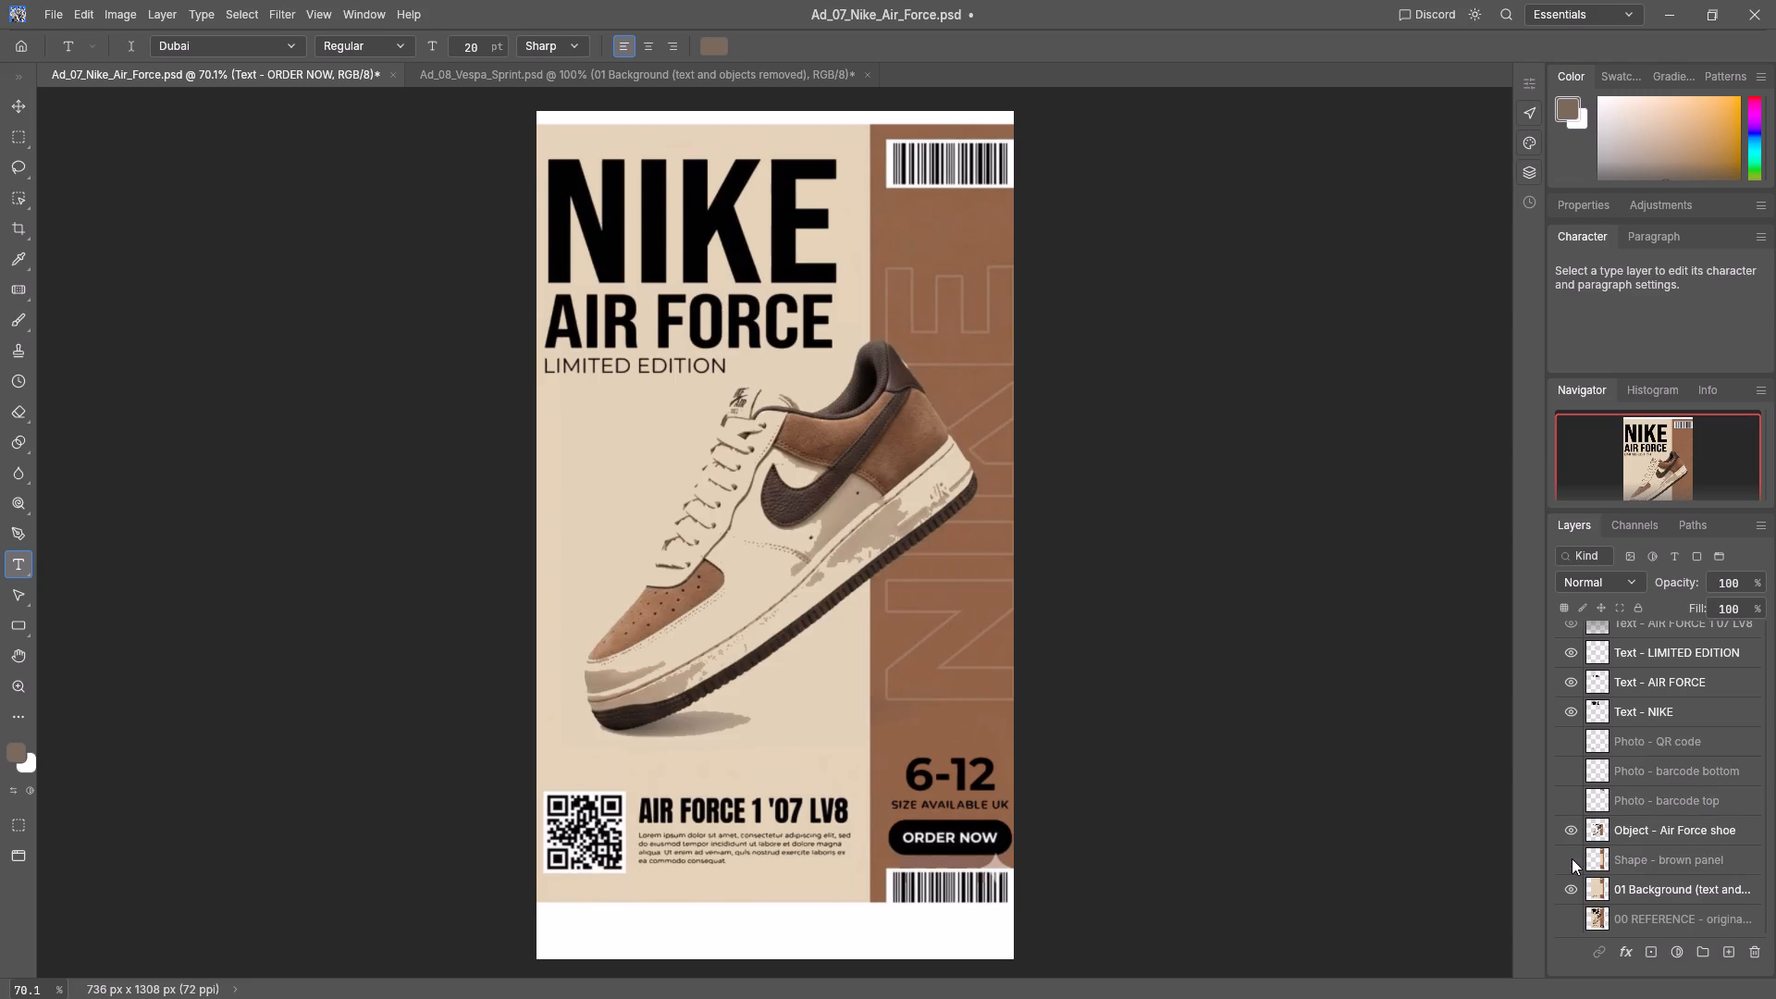
click(1572, 858)
click(1572, 858)
click(1571, 890)
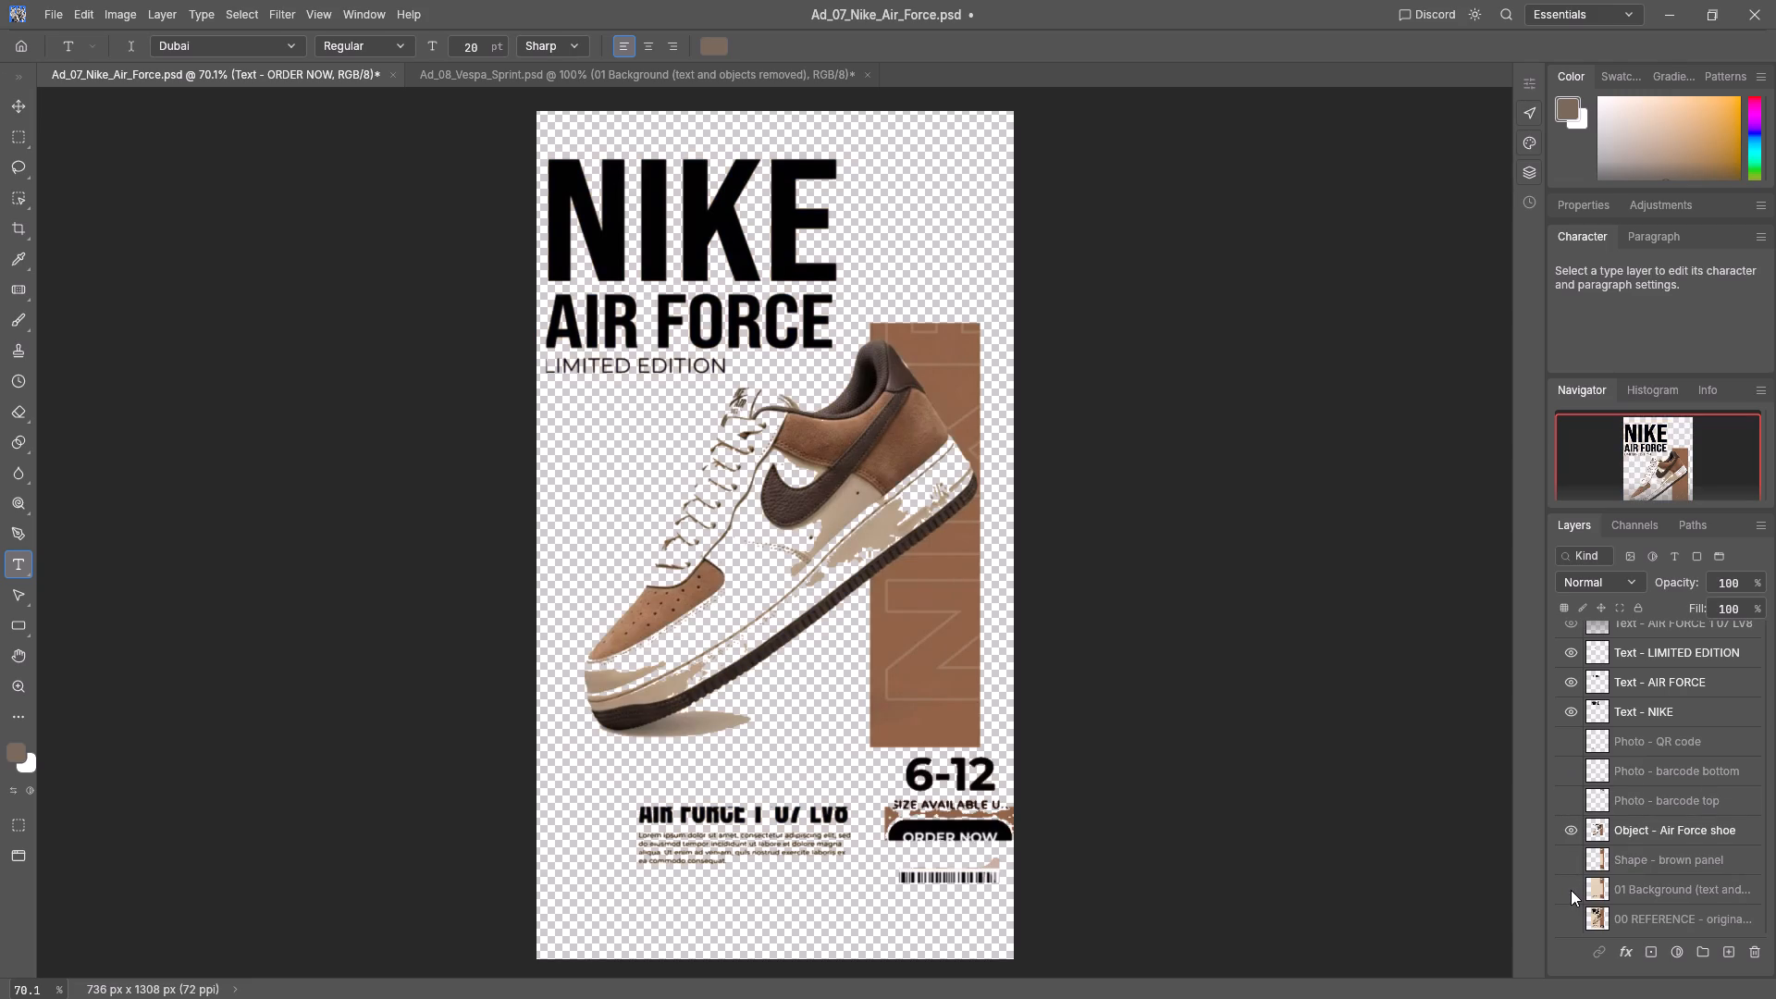
Turn the QR code, bottom and top barcode, brown panel and 01 Background layers back on one by one, checking each.
click(1564, 743)
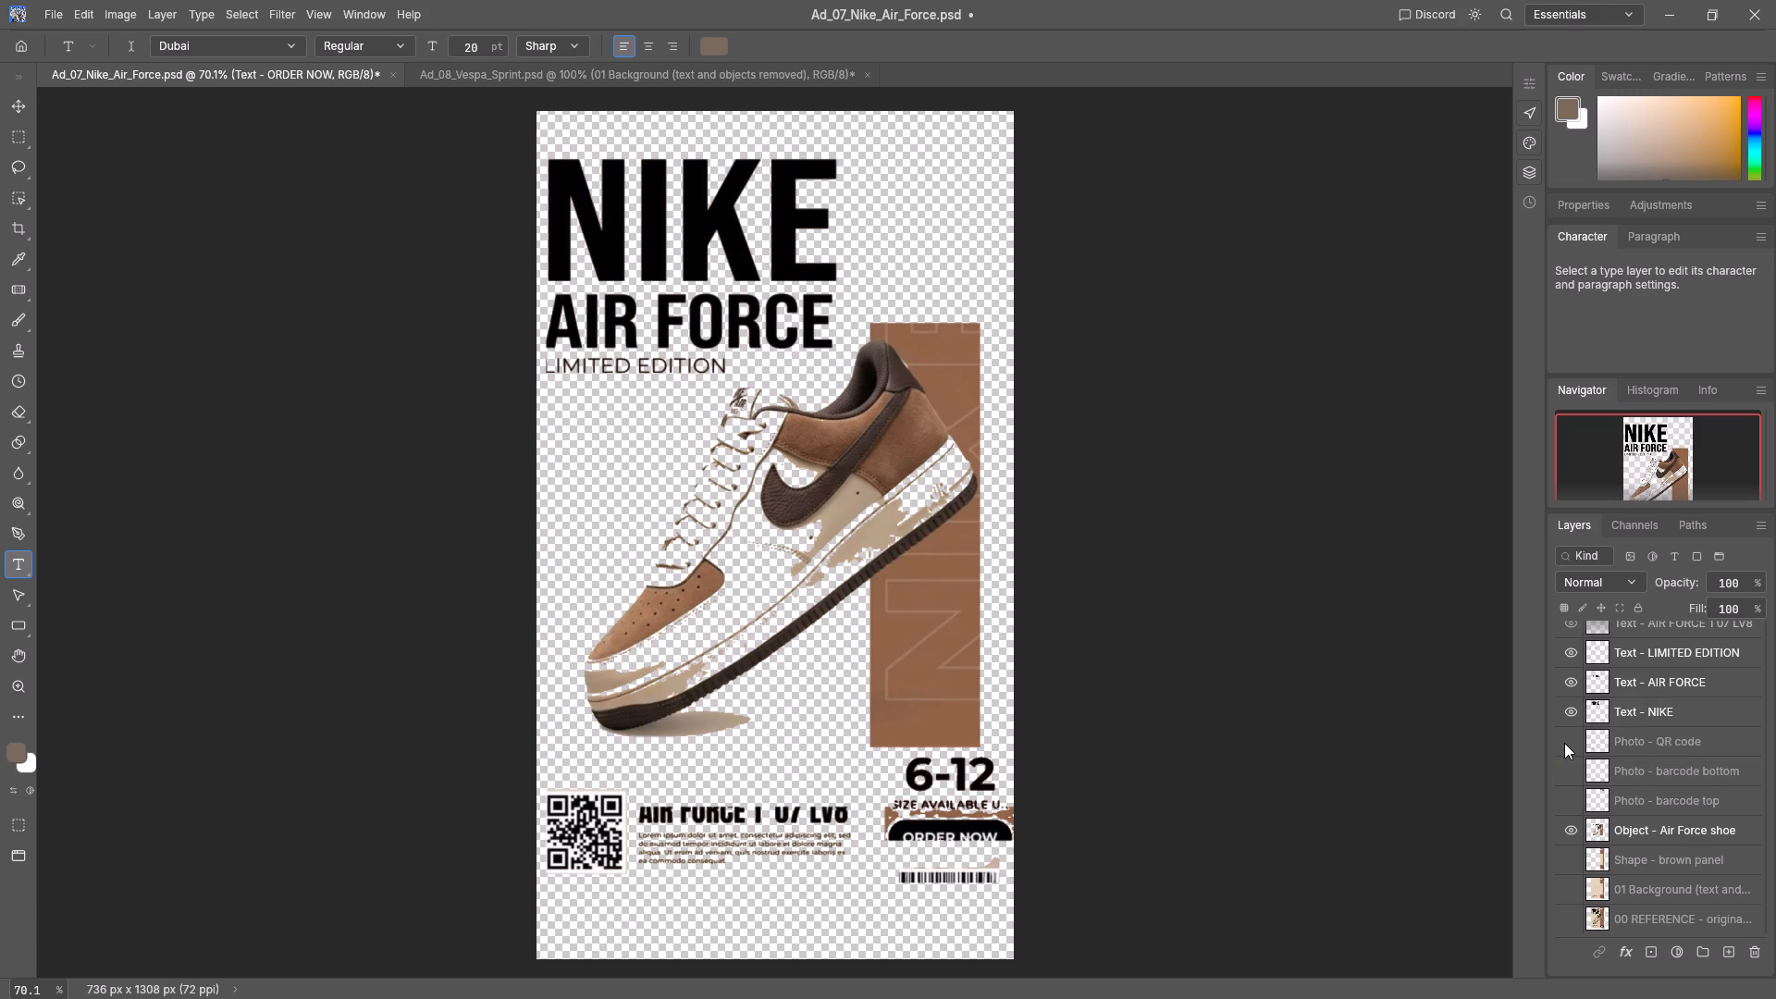
click(1564, 743)
click(1564, 743)
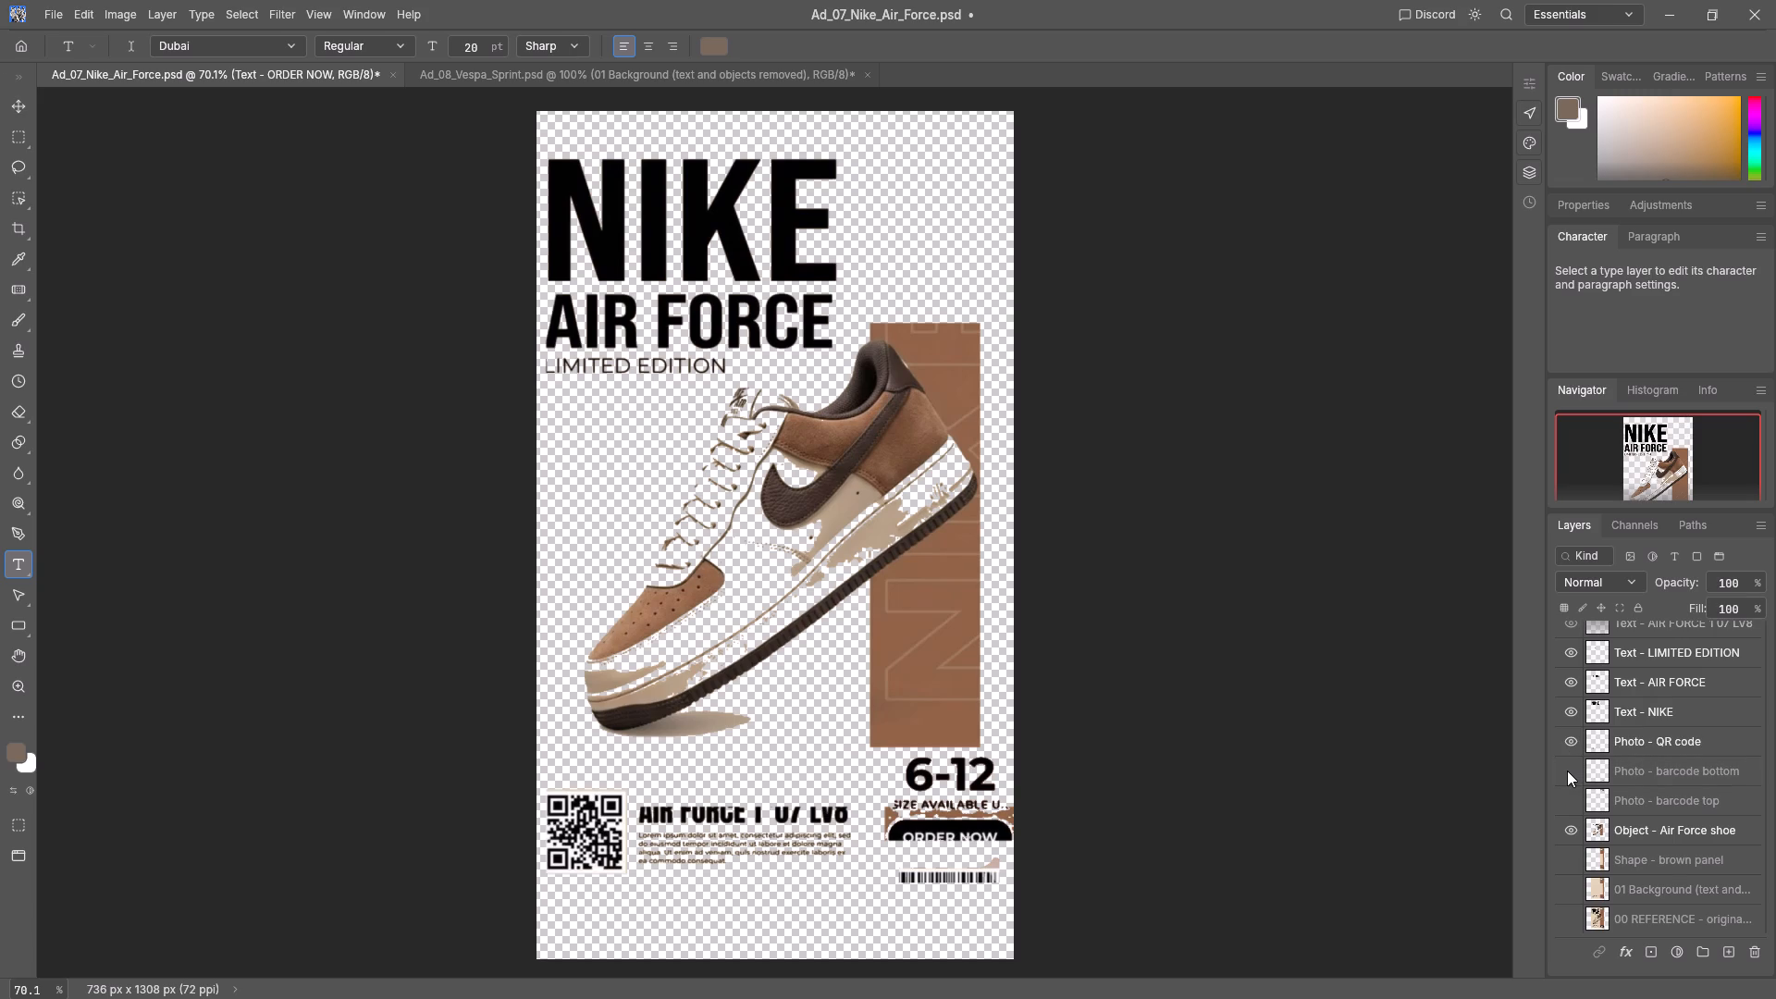
click(1567, 771)
click(1568, 771)
click(1568, 771)
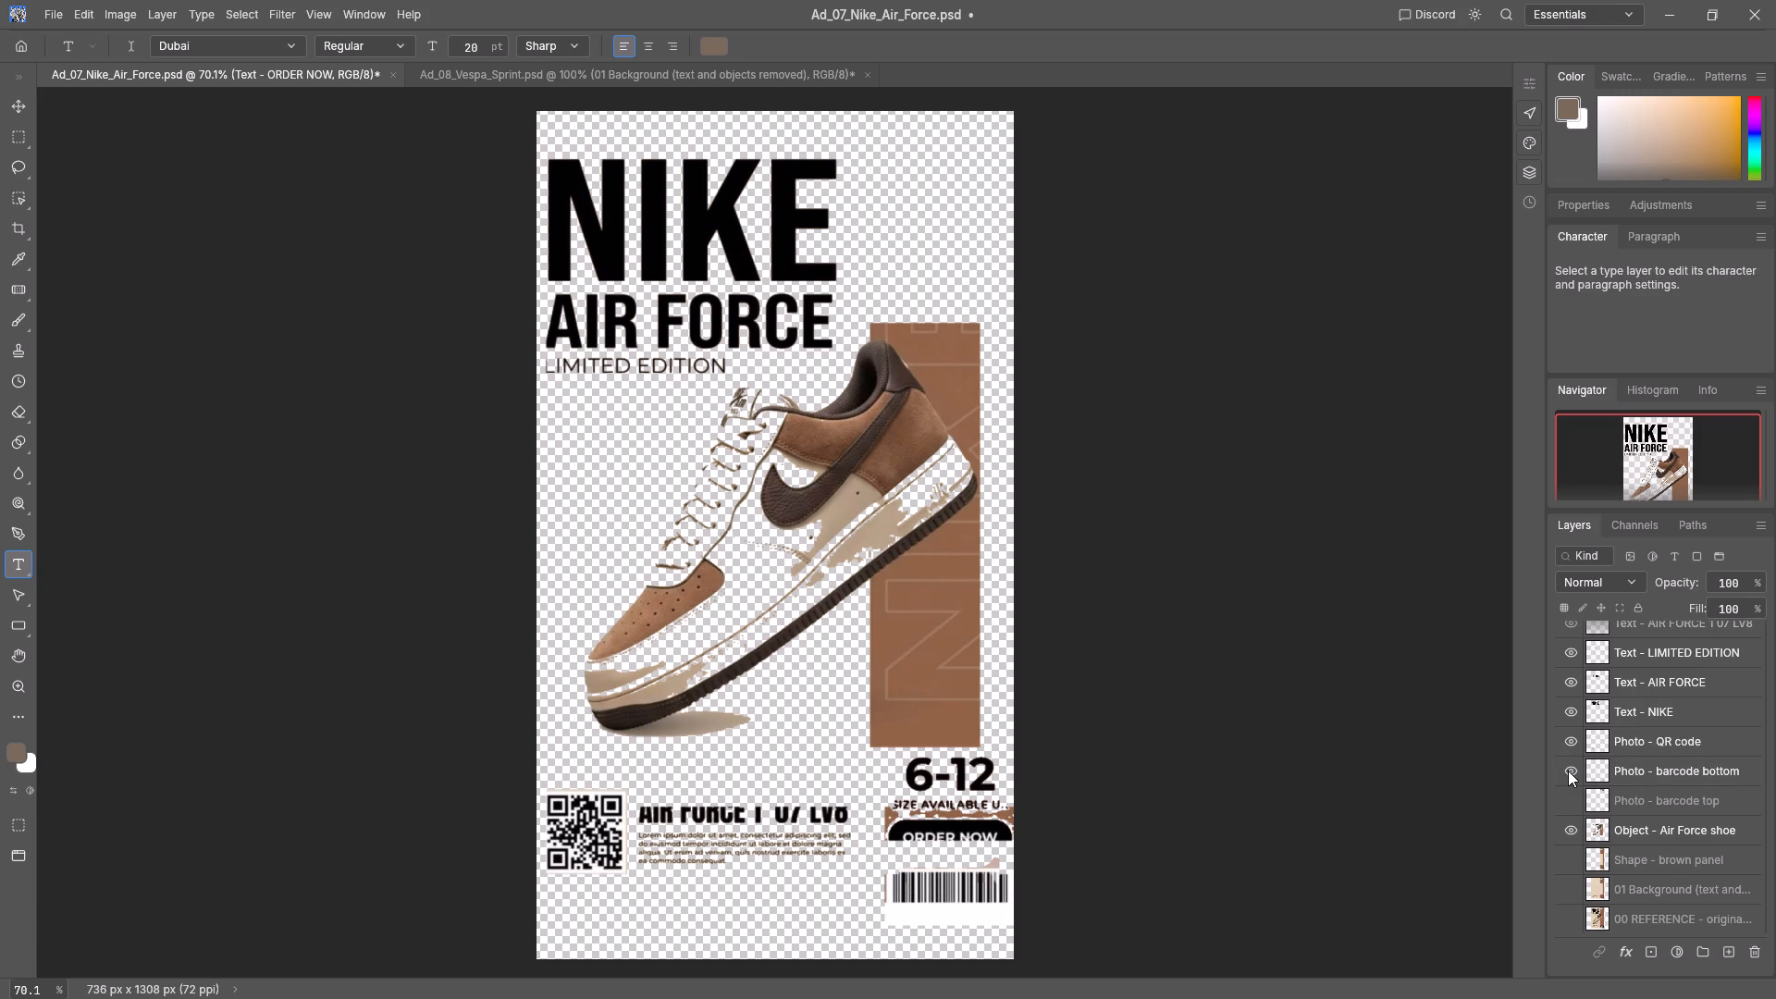
click(1568, 801)
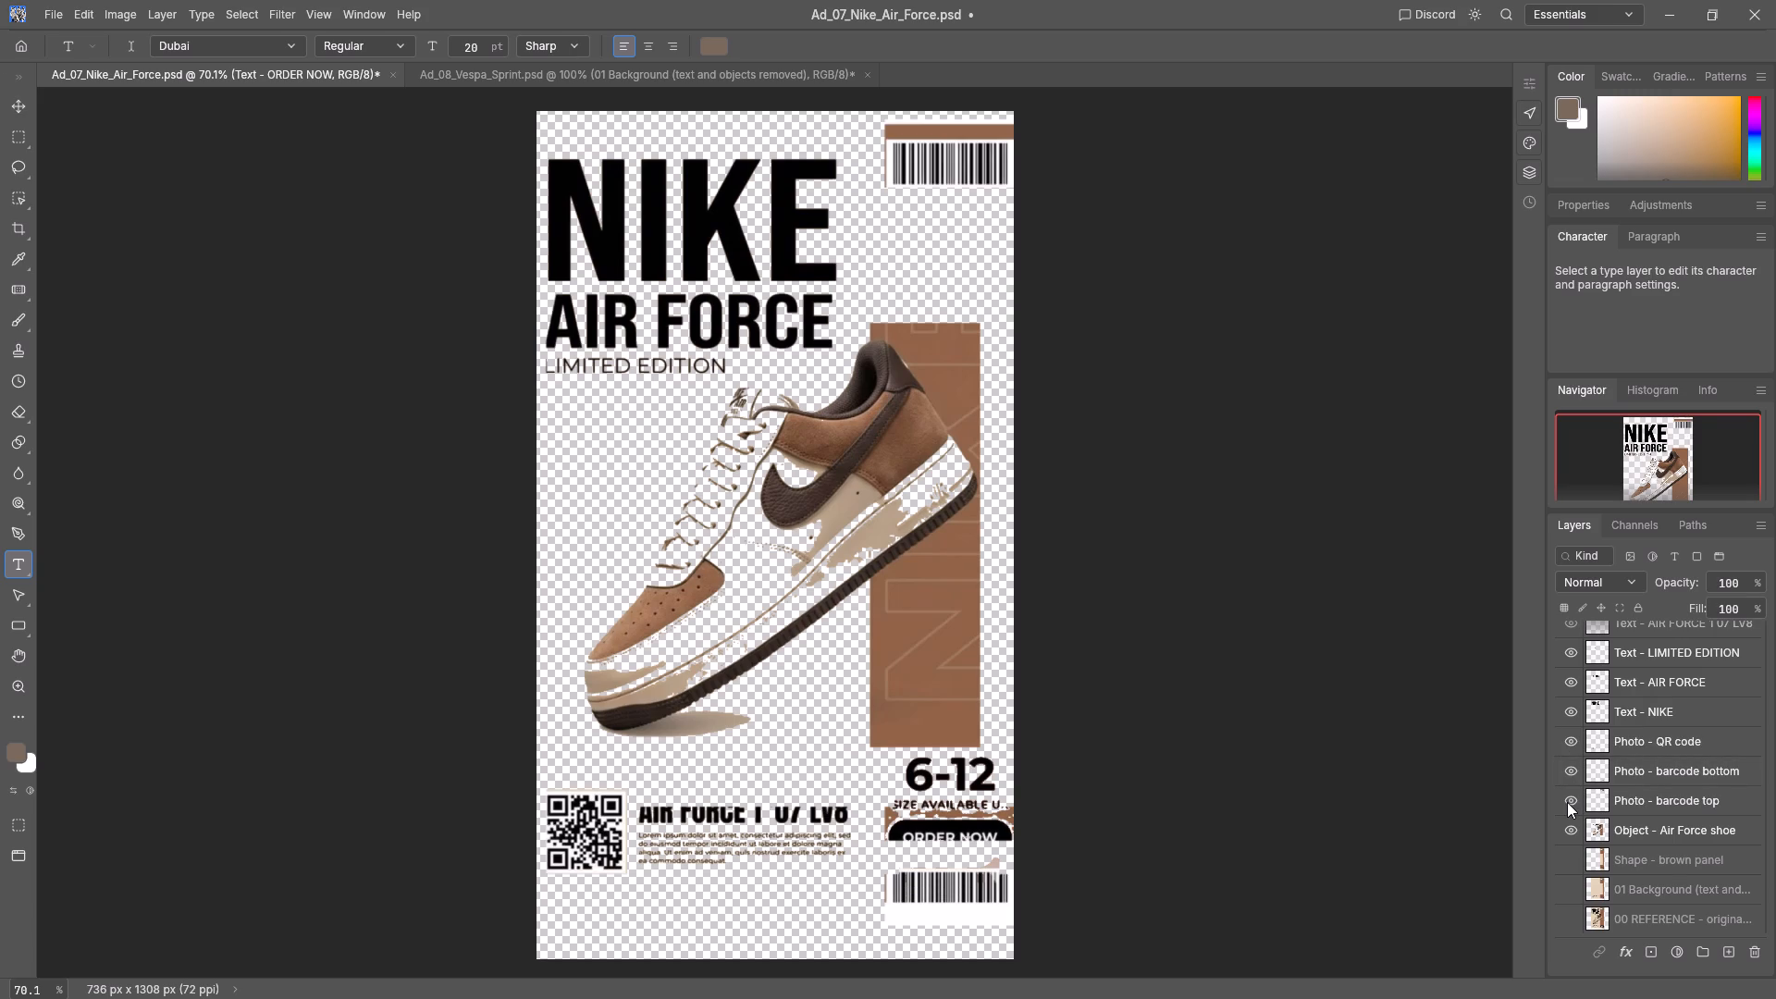
click(1571, 862)
click(1567, 891)
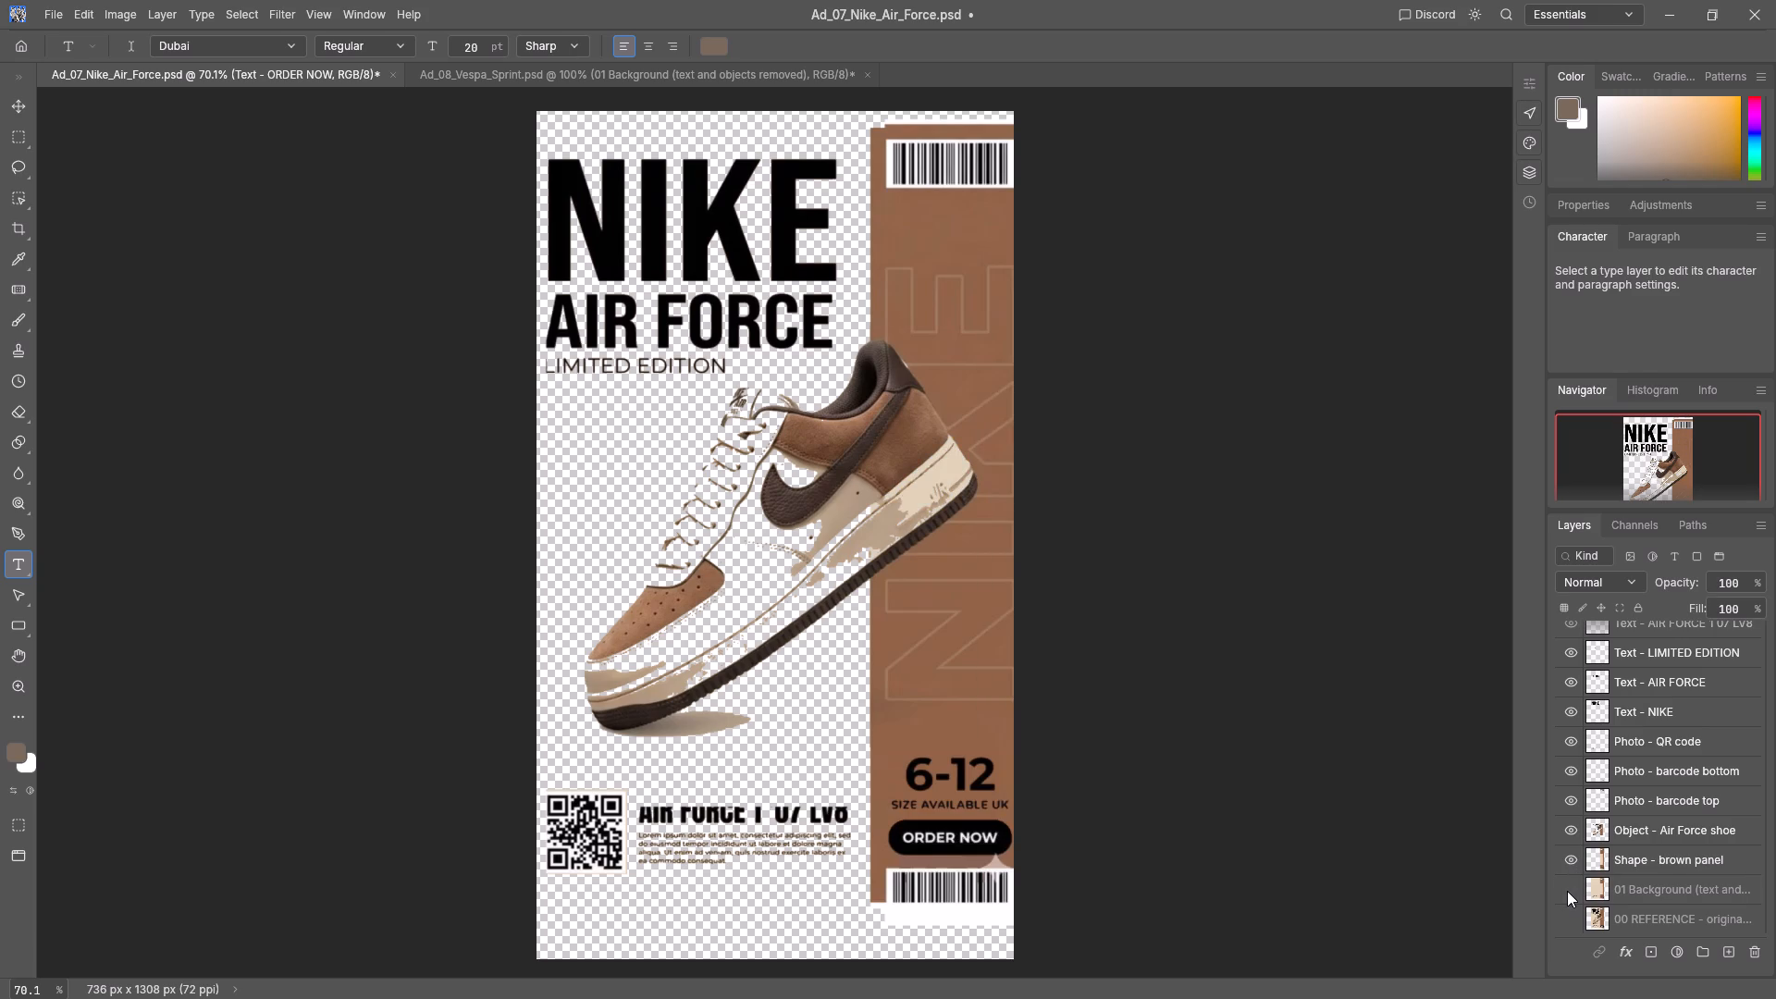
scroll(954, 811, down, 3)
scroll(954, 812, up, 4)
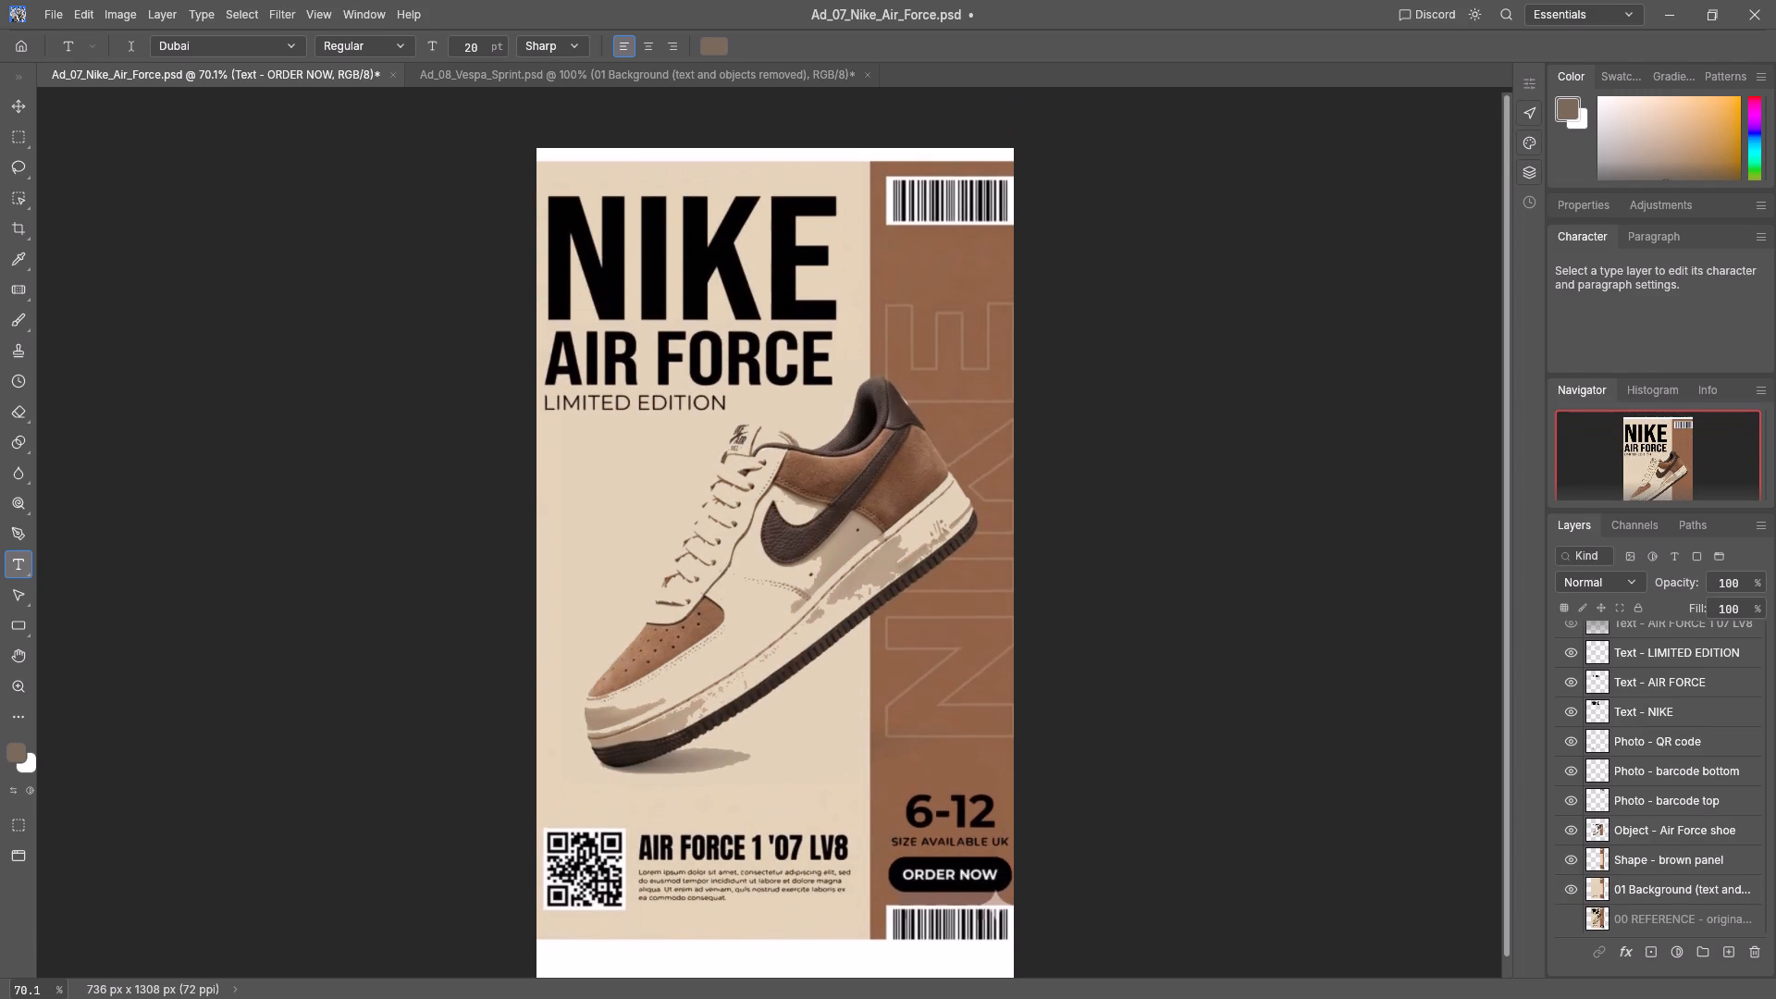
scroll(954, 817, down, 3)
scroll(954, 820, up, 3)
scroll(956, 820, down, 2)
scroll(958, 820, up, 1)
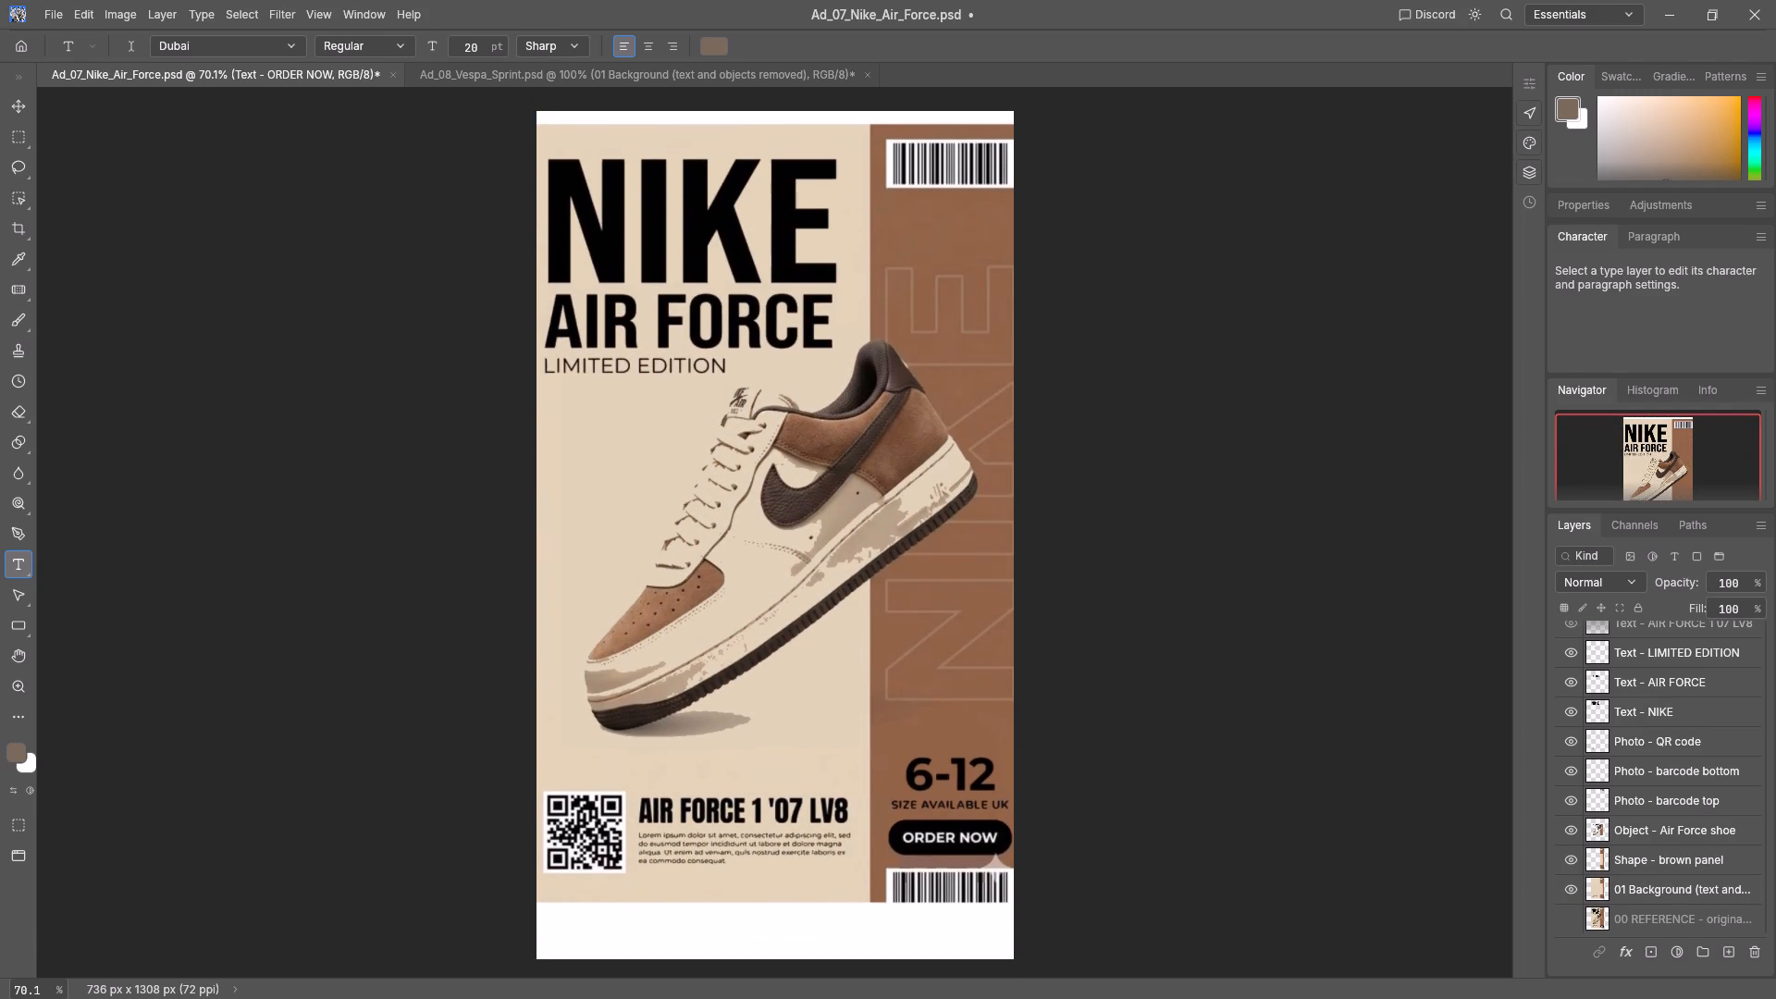
Set up the Nike Air Force ad's export as a JPG at the highest quality and proceed to saving.
click(48, 10)
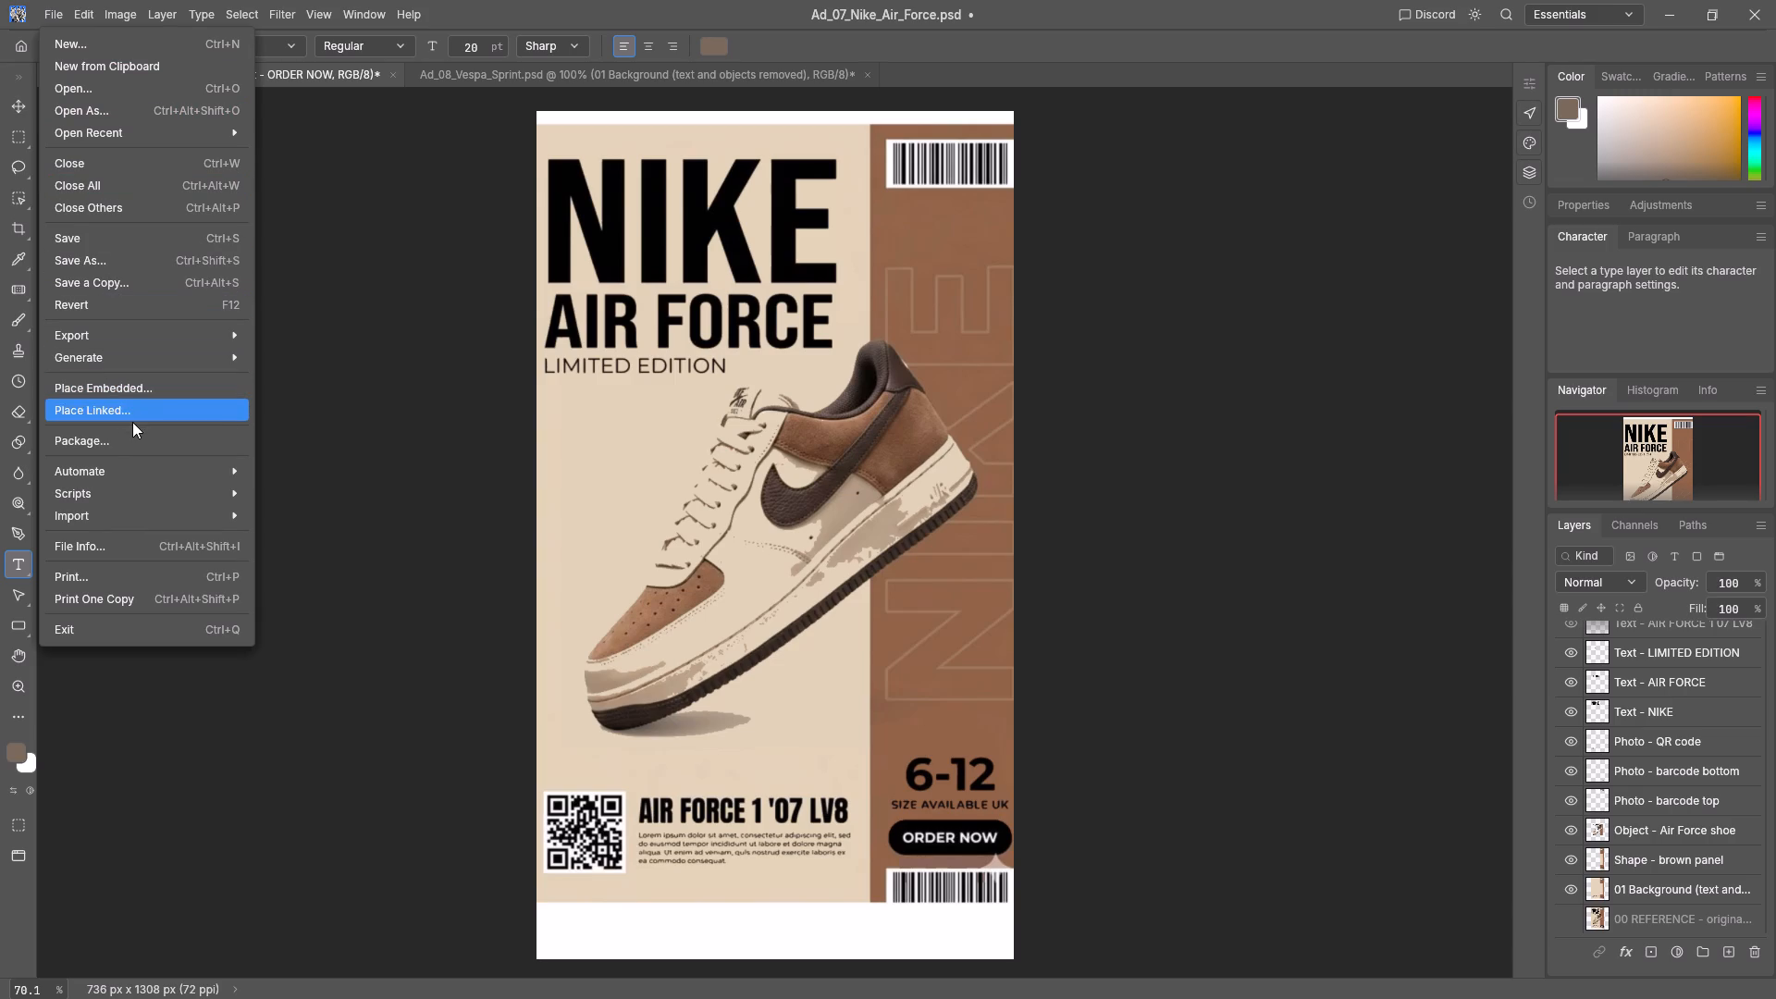
click(166, 333)
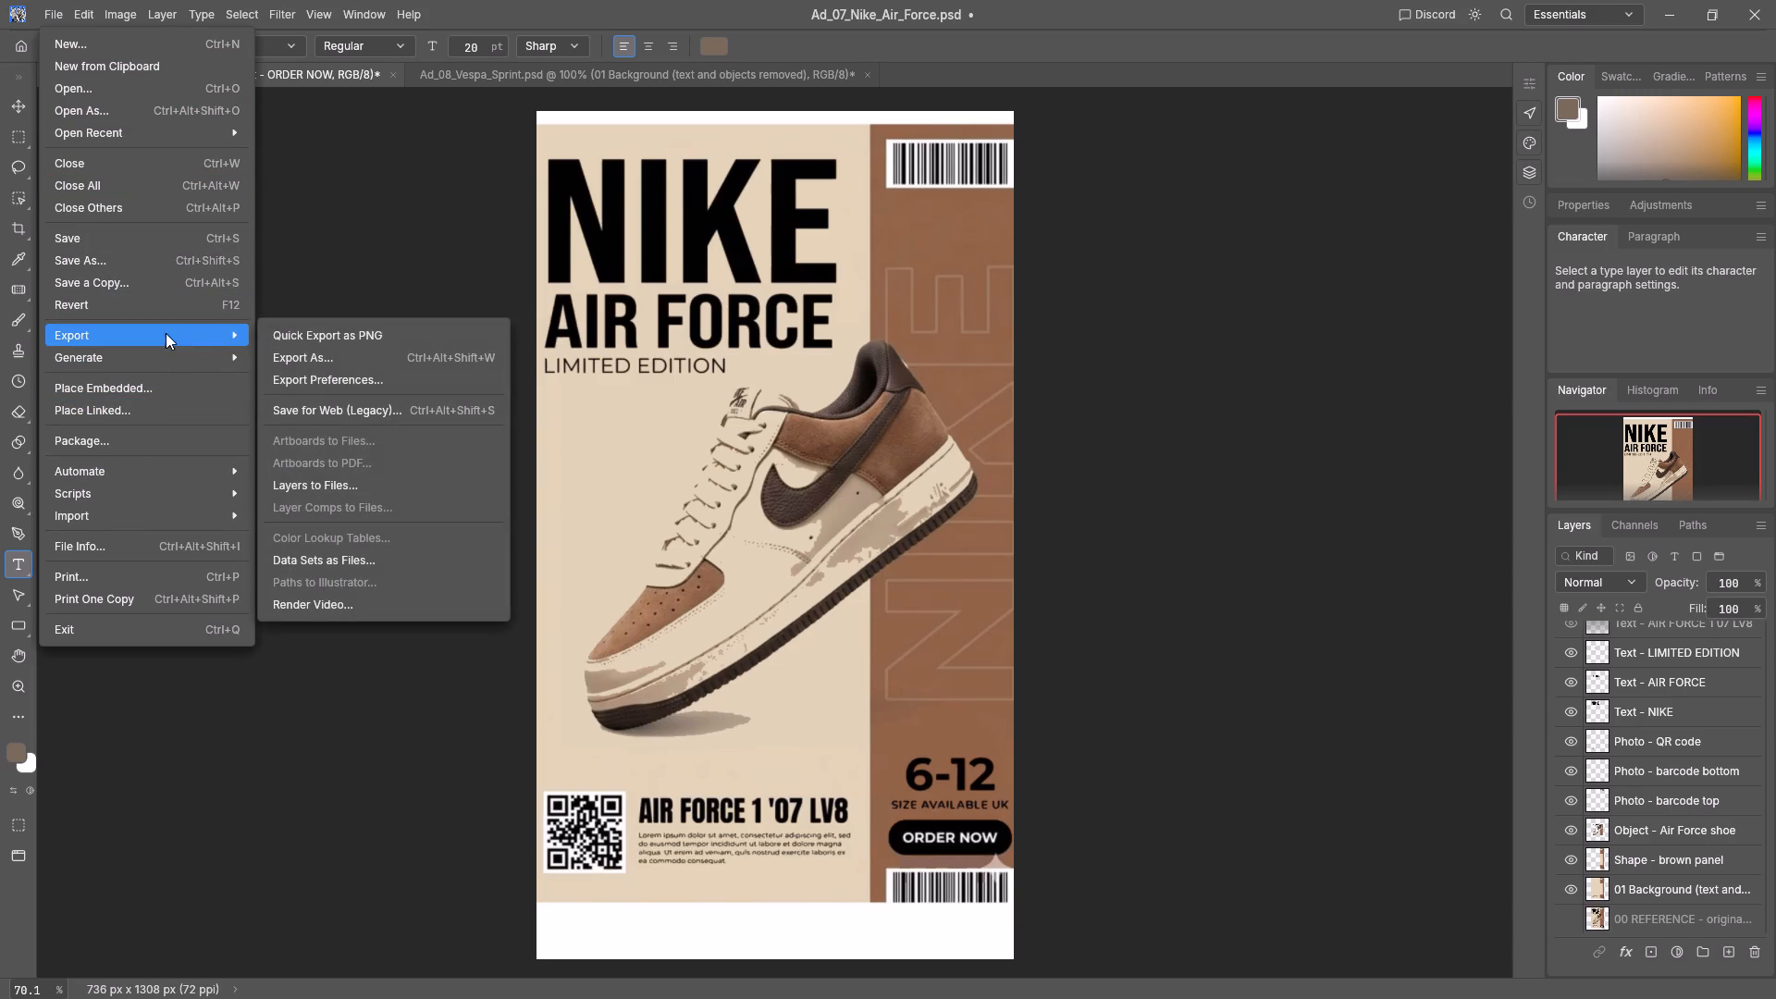
click(381, 358)
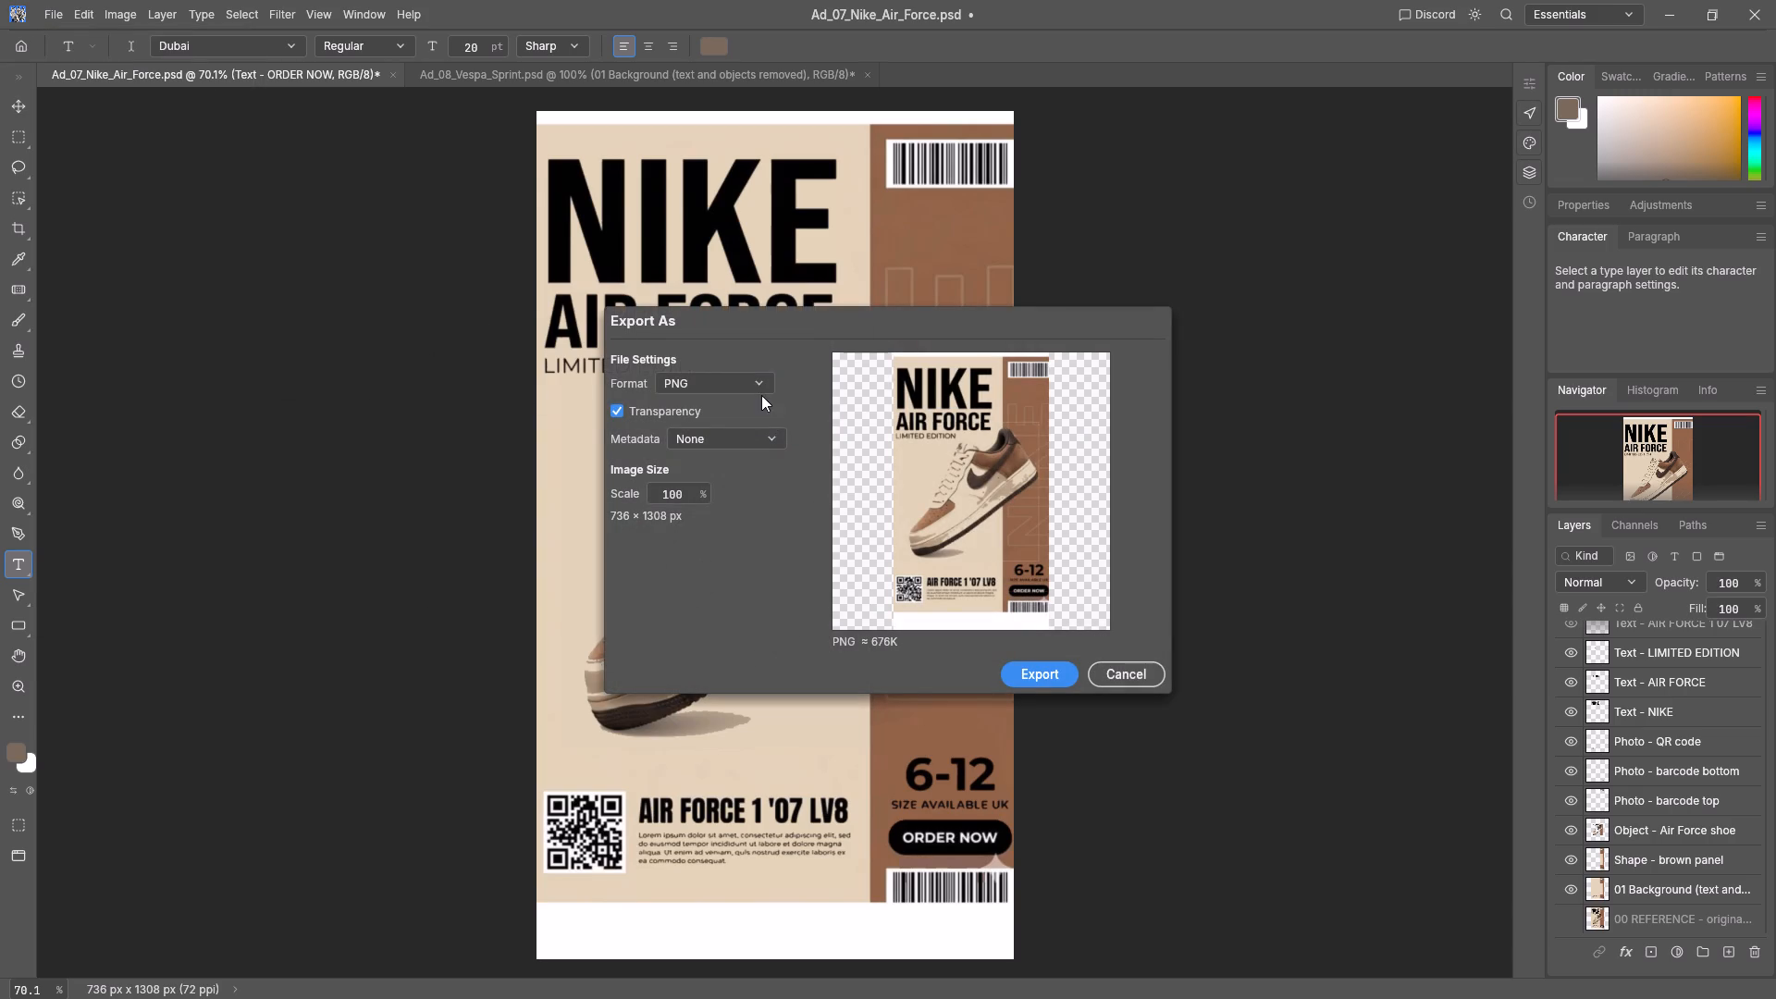
click(758, 370)
click(762, 381)
click(701, 438)
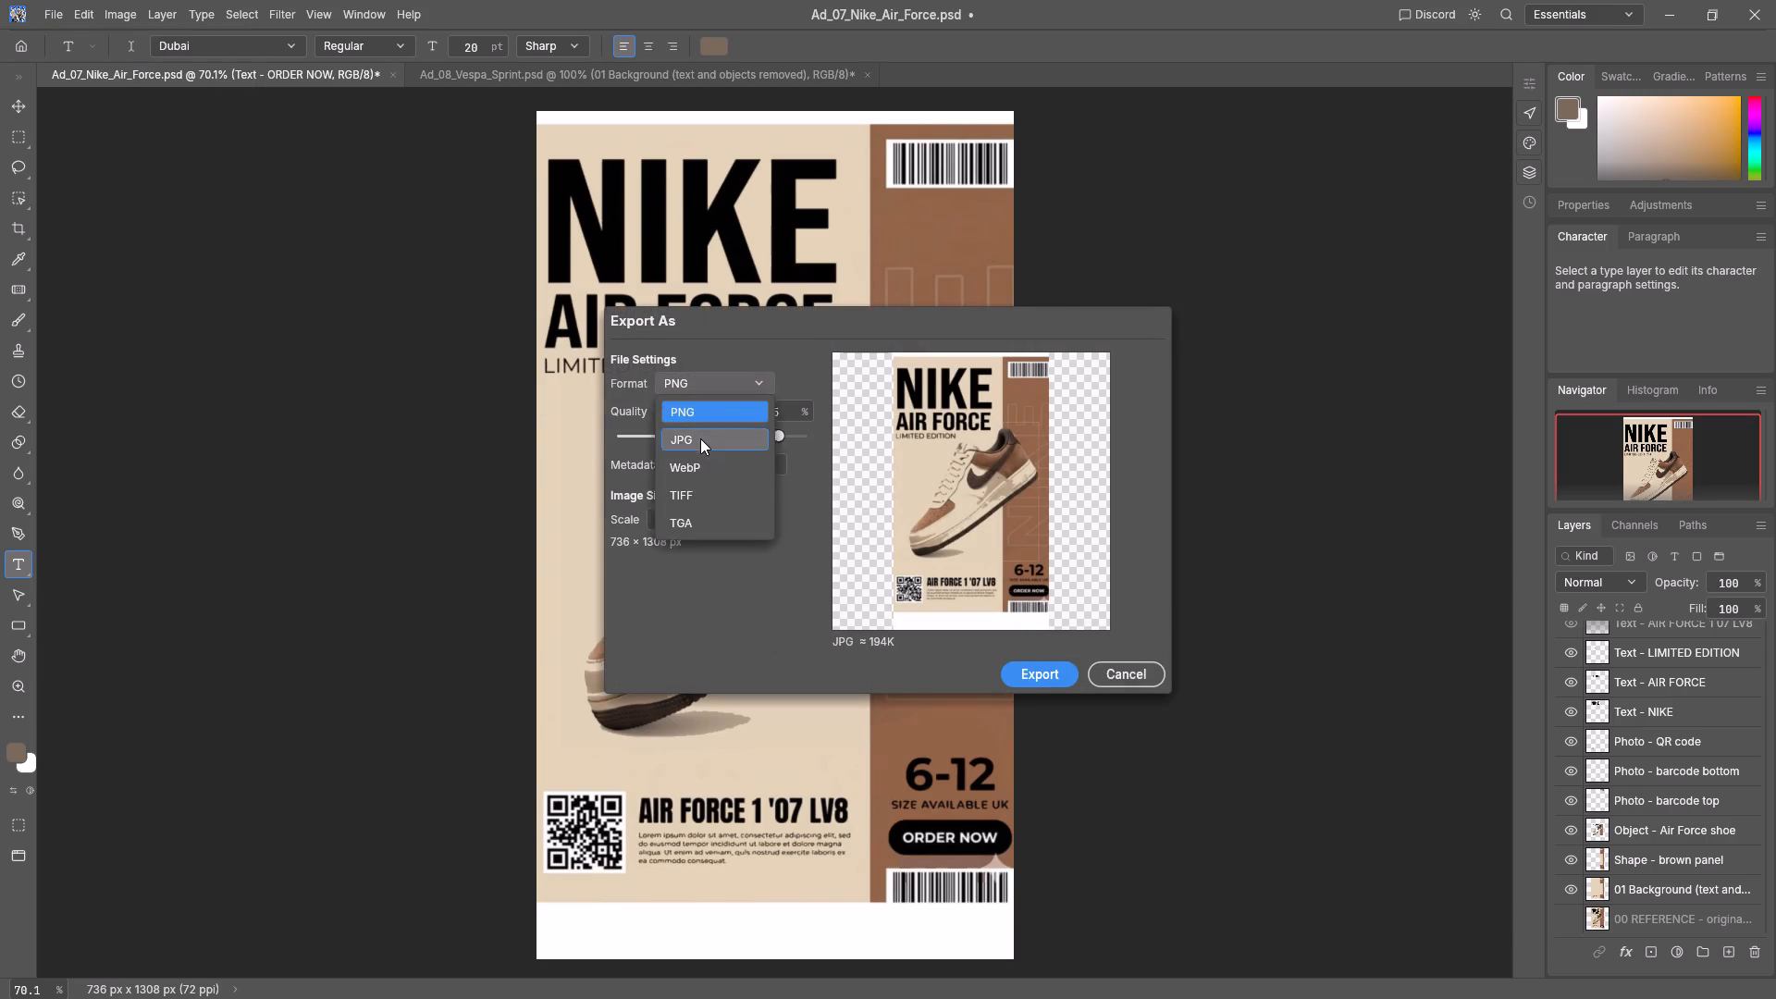
drag(782, 433, 878, 434)
click(1028, 670)
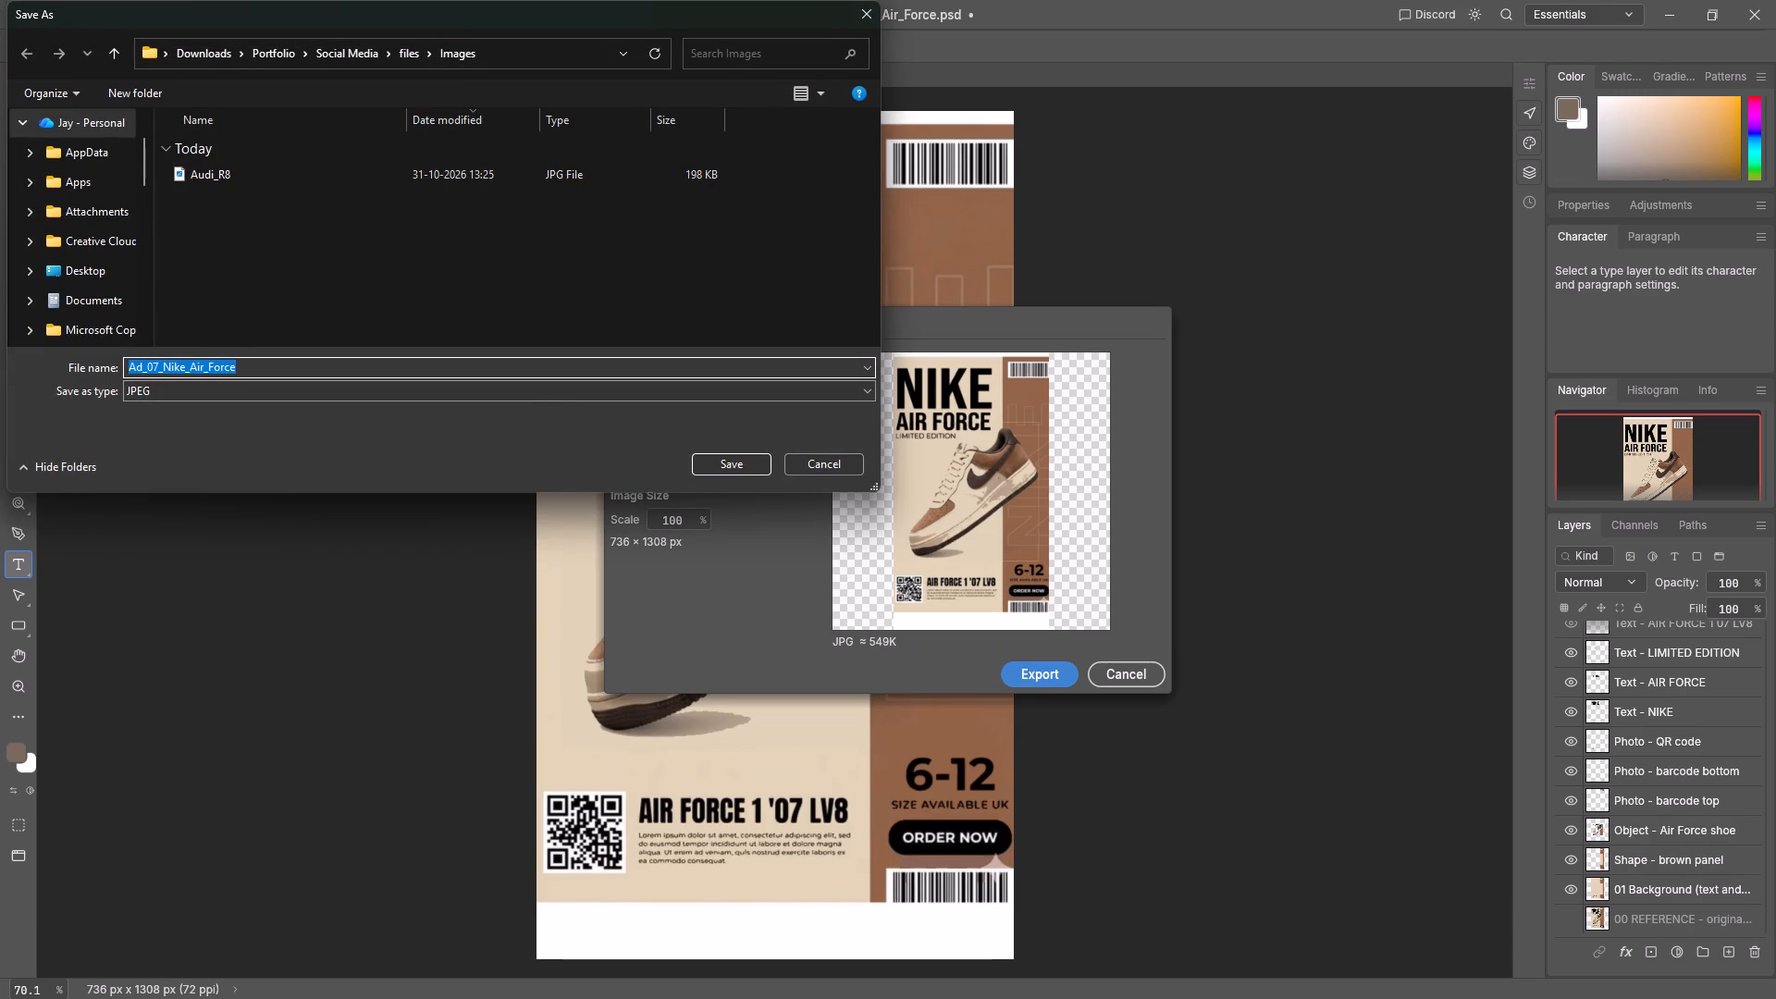
Save the exported JPG in the Images folder as Nike_Air_Force, removing the Ad_07_ prefix from the name.
click(163, 367)
key(BackSpace)
key(BackSpace)
key(BackSpace)
key(BackSpace)
key(BackSpace)
key(BackSpace)
key(BackSpace)
key(BackSpace)
key(BackSpace)
key(BackSpace)
key(BackSpace)
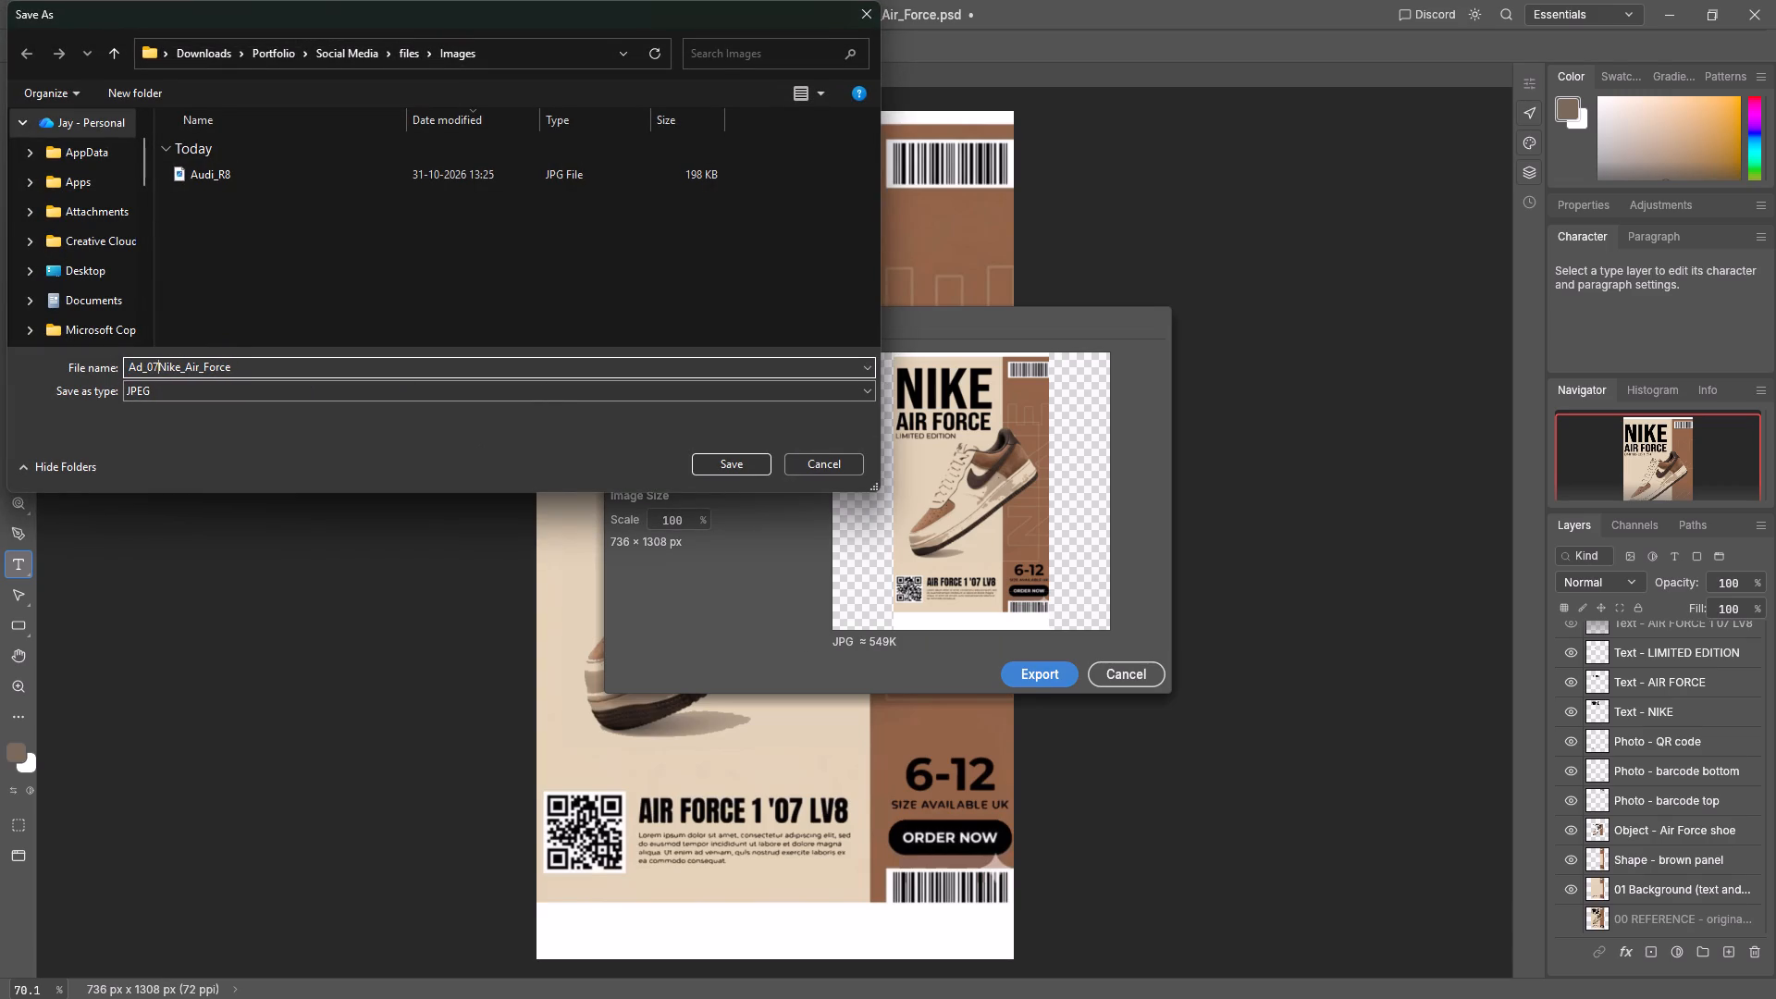
click(728, 470)
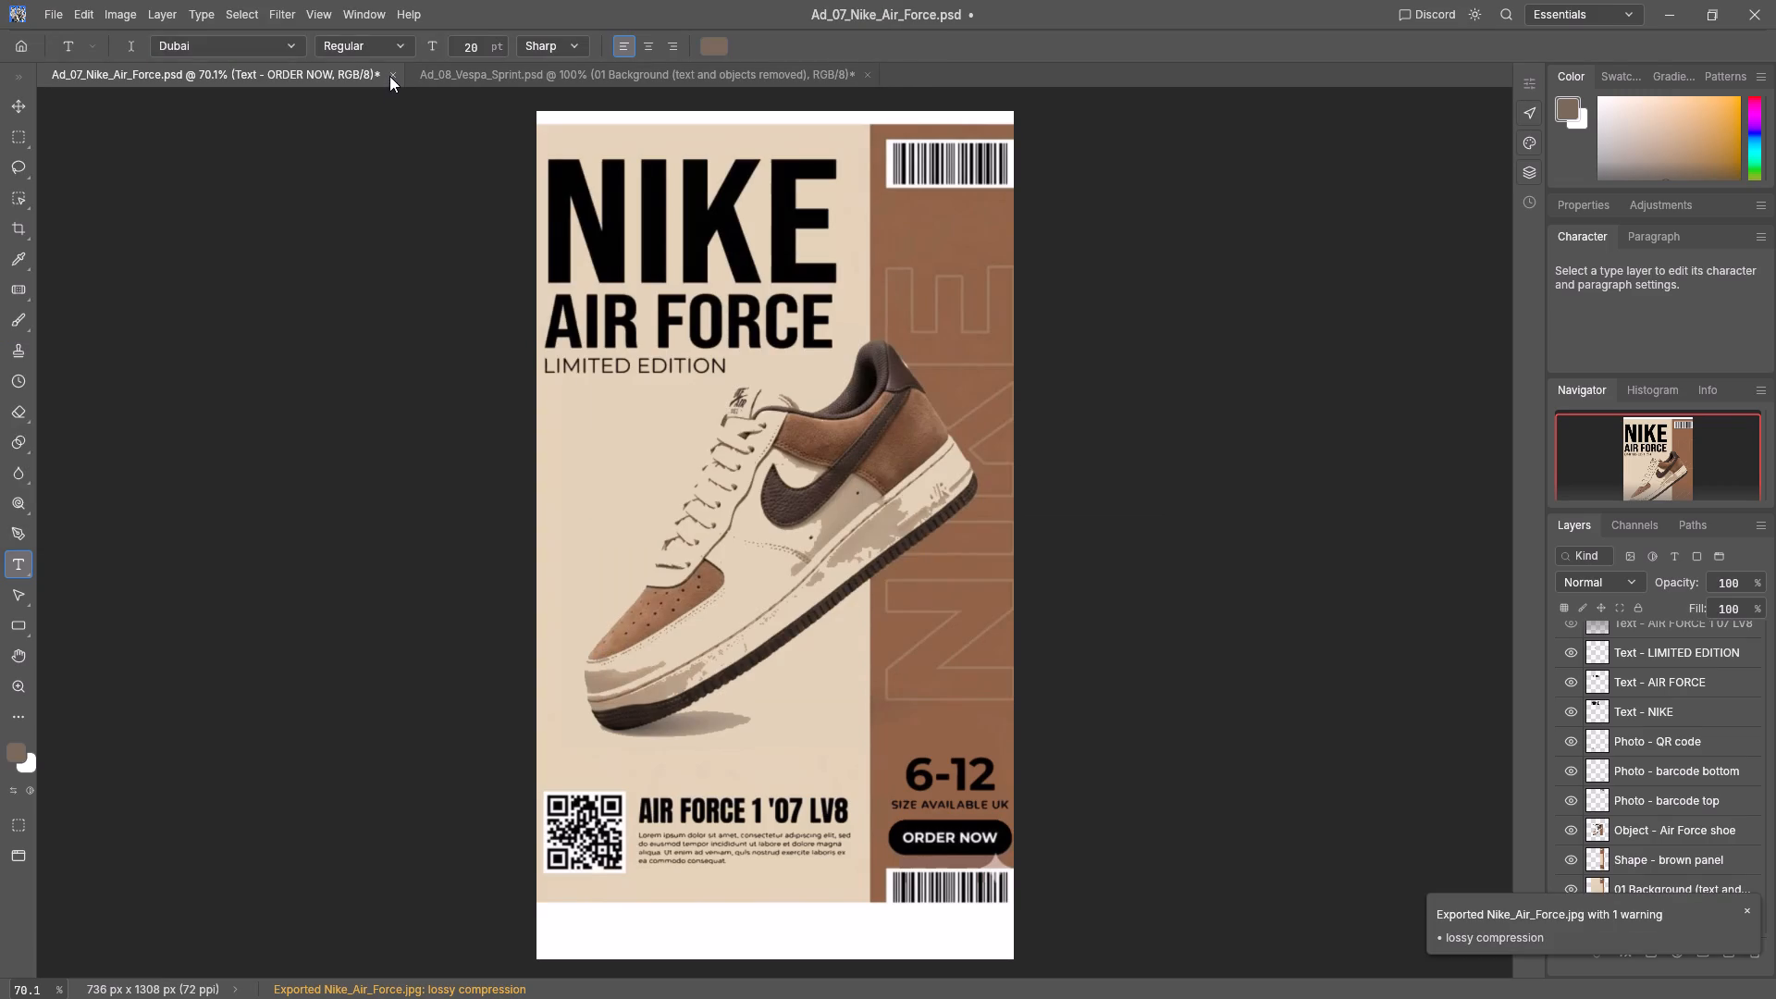
Close the Nike Air Force and Vespa Sprint documents without saving their changes.
click(389, 76)
click(943, 540)
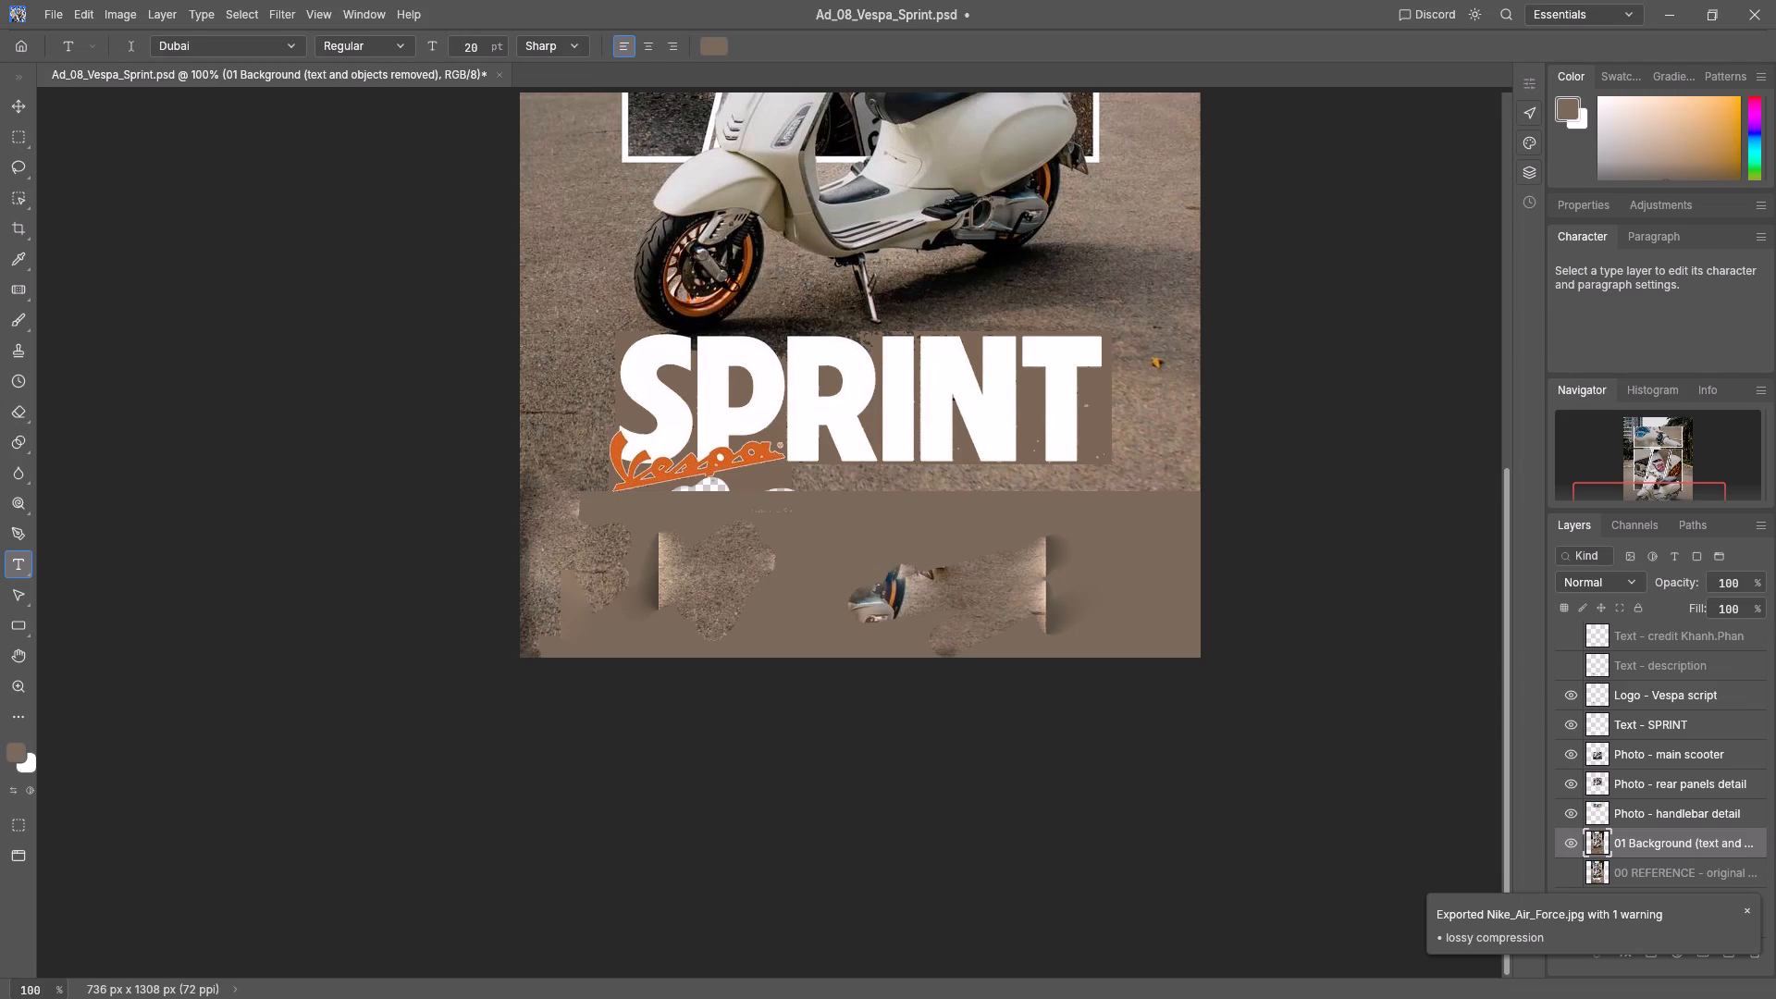
click(499, 73)
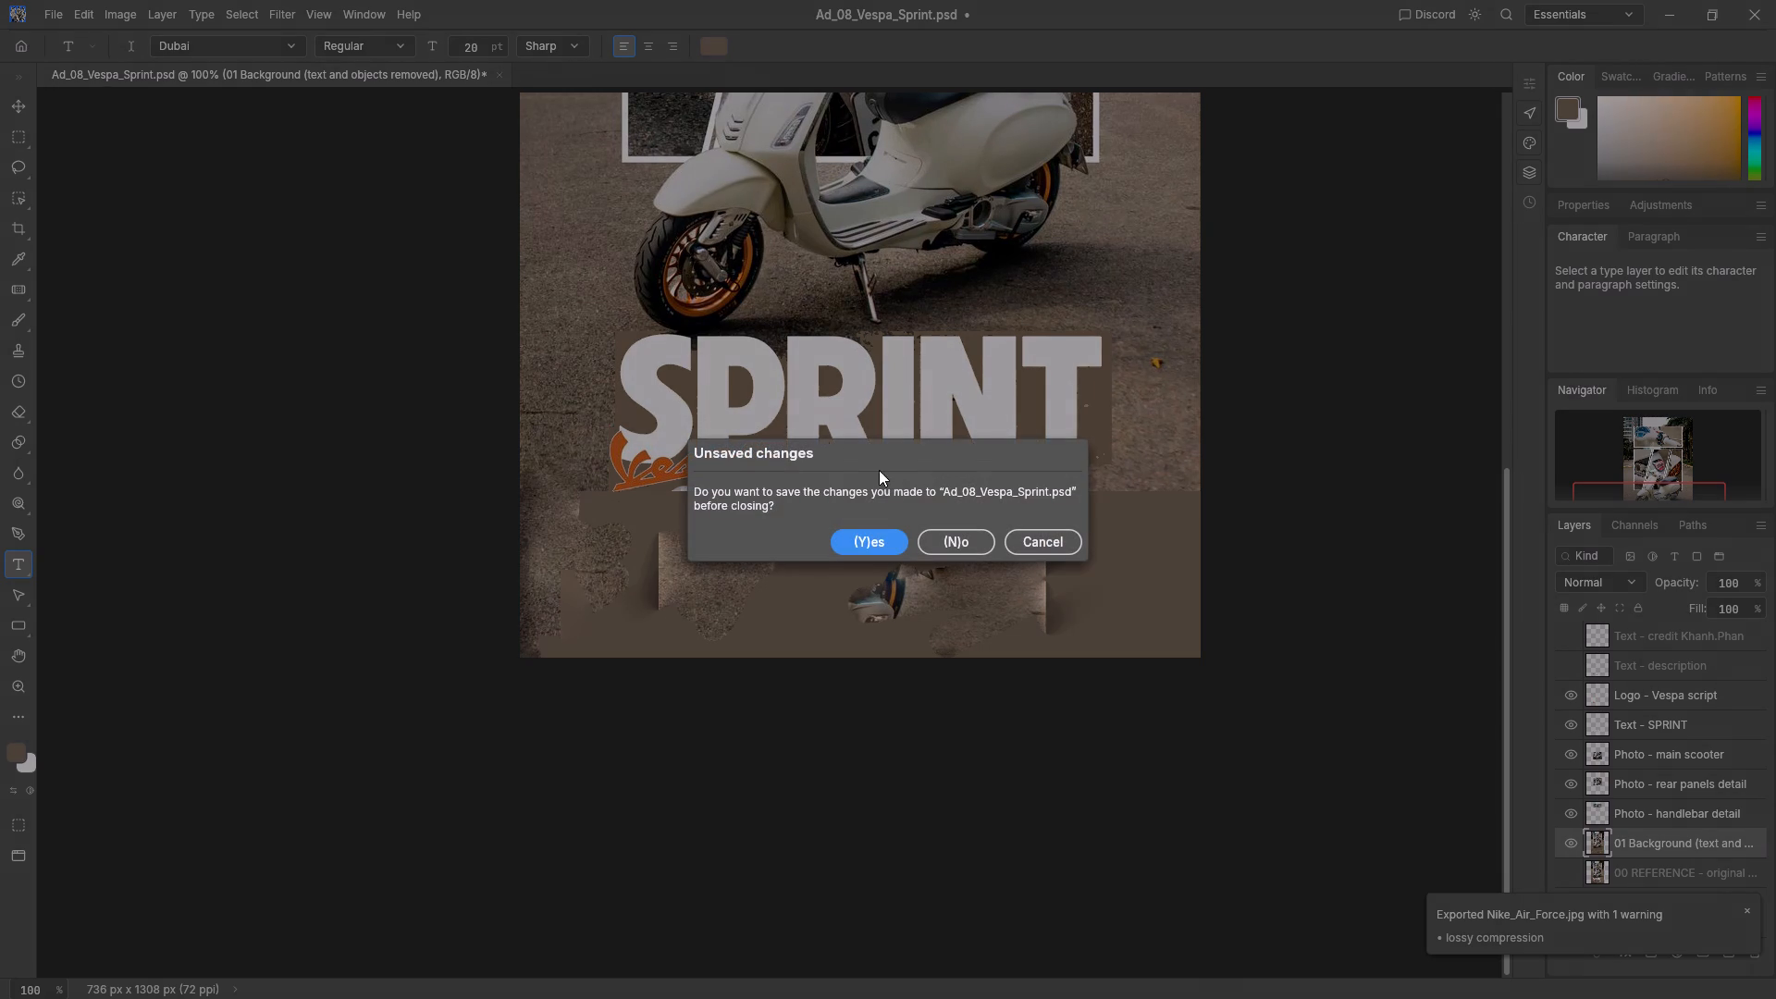
click(934, 539)
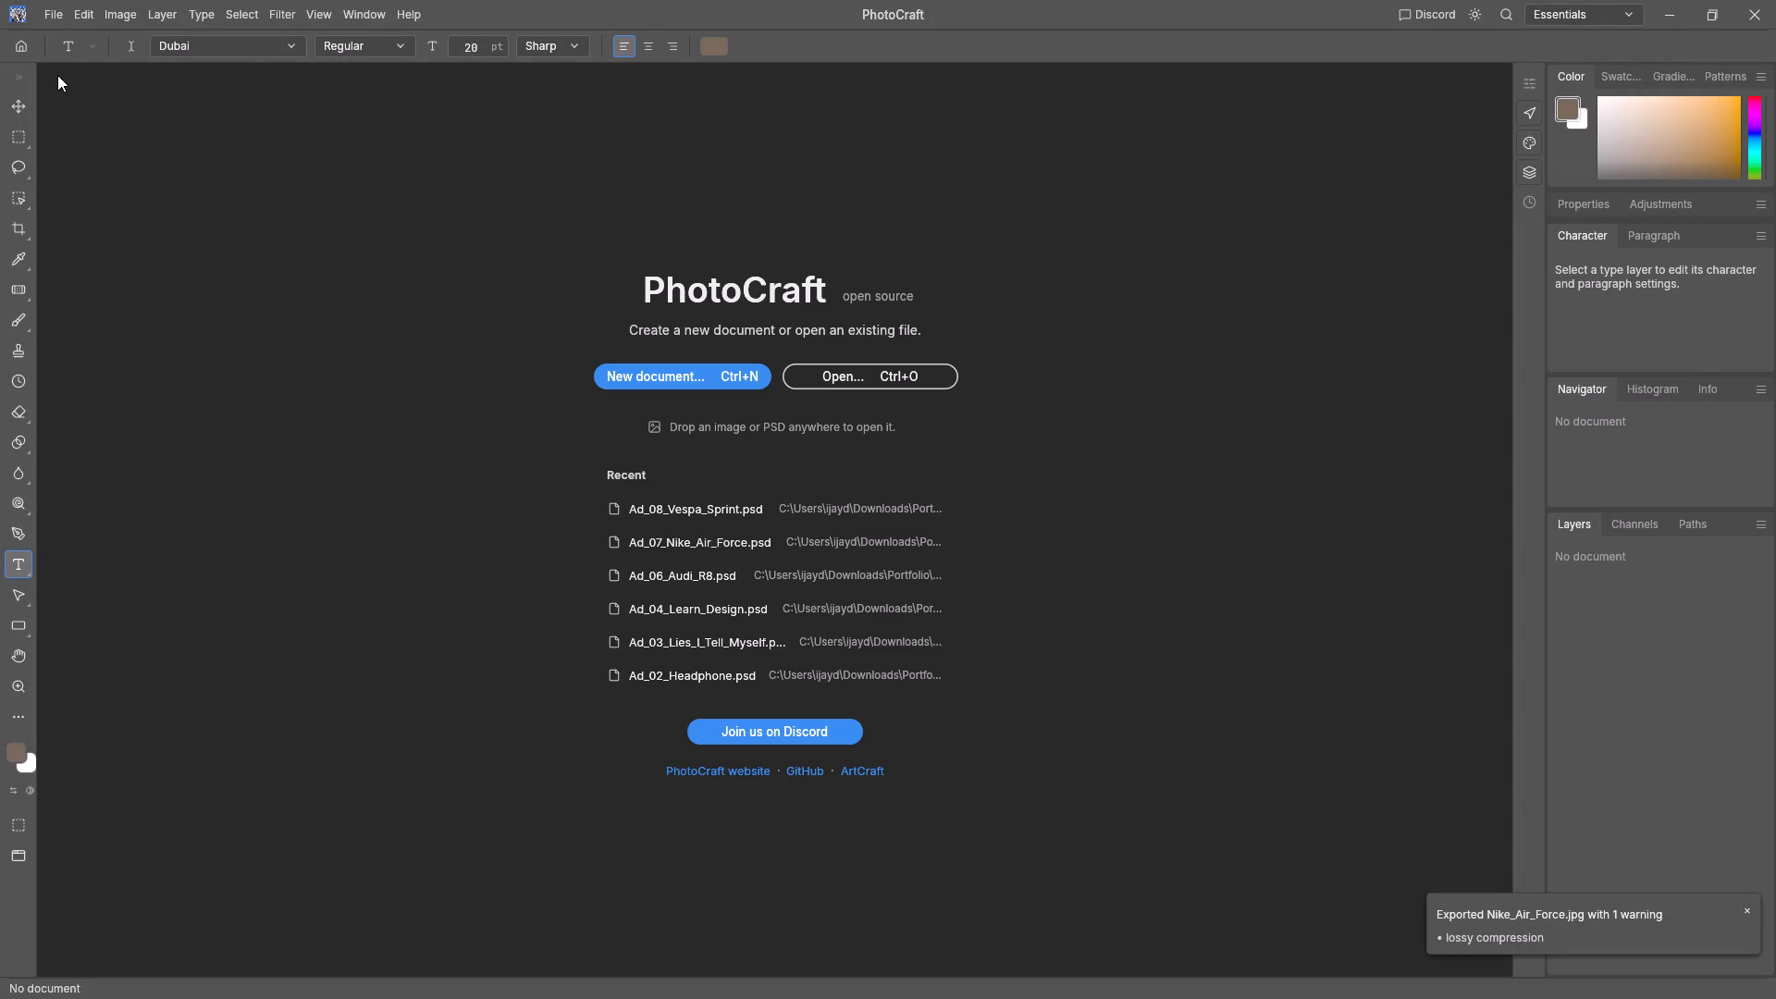
Open Ad_05_Orange_Juice from the Social Media files folder.
click(55, 3)
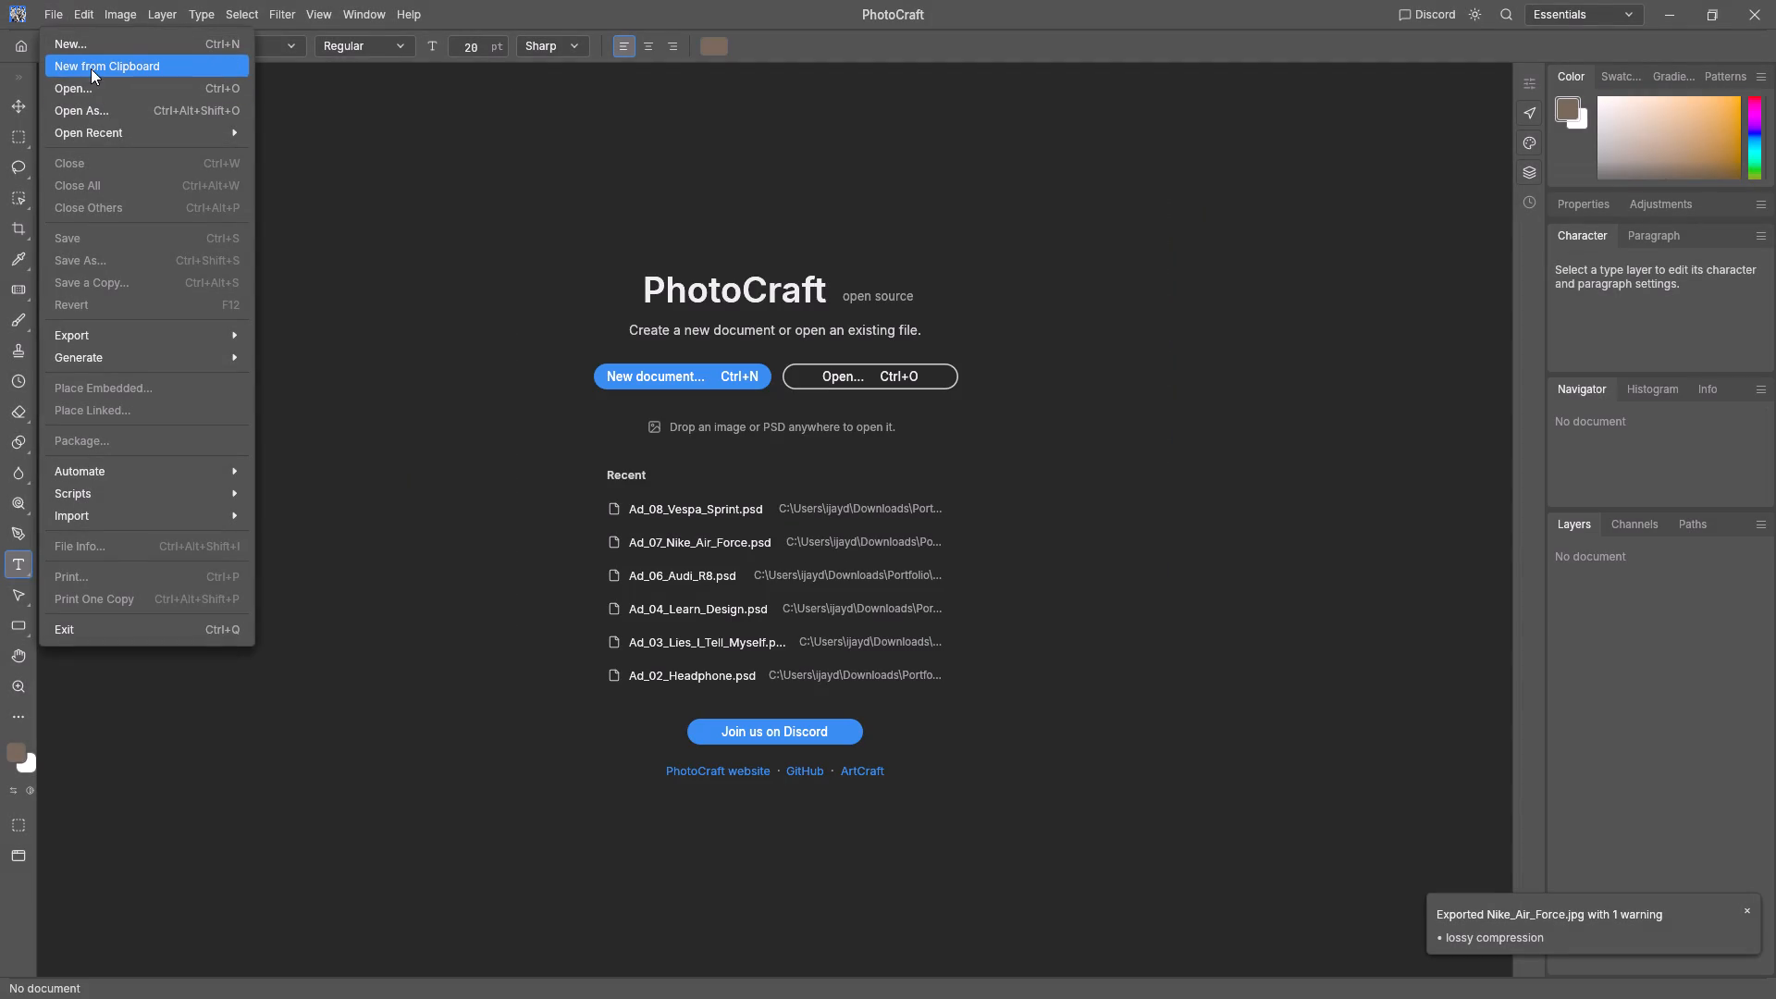
click(80, 85)
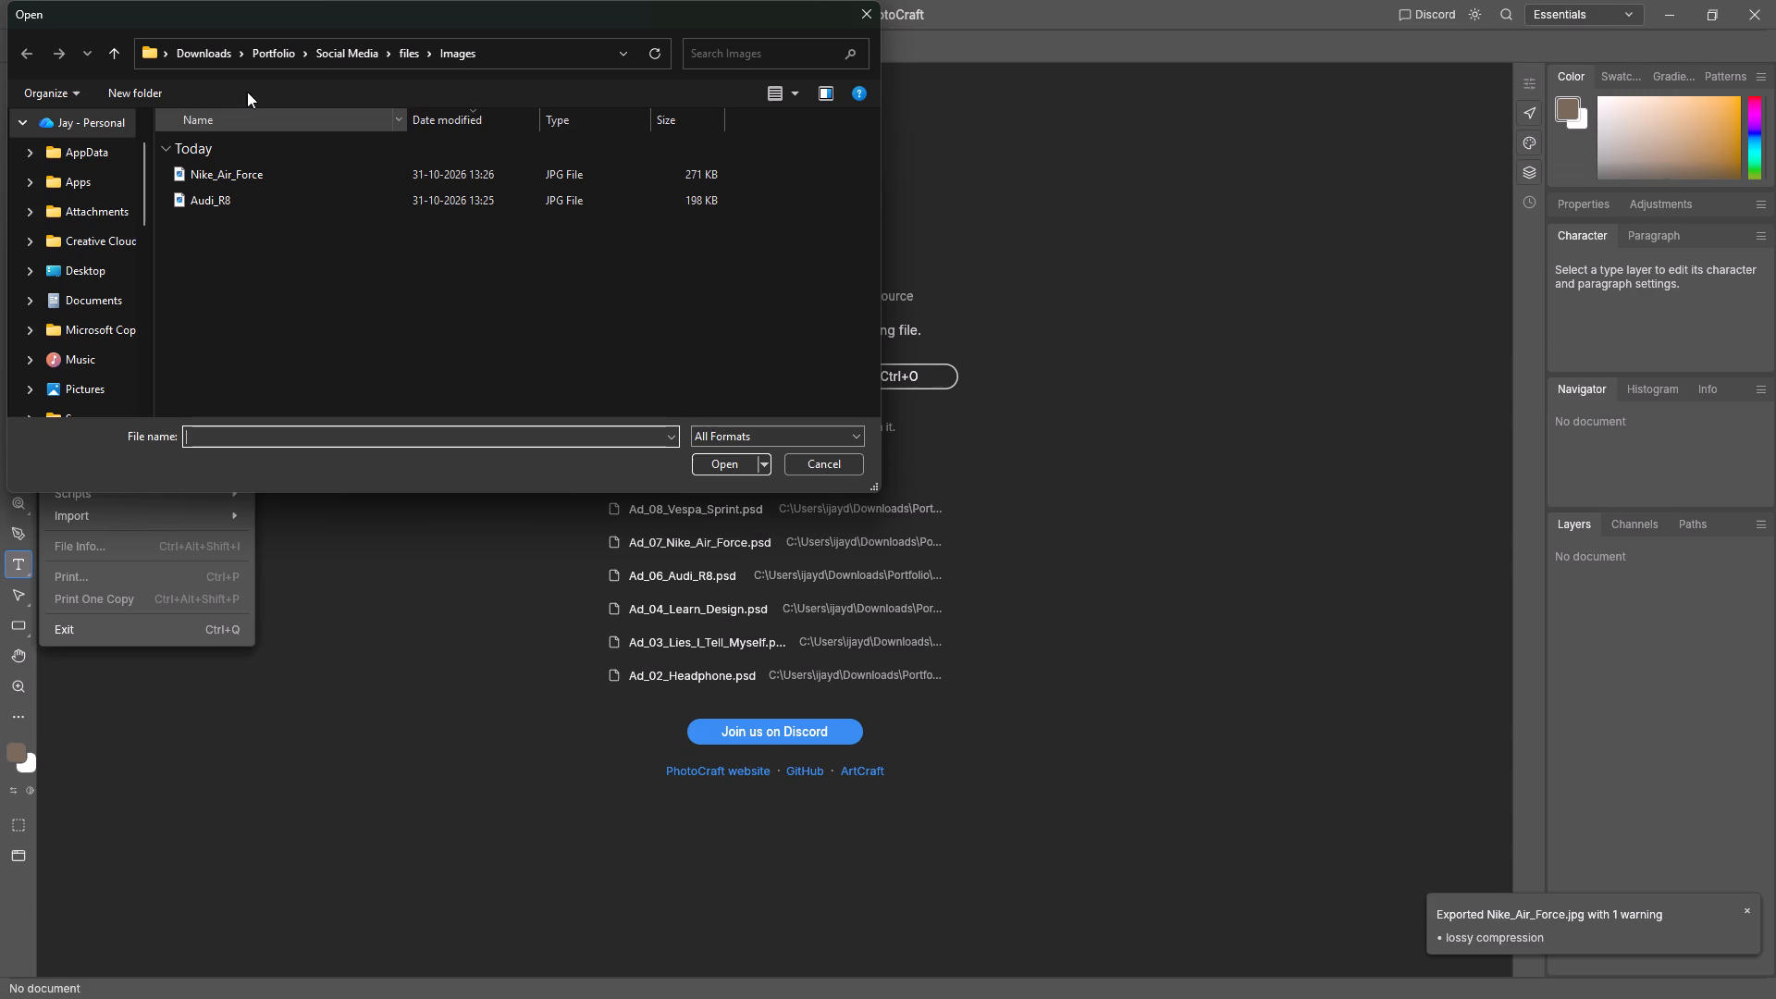
click(398, 54)
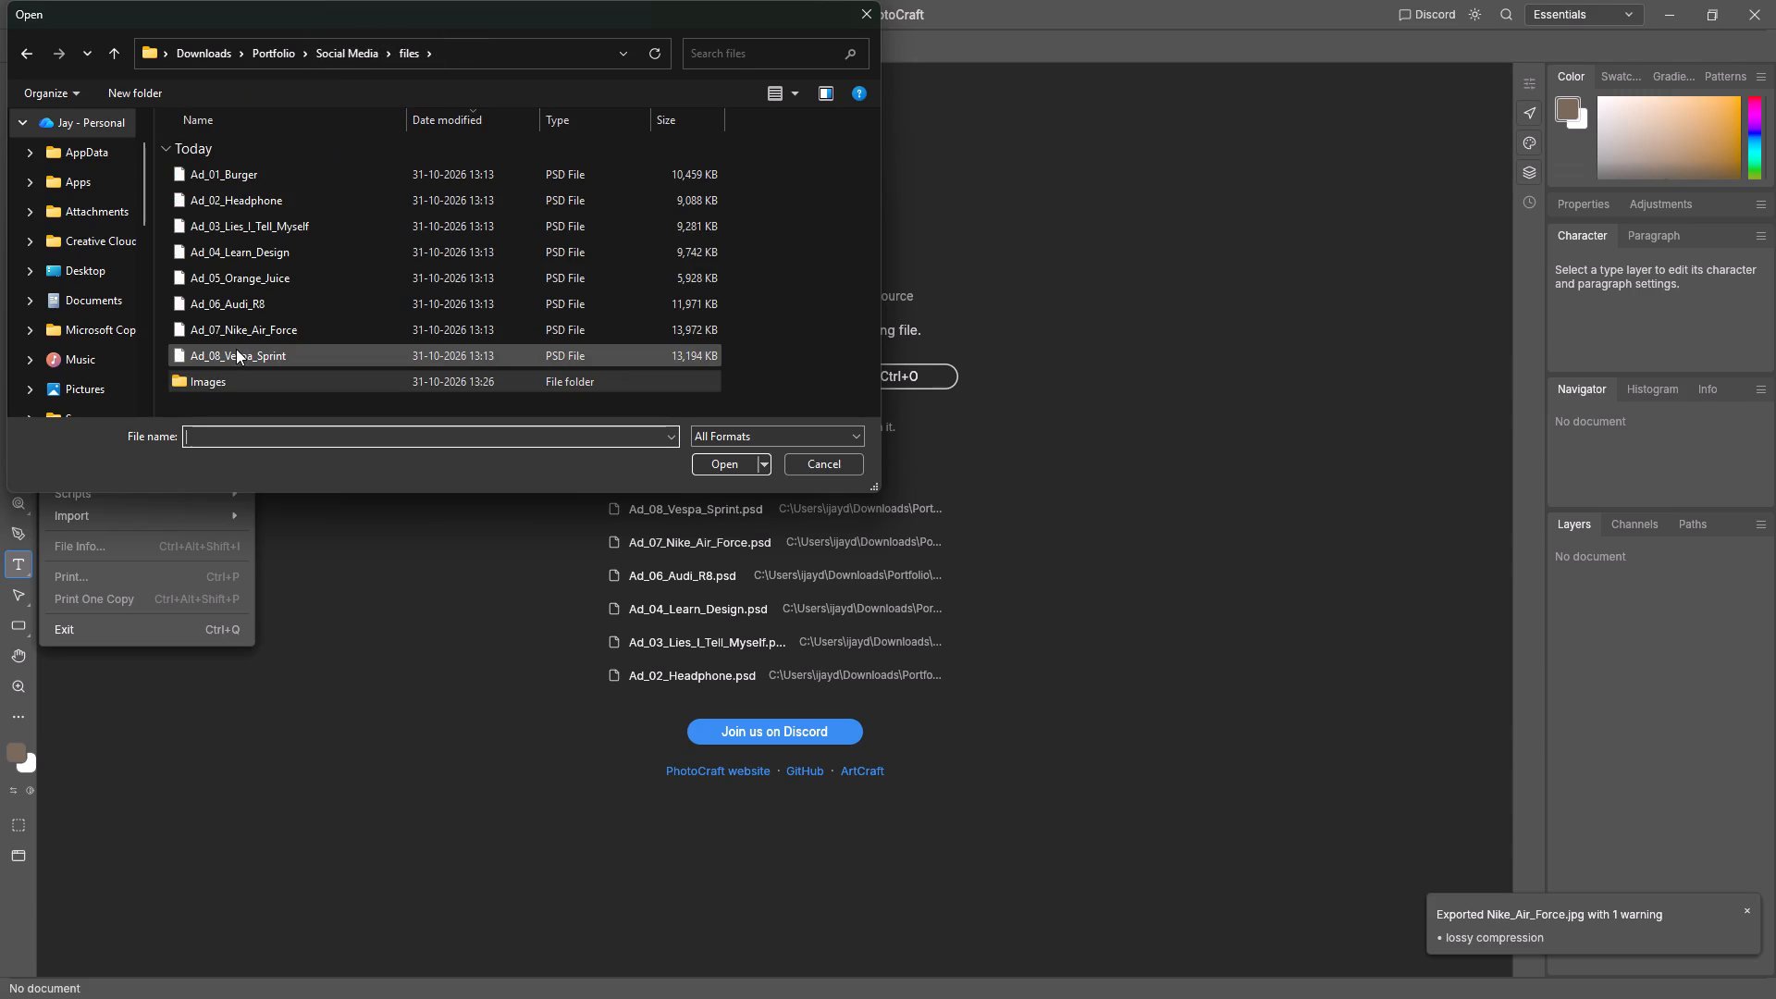
click(236, 349)
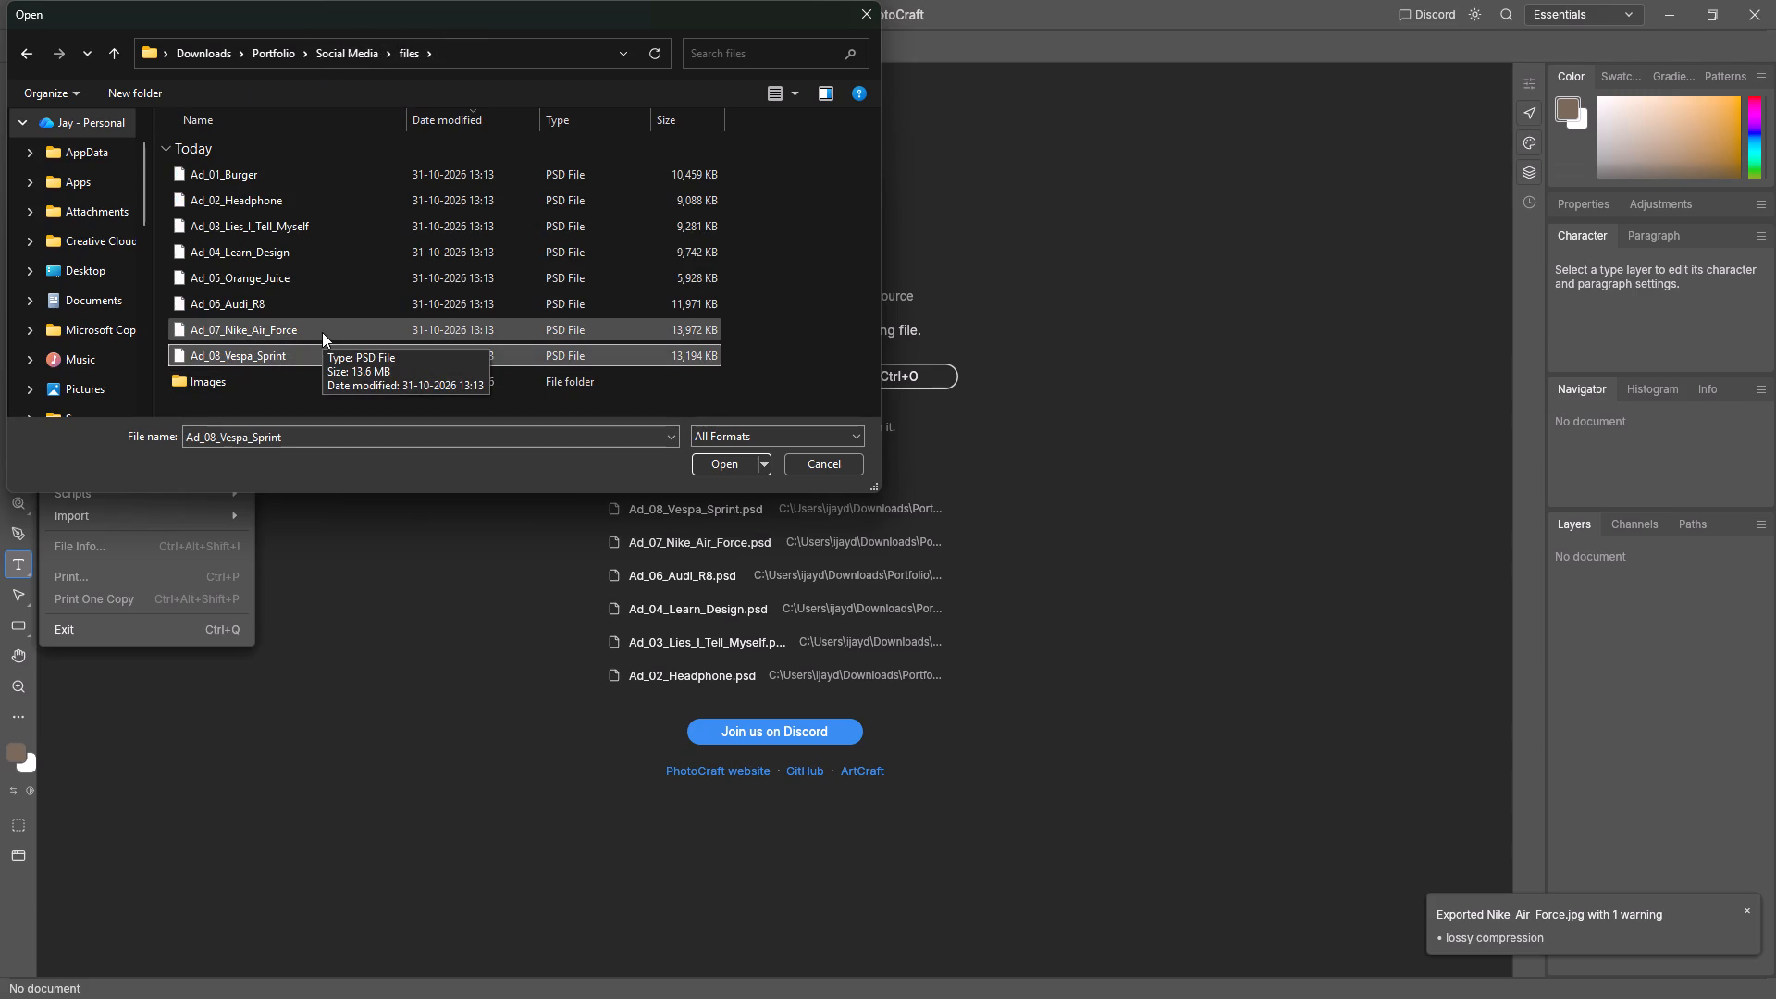
double_click(290, 281)
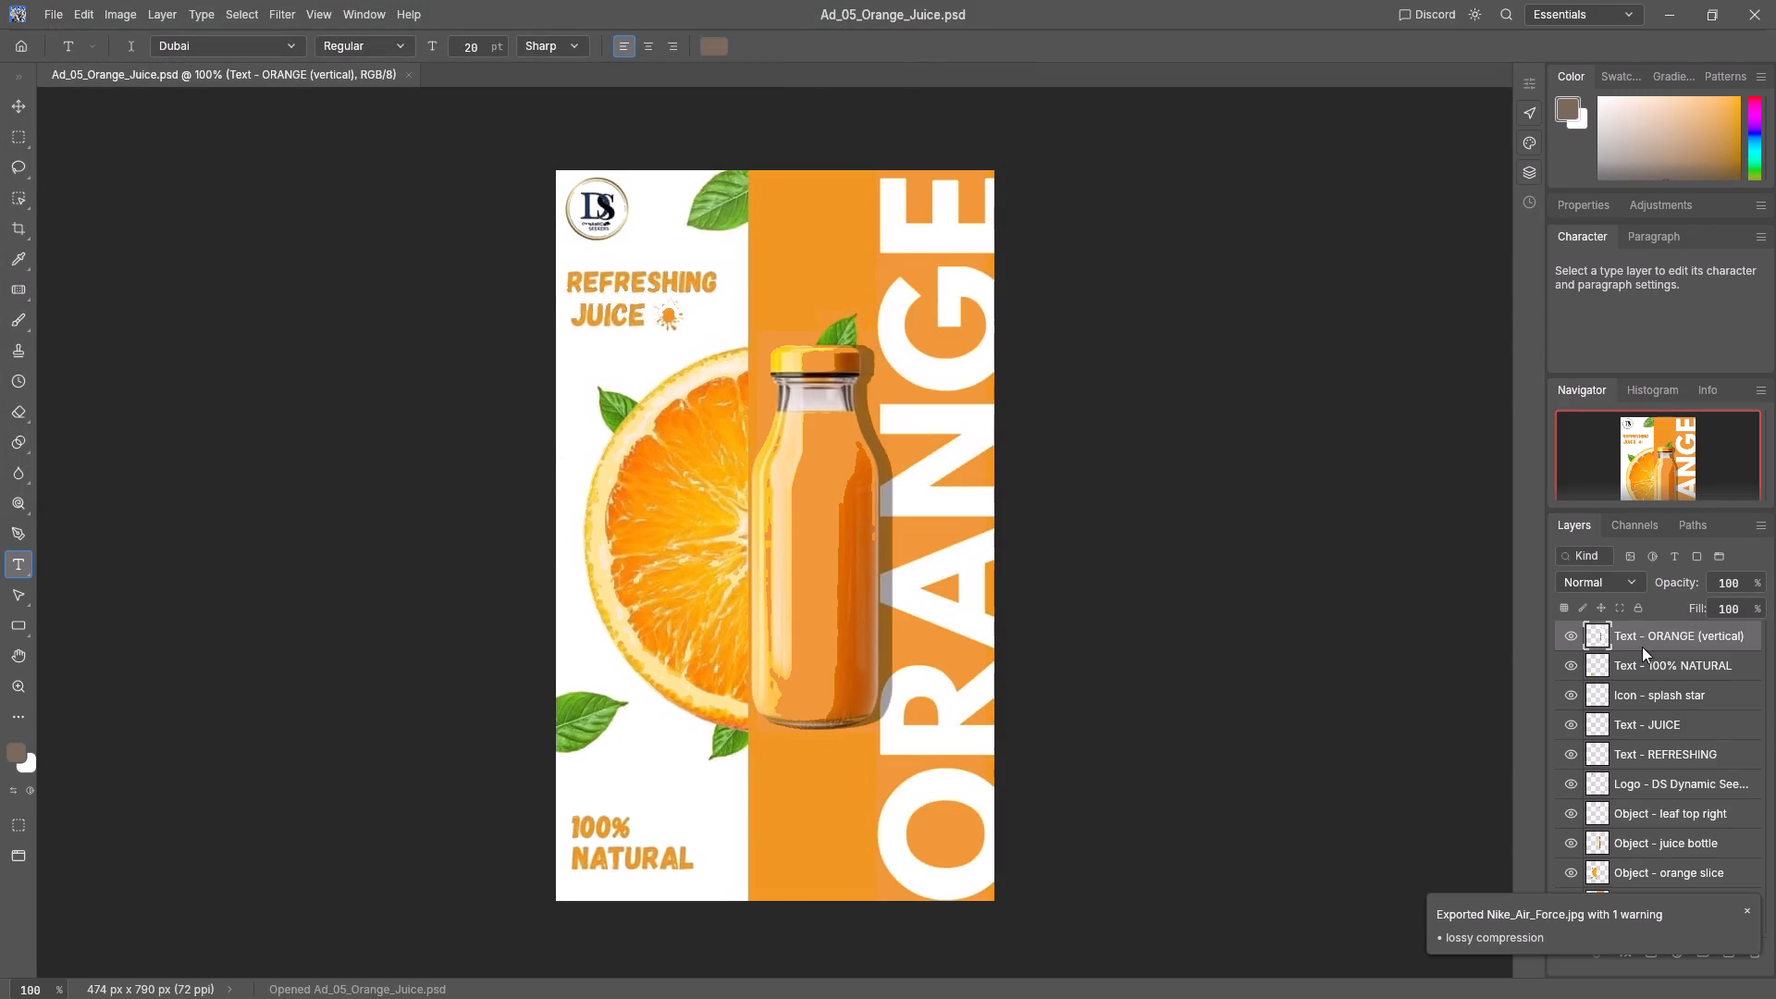
Examine the Orange Juice ad's layer stack, toggling the 100% NATURAL, ORANGE (vertical), REFRESHING and DS Dynamic logo layers to check their content.
scroll(1644, 660, down, 7)
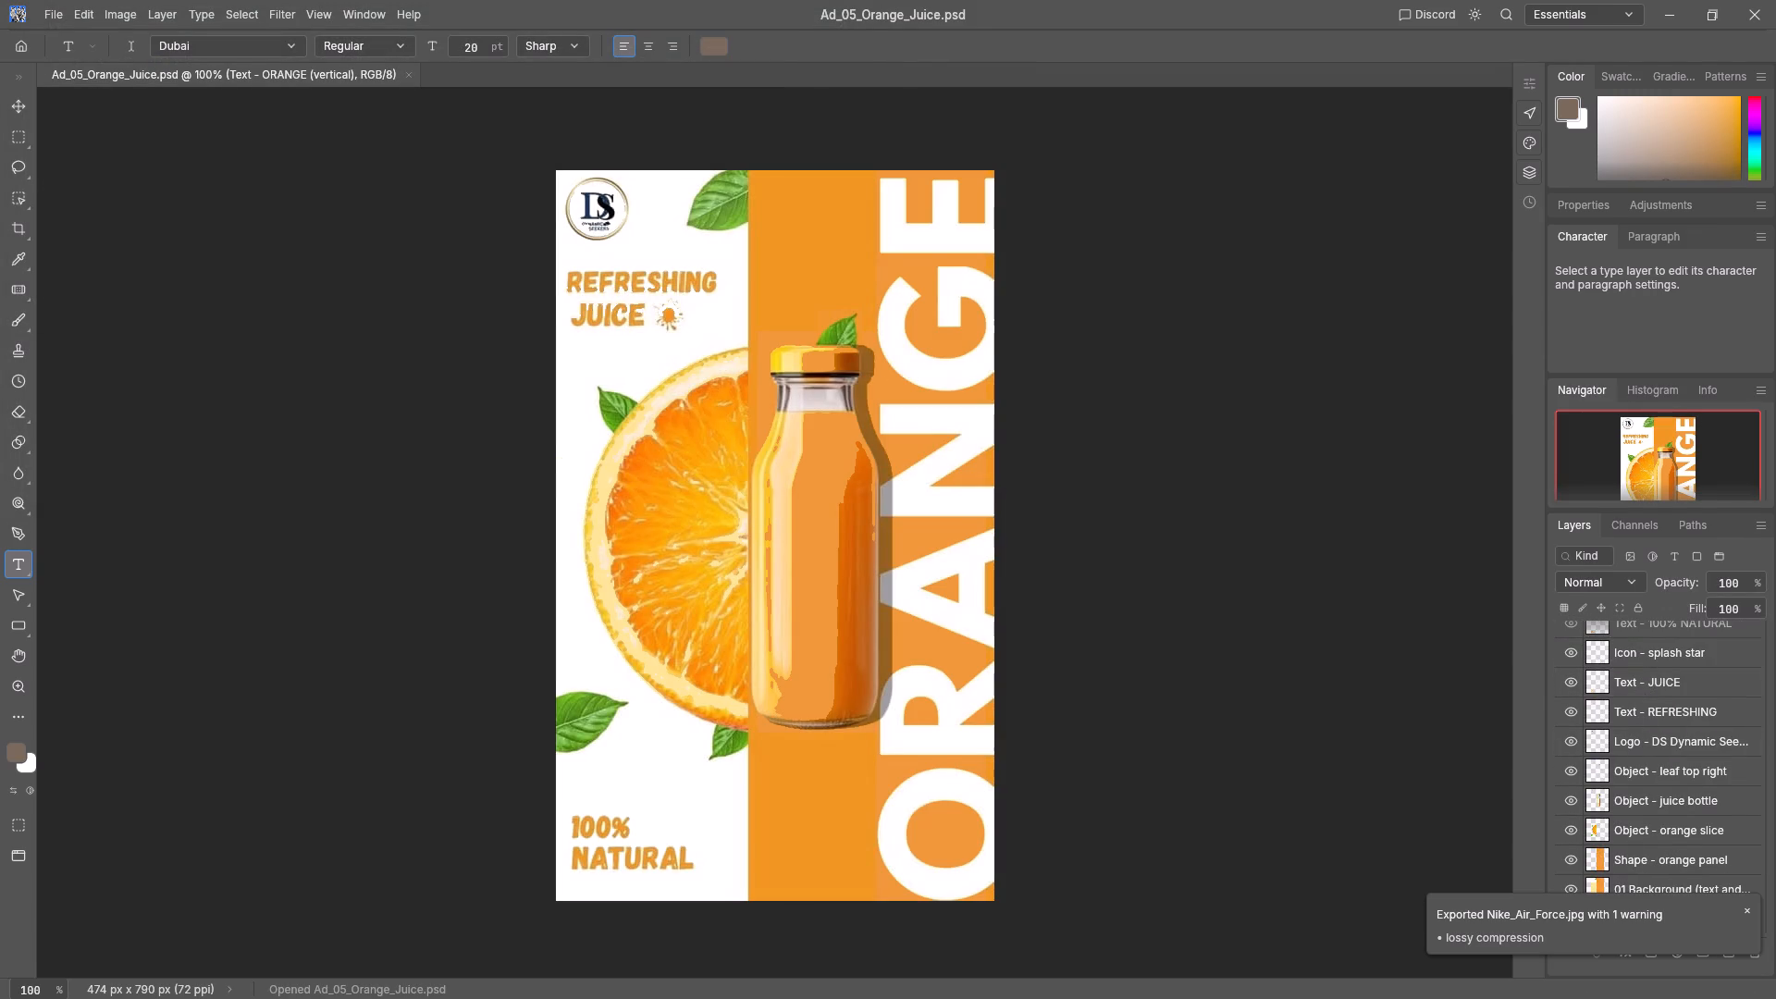
scroll(1601, 733, up, 2)
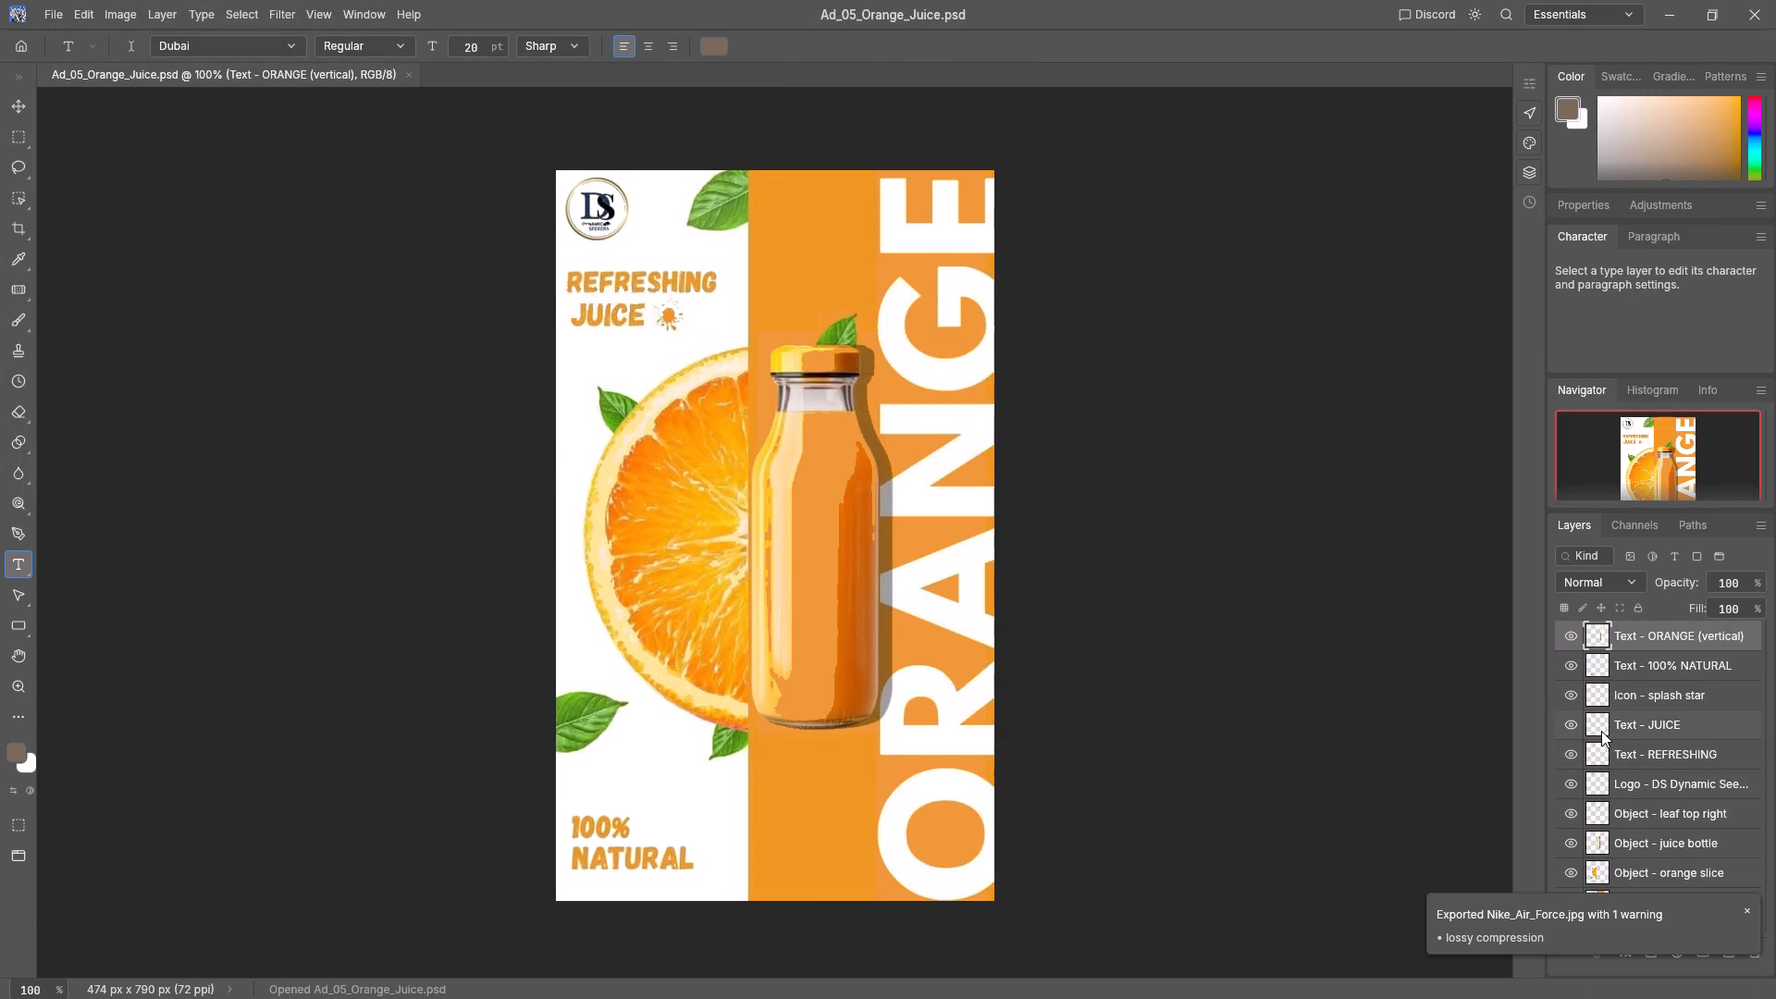
click(1569, 666)
click(1569, 666)
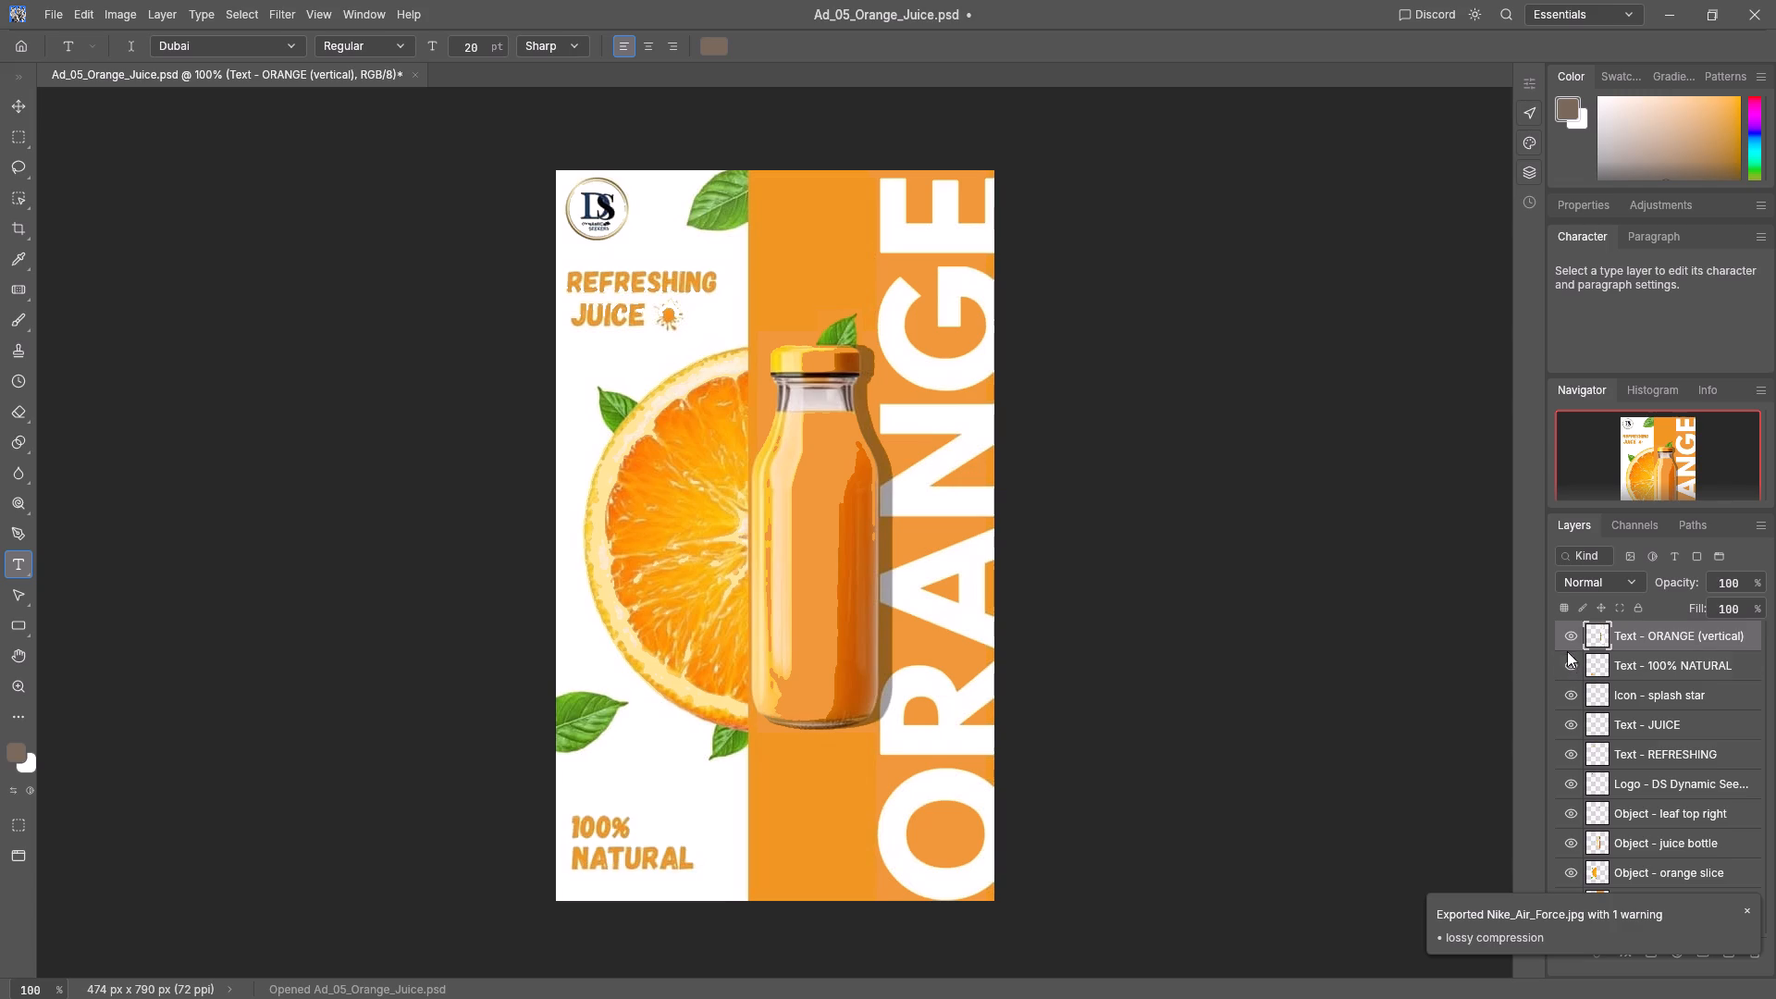
click(1564, 637)
click(1564, 637)
click(1566, 757)
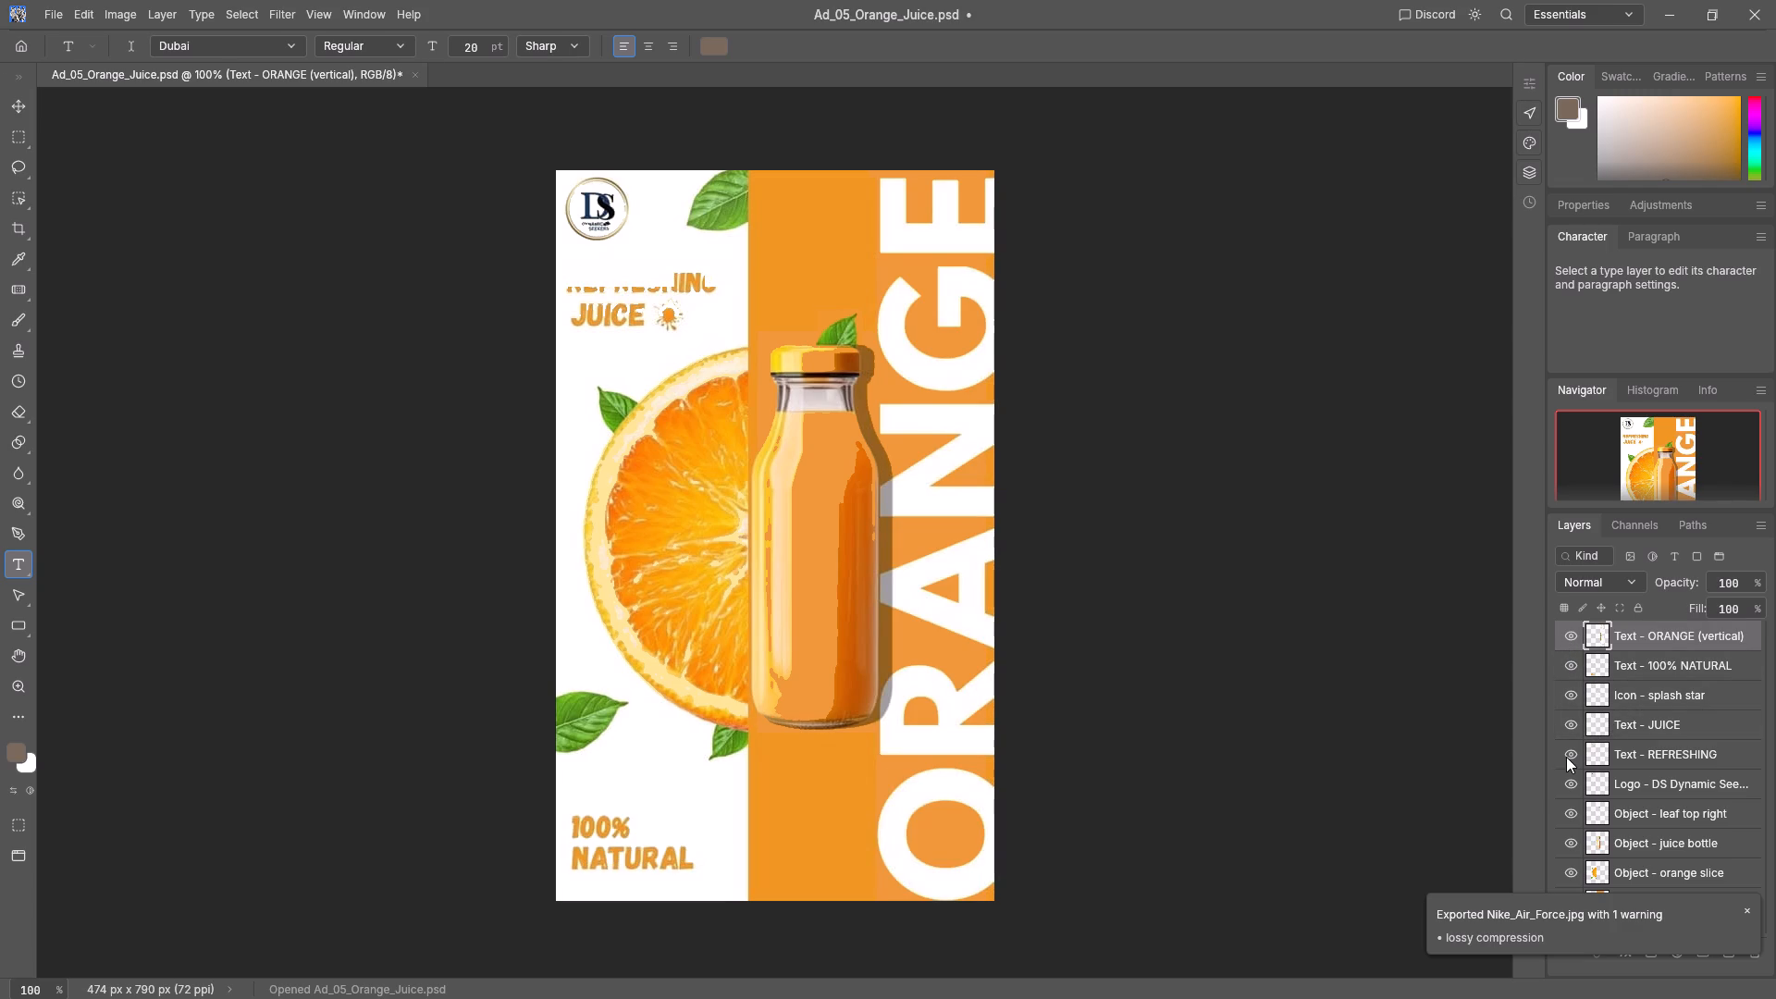
click(1566, 757)
click(1568, 781)
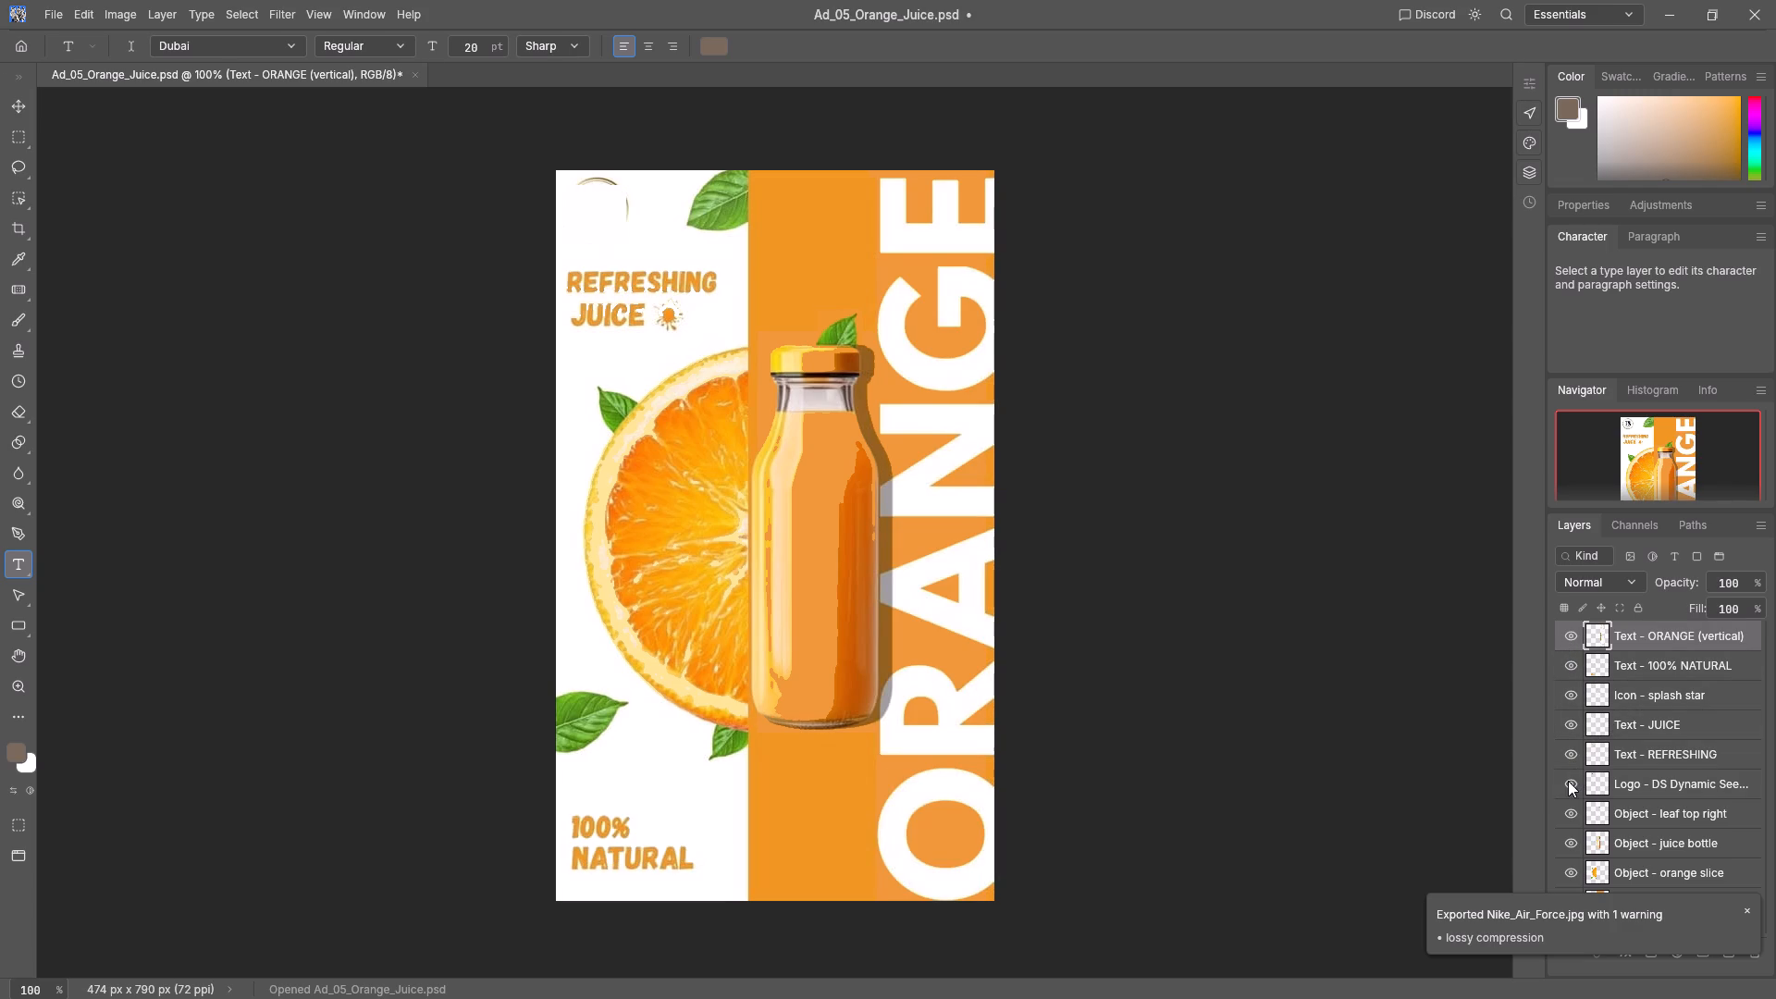
click(1568, 781)
Hide and delete the DS Dynamic logo layer from the Orange Juice ad, and dismiss the export notification.
click(1568, 781)
drag(1594, 779, 1775, 952)
drag(1775, 952, 1750, 961)
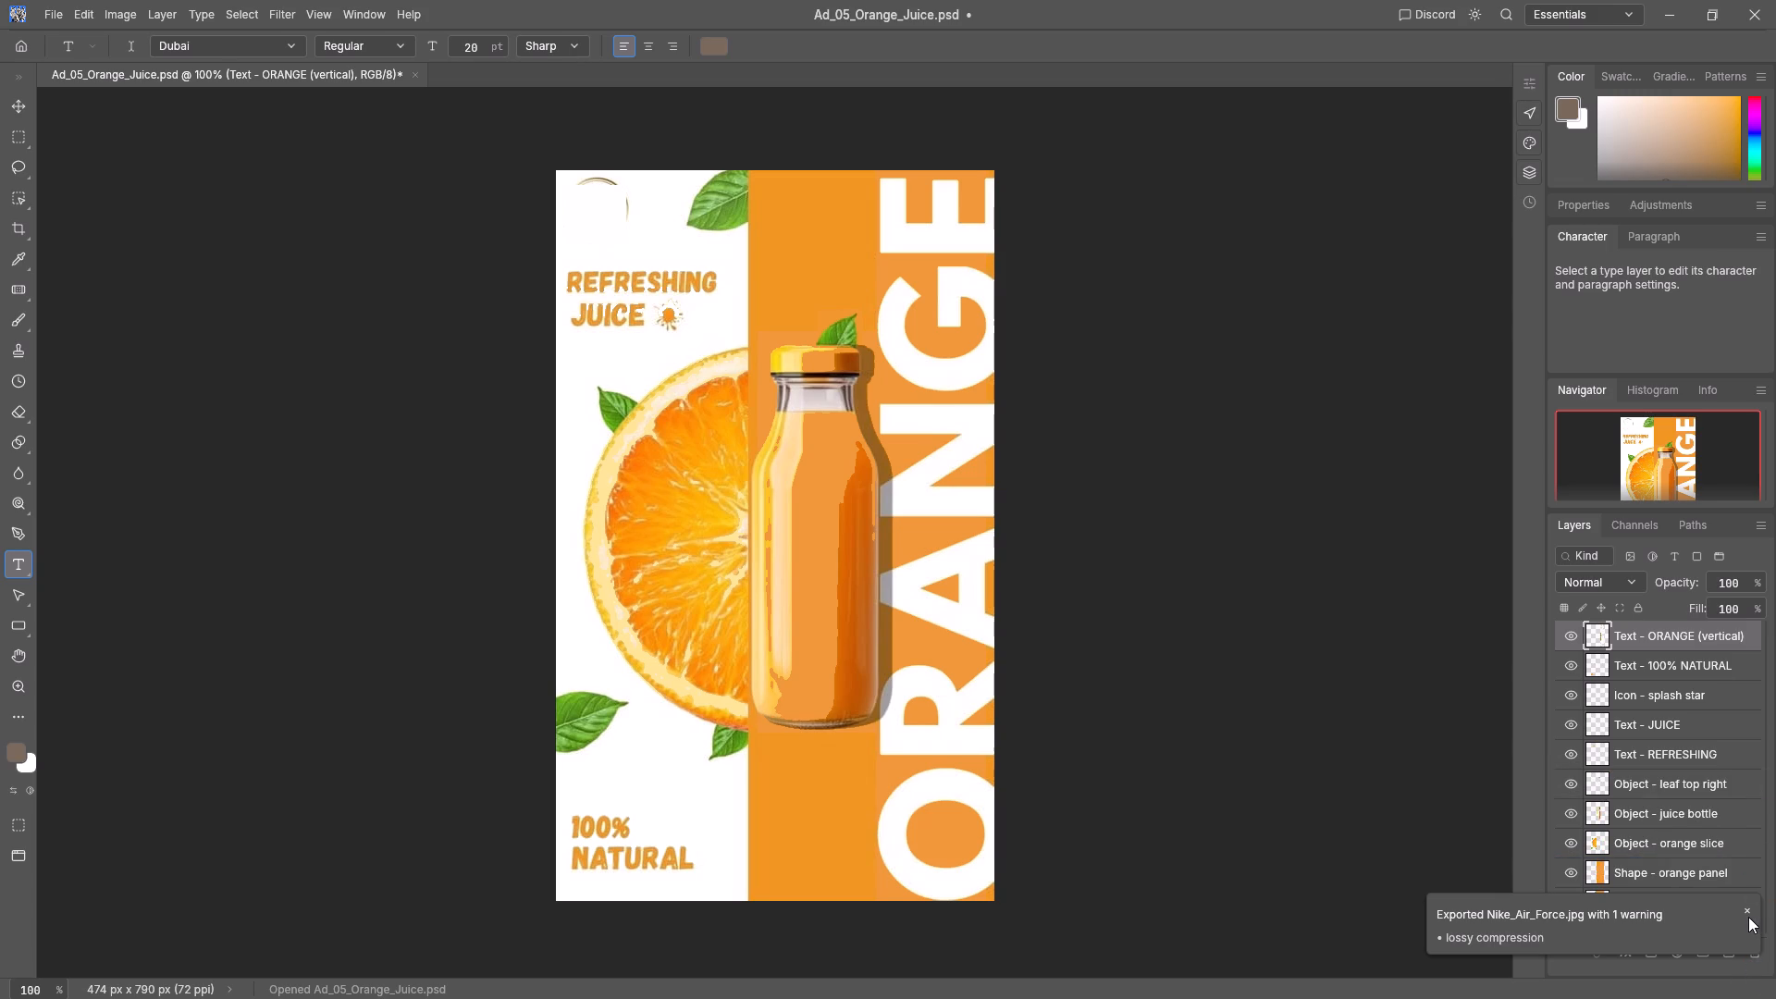
click(1747, 909)
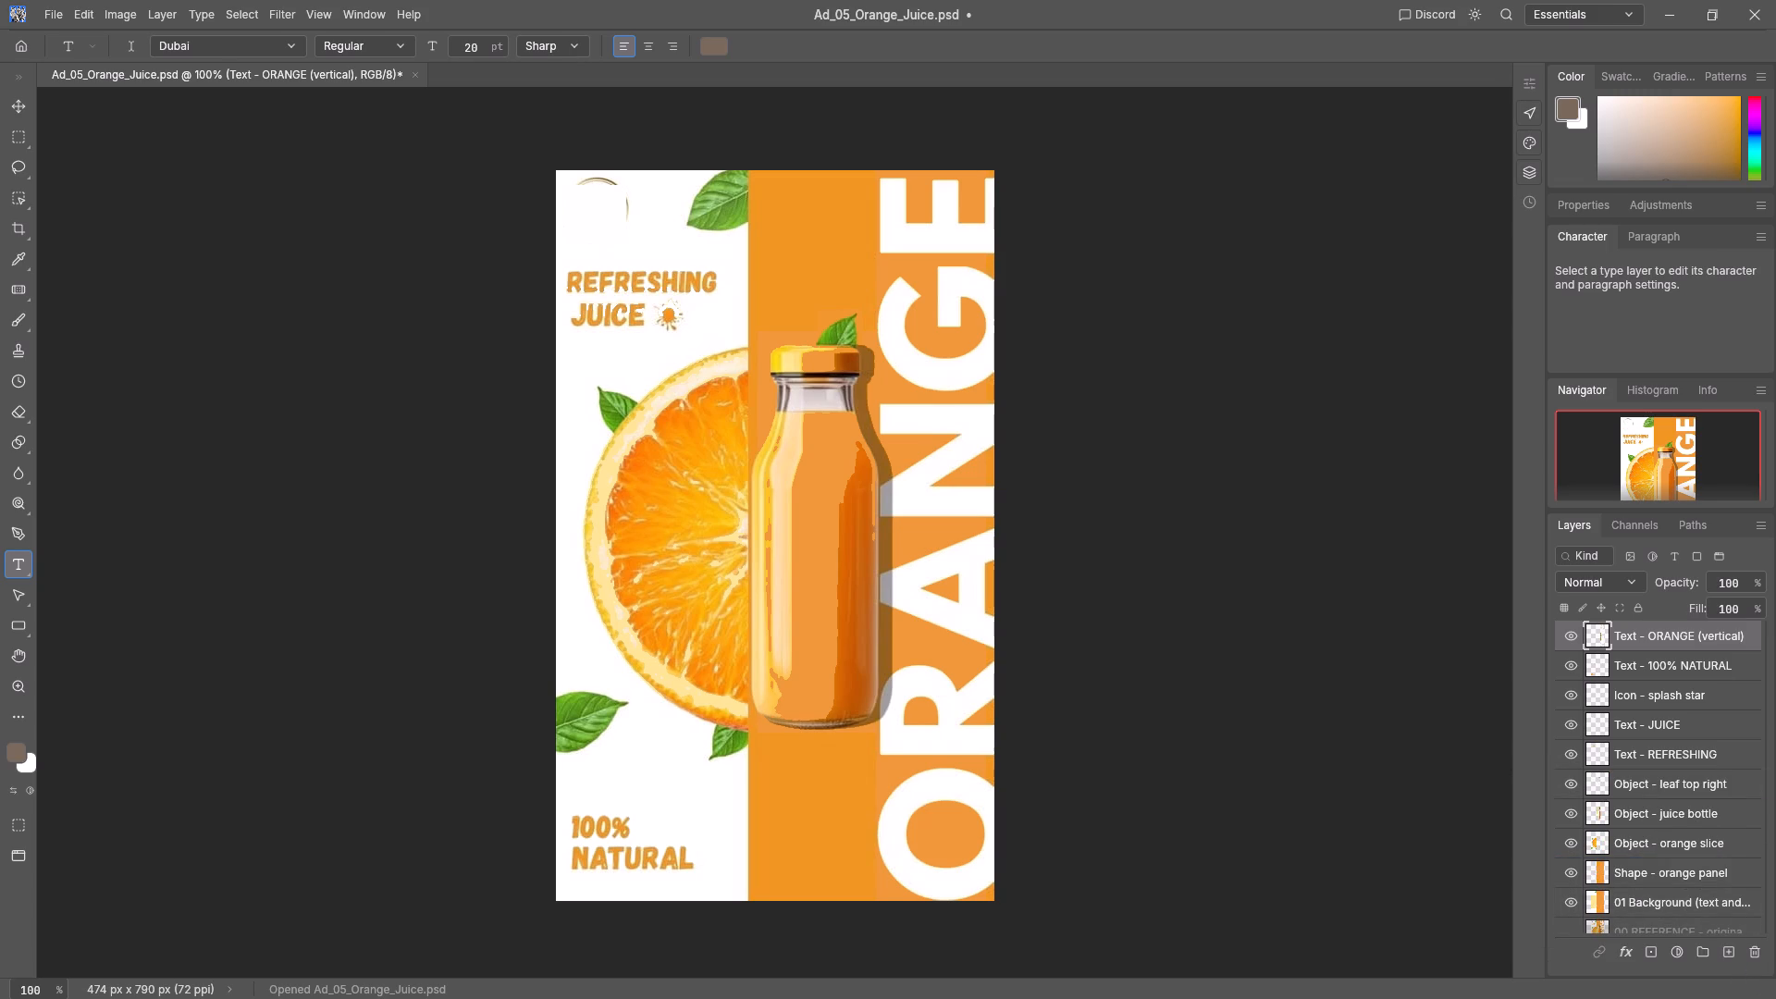
Cover the leftover logo outline above REFRESHING JUICE with a rectangular selection filled with the white background colour, and deselect.
click(8, 135)
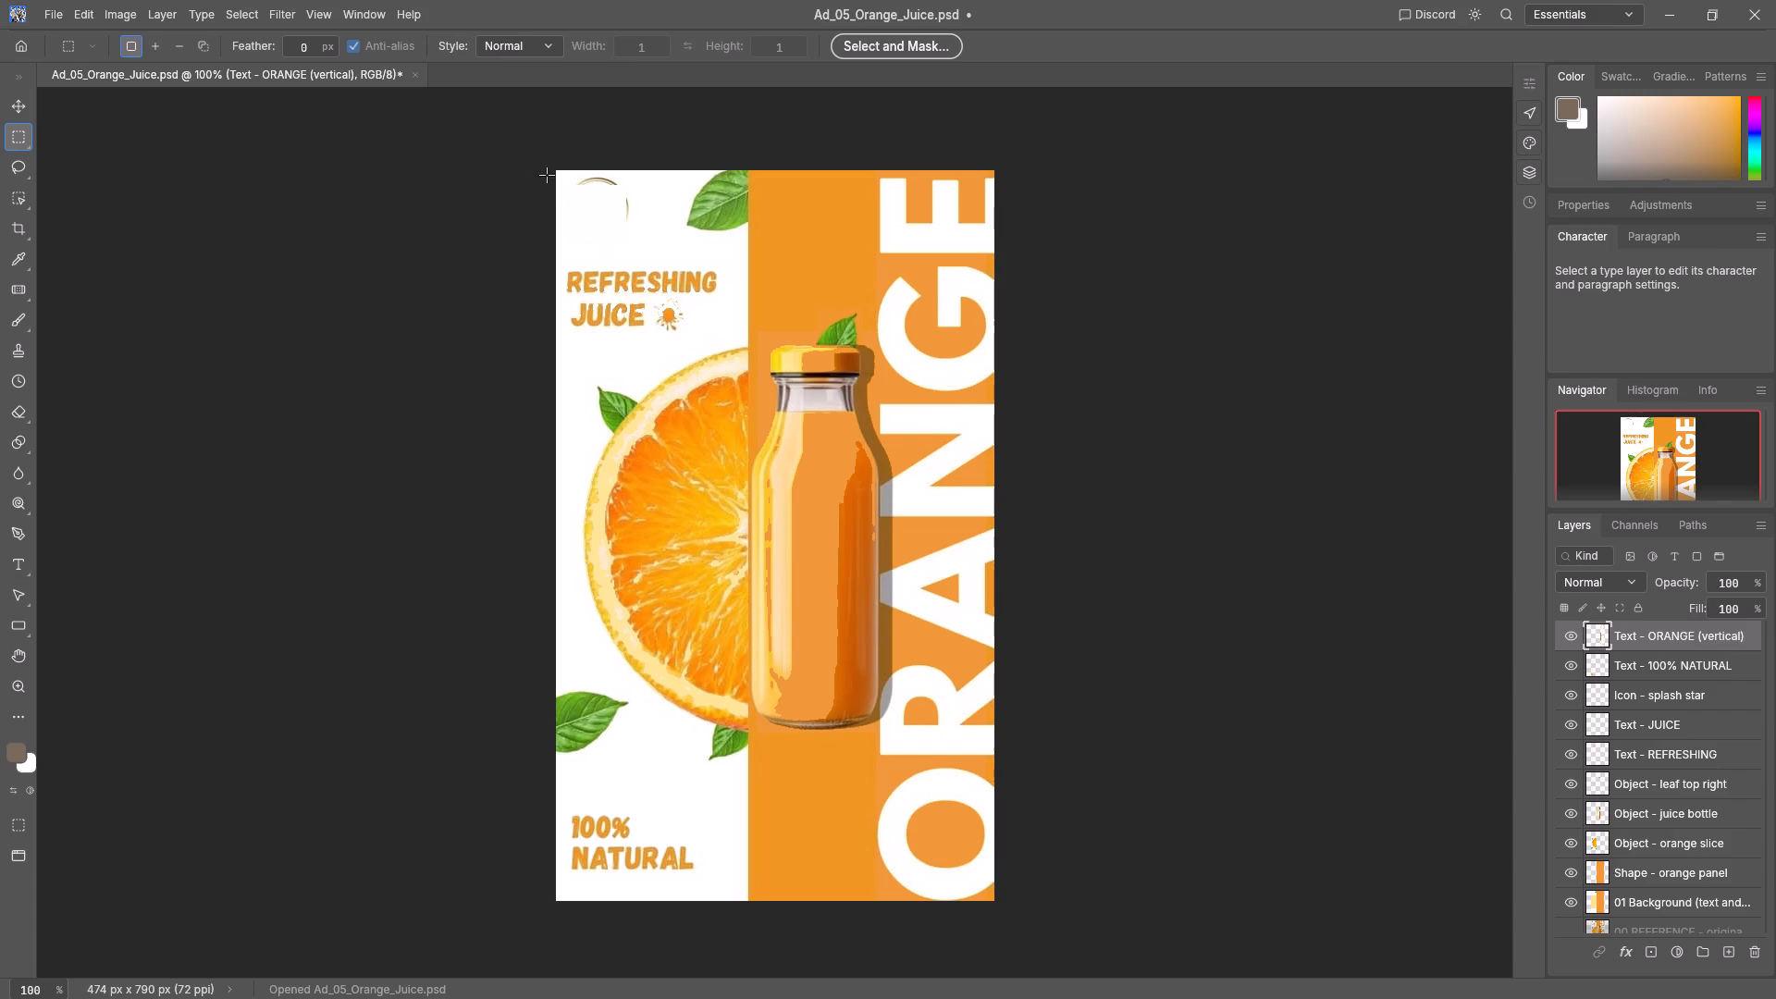
drag(553, 171, 649, 251)
key(ctrl+alt+BackSpace)
key(ctrl+BackSpace)
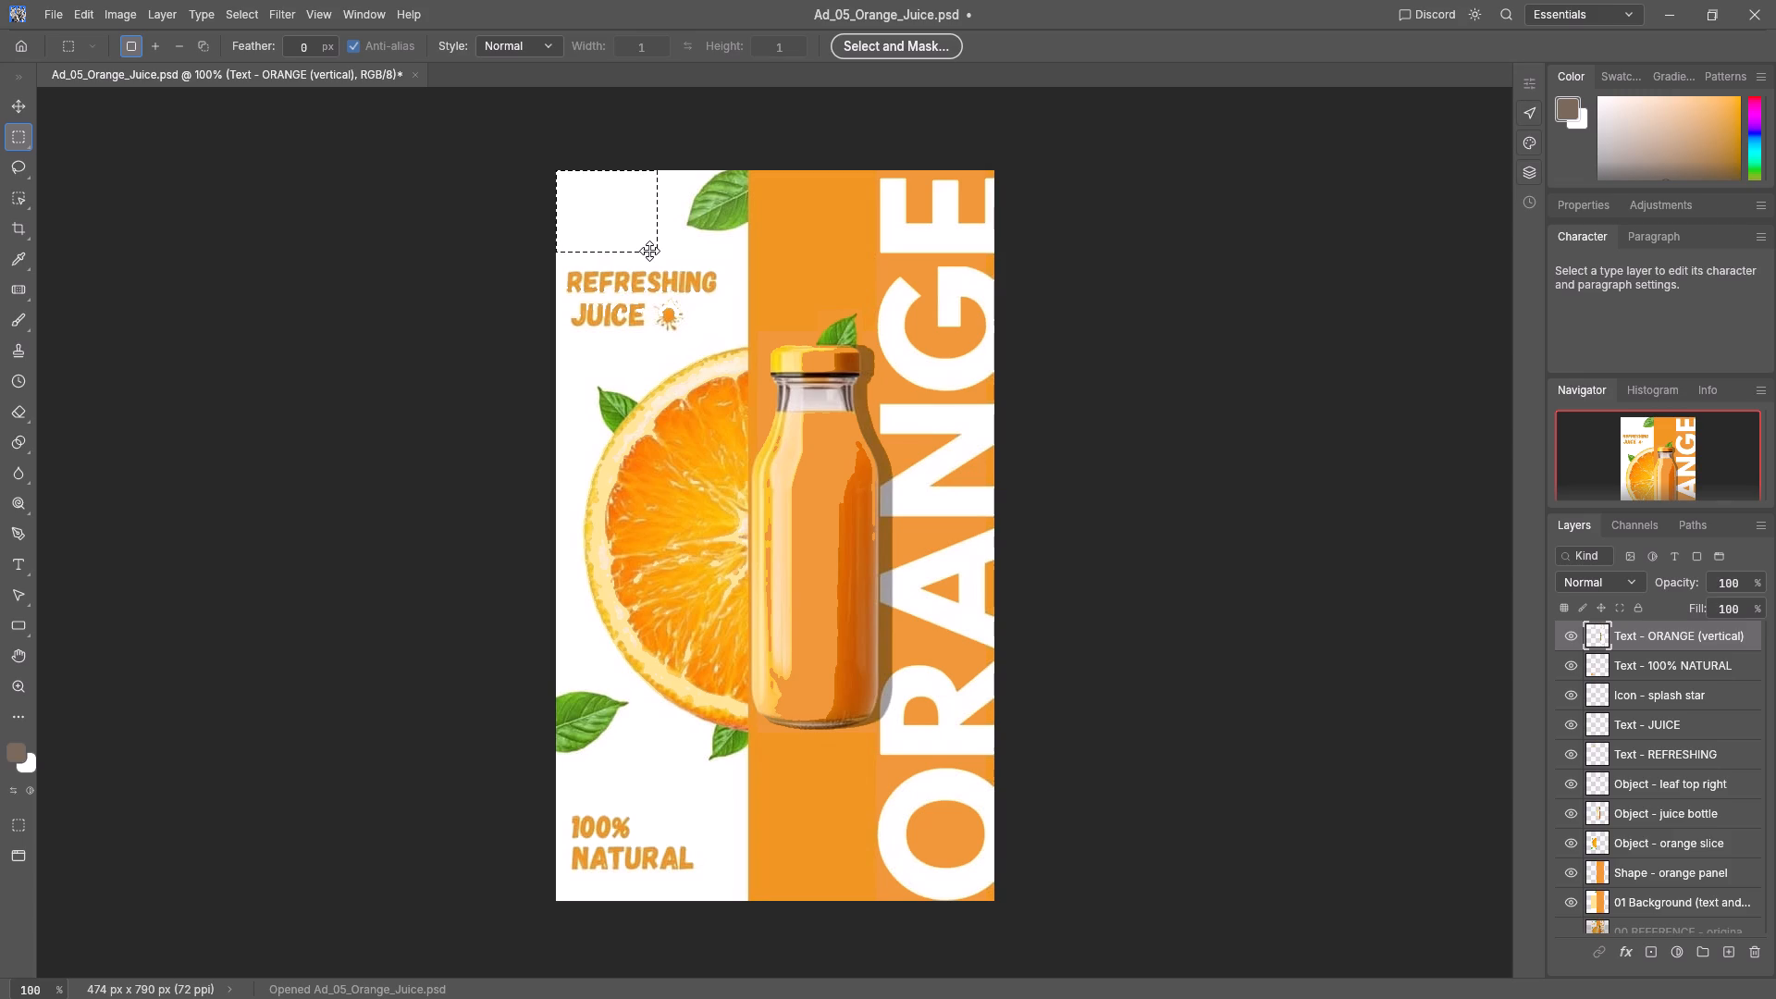
click(705, 244)
Set up the Orange Juice ad's export as a JPG at the highest quality and proceed to saving.
click(60, 18)
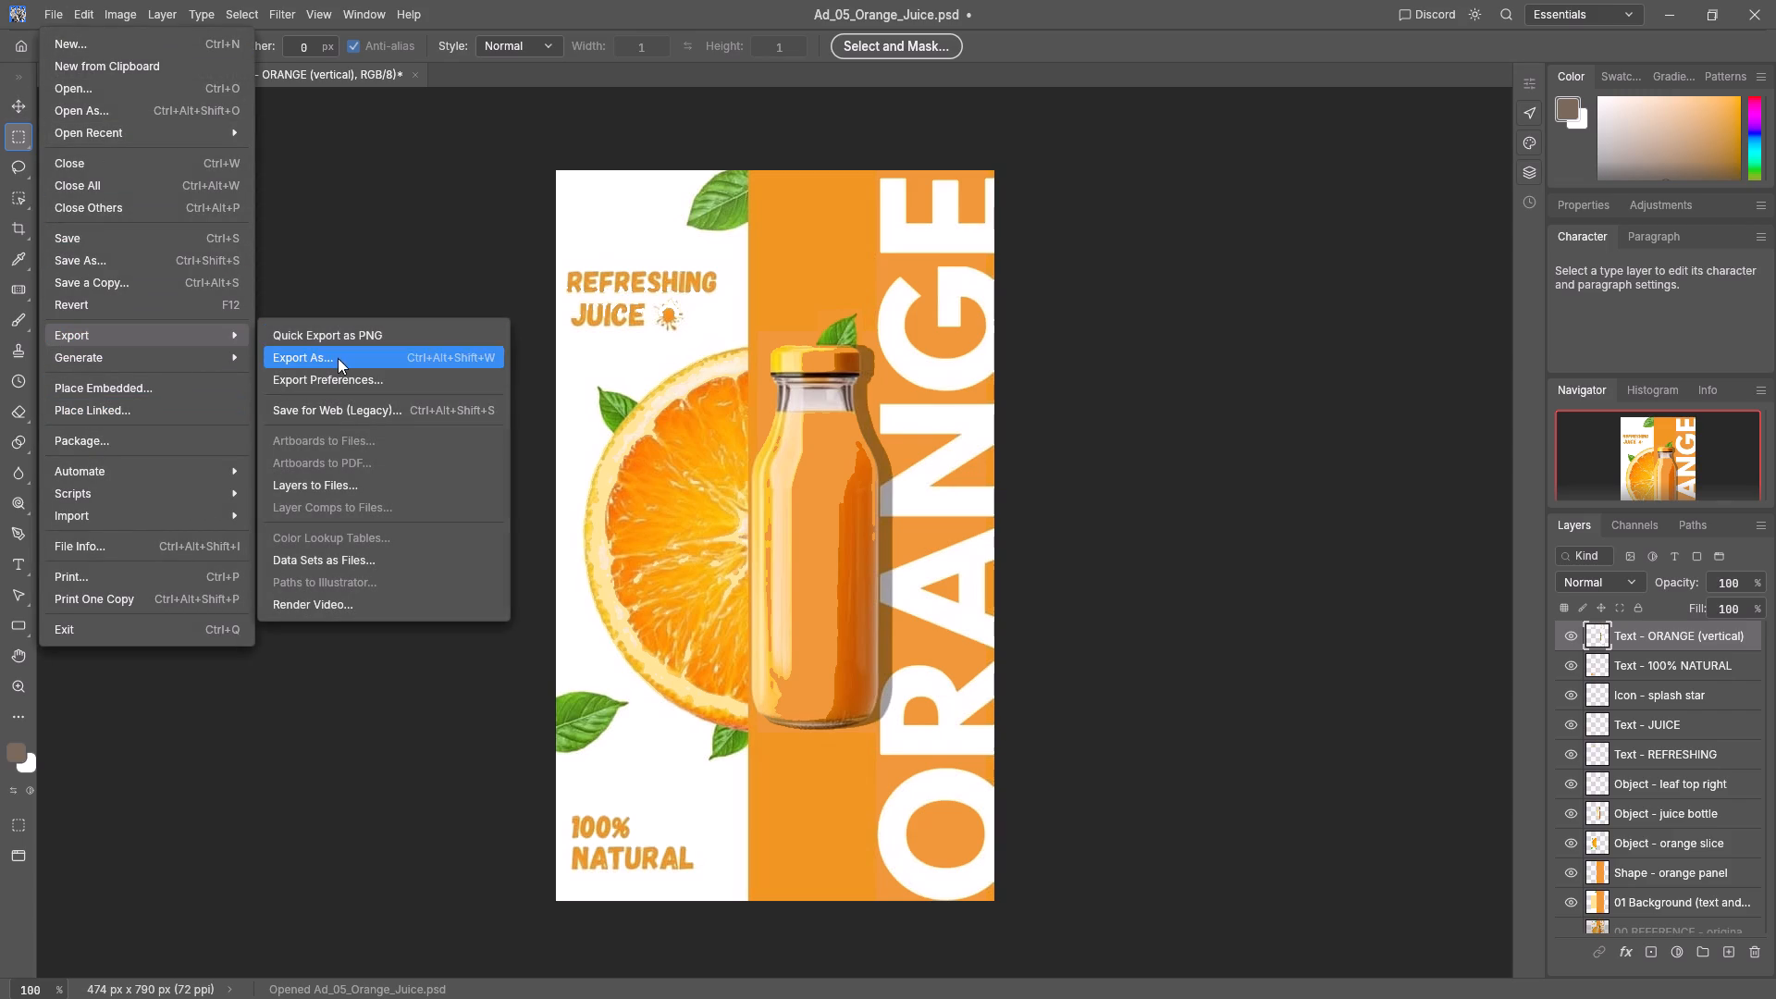
click(338, 358)
click(758, 388)
click(727, 441)
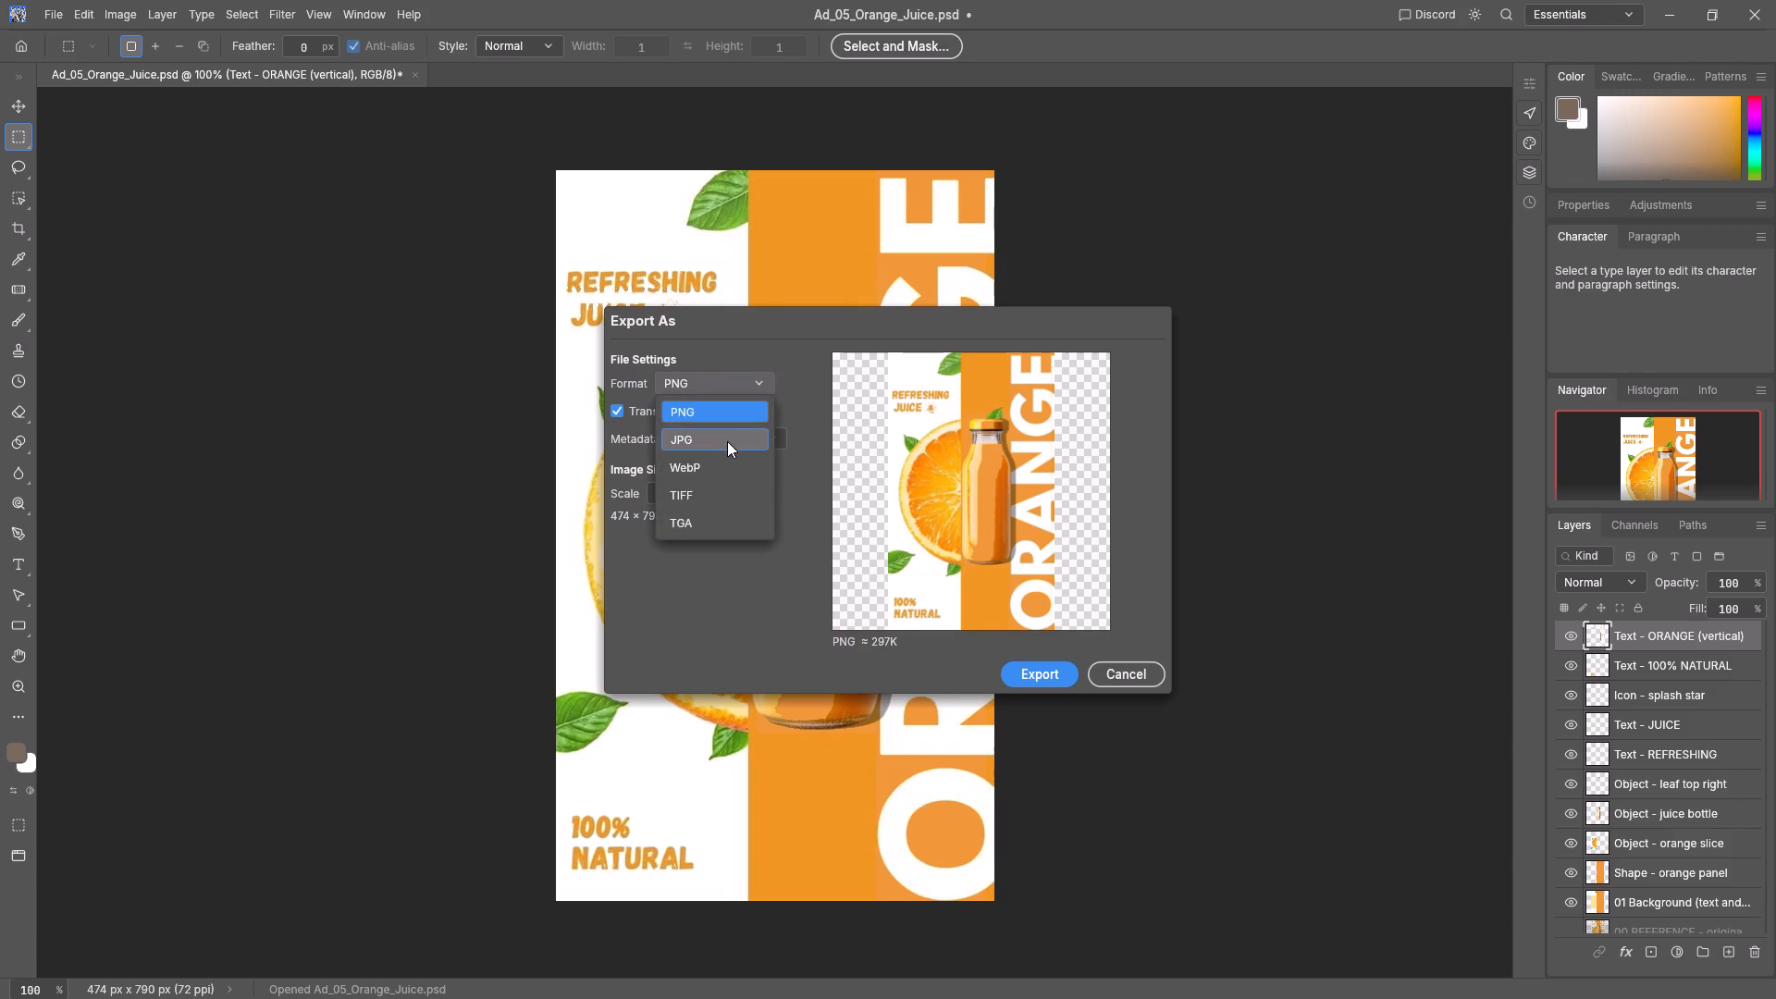
drag(776, 437, 1118, 493)
click(1059, 665)
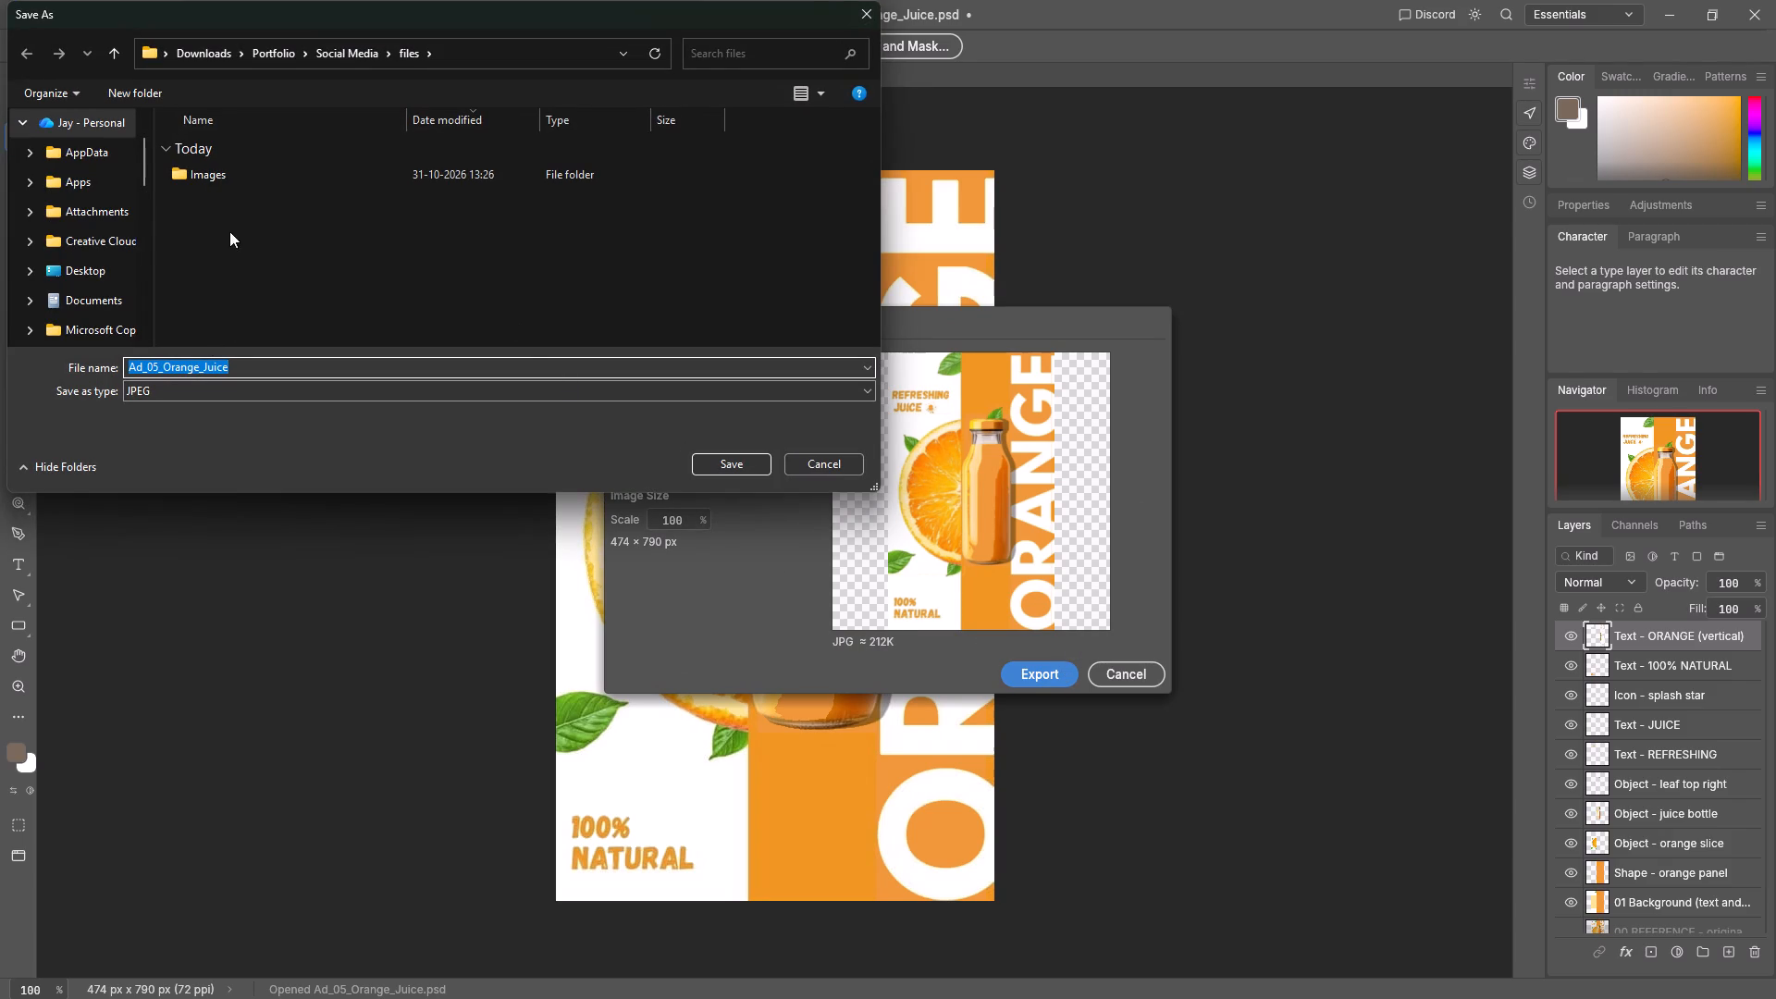
Save the exported JPG into the Images folder under the name Orange_Juice.
double_click(240, 180)
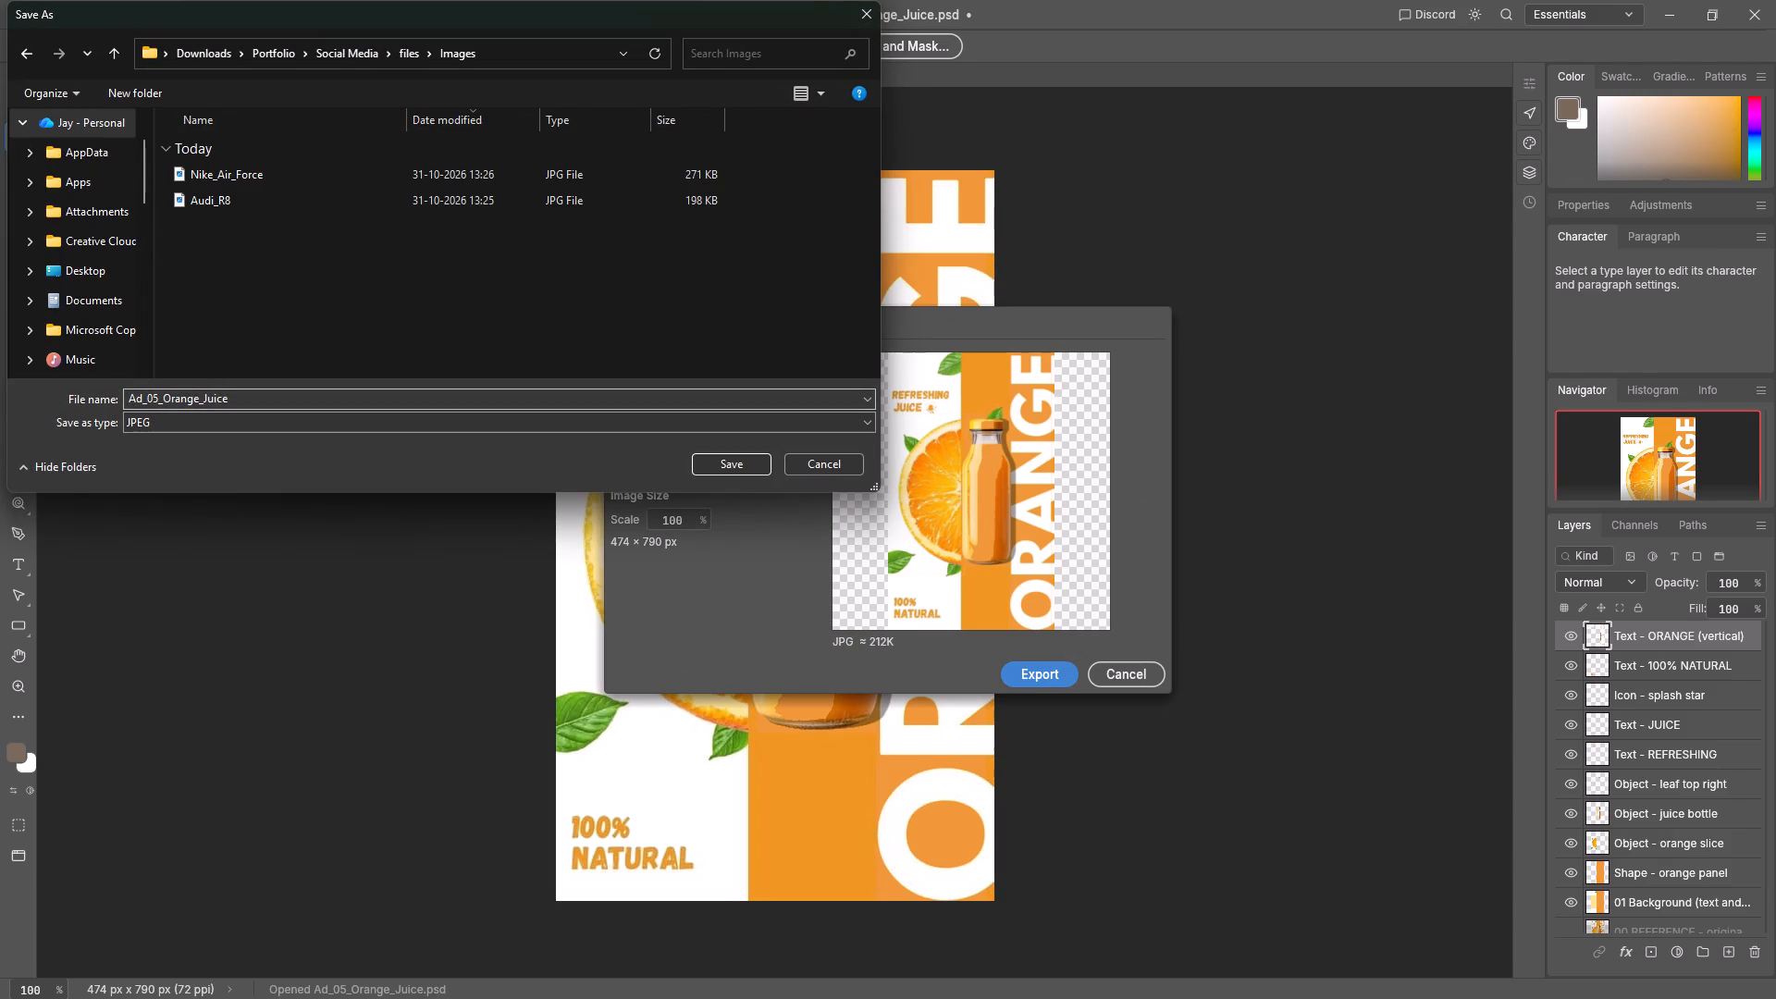
click(161, 398)
click(164, 397)
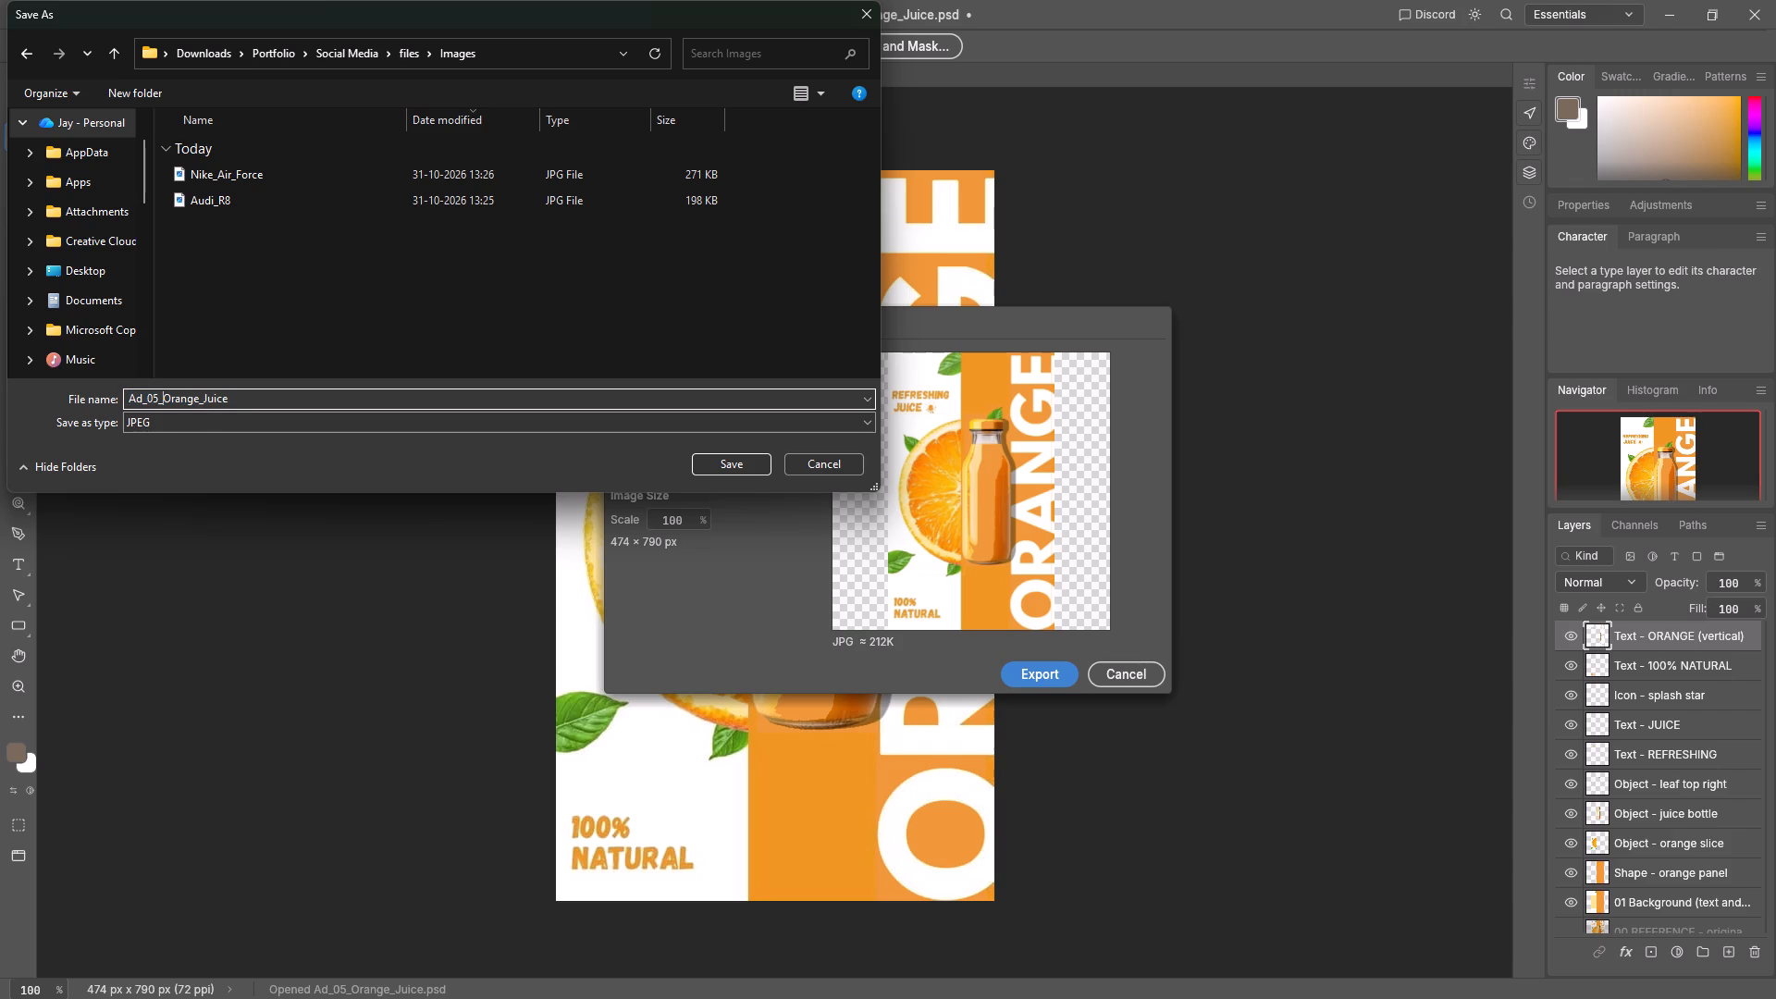
key(BackSpace)
key(BackSpace)
key(BackSpace)
key(BackSpace)
key(BackSpace)
key(BackSpace)
key(BackSpace)
key(BackSpace)
key(BackSpace)
key(BackSpace)
key(BackSpace)
click(745, 465)
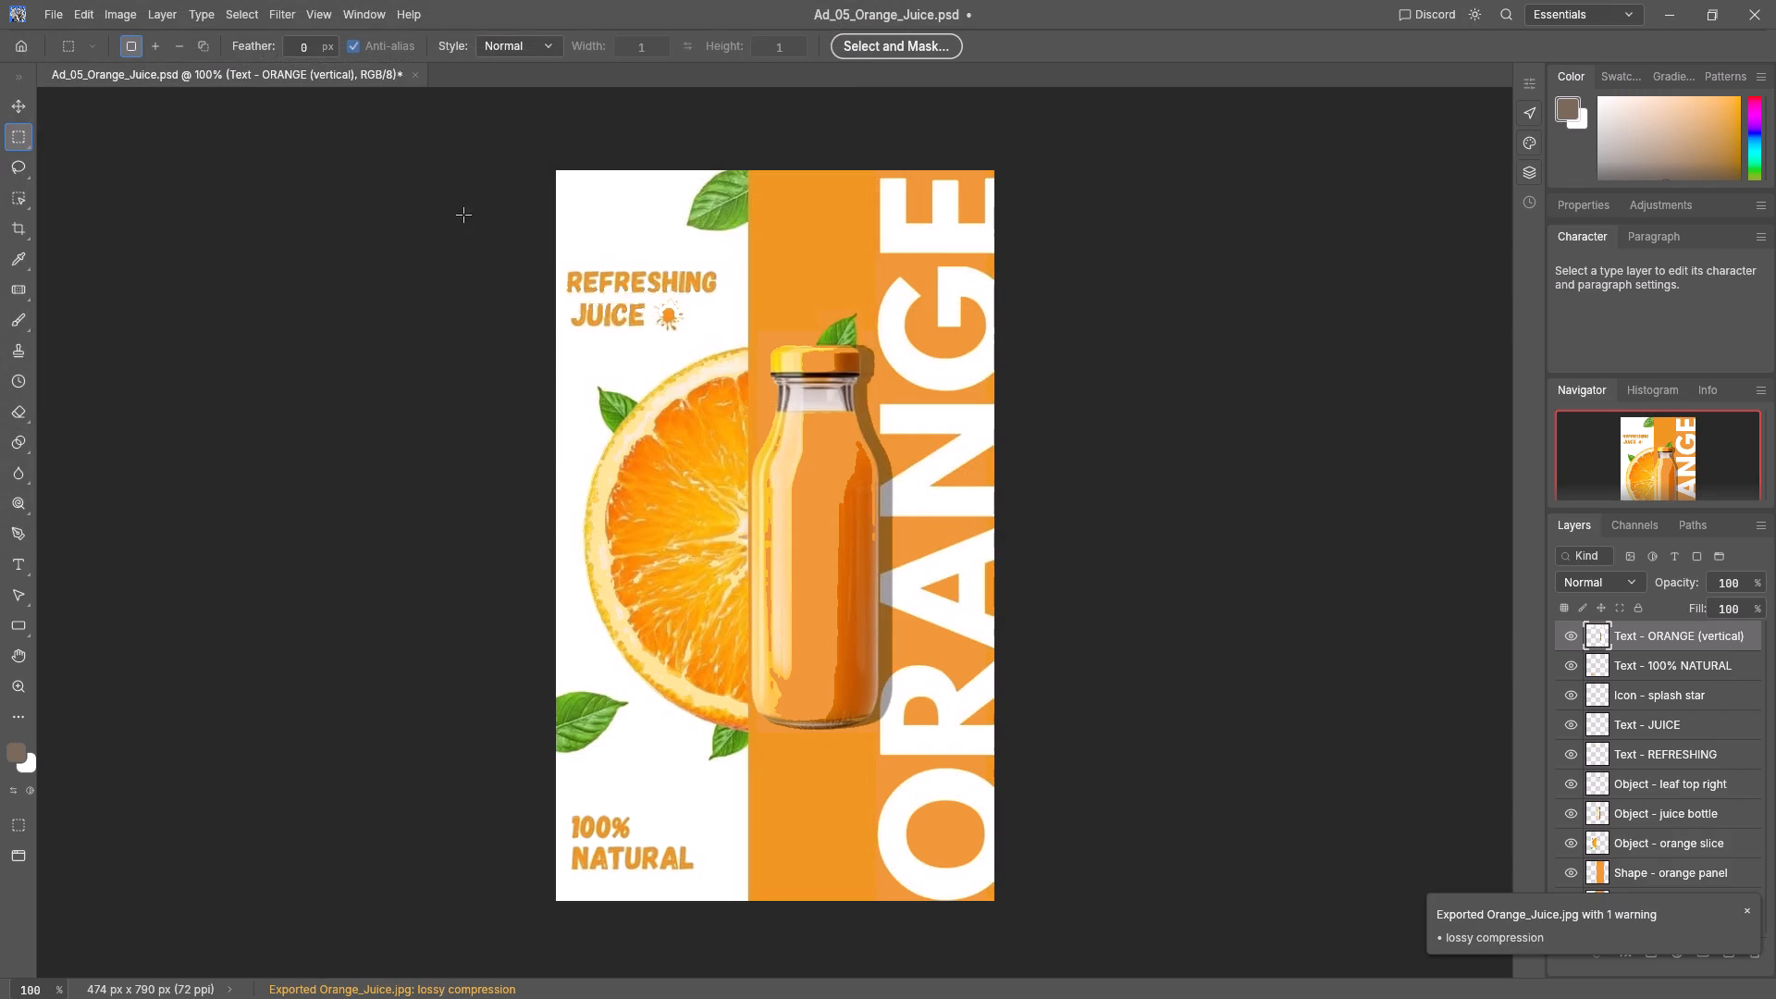
Close the Orange Juice ad without saving the PSD.
click(413, 80)
click(968, 550)
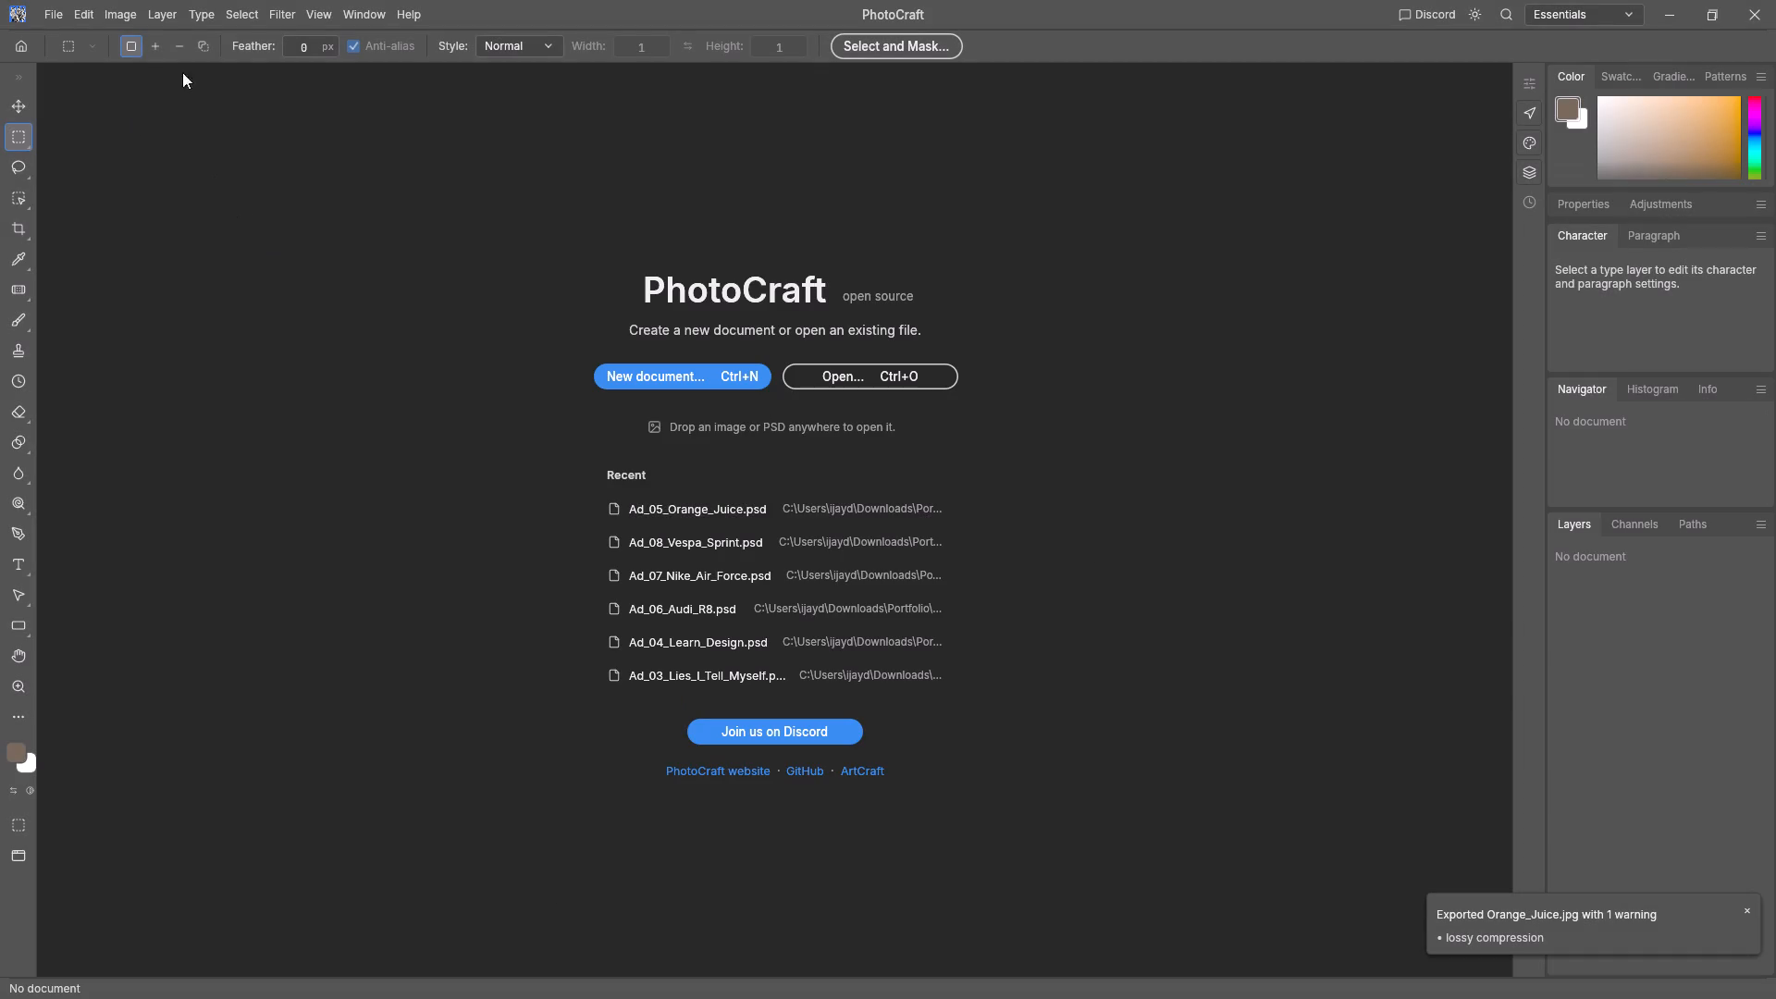
Open Ad_01_Burger, Ad_02_Headphone, Ad_03_Lies_I_Tell_Myself and Ad_04_Learn_Design together from the Social Media files folder.
click(52, 9)
click(103, 82)
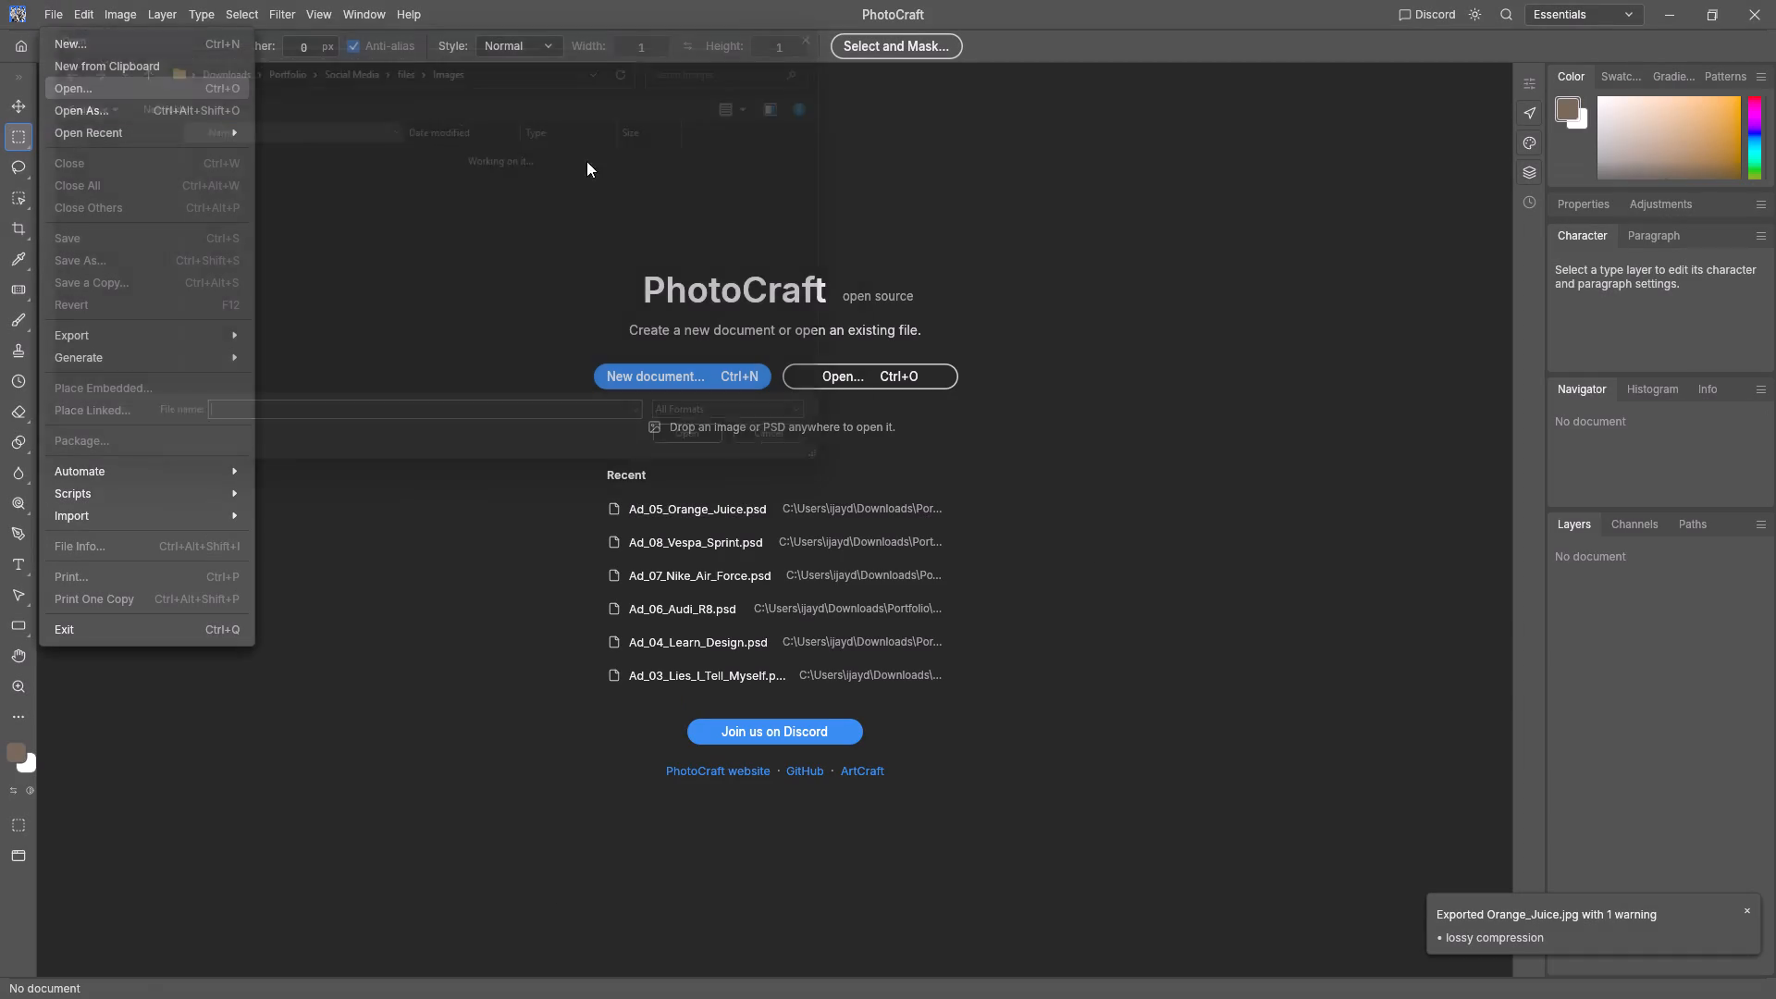
click(351, 51)
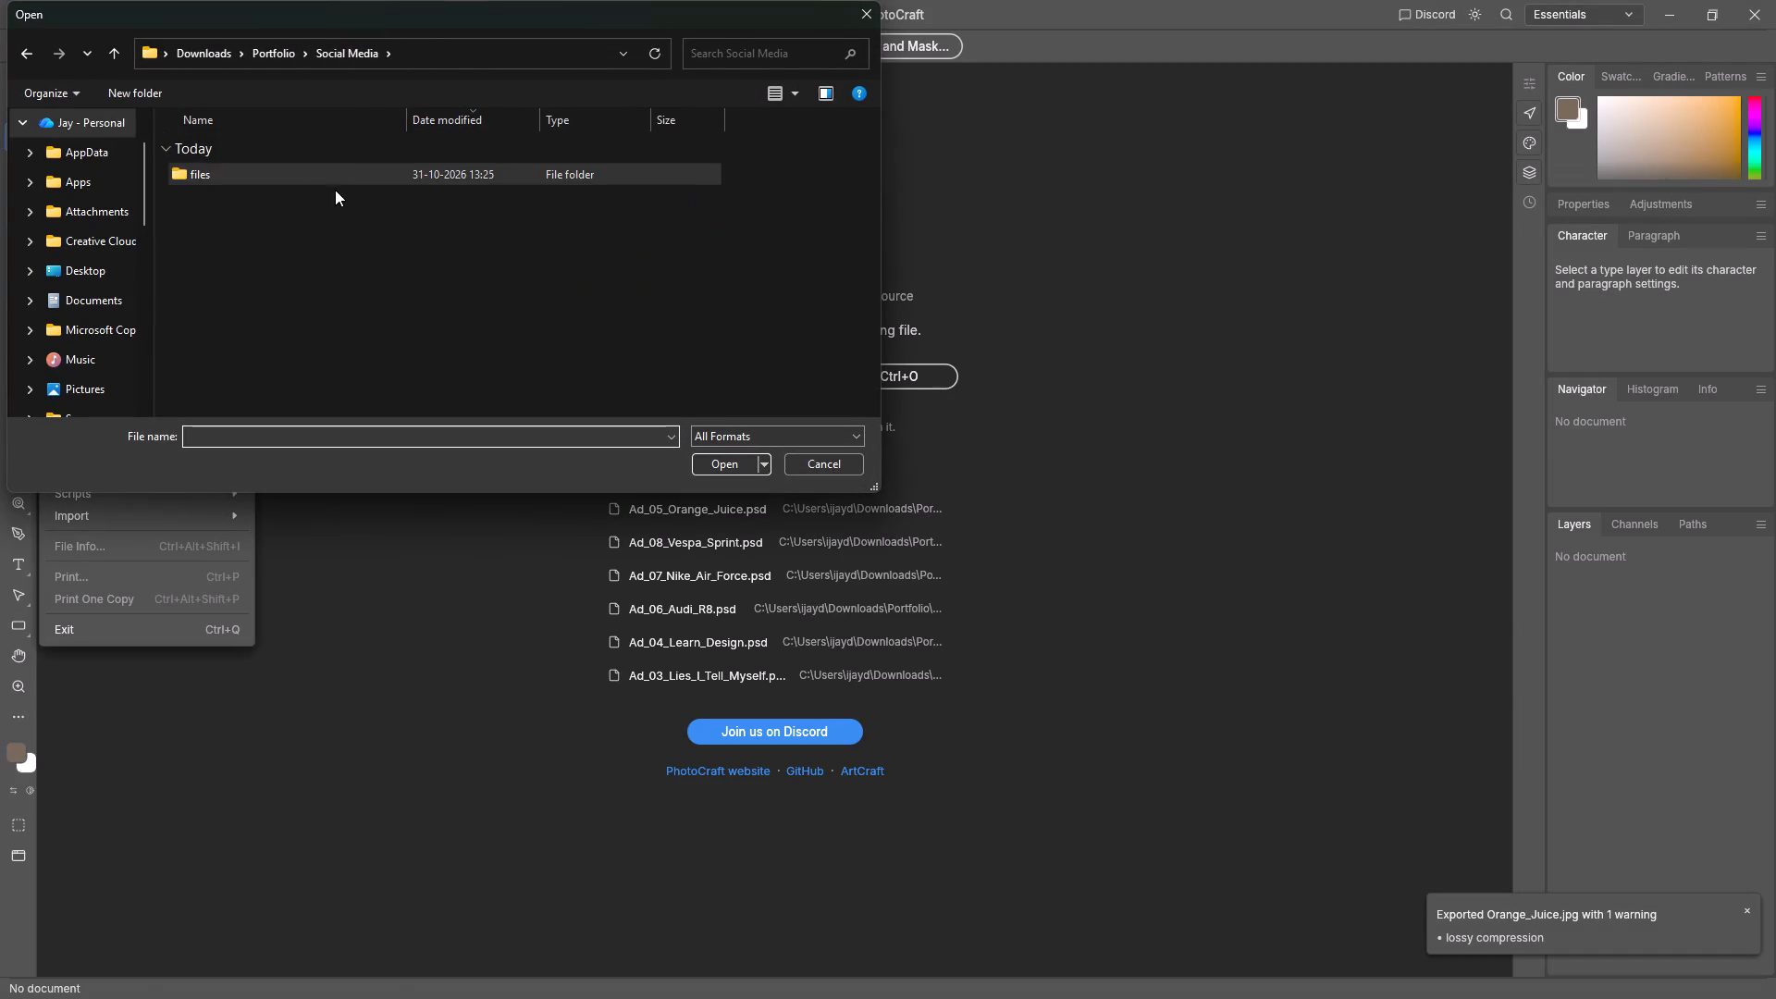
click(364, 47)
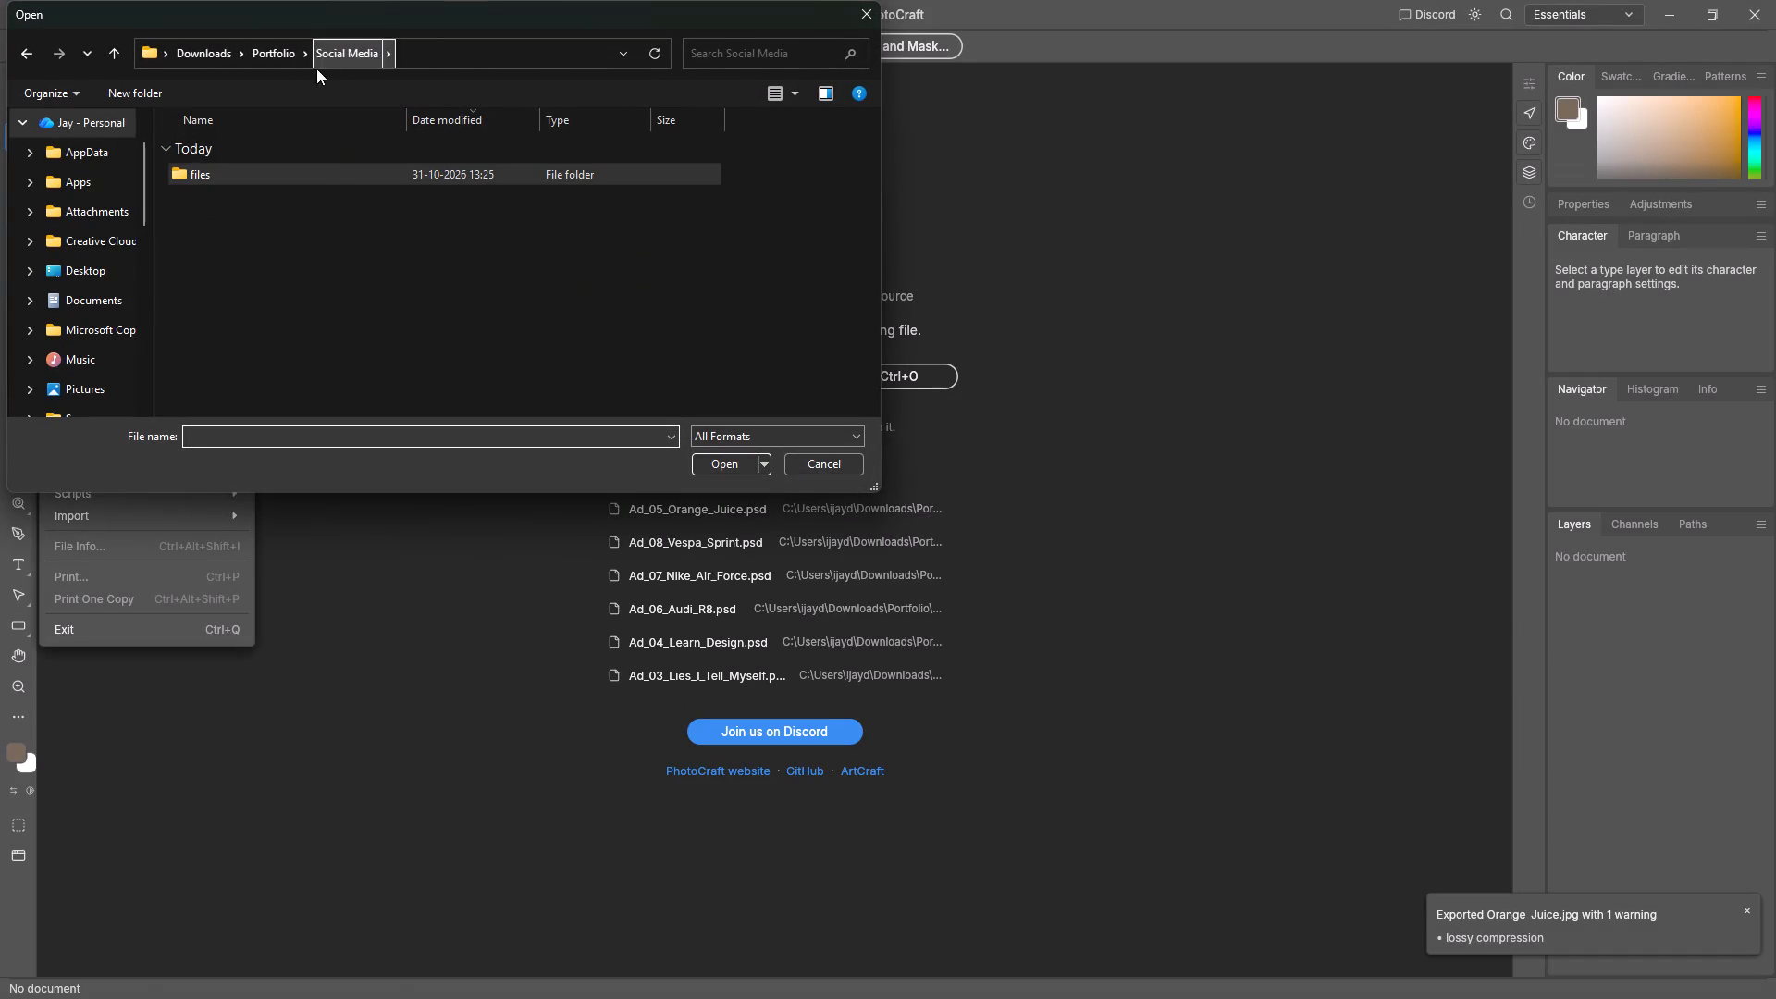
double_click(303, 182)
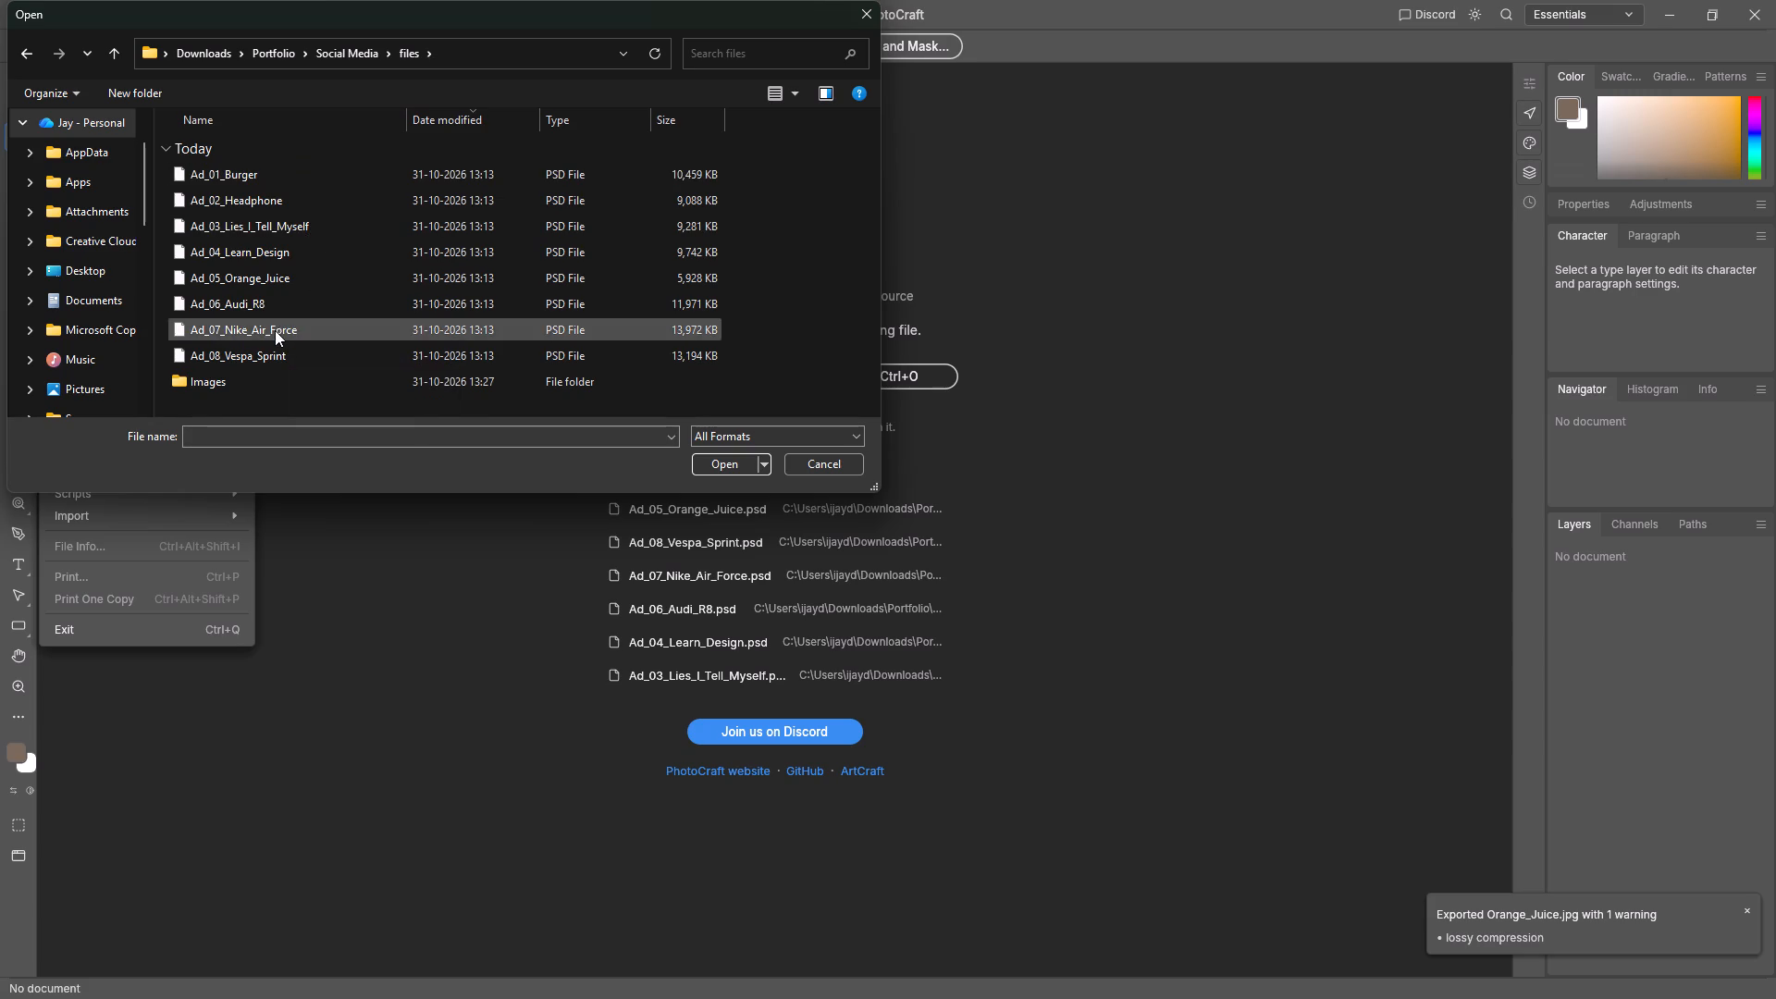
click(273, 251)
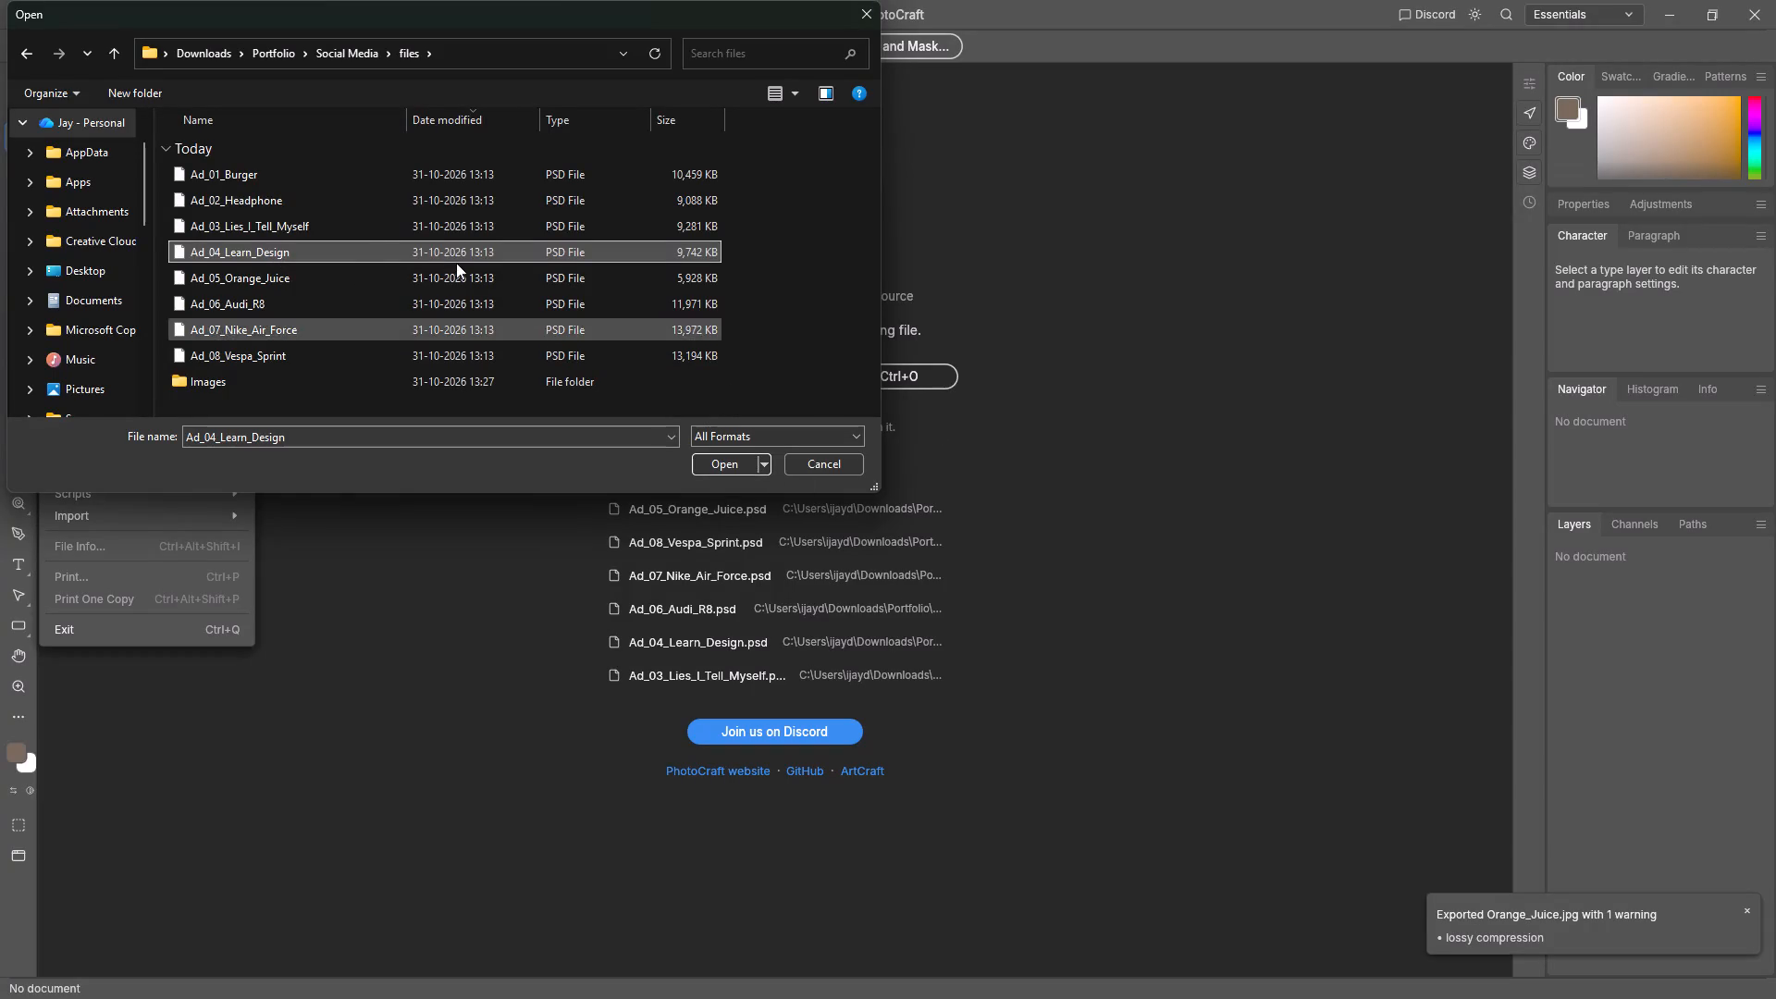
ctrl+click(360, 218)
ctrl+click(342, 202)
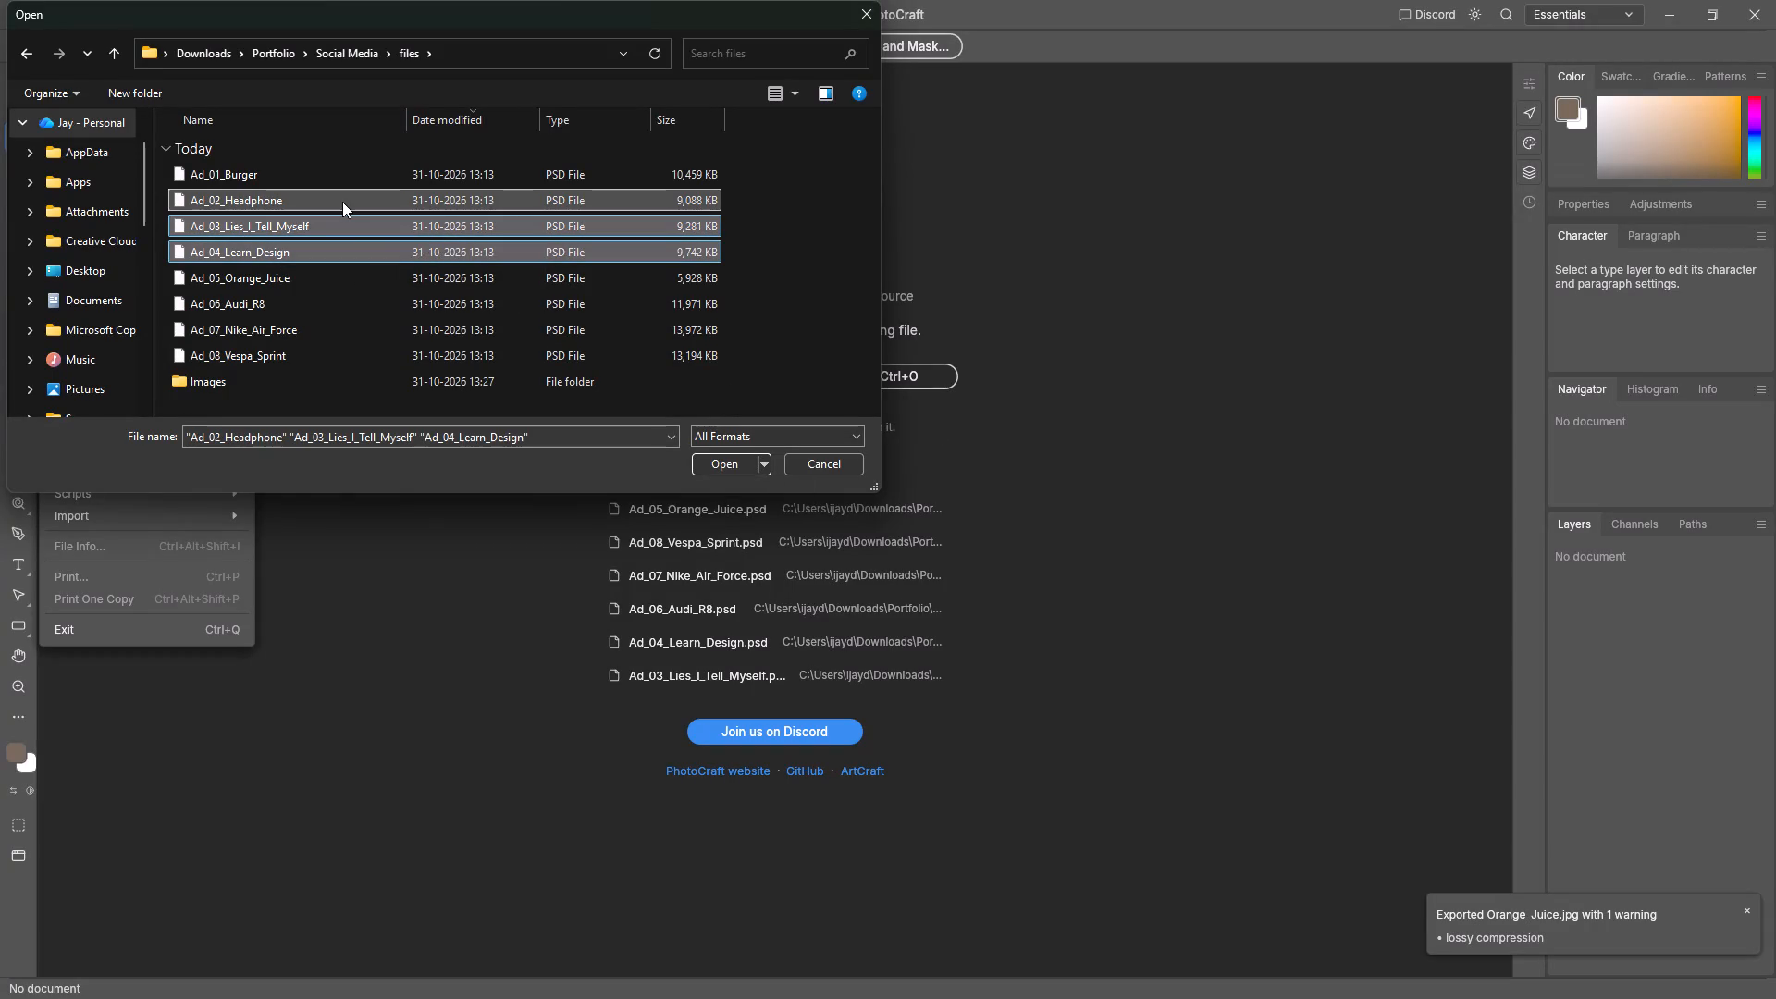
ctrl+click(331, 176)
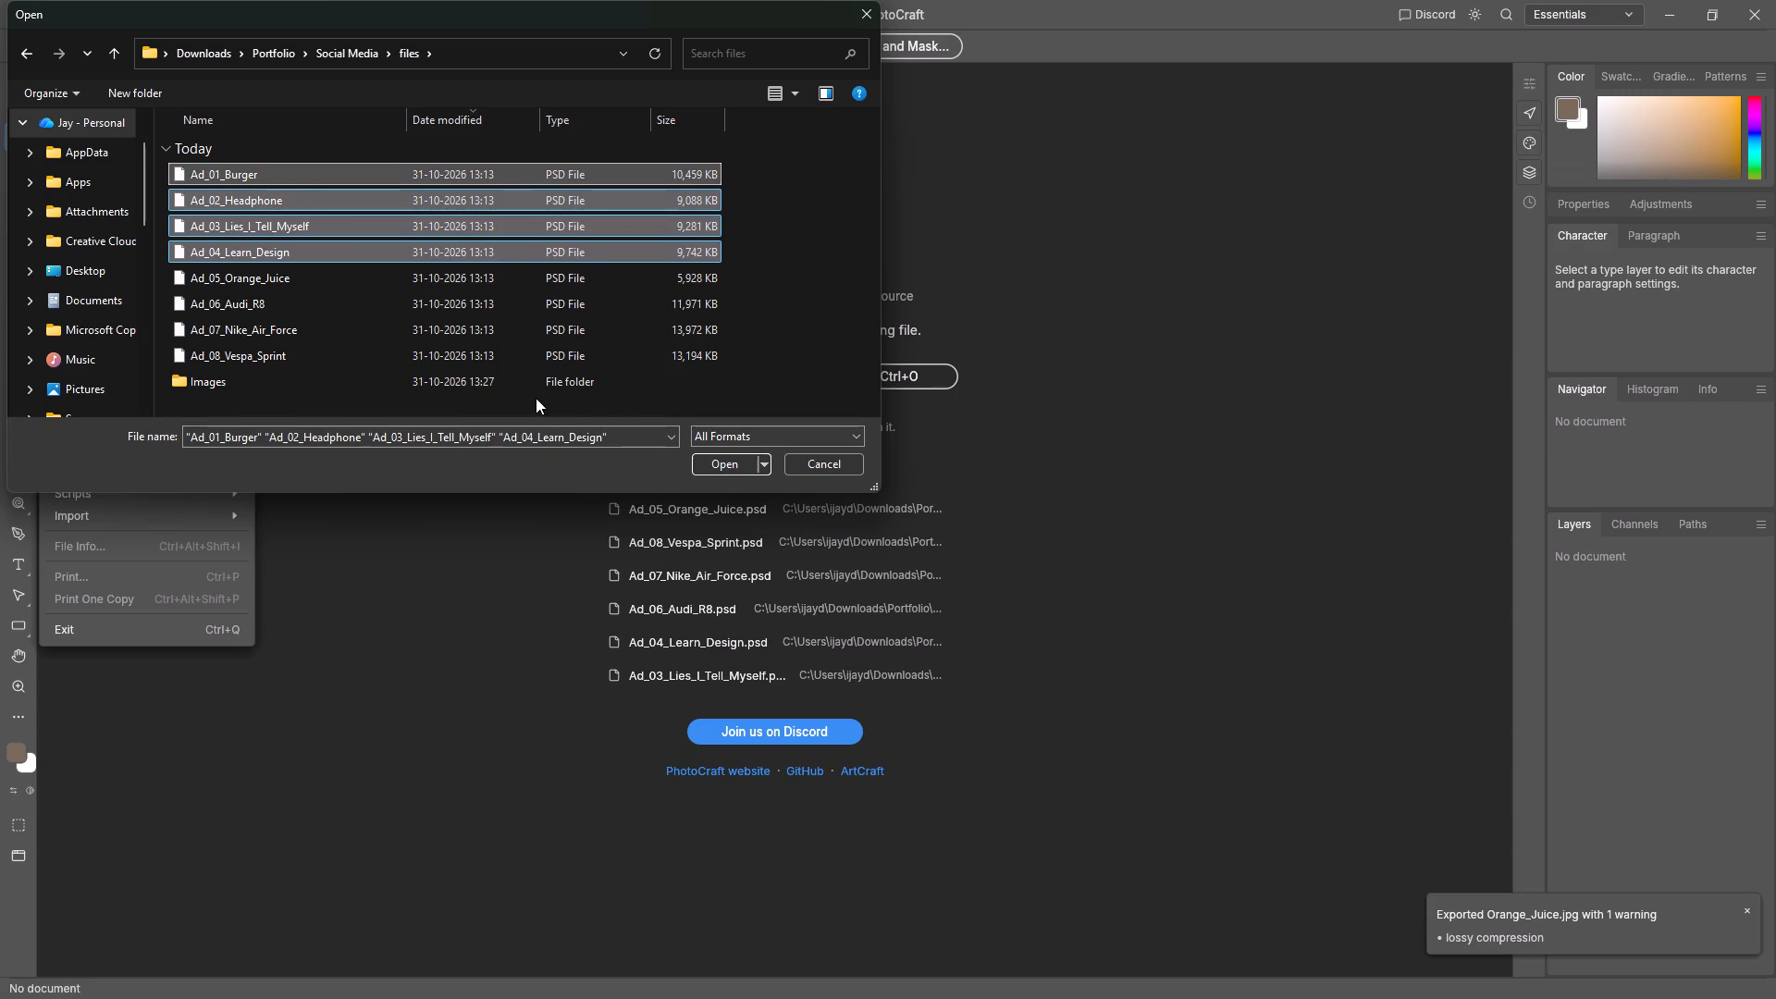
click(703, 462)
scroll(797, 413, down, 2)
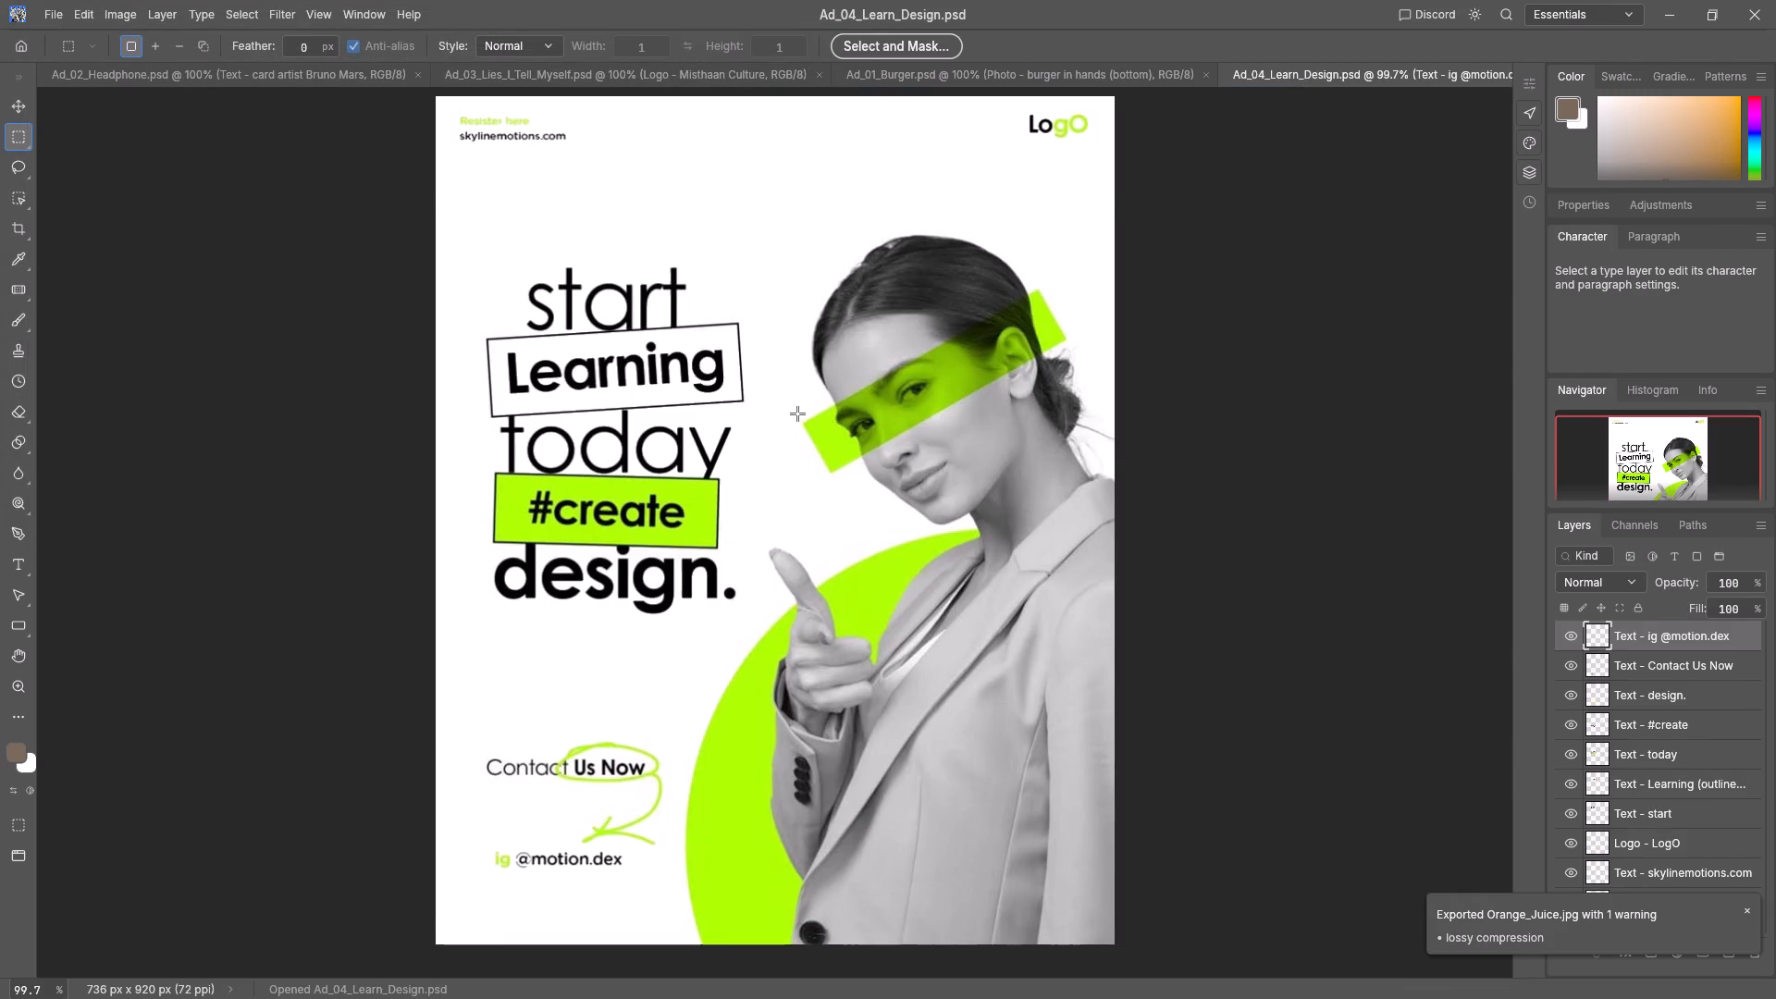
scroll(797, 413, down, 2)
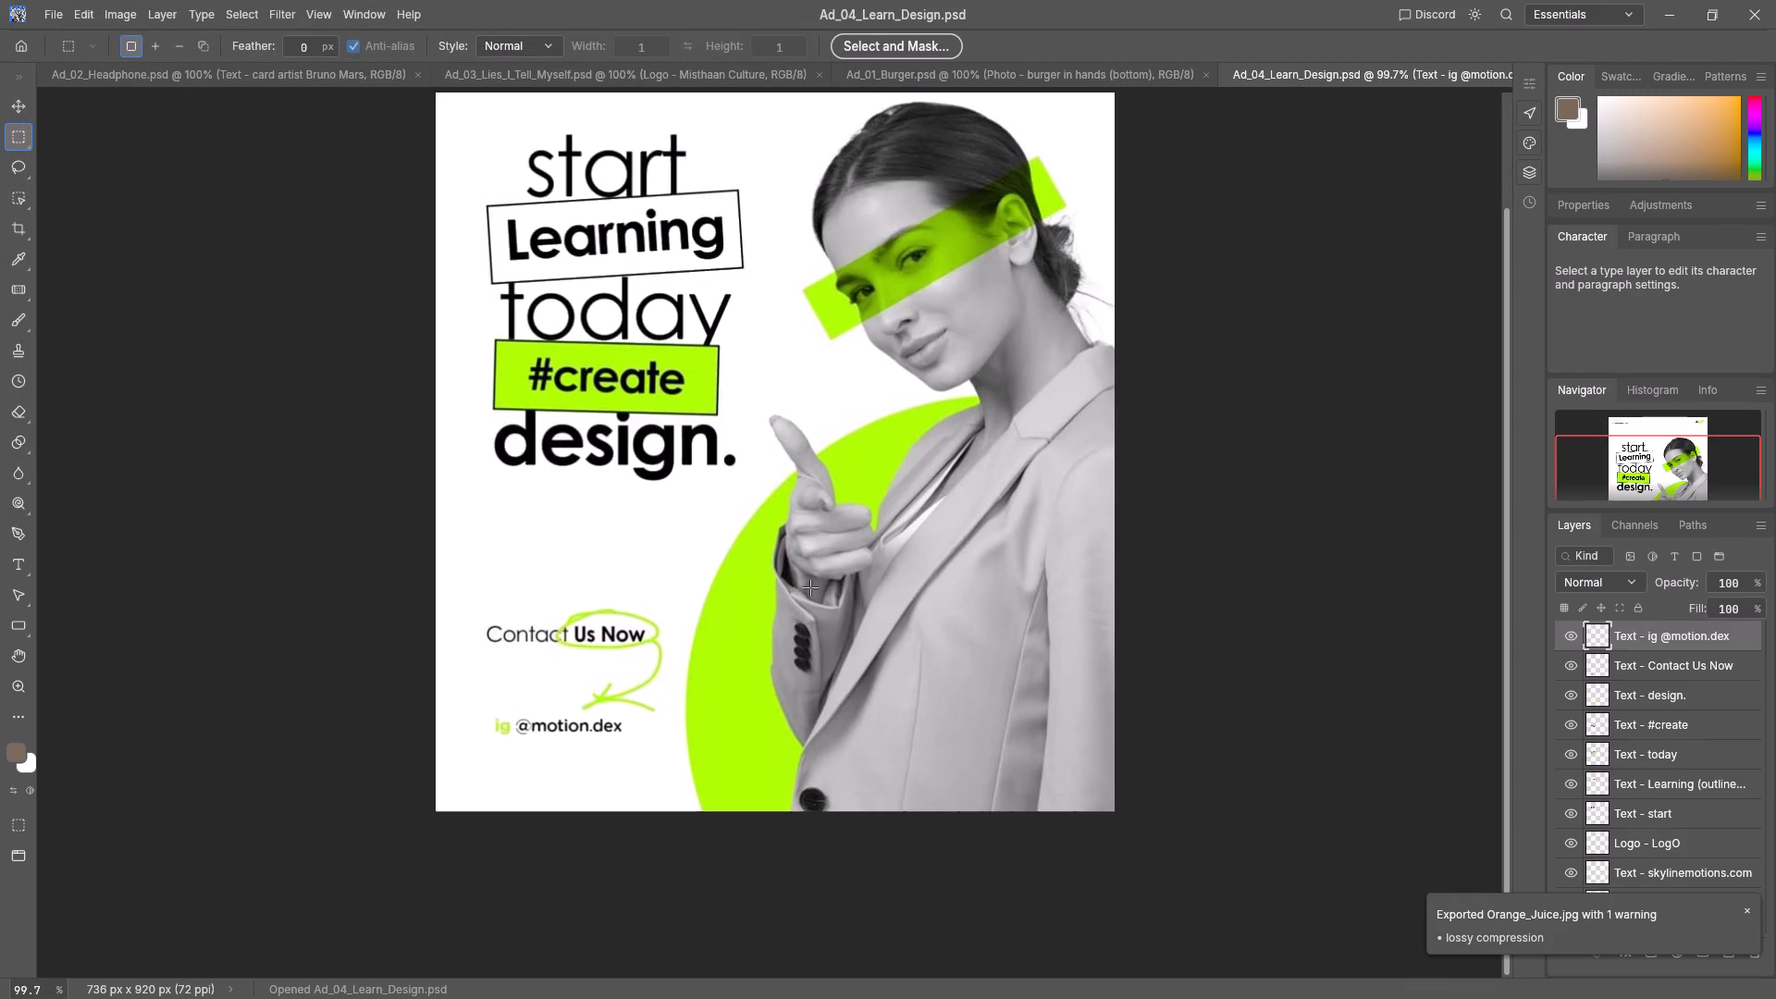
scroll(639, 450, up, 4)
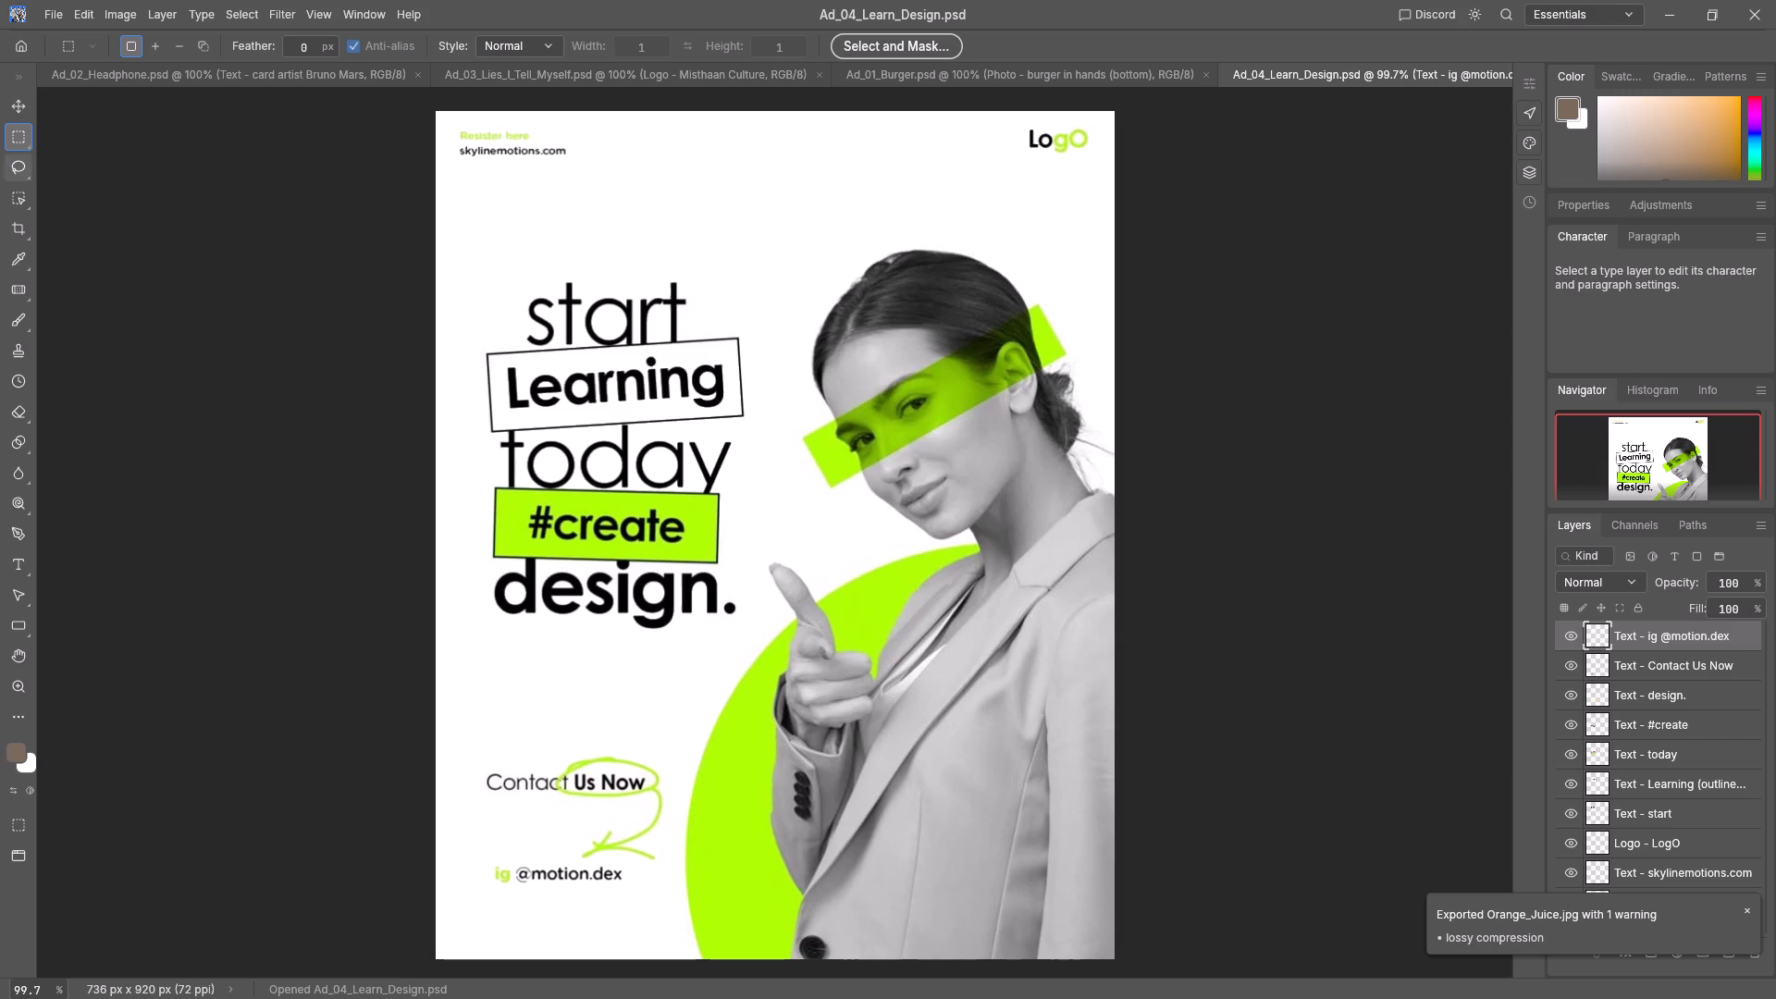
drag(441, 118, 591, 179)
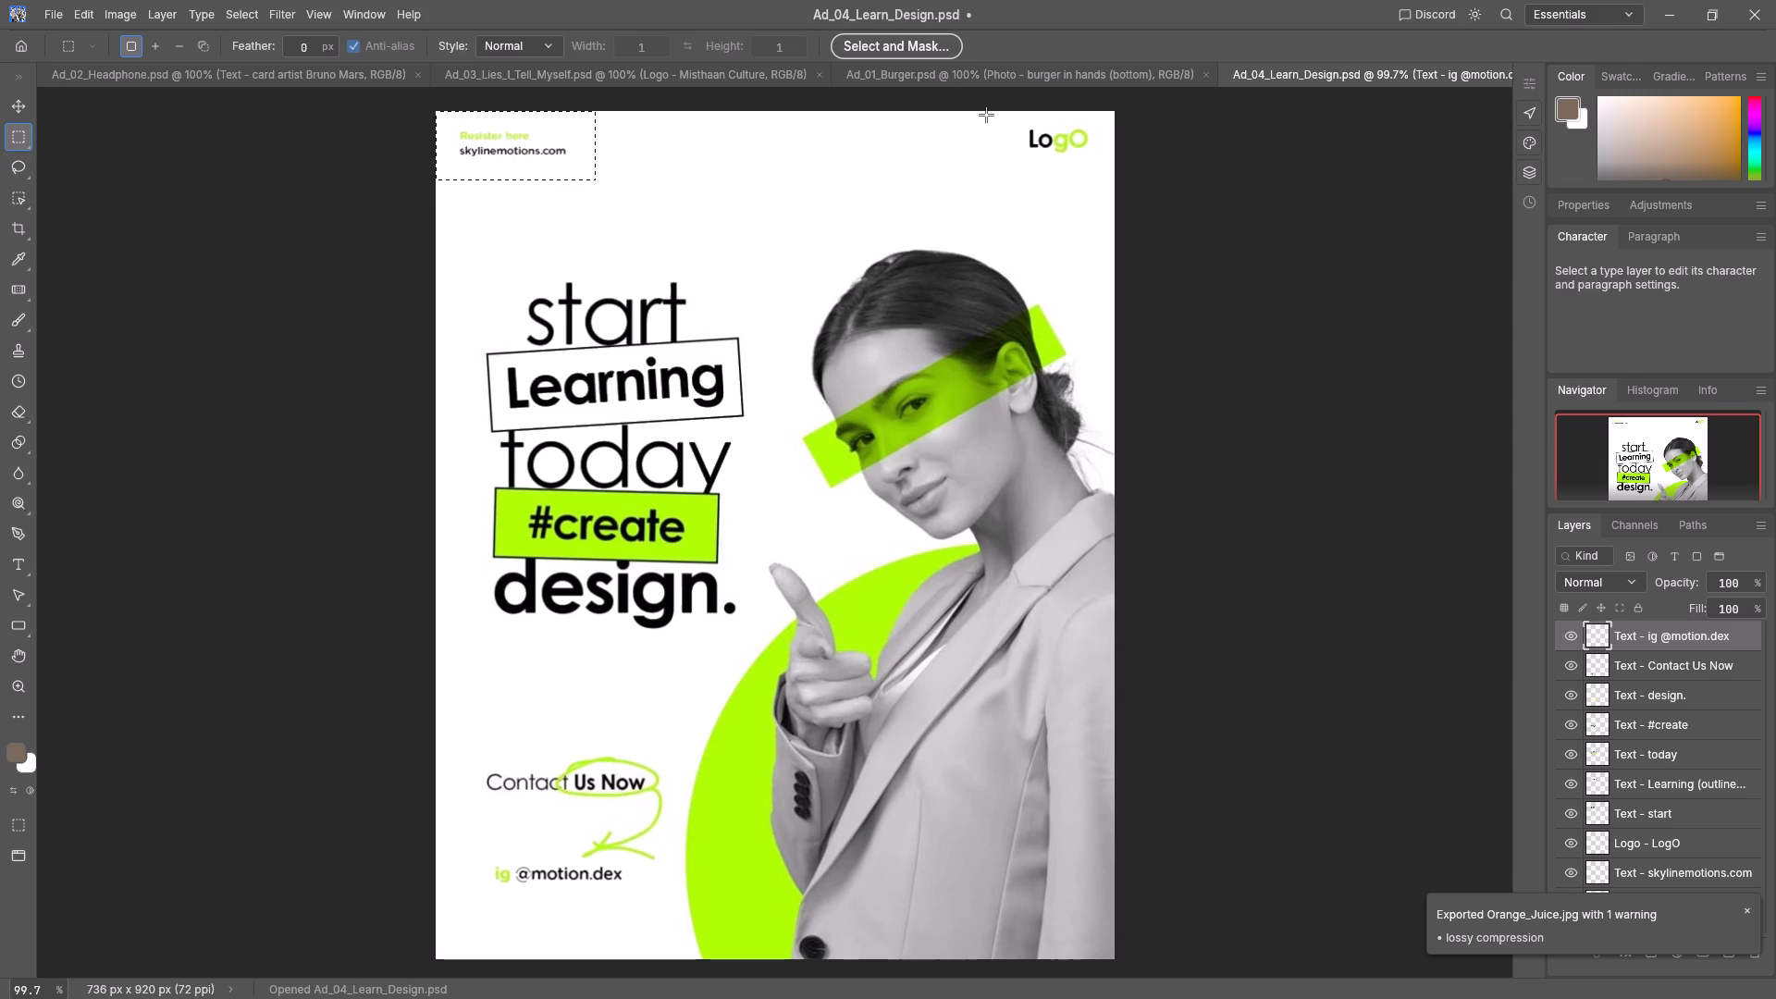
click(150, 44)
drag(1013, 117, 1034, 136)
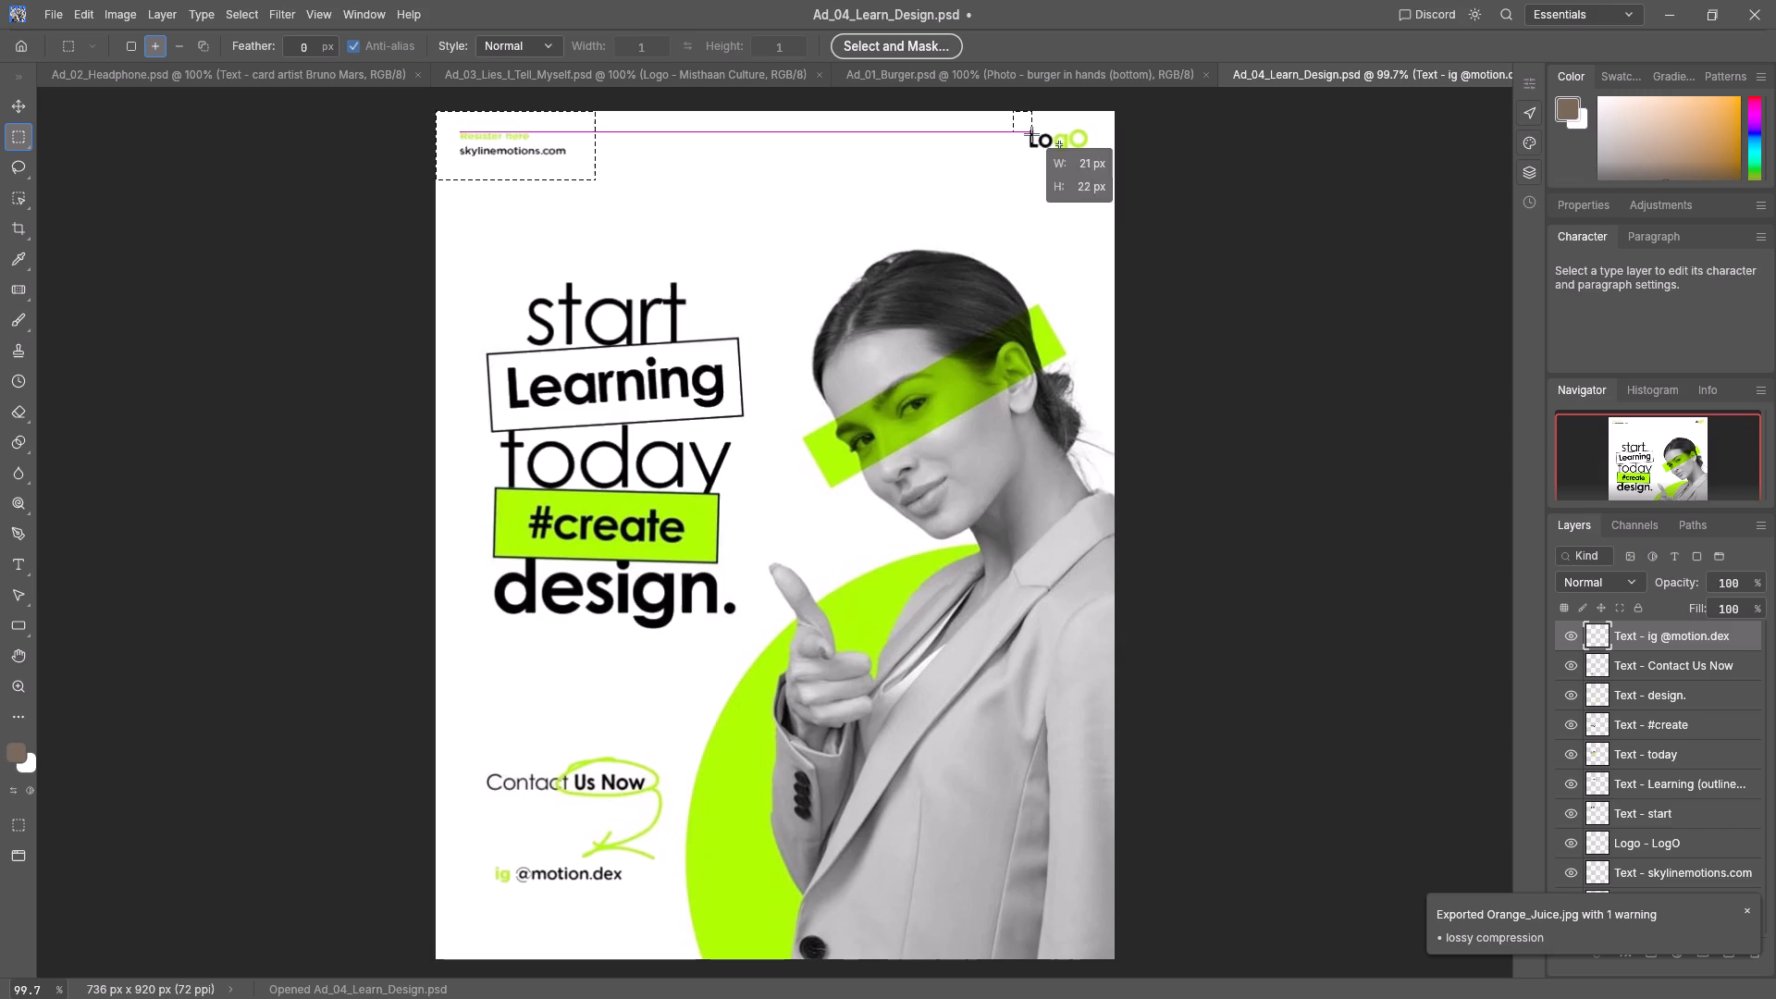
drag(1034, 136, 1109, 160)
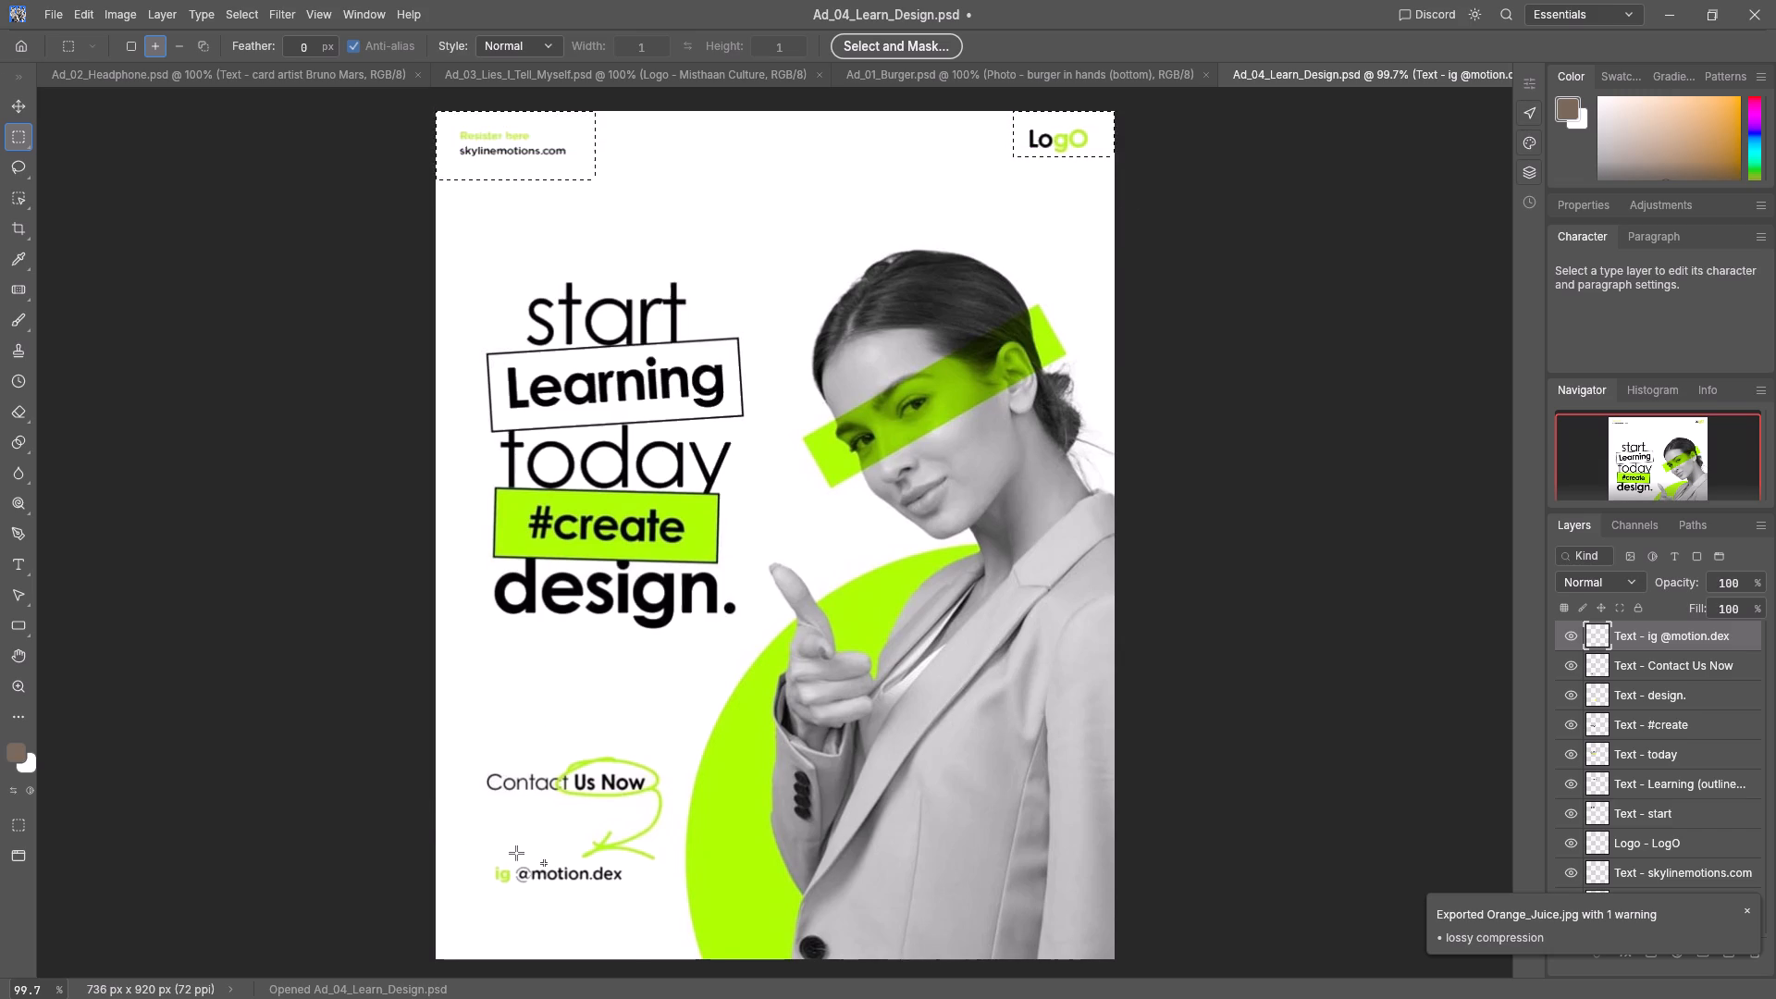
drag(516, 853, 570, 887)
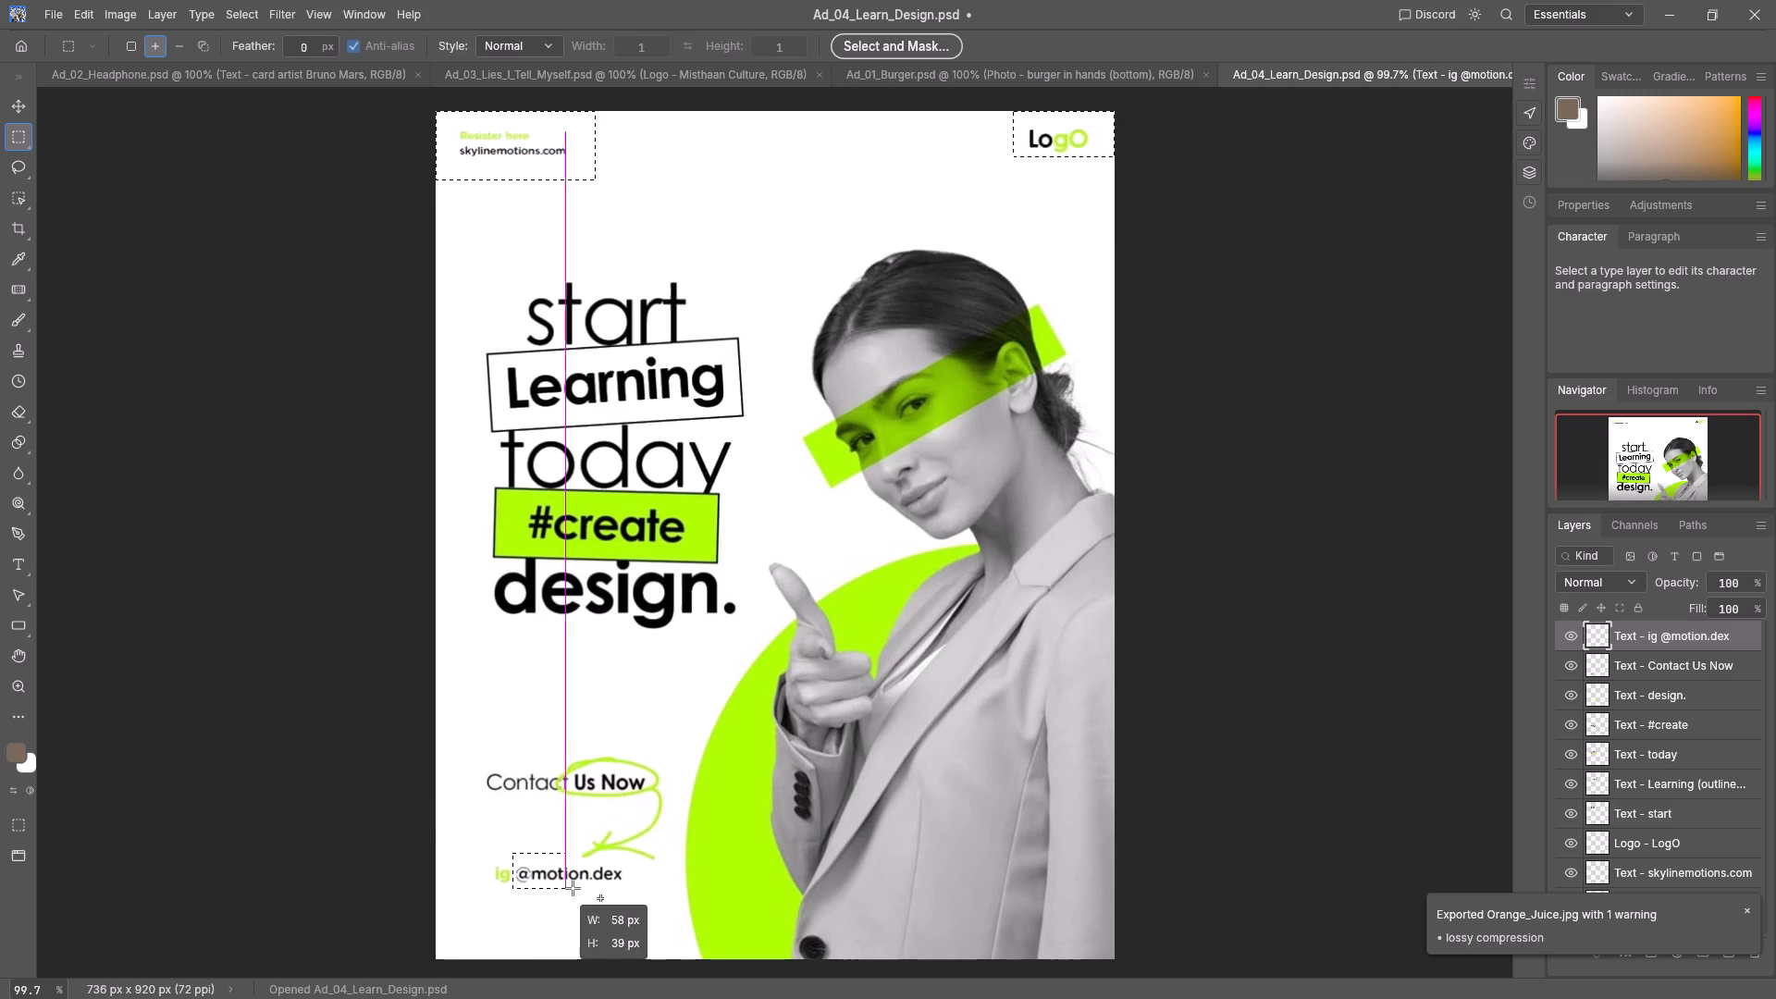
drag(570, 887, 577, 898)
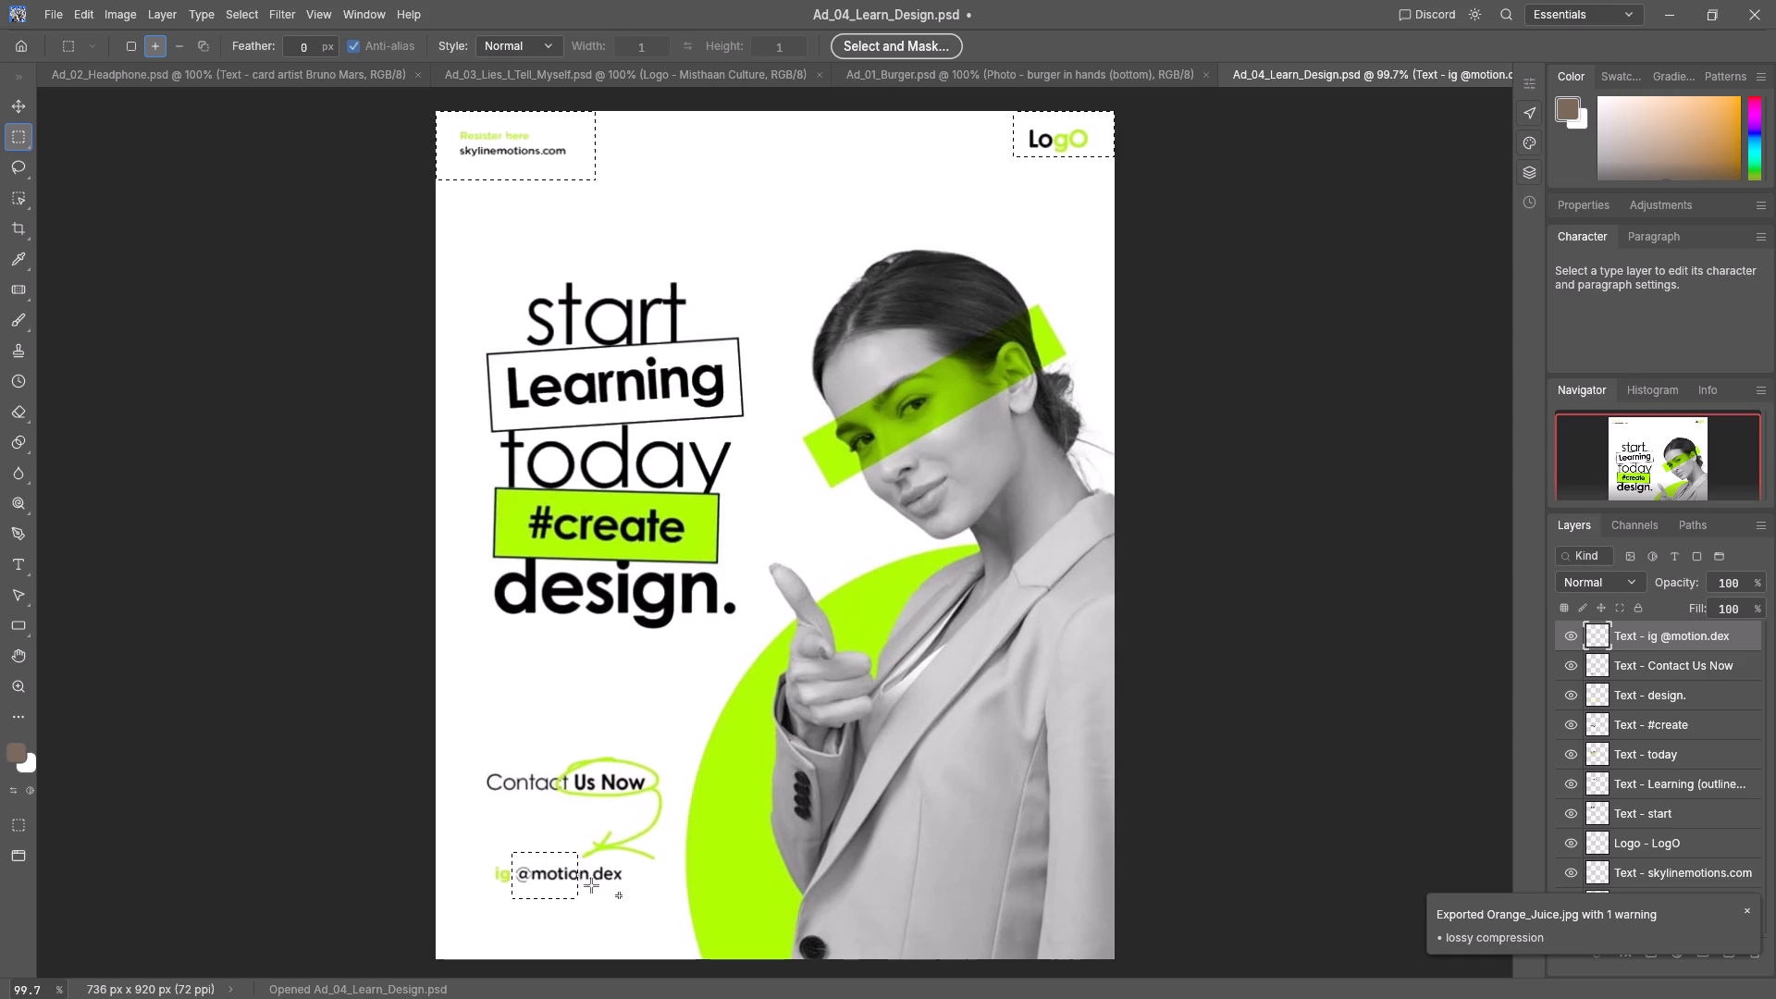
drag(576, 867, 618, 894)
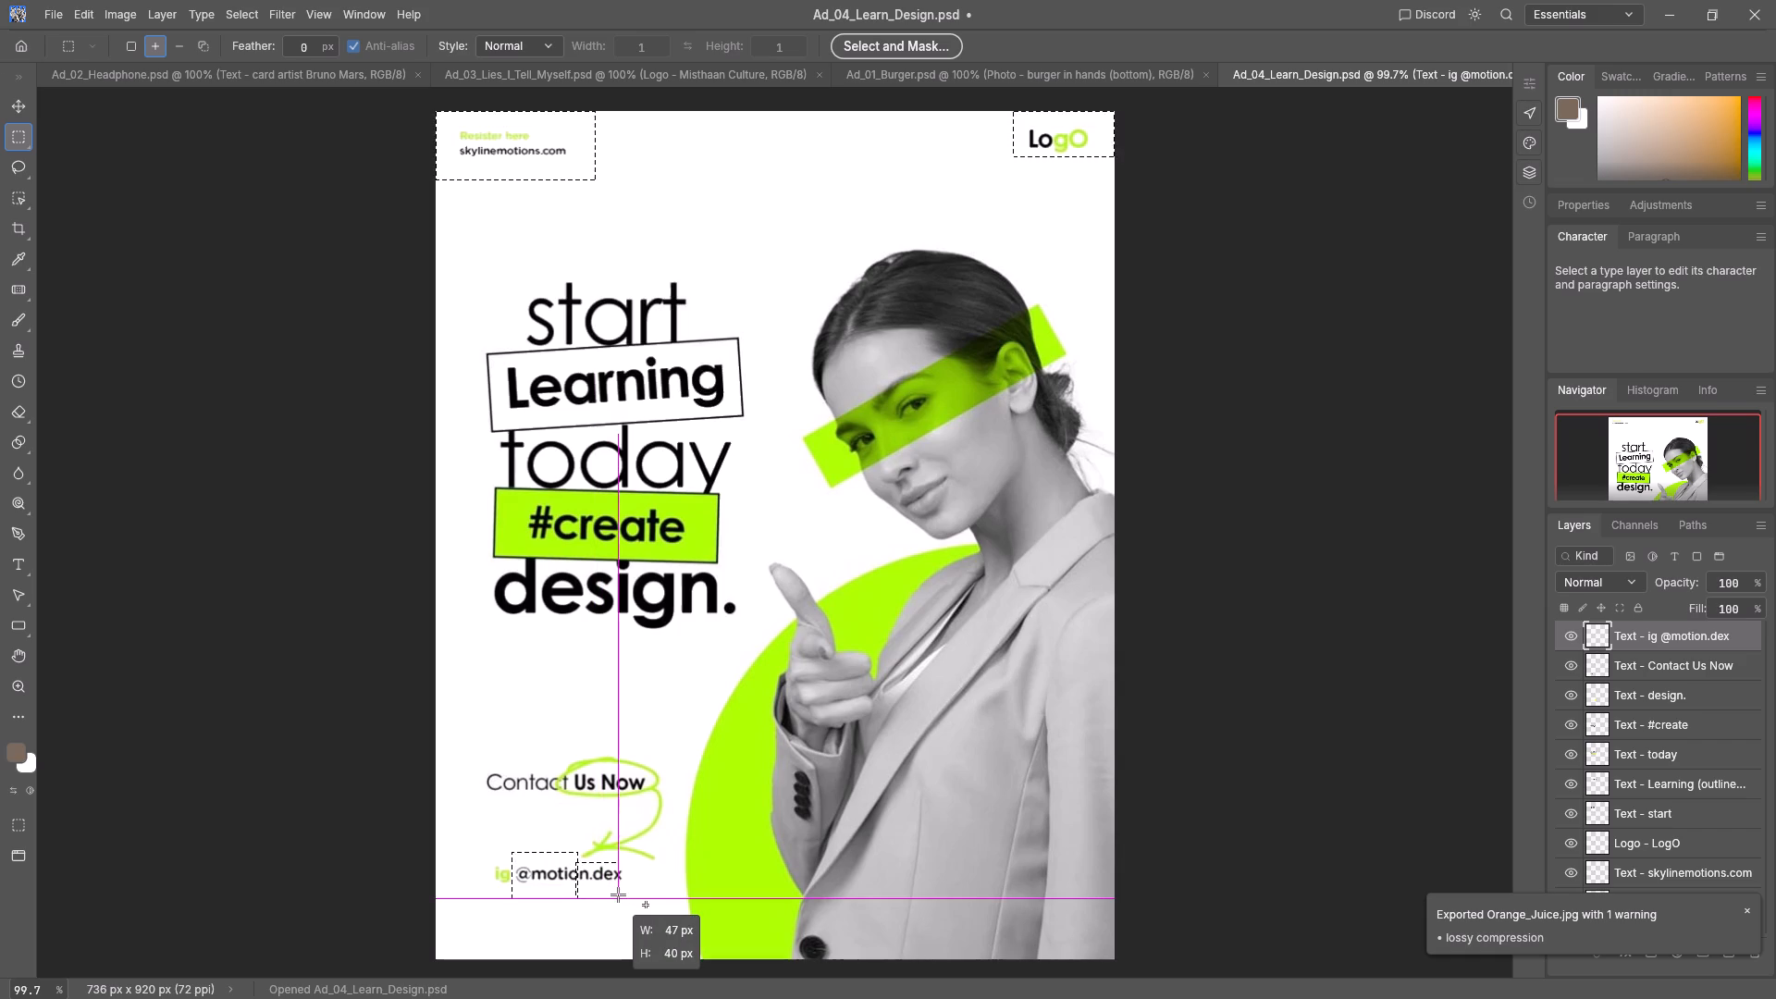
drag(618, 894, 623, 896)
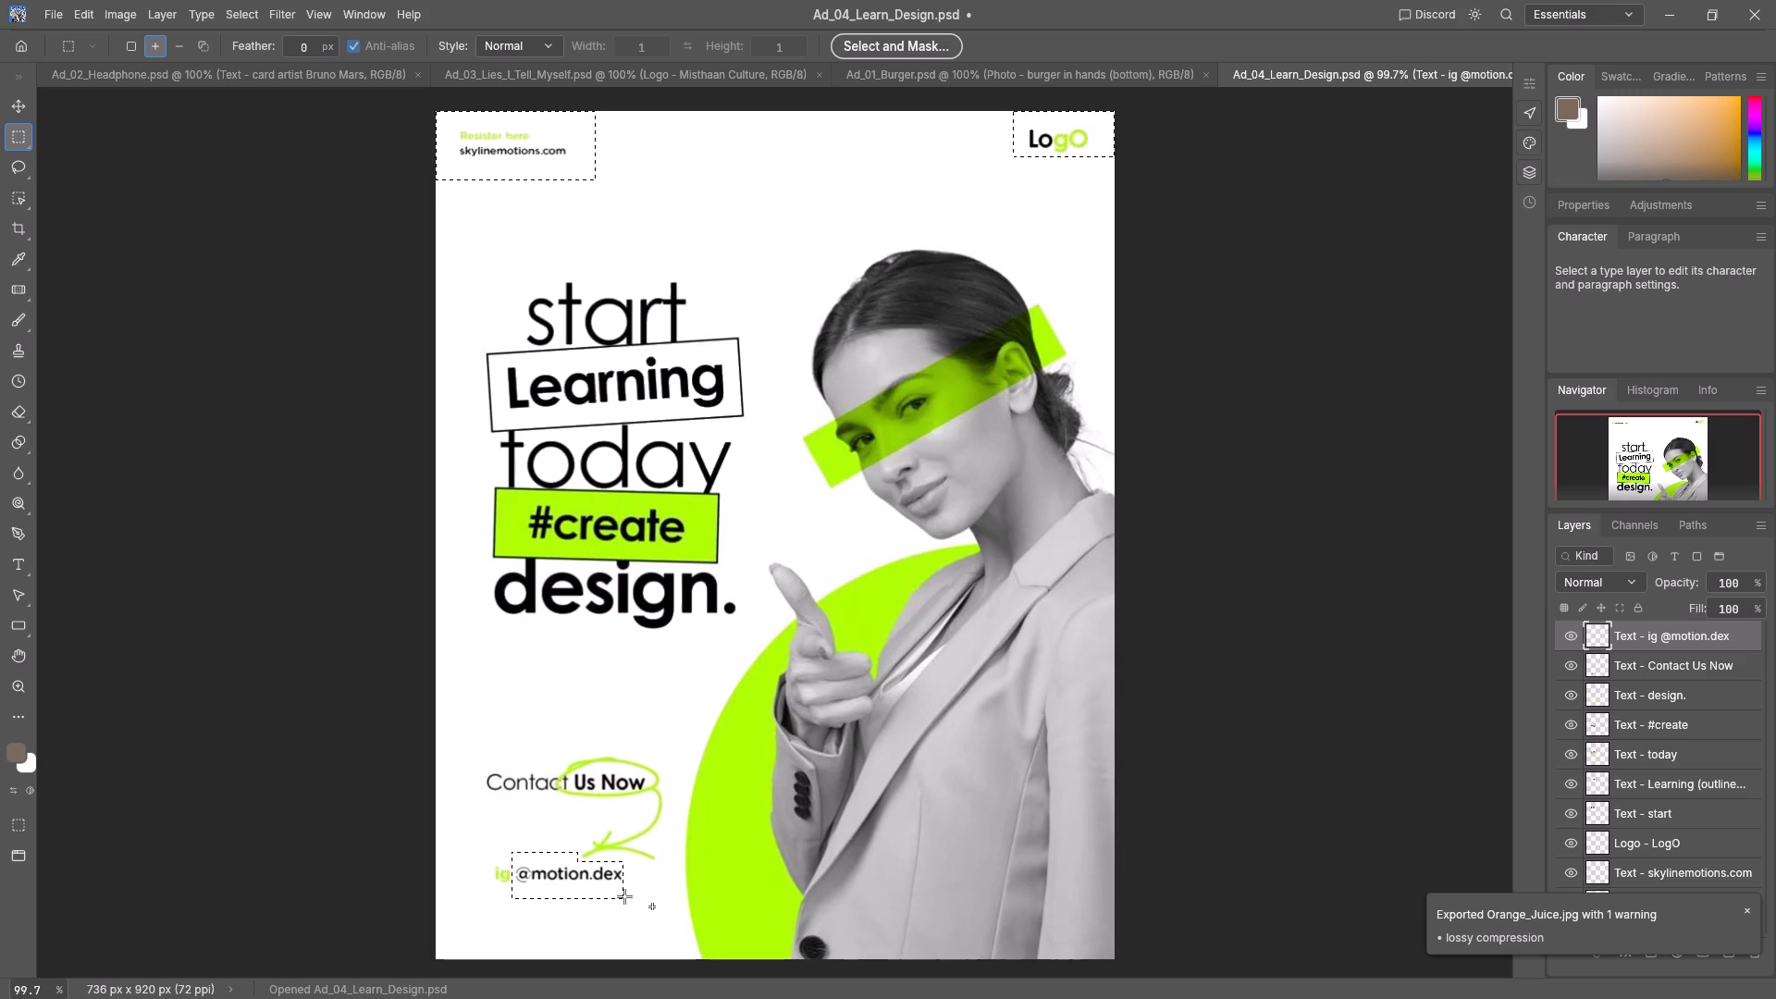
key(ctrl+BackSpace)
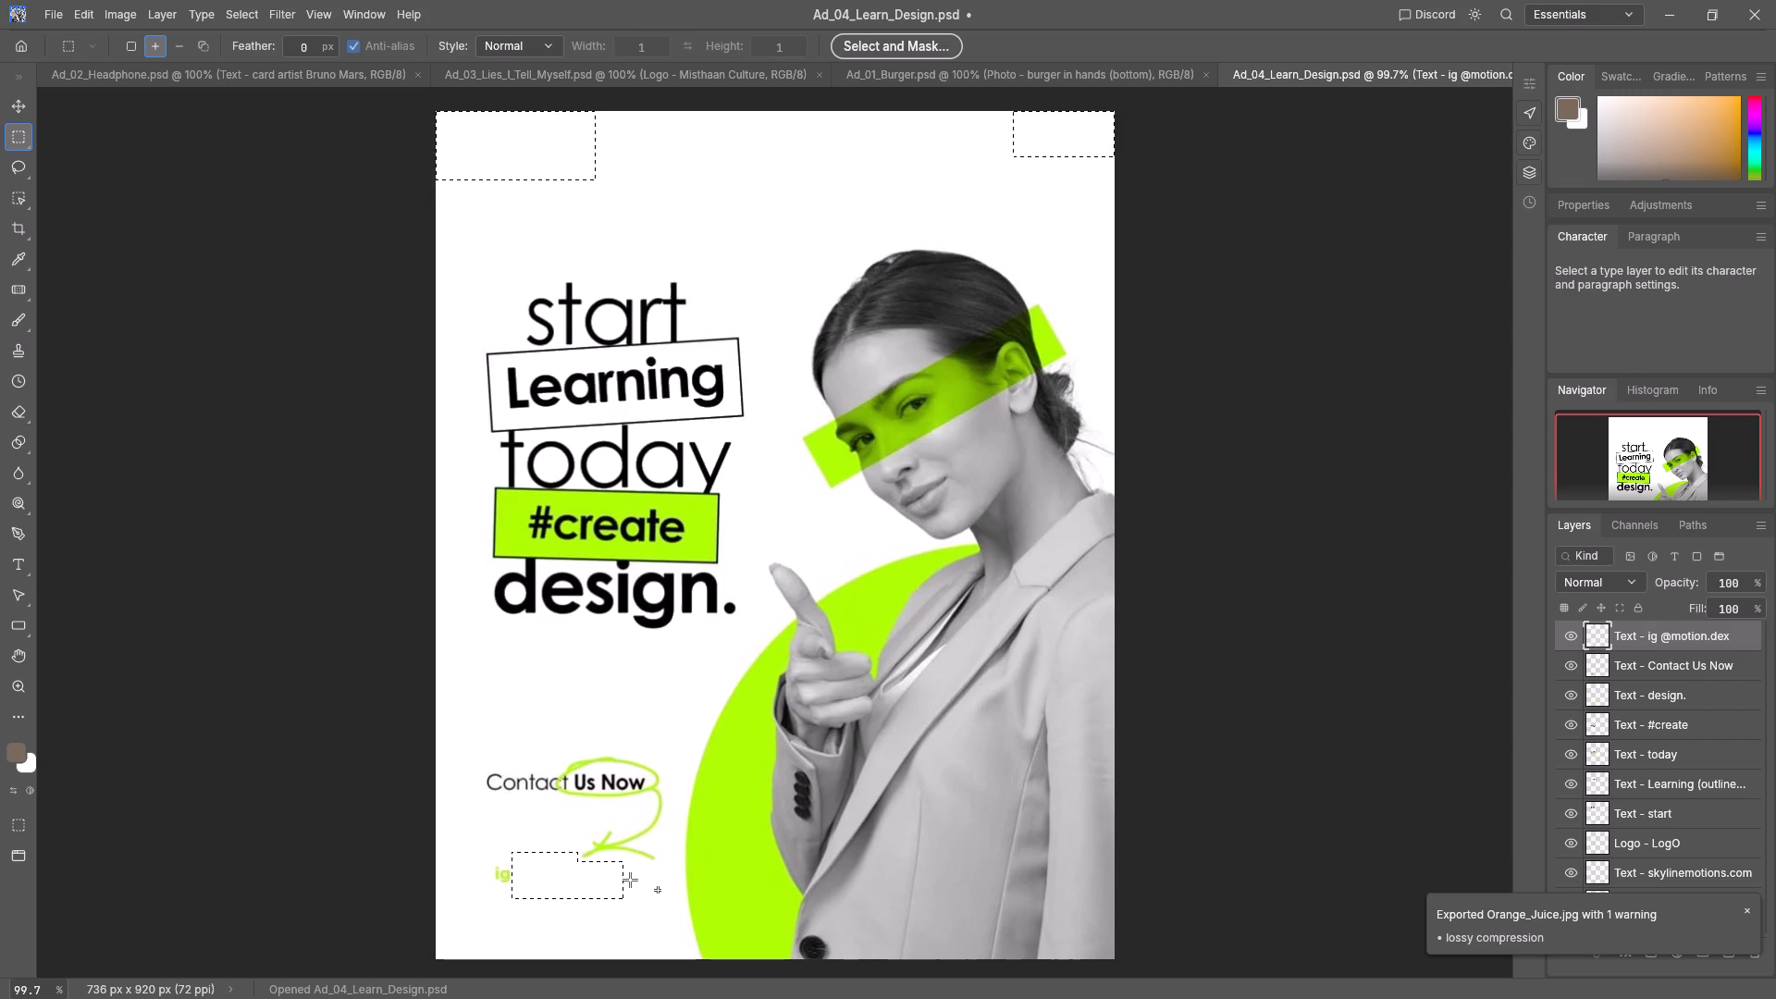
key(ctrl+d)
click(1566, 637)
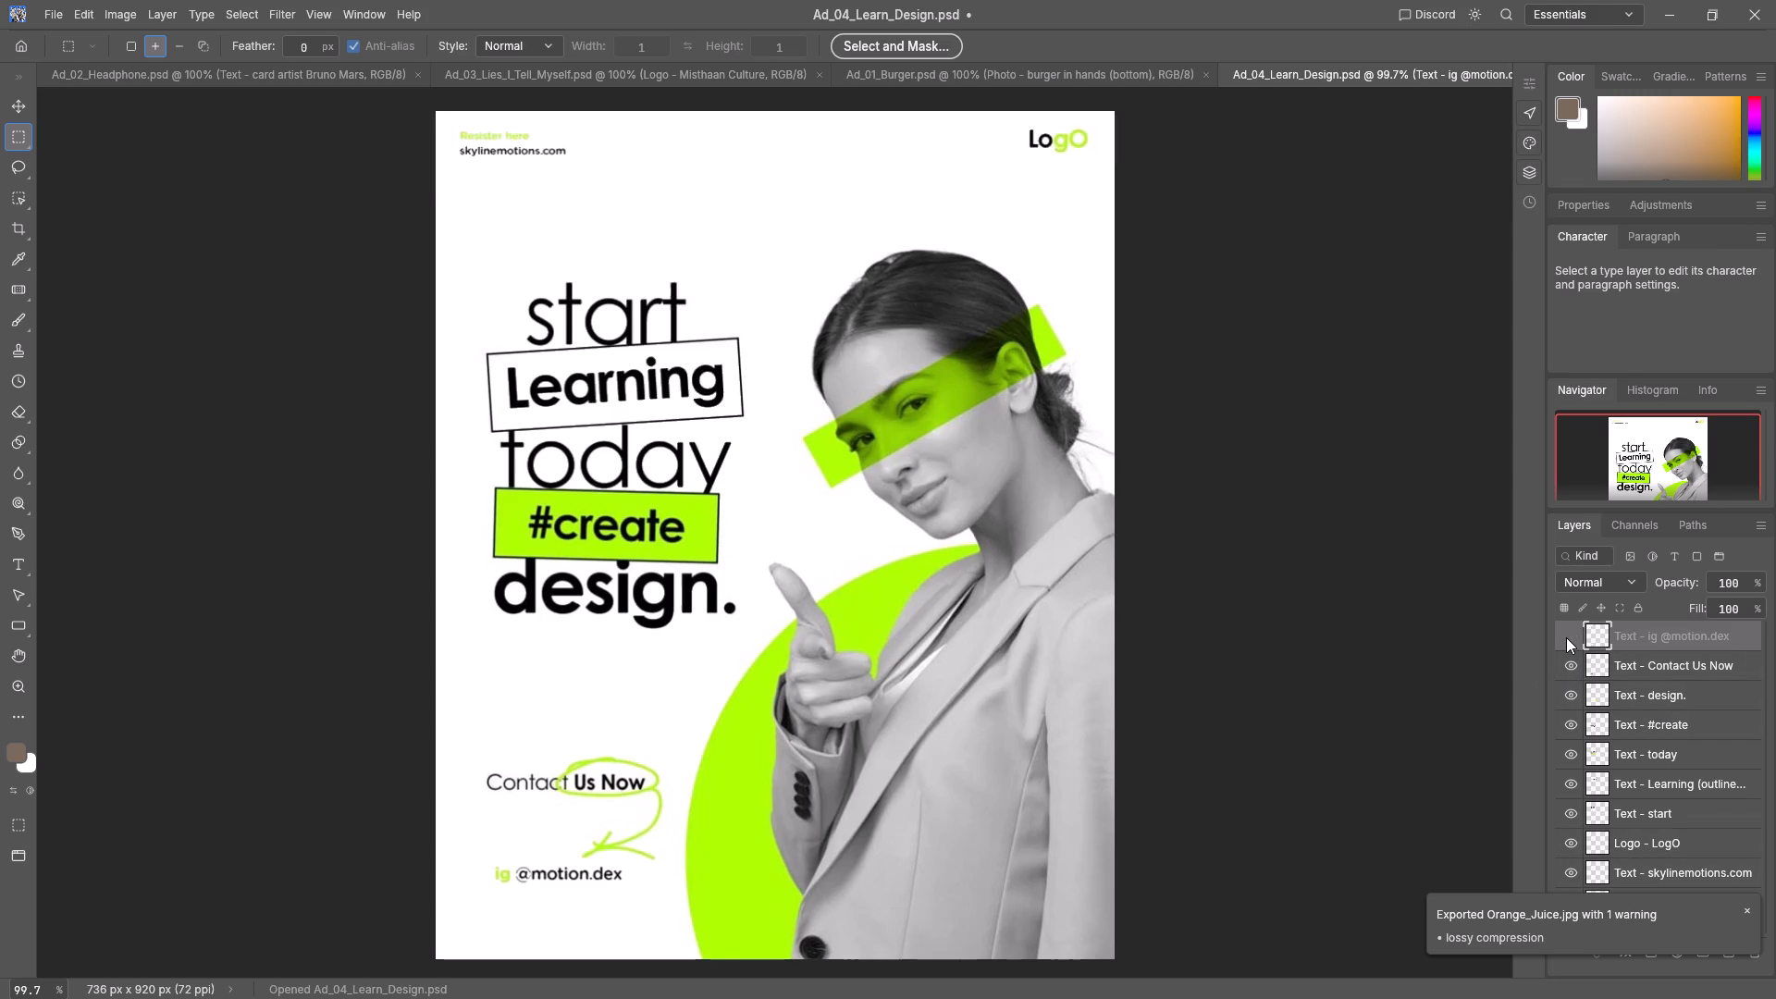
click(1566, 637)
click(1568, 666)
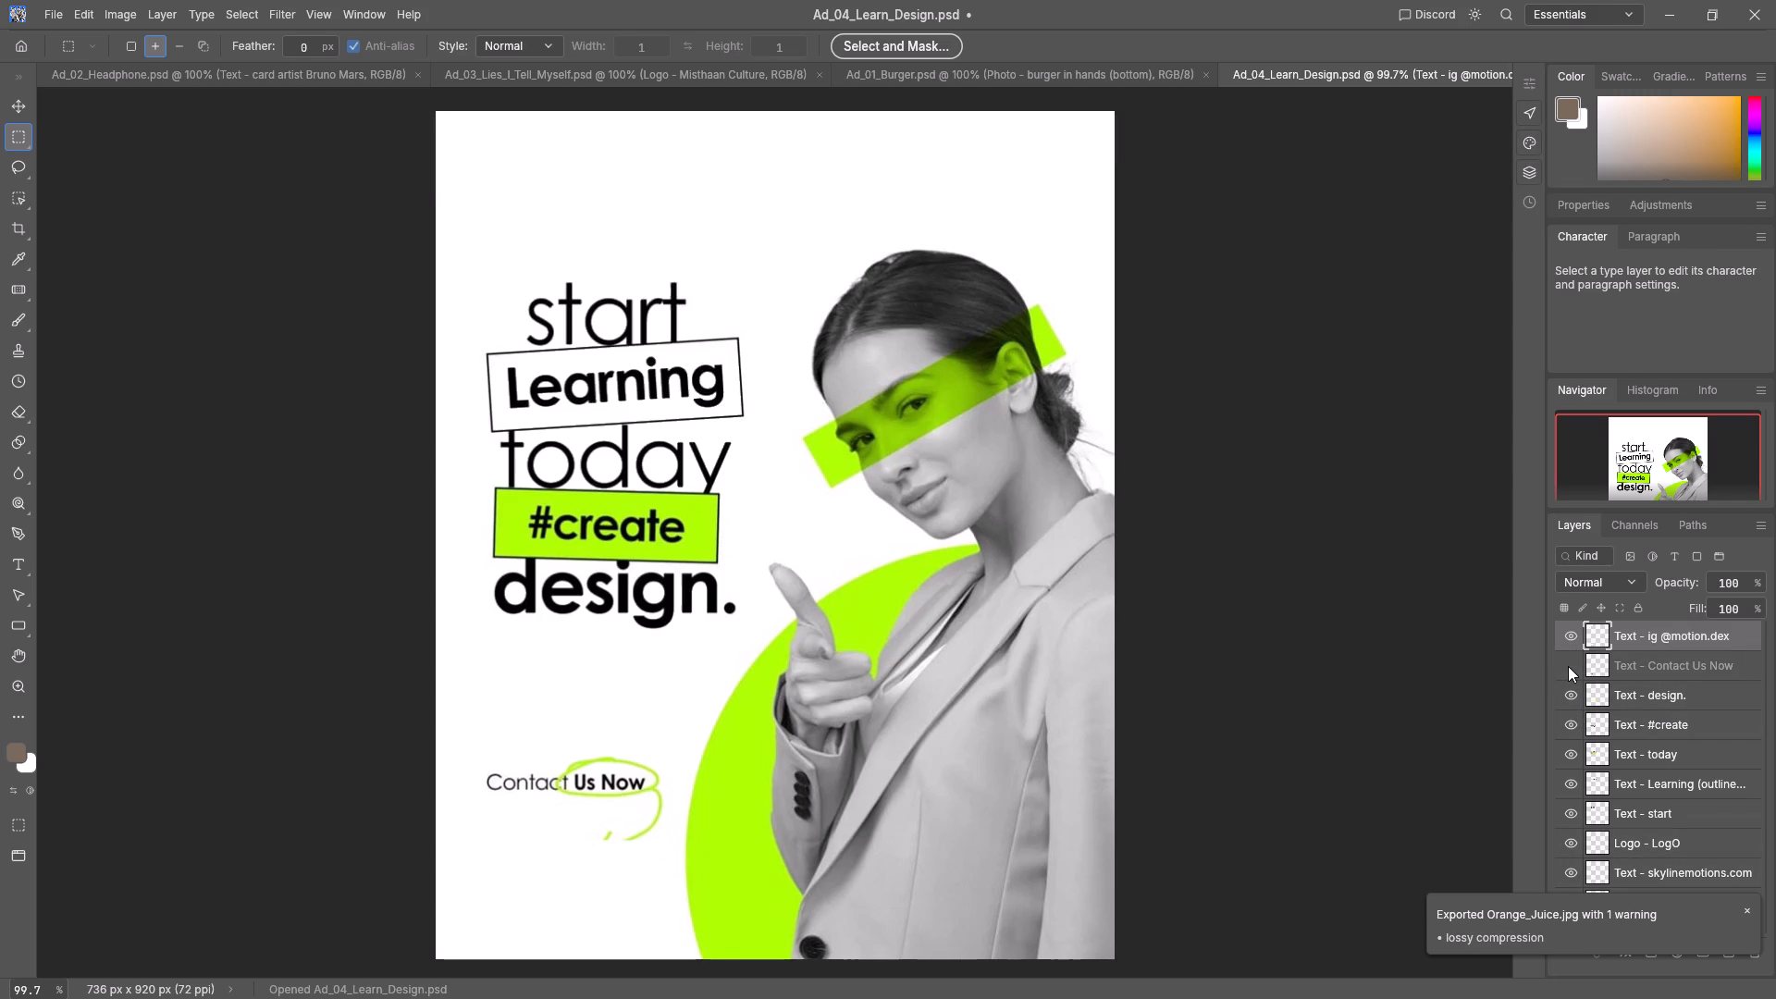
click(1568, 666)
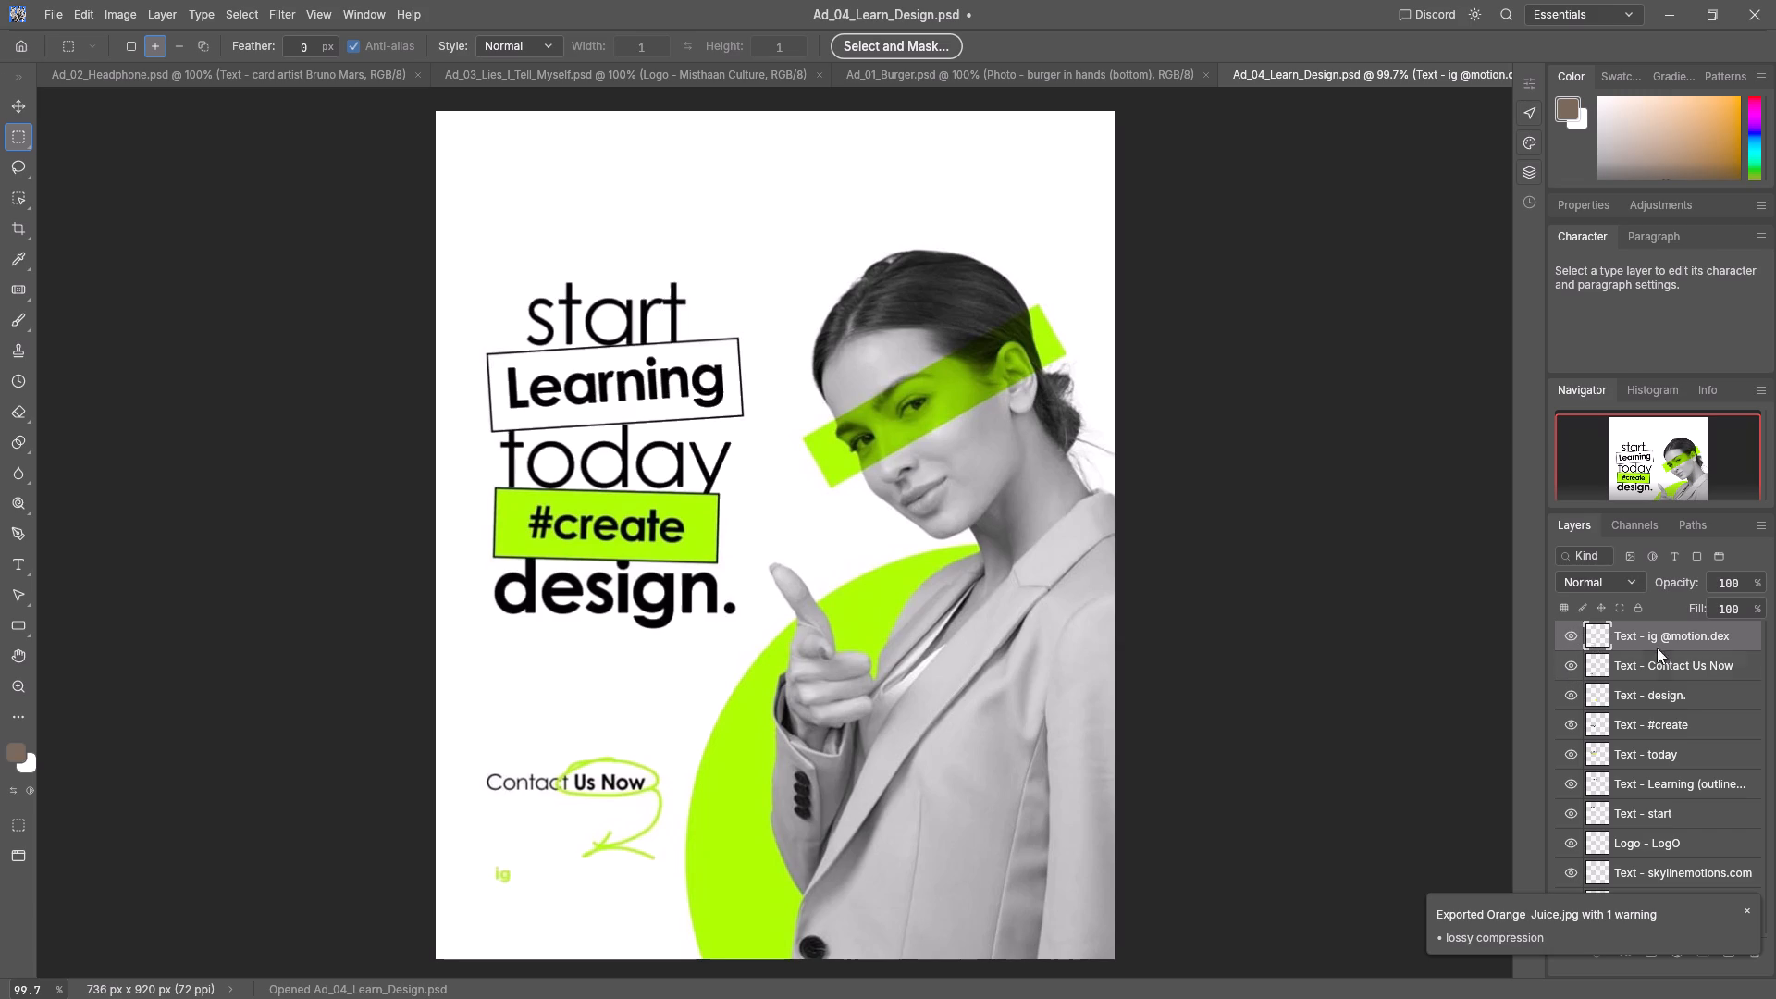
scroll(1662, 665, down, 1)
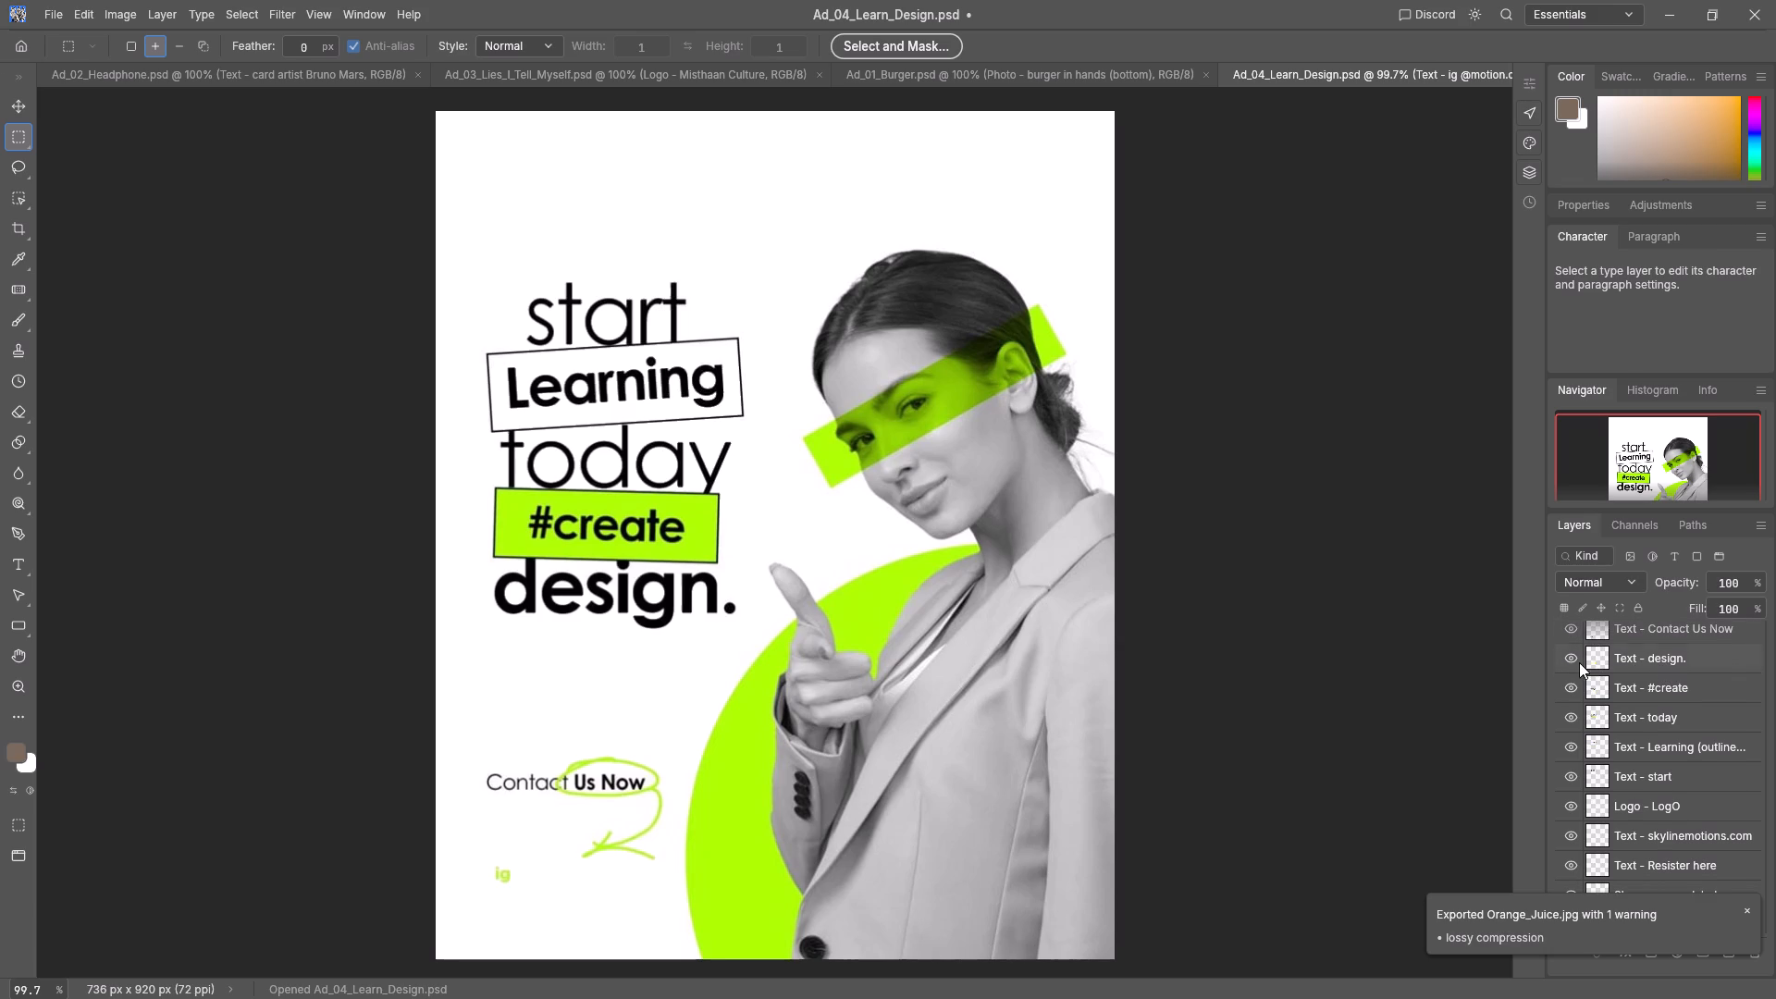
click(1569, 659)
click(1569, 659)
Add a text layer just after ig in the Learn Design ad containing the designer's own Instagram handle.
key(t)
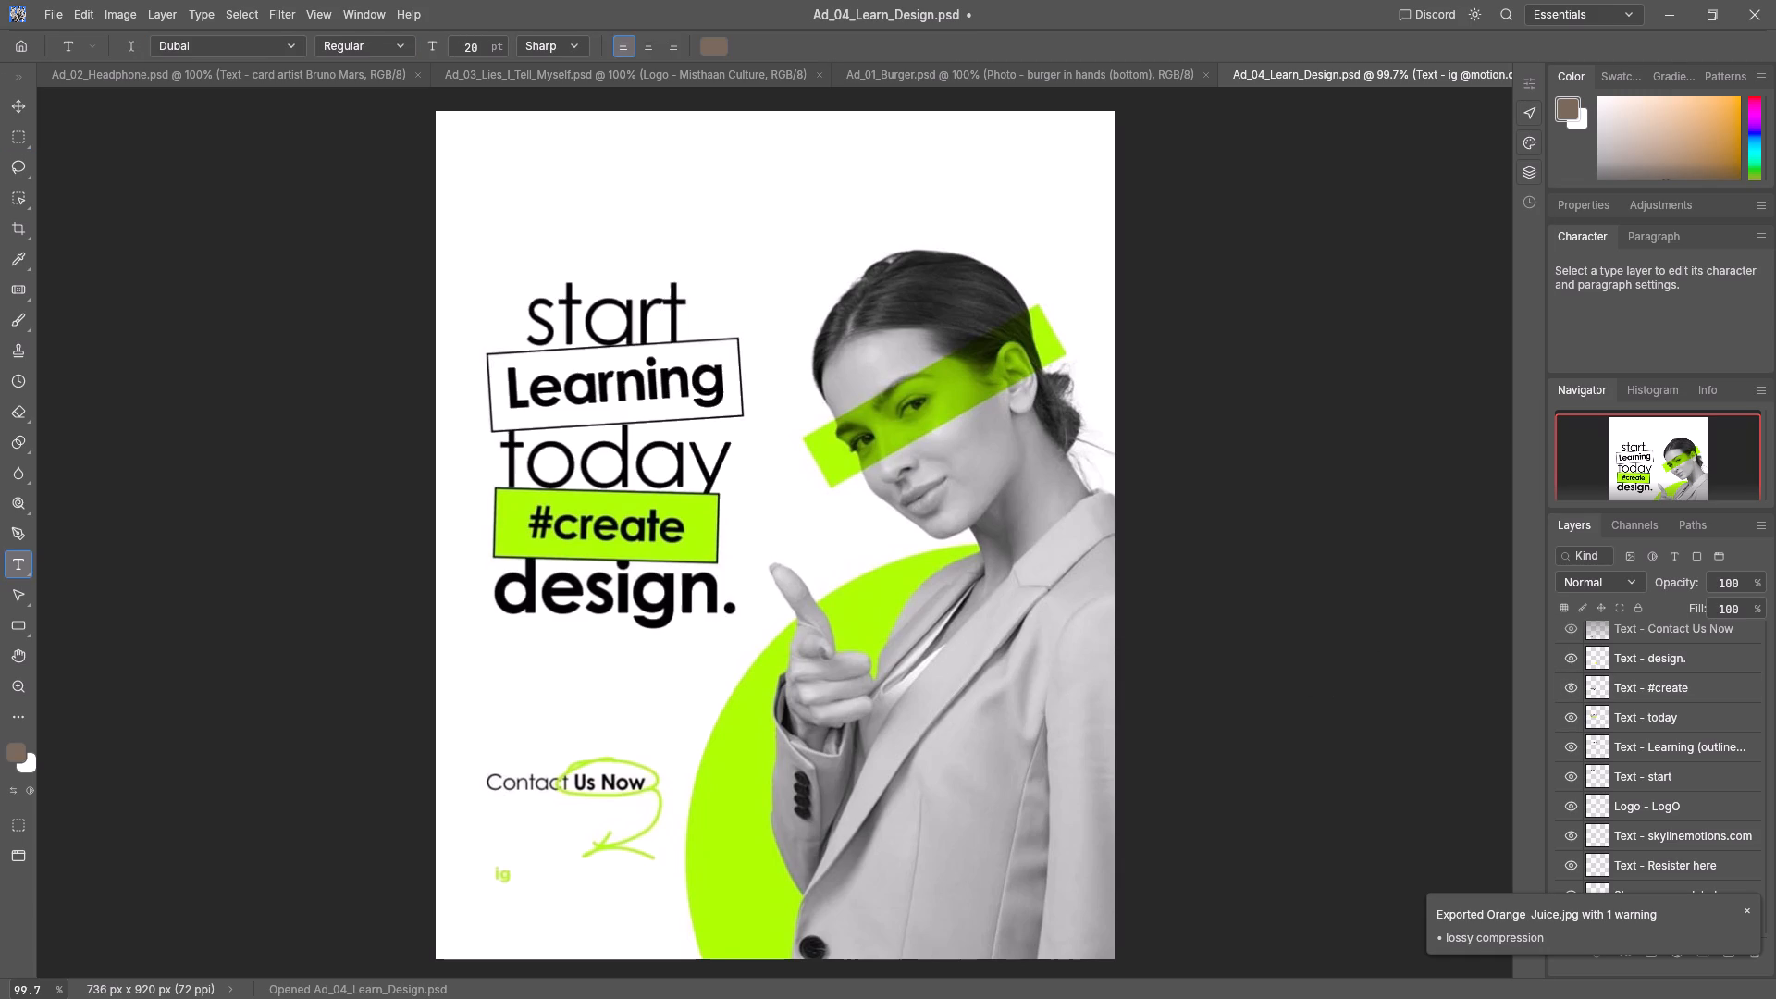
click(516, 876)
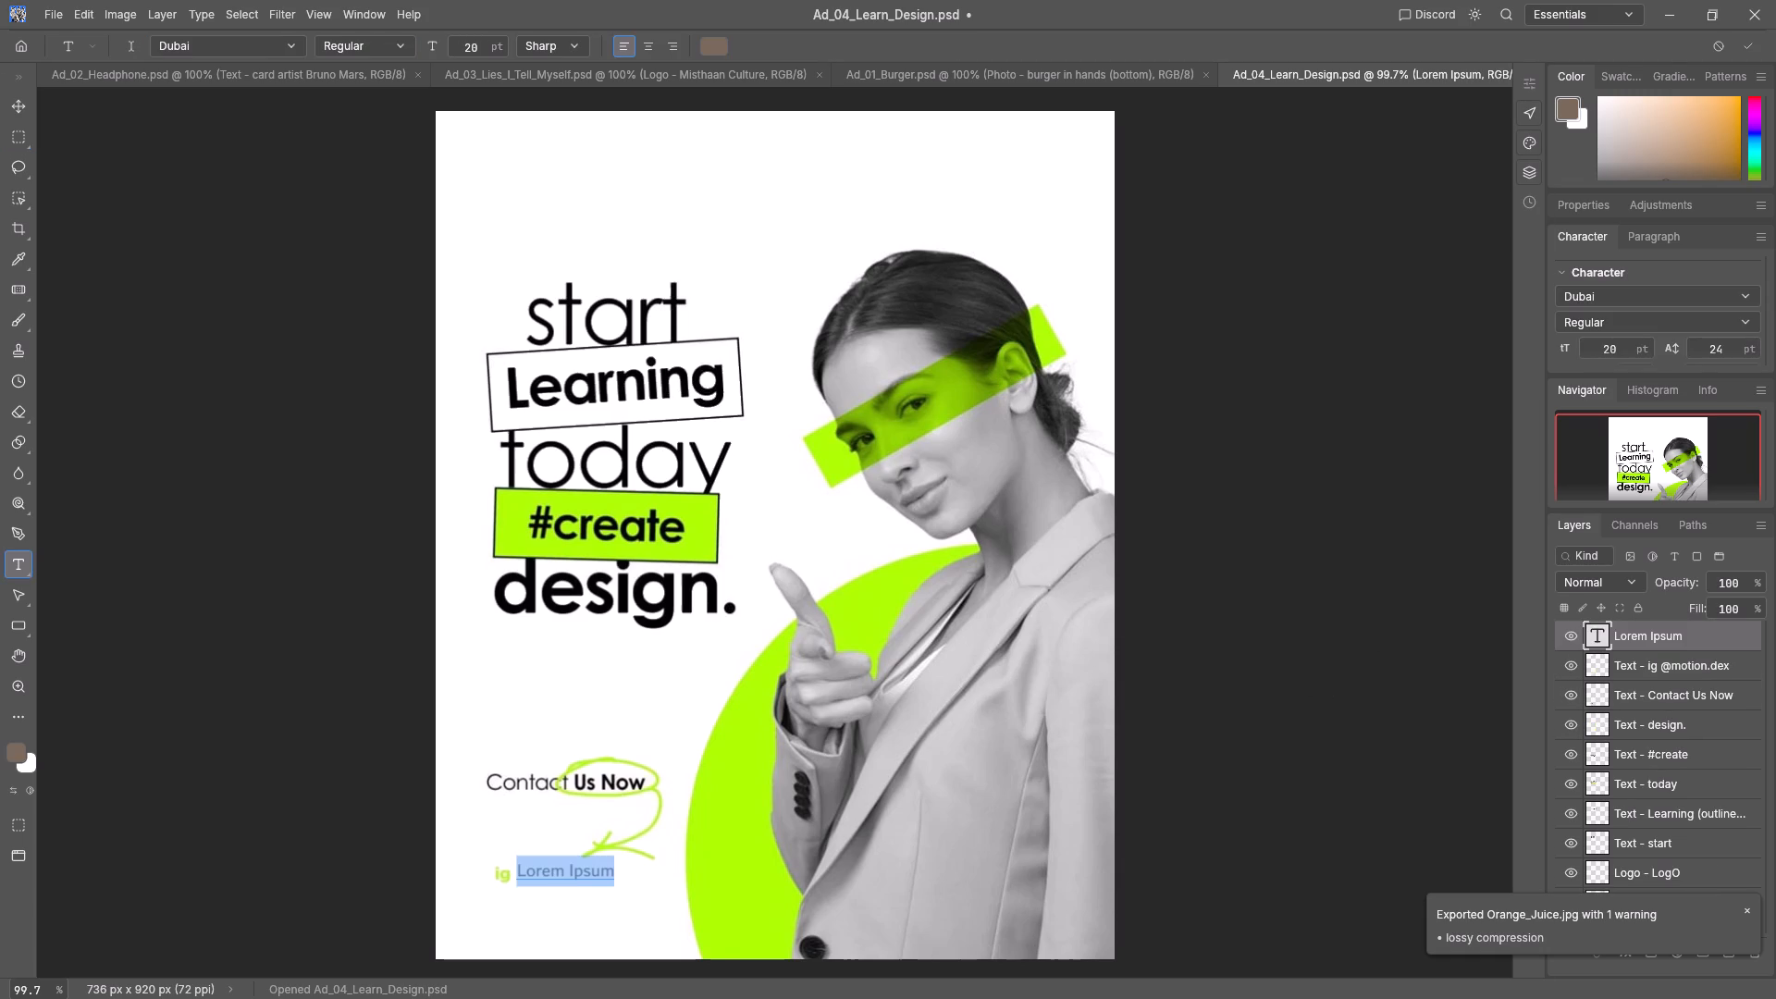
key(BackSpace)
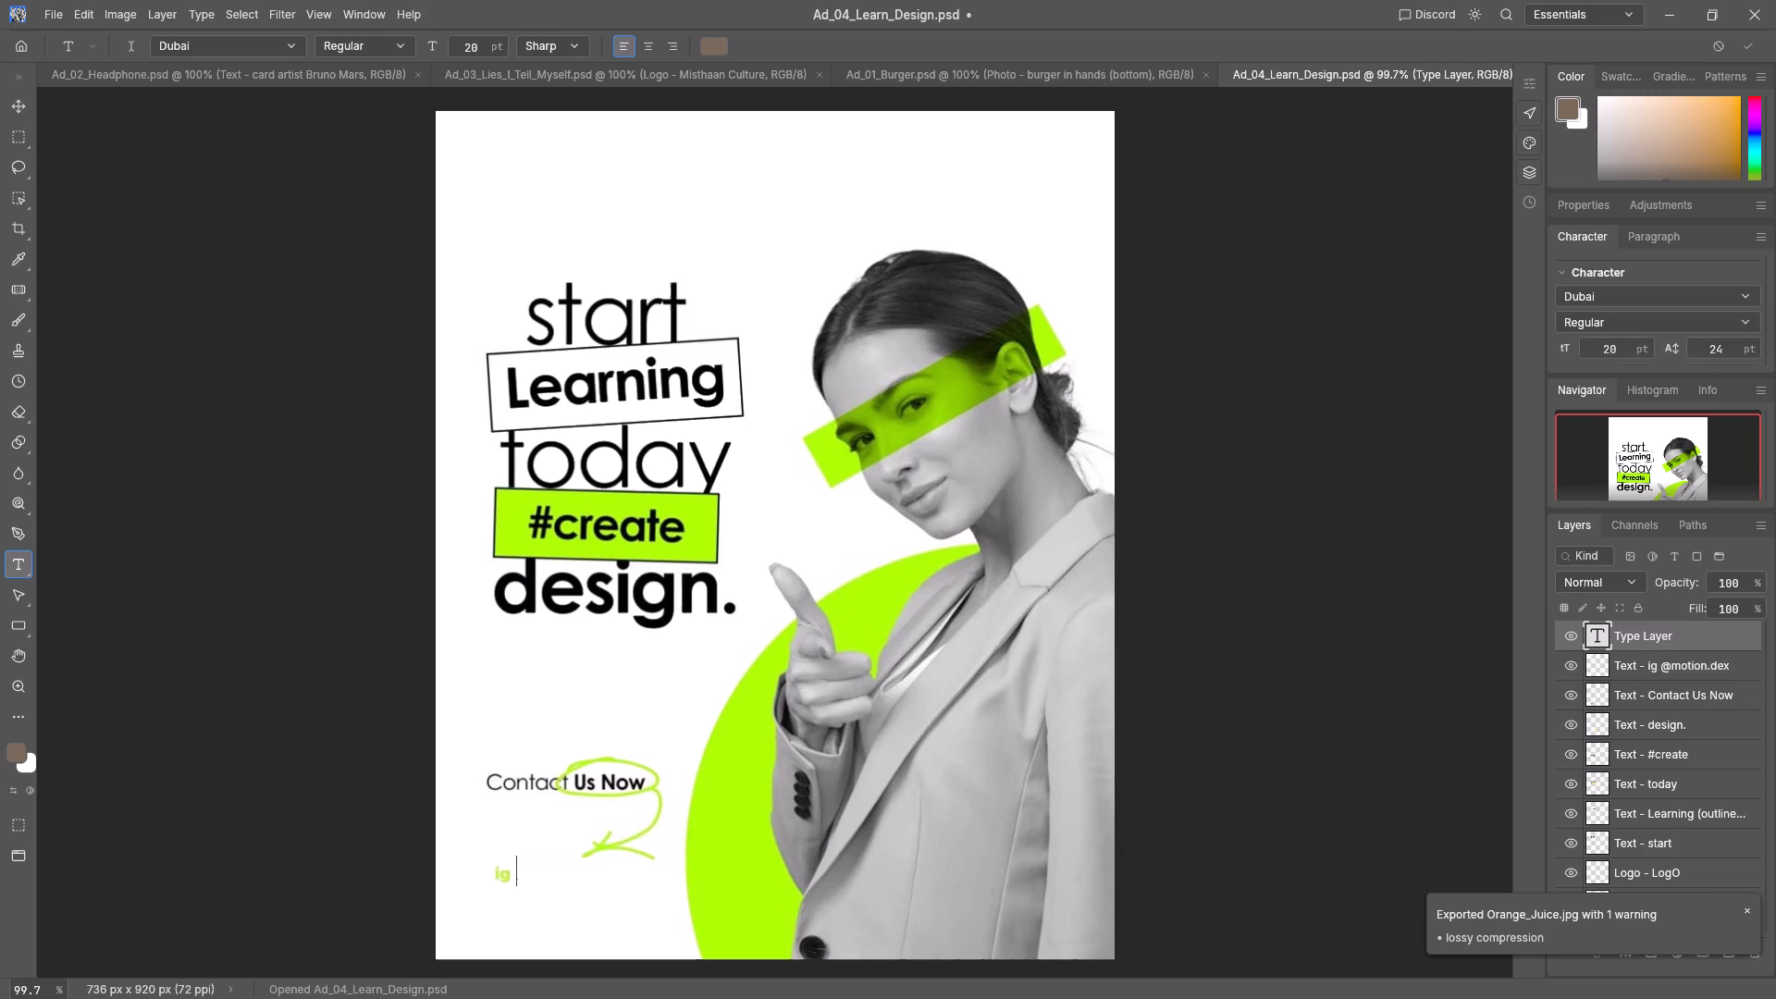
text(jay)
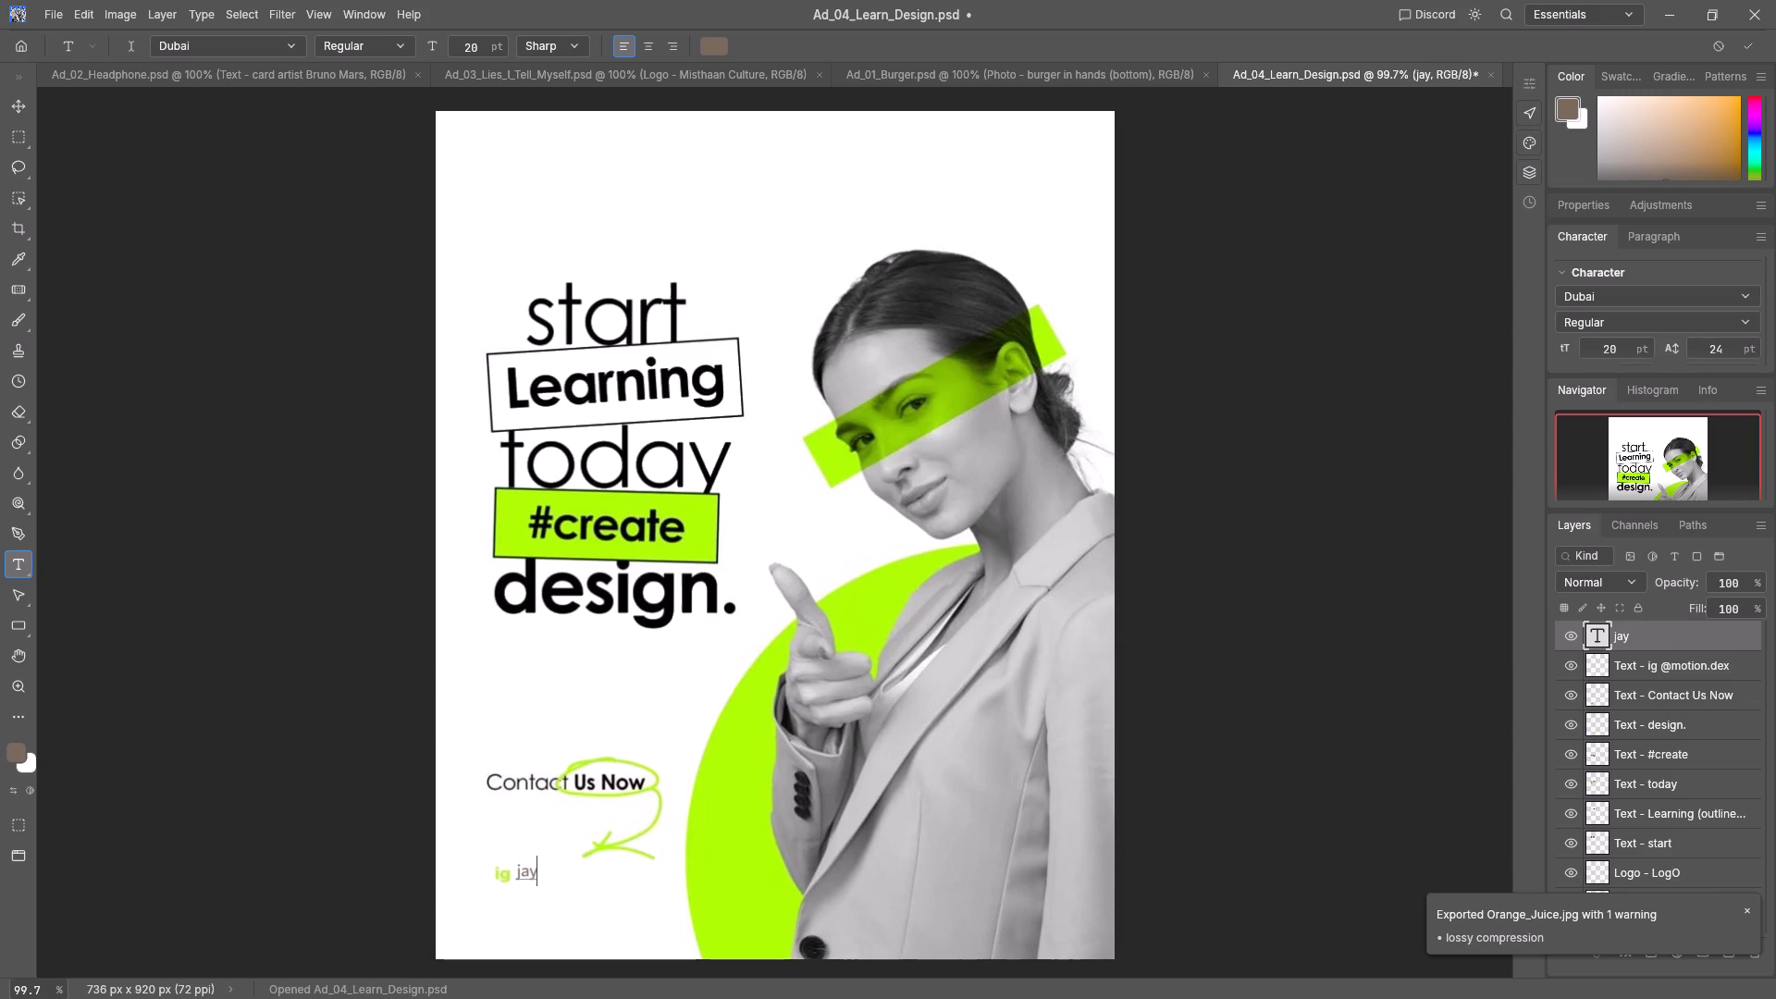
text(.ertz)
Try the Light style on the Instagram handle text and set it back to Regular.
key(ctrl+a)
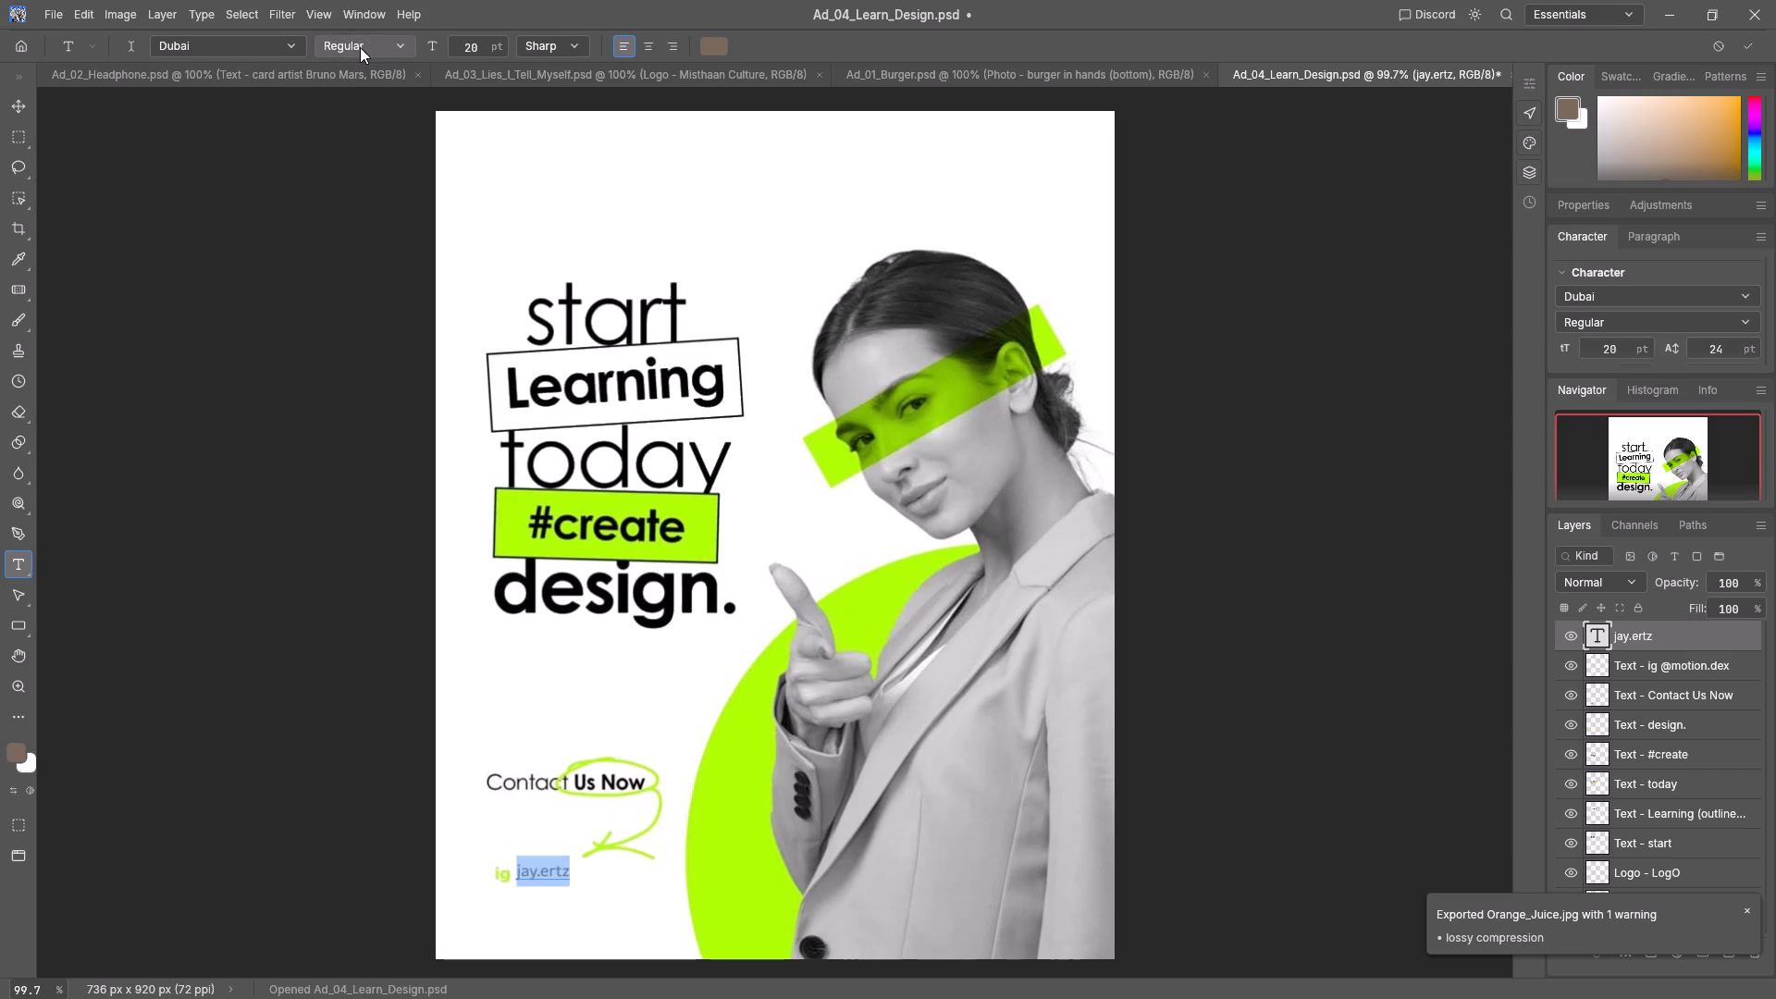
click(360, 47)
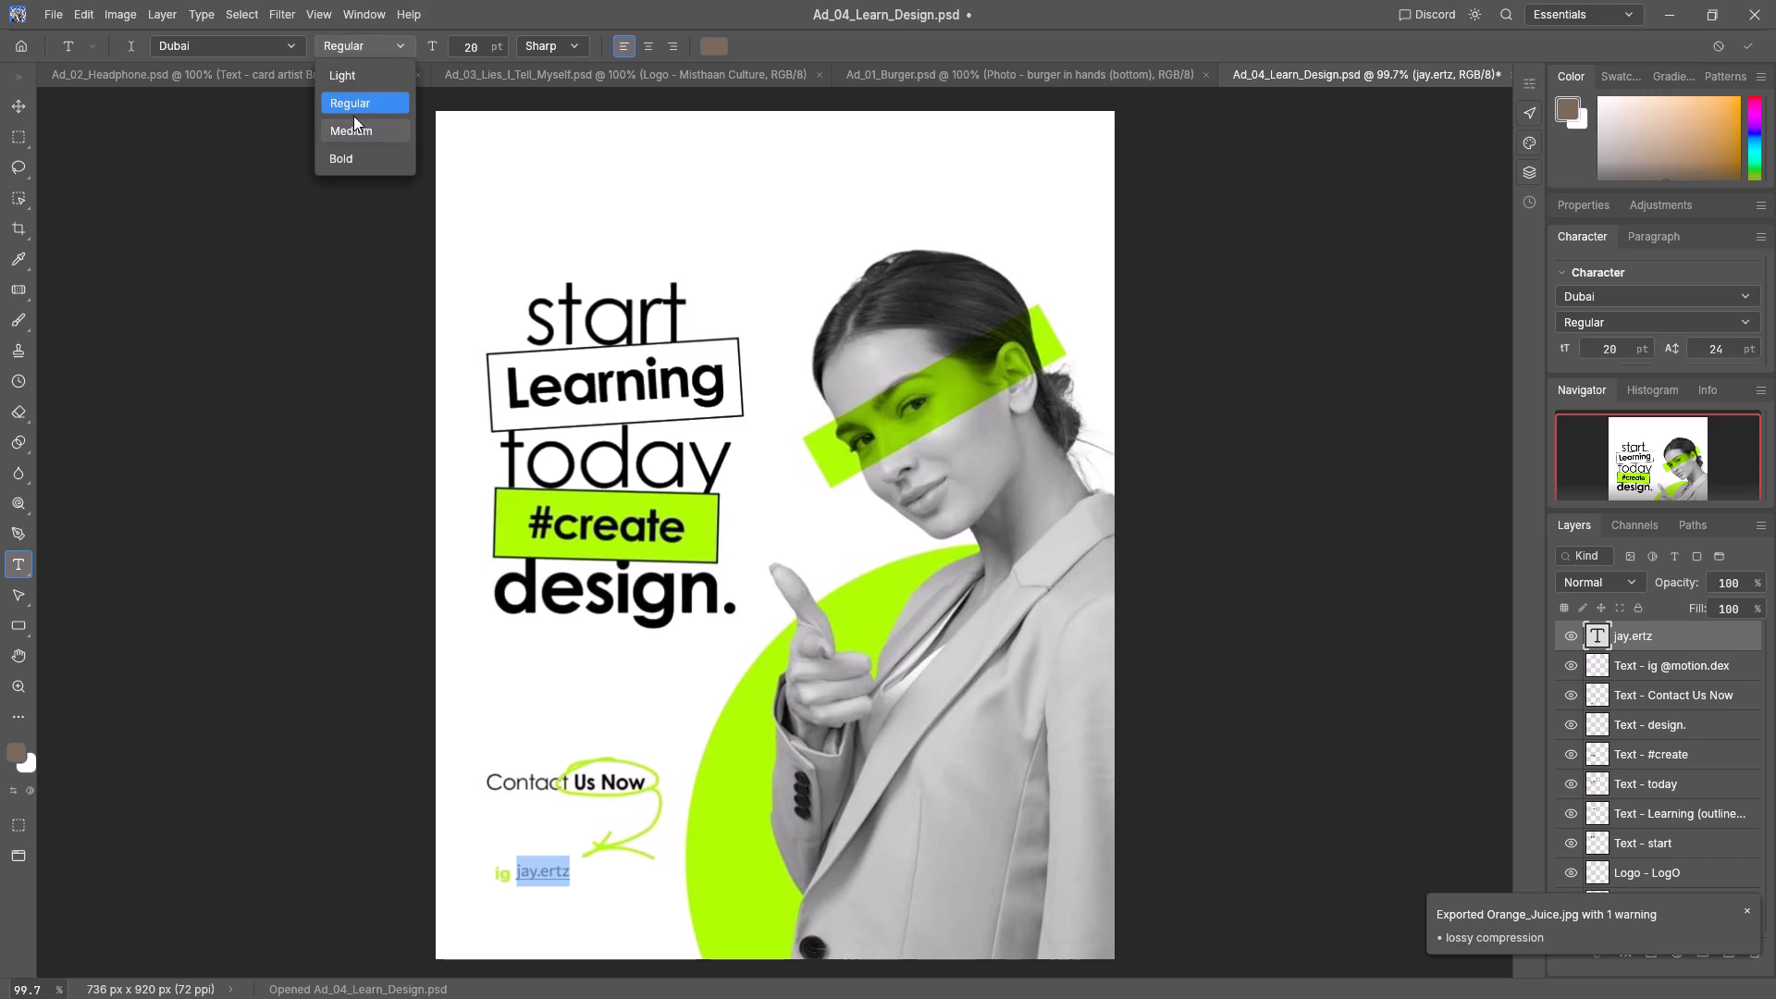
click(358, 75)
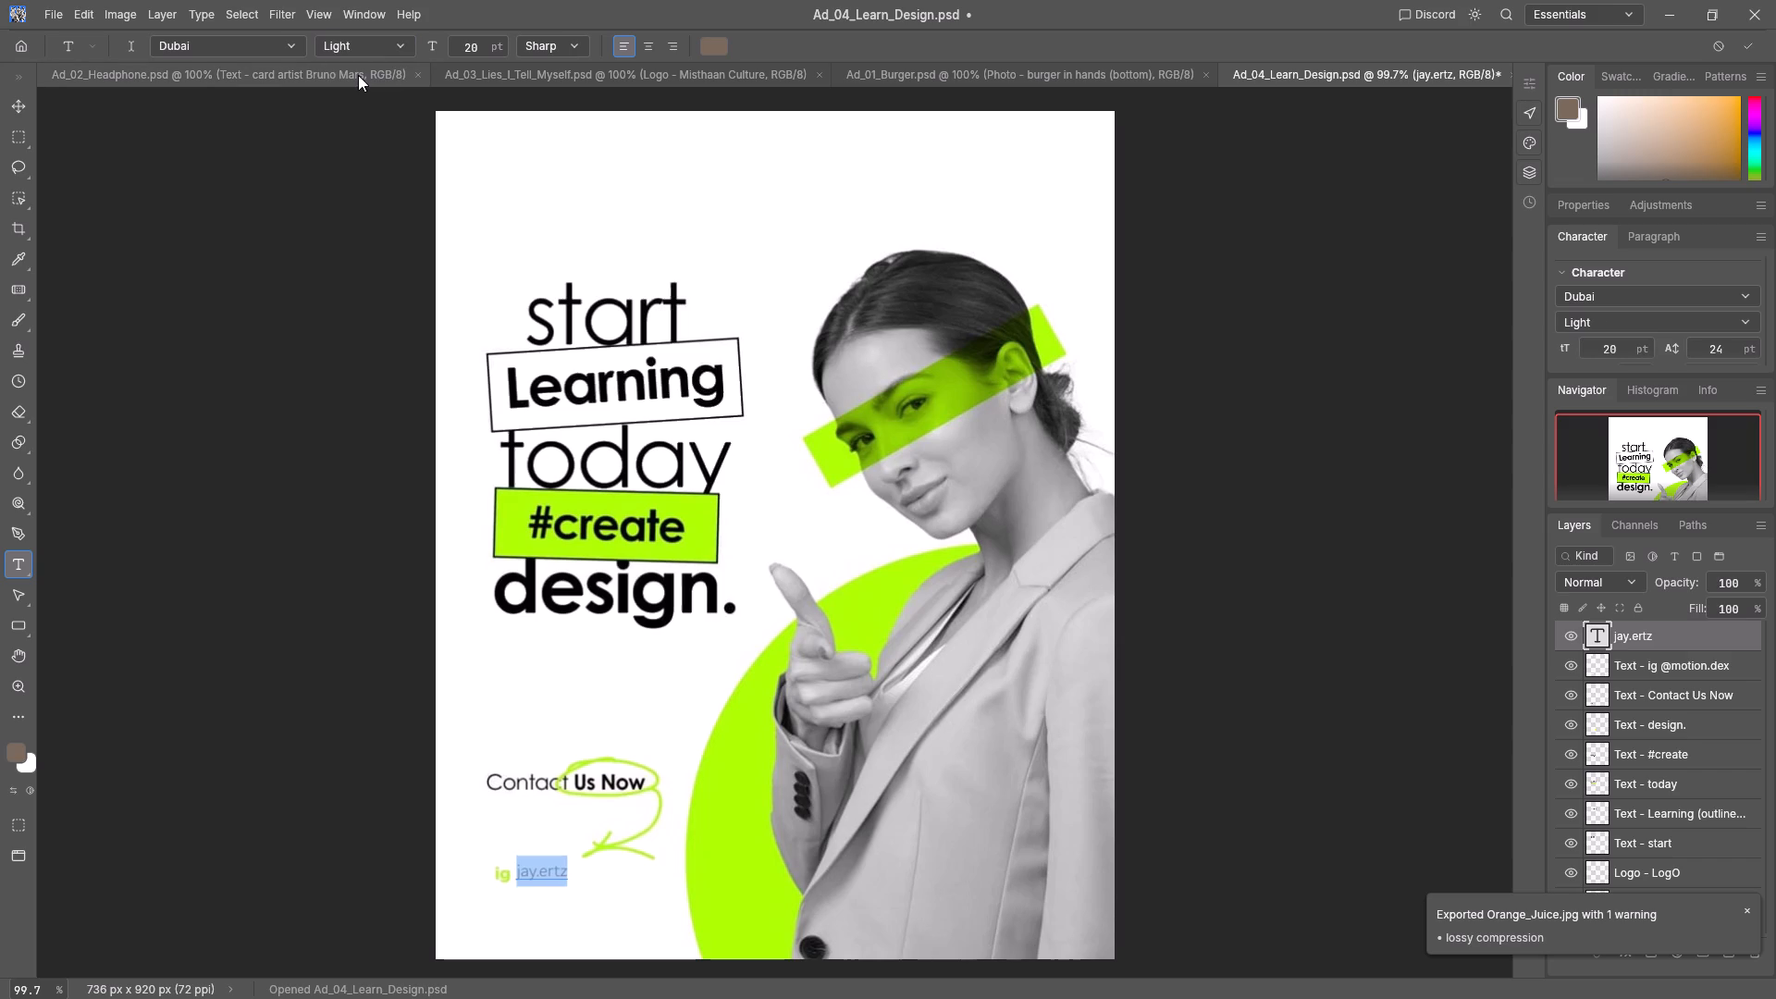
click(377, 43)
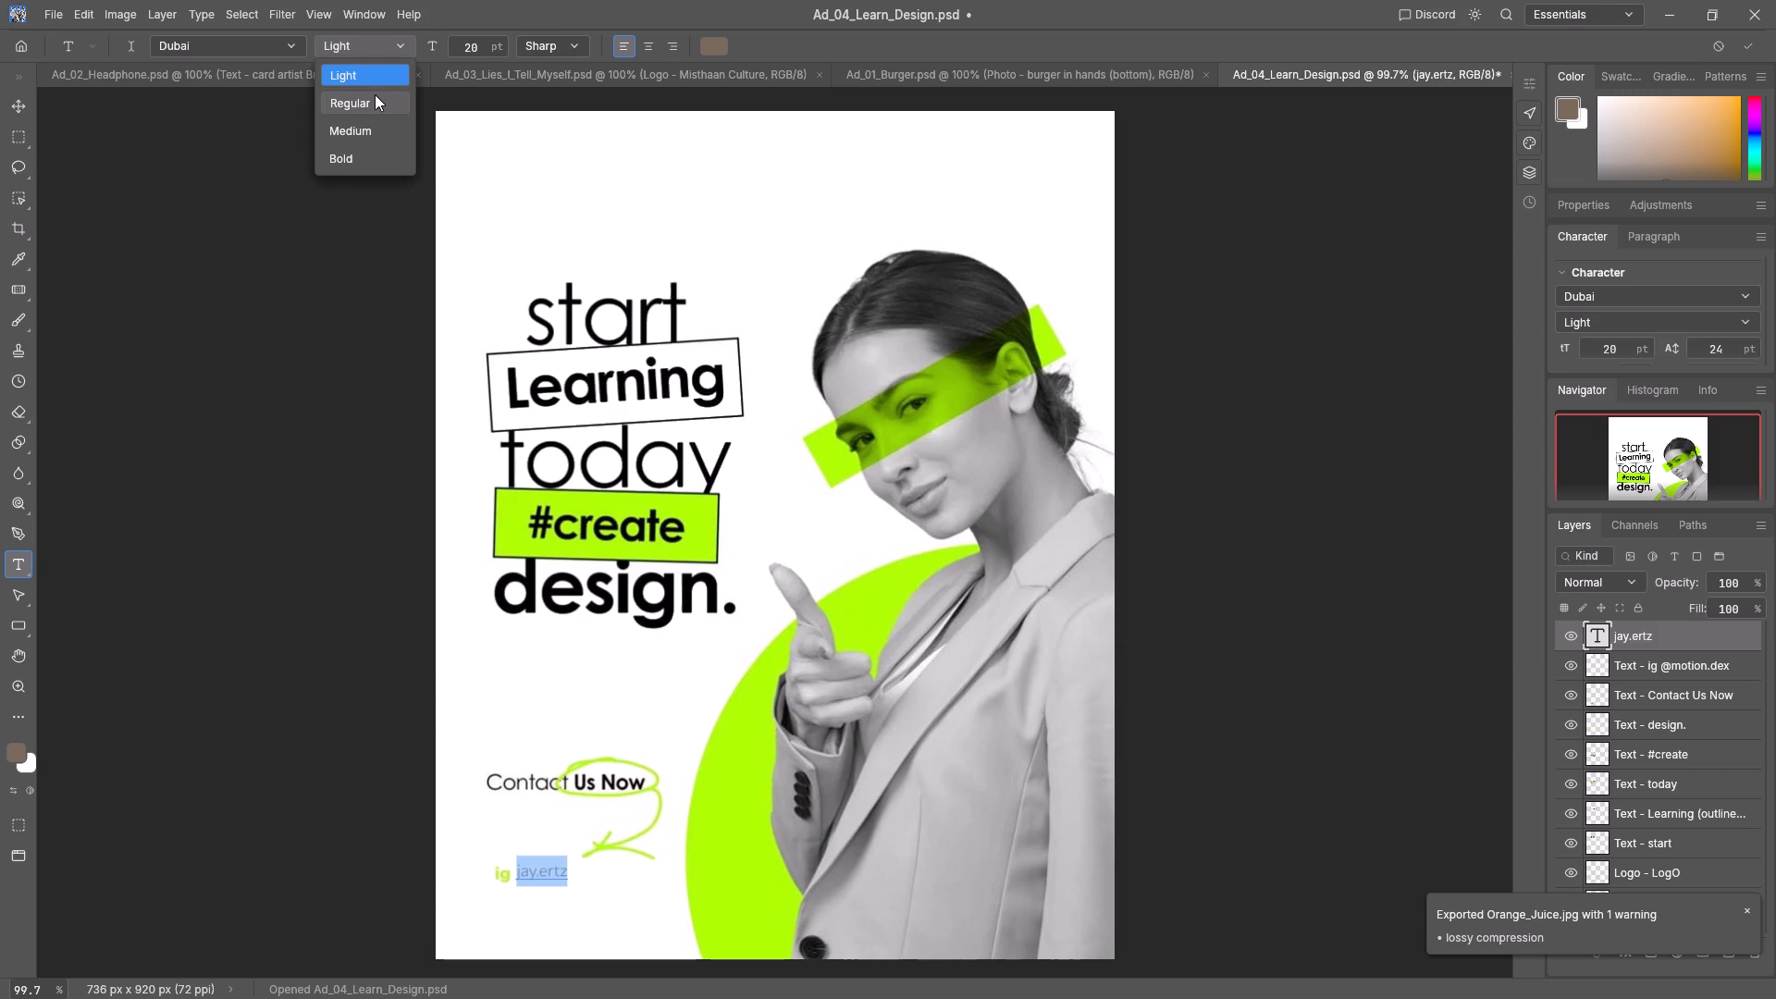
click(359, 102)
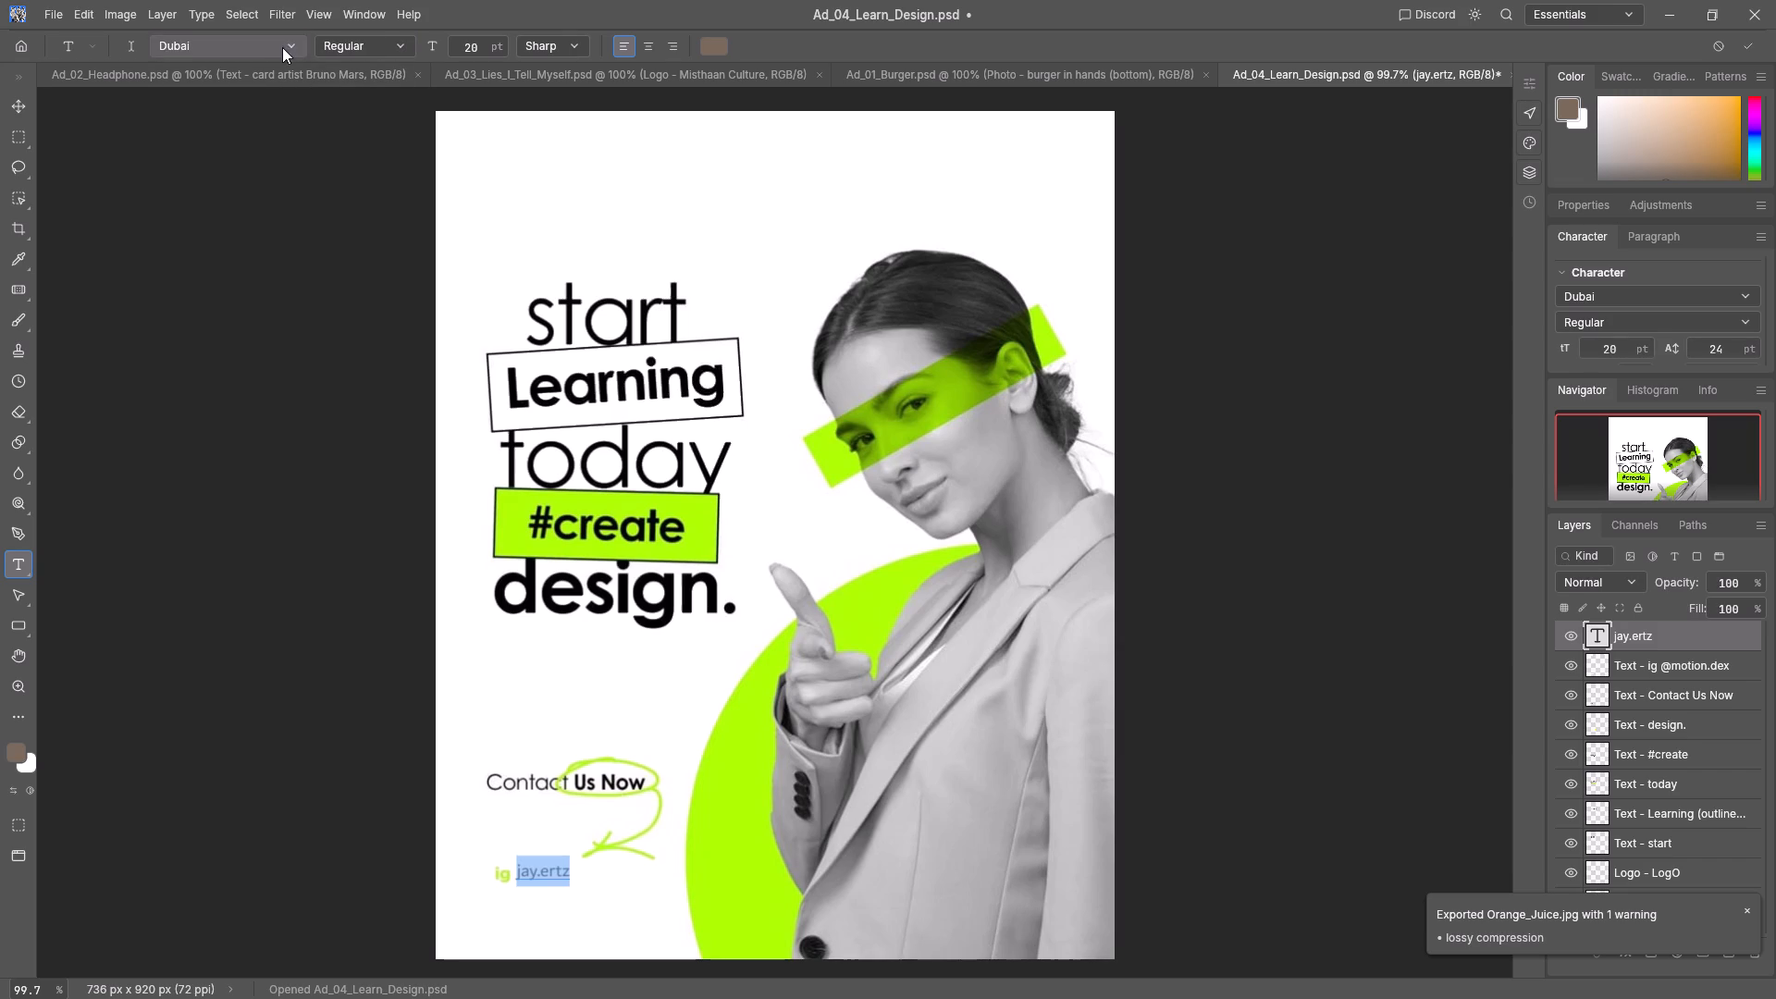
Try Curlz MT, Elephant and Consolas on the Instagram handle text and settle on Comic Sans MS as its font.
click(282, 47)
click(243, 178)
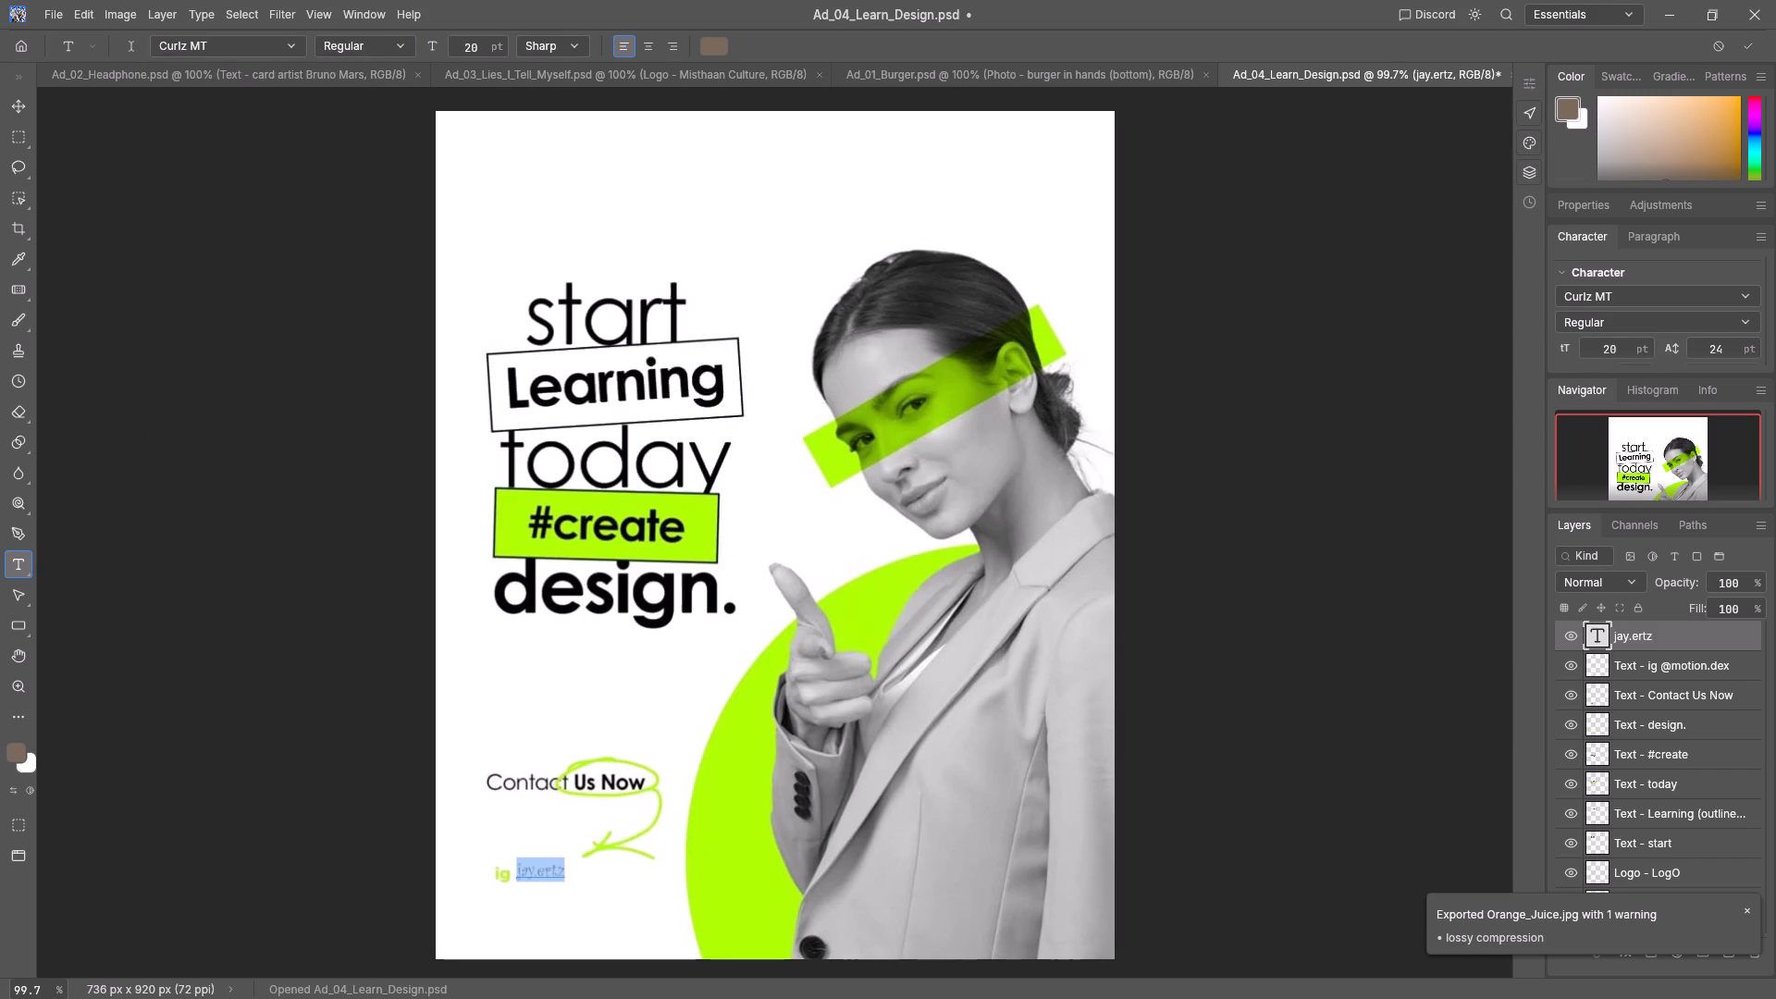
click(246, 51)
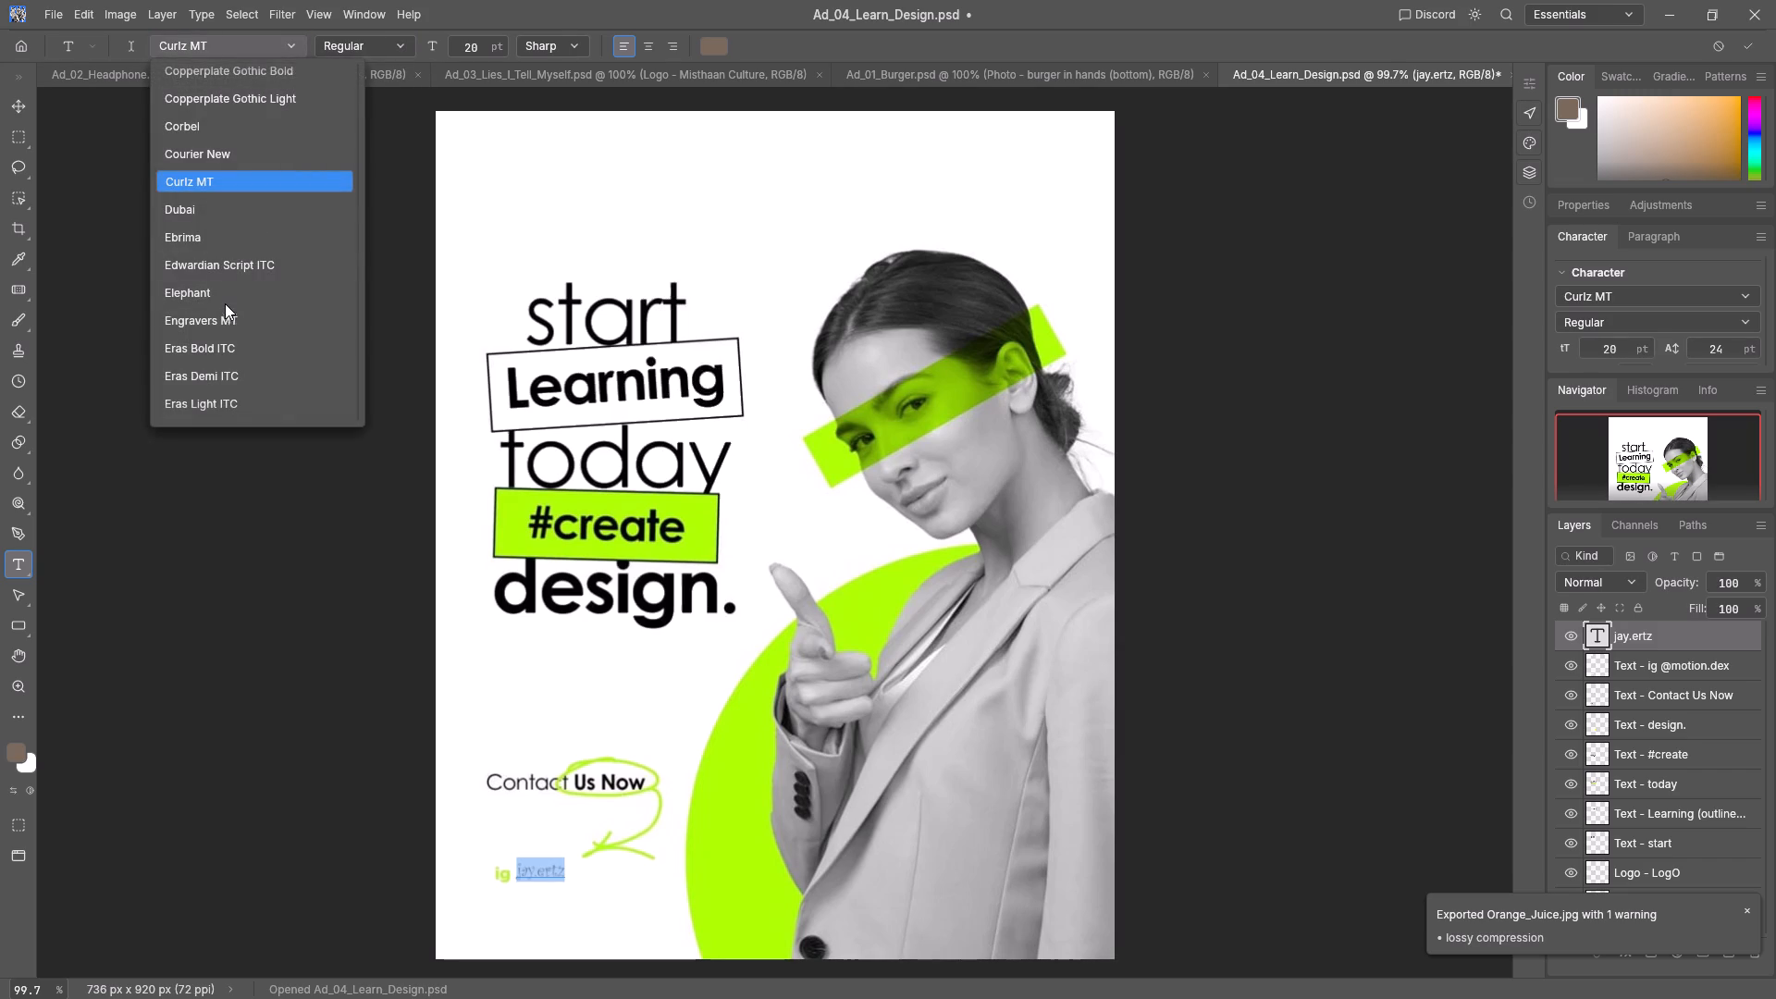
click(225, 297)
click(279, 37)
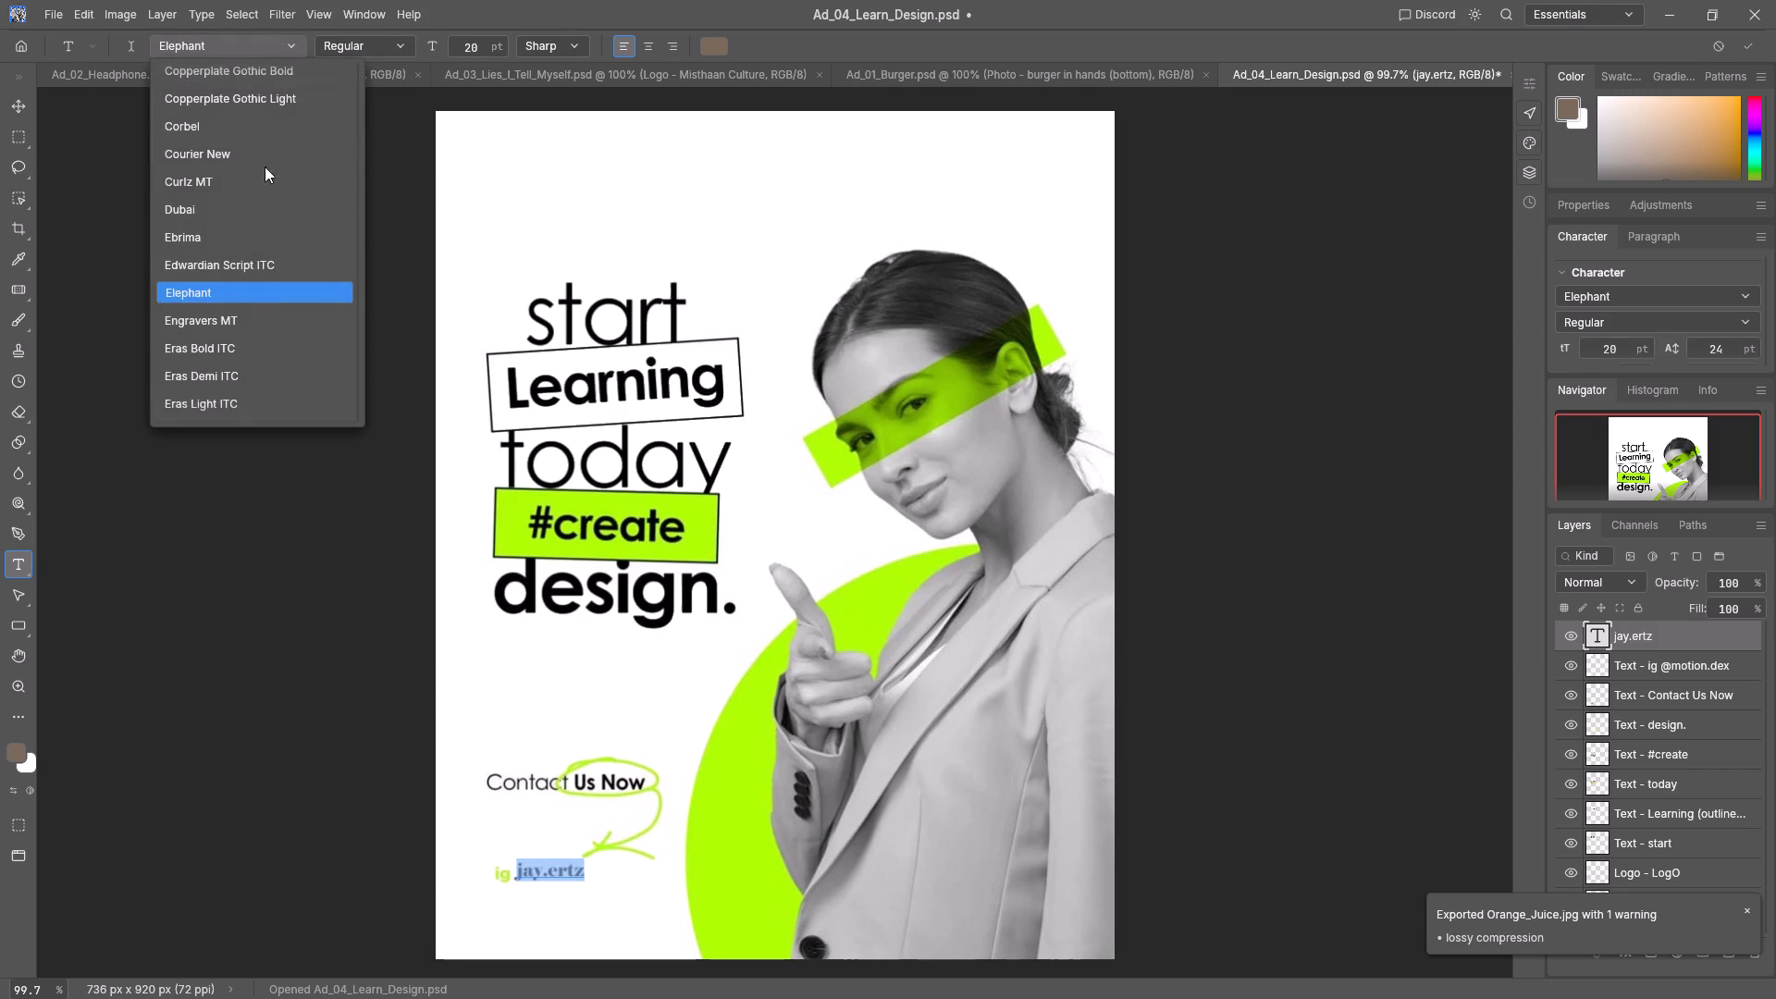
scroll(228, 304, up, 2)
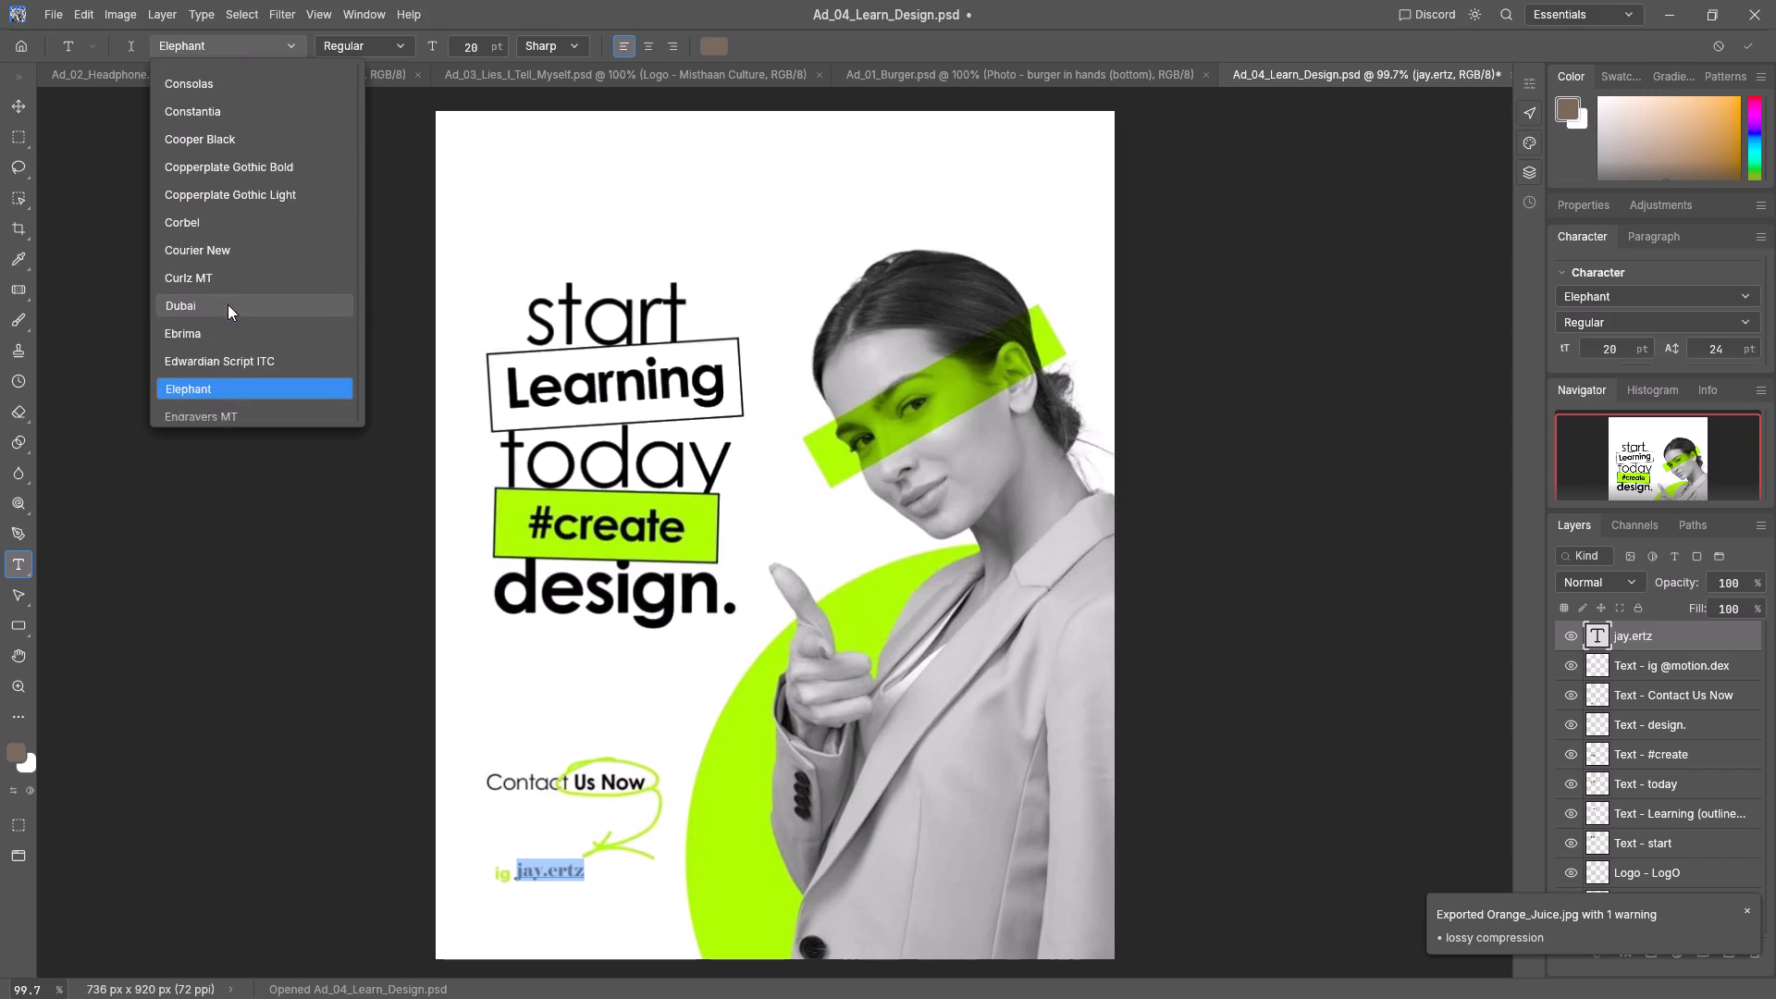
scroll(228, 304, up, 2)
click(224, 132)
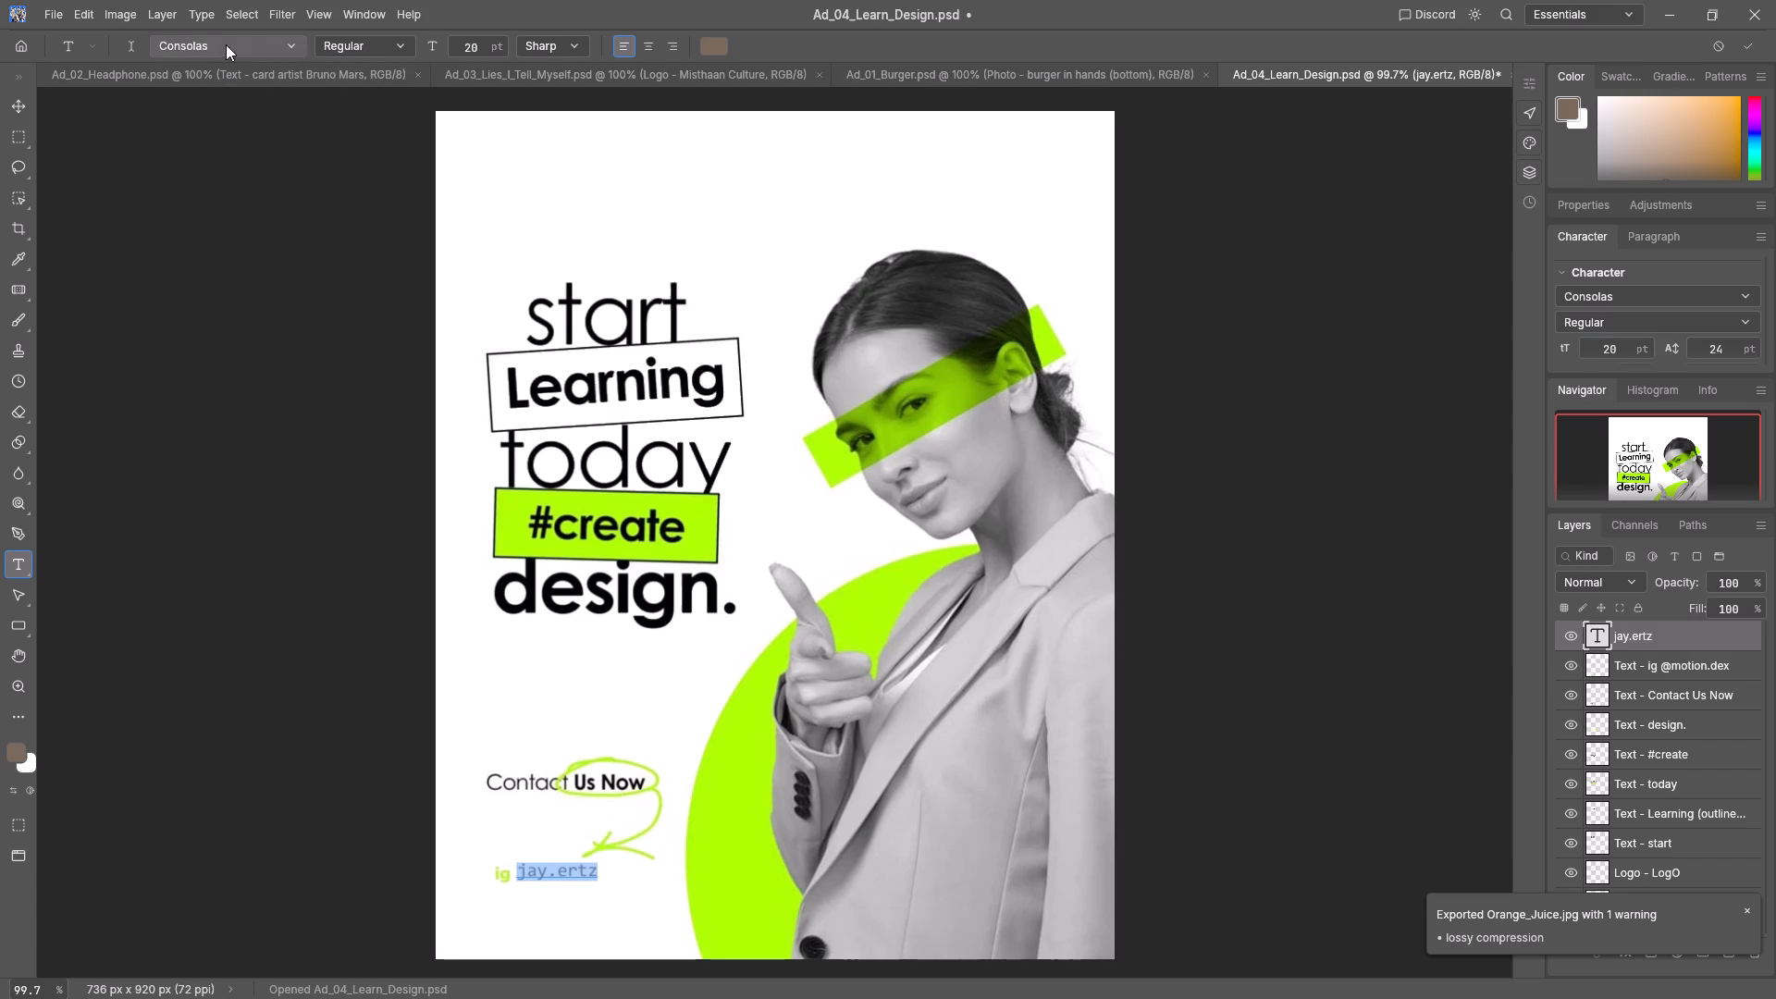
click(226, 44)
click(242, 111)
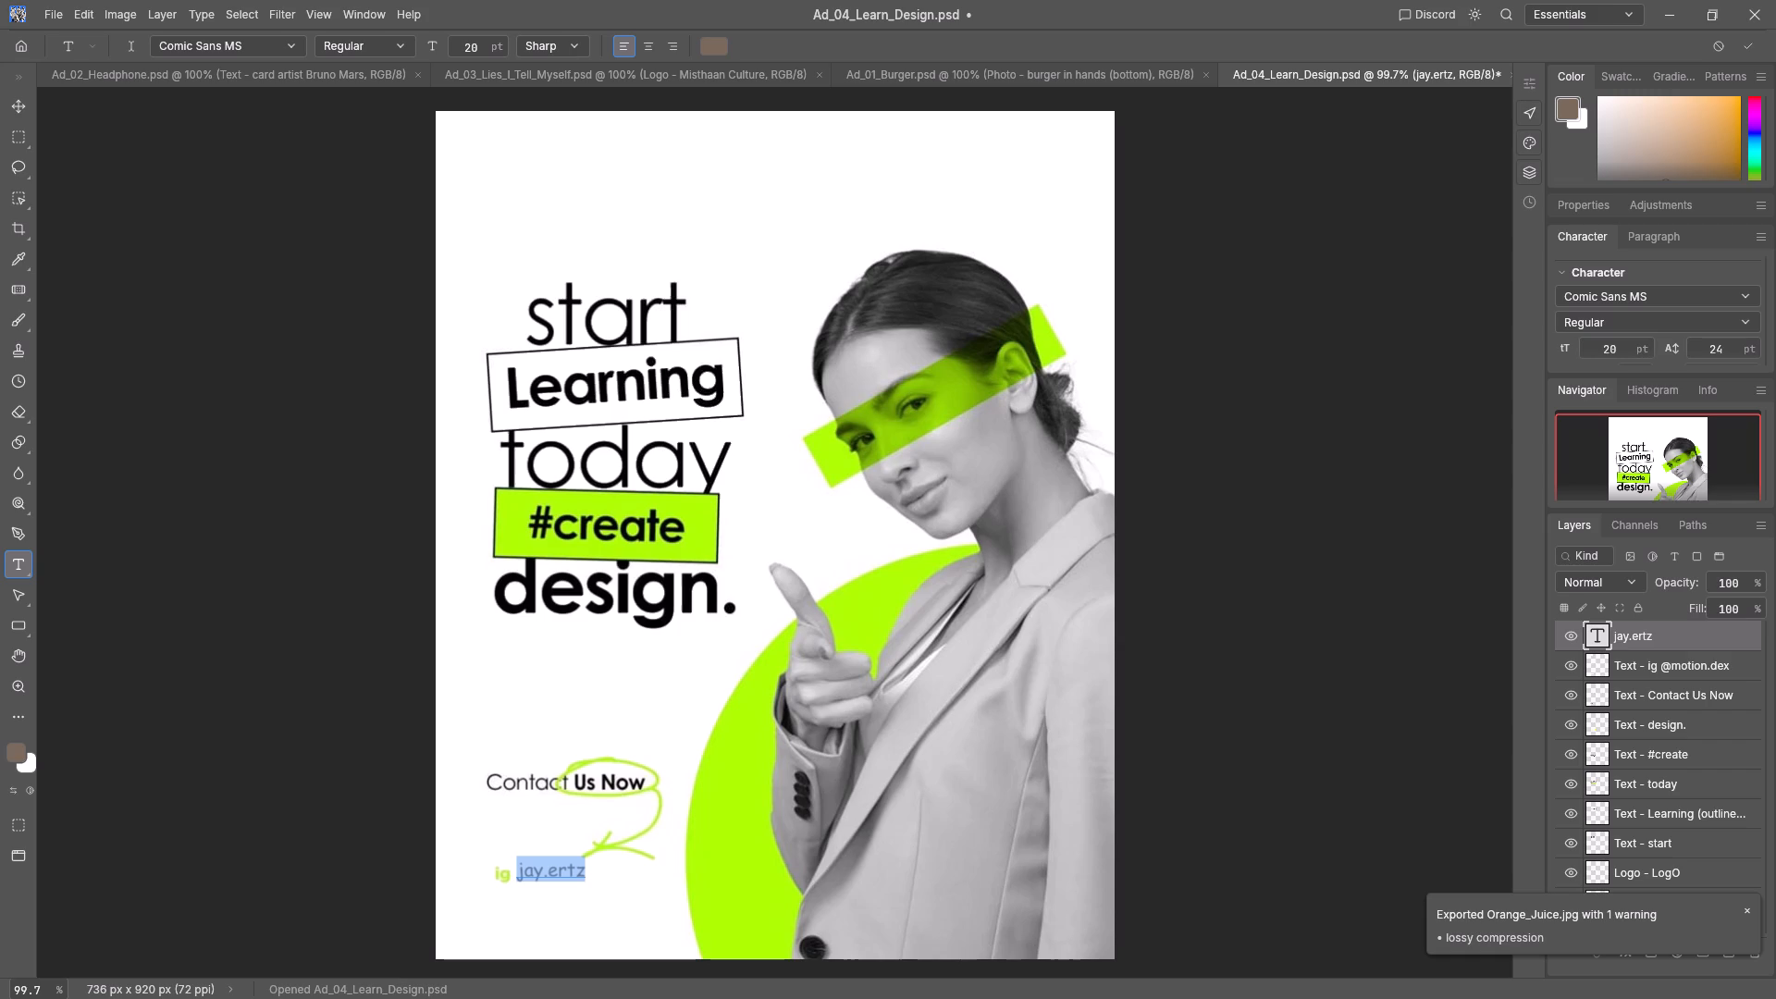
key(ctrl+d)
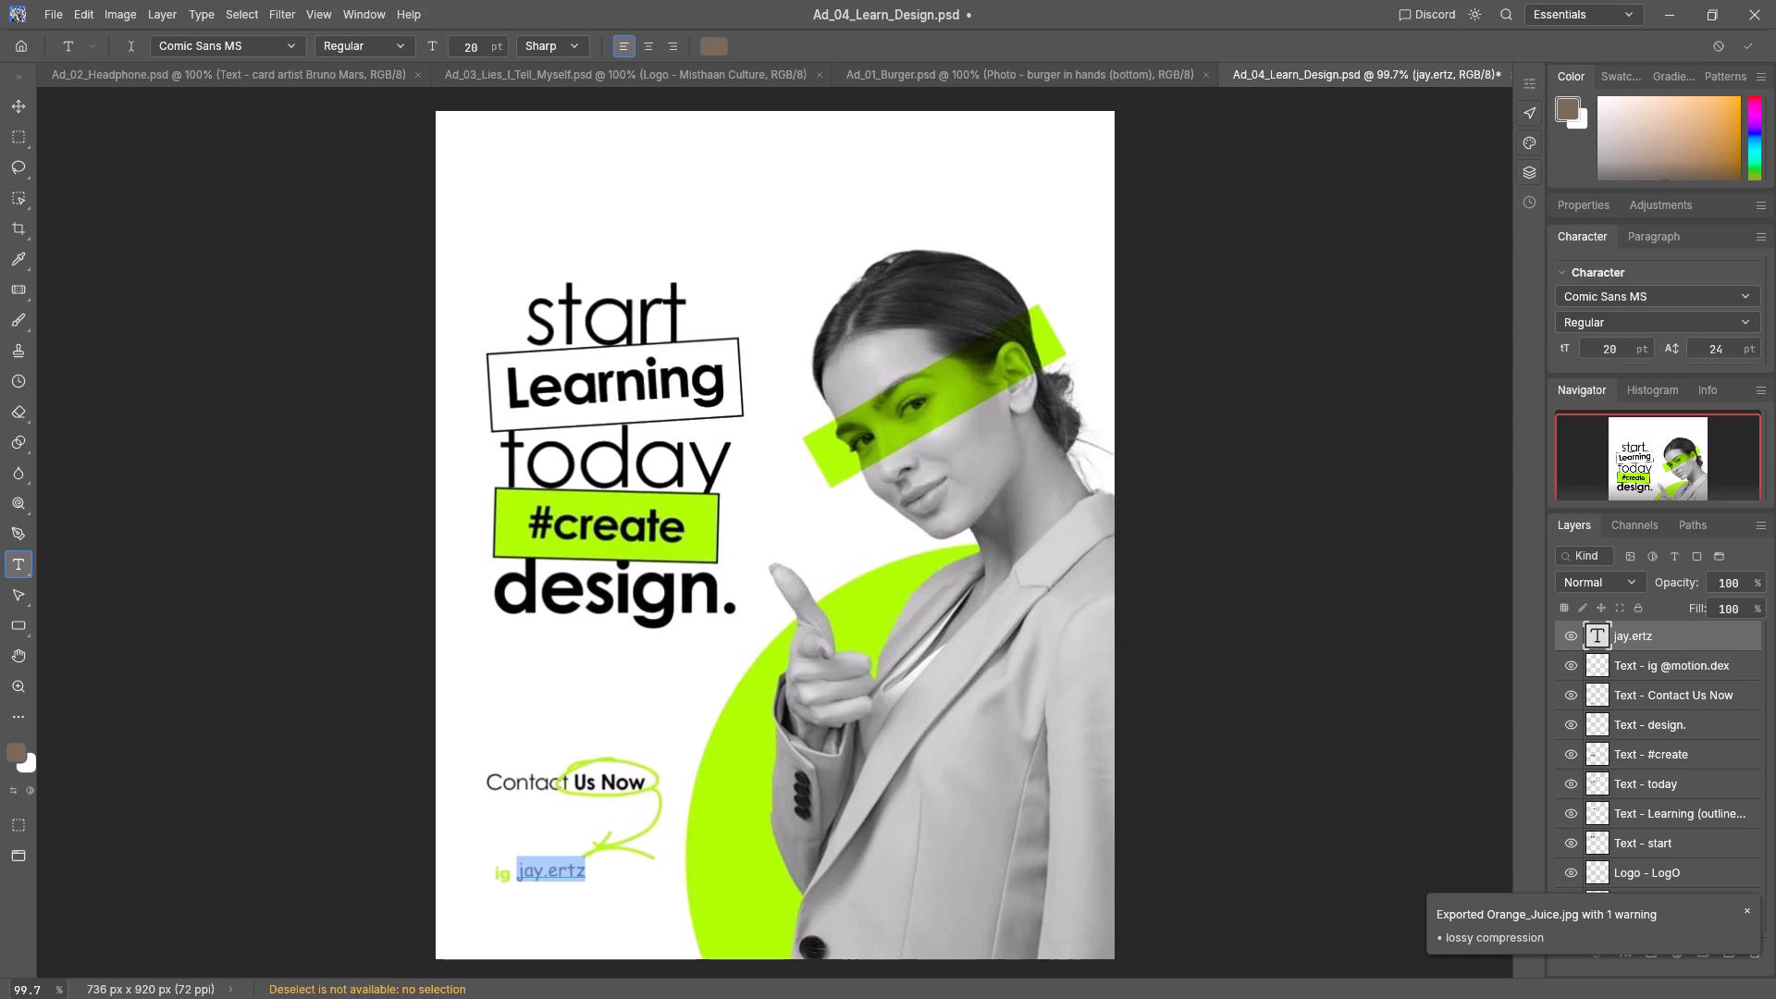
click(1374, 746)
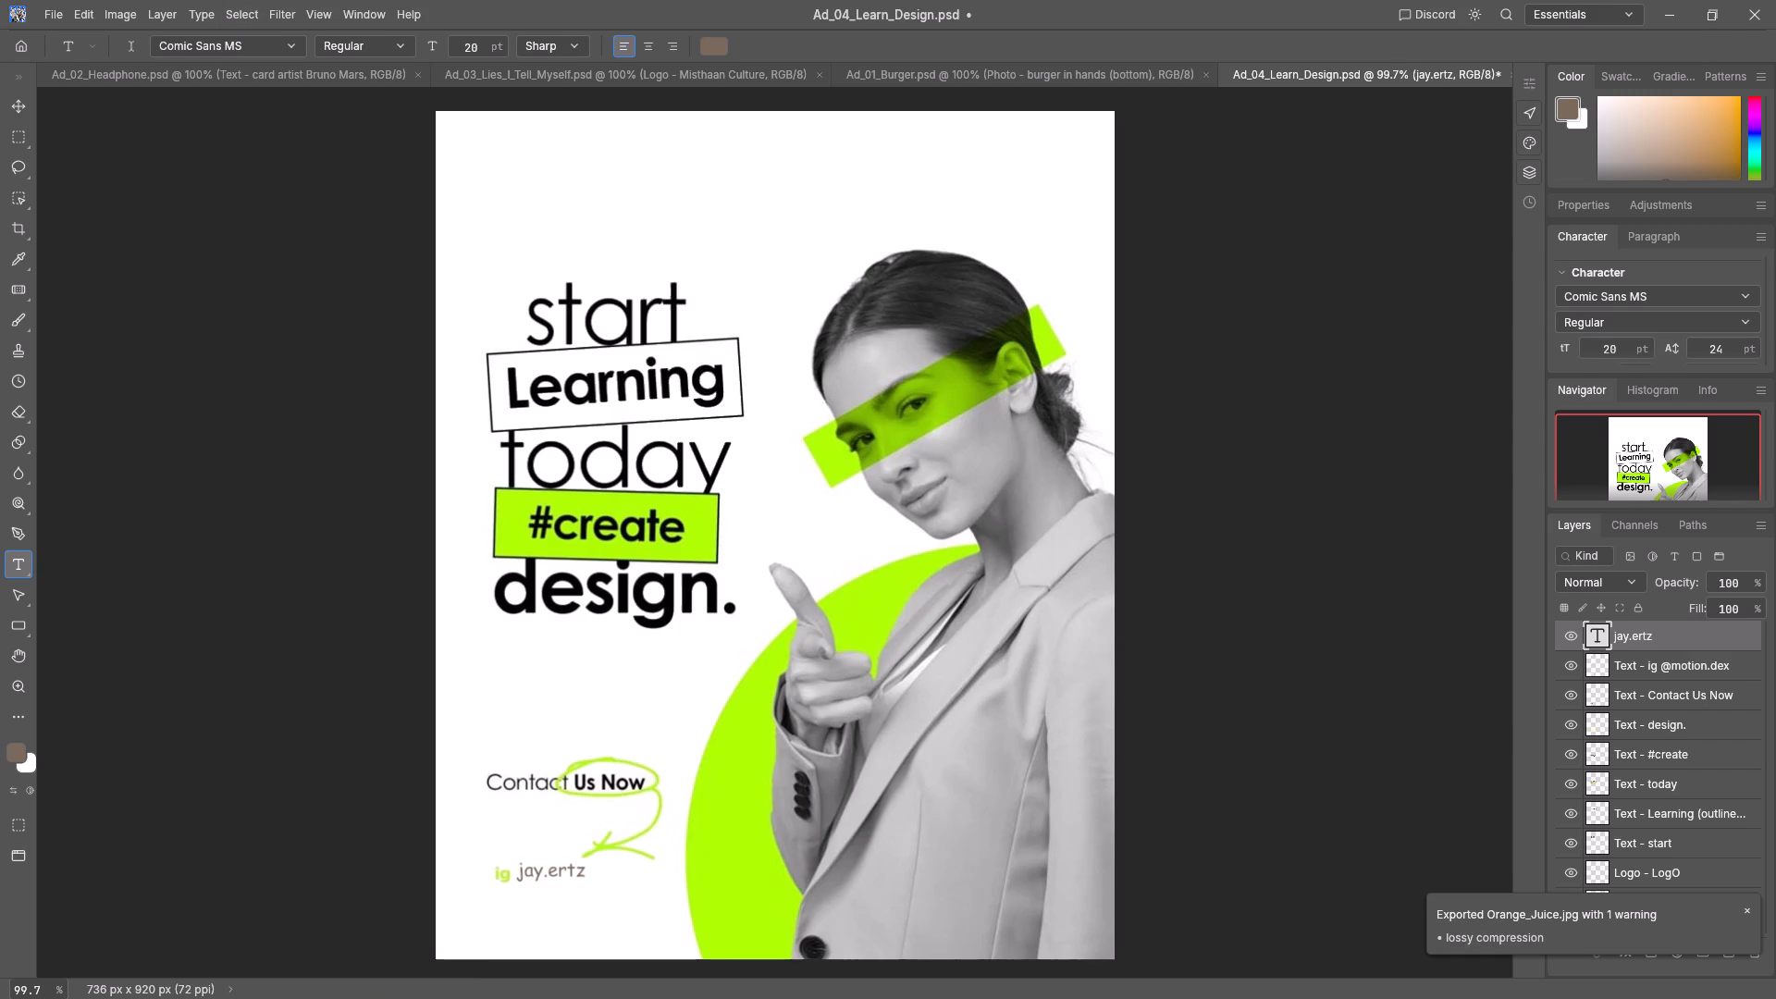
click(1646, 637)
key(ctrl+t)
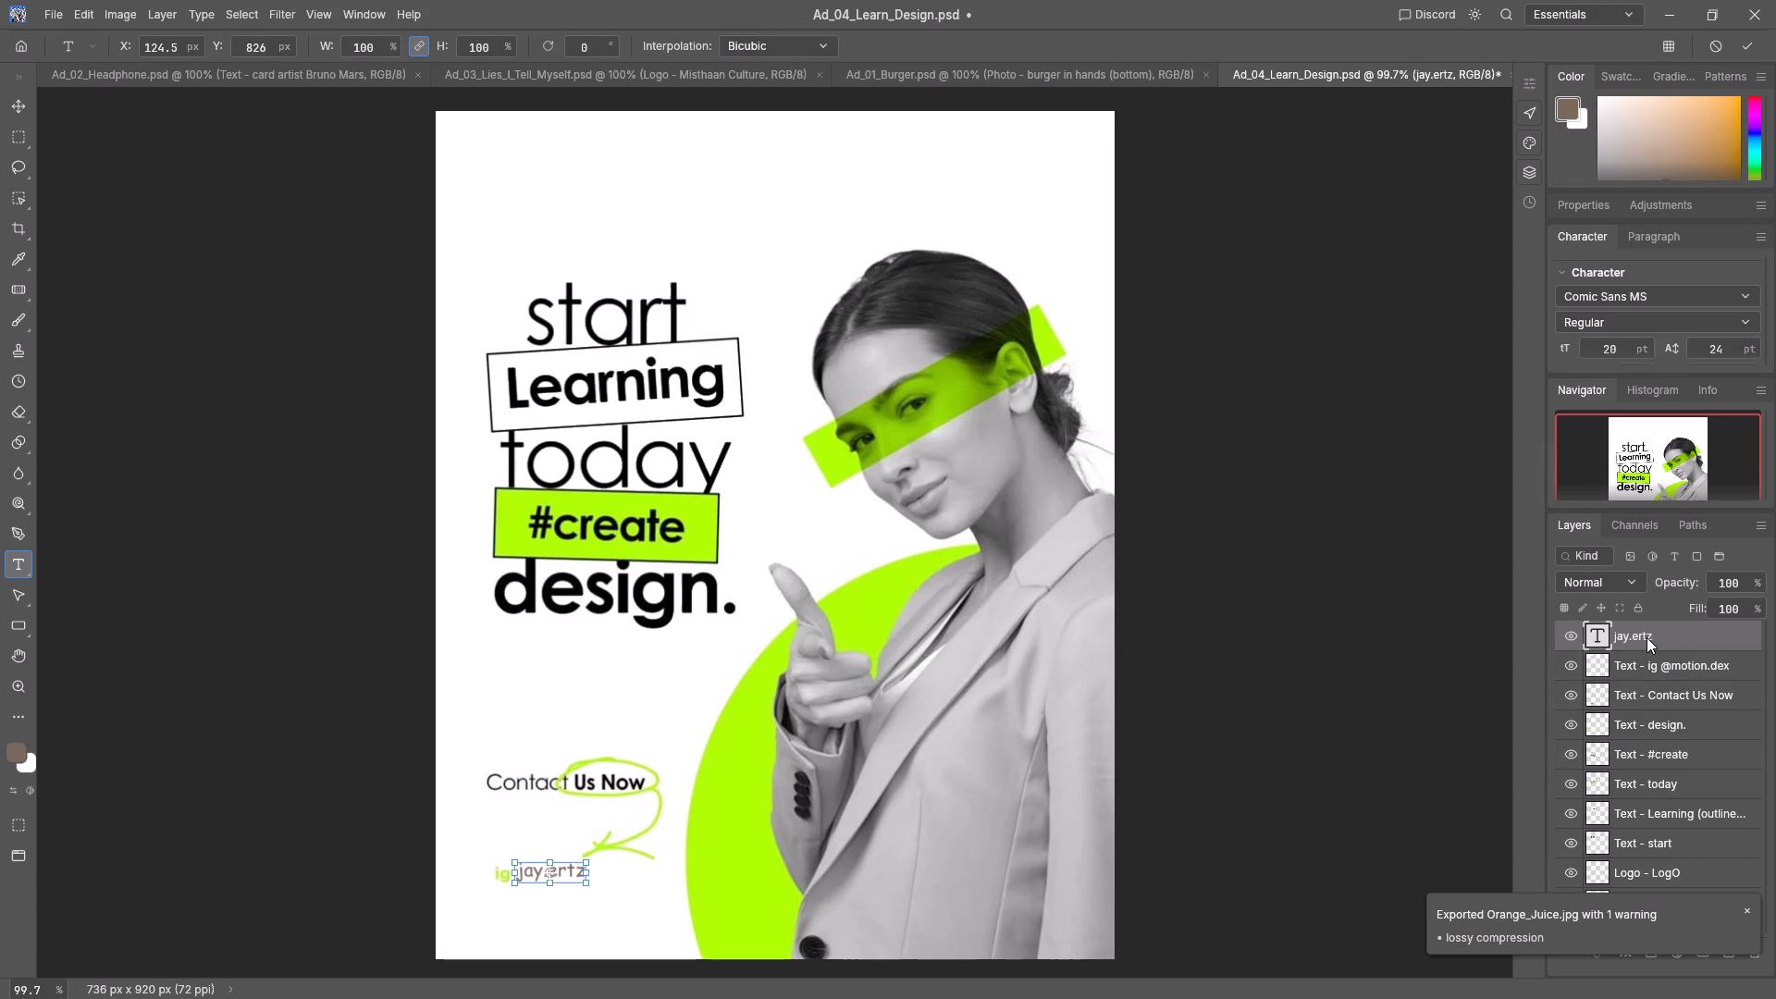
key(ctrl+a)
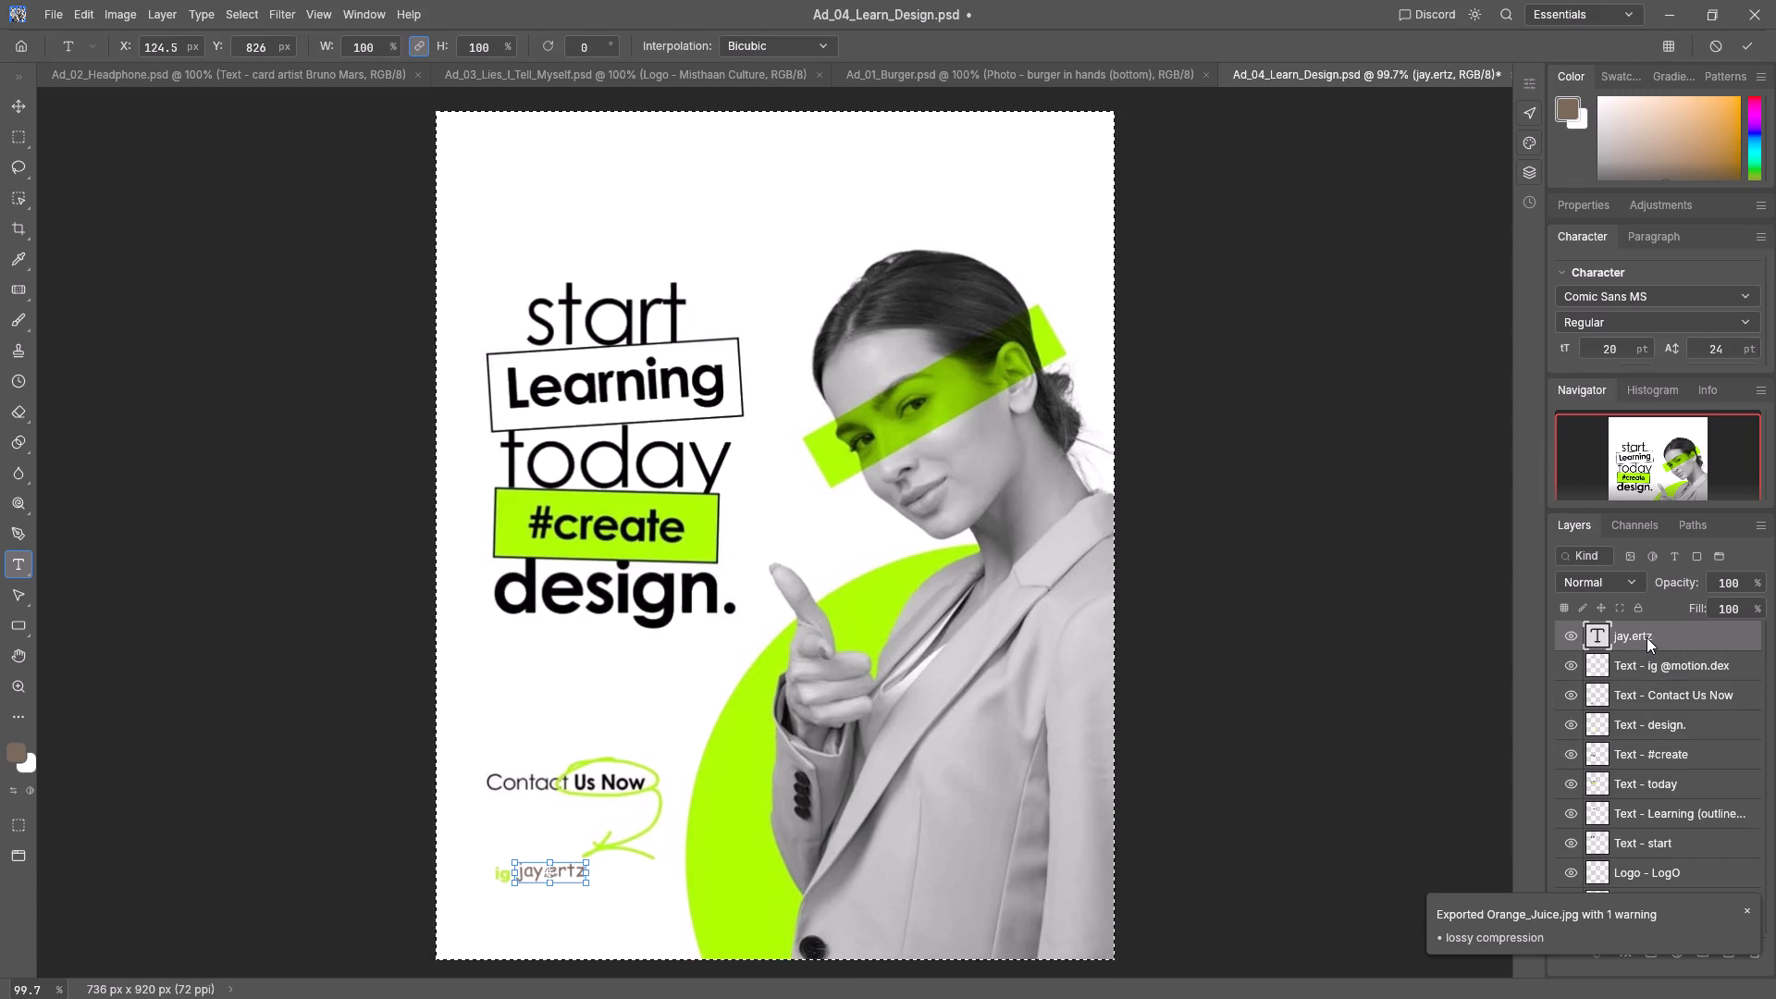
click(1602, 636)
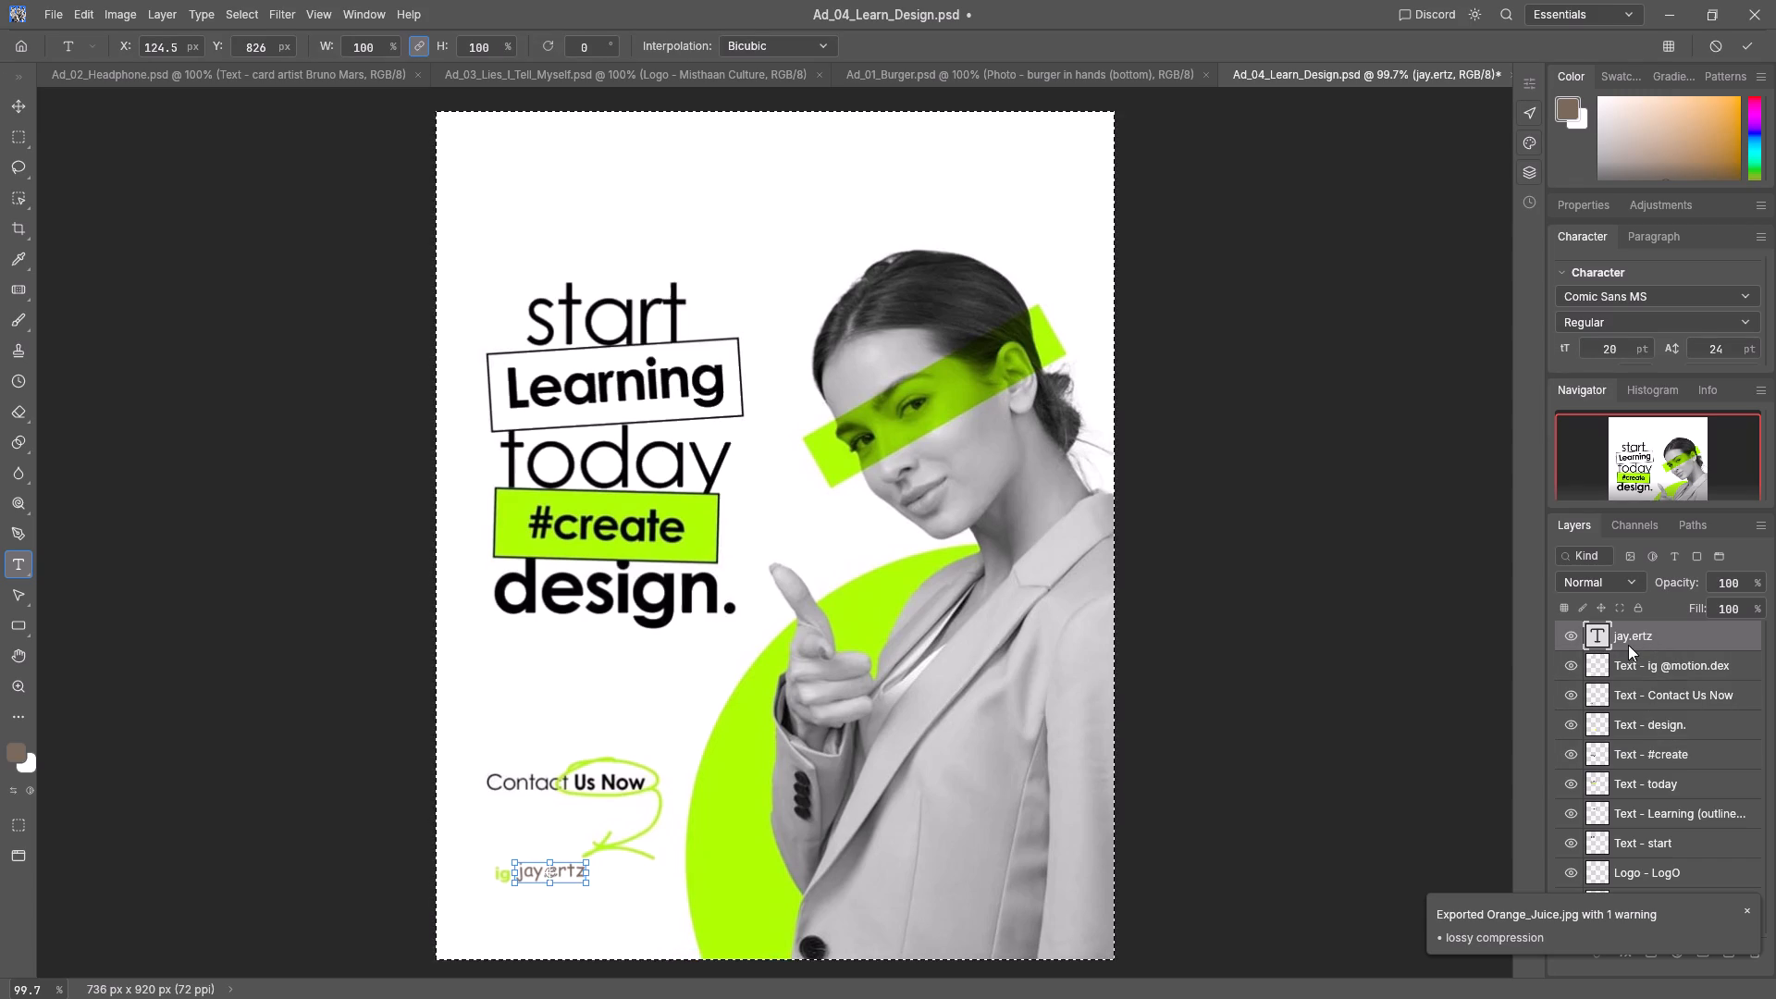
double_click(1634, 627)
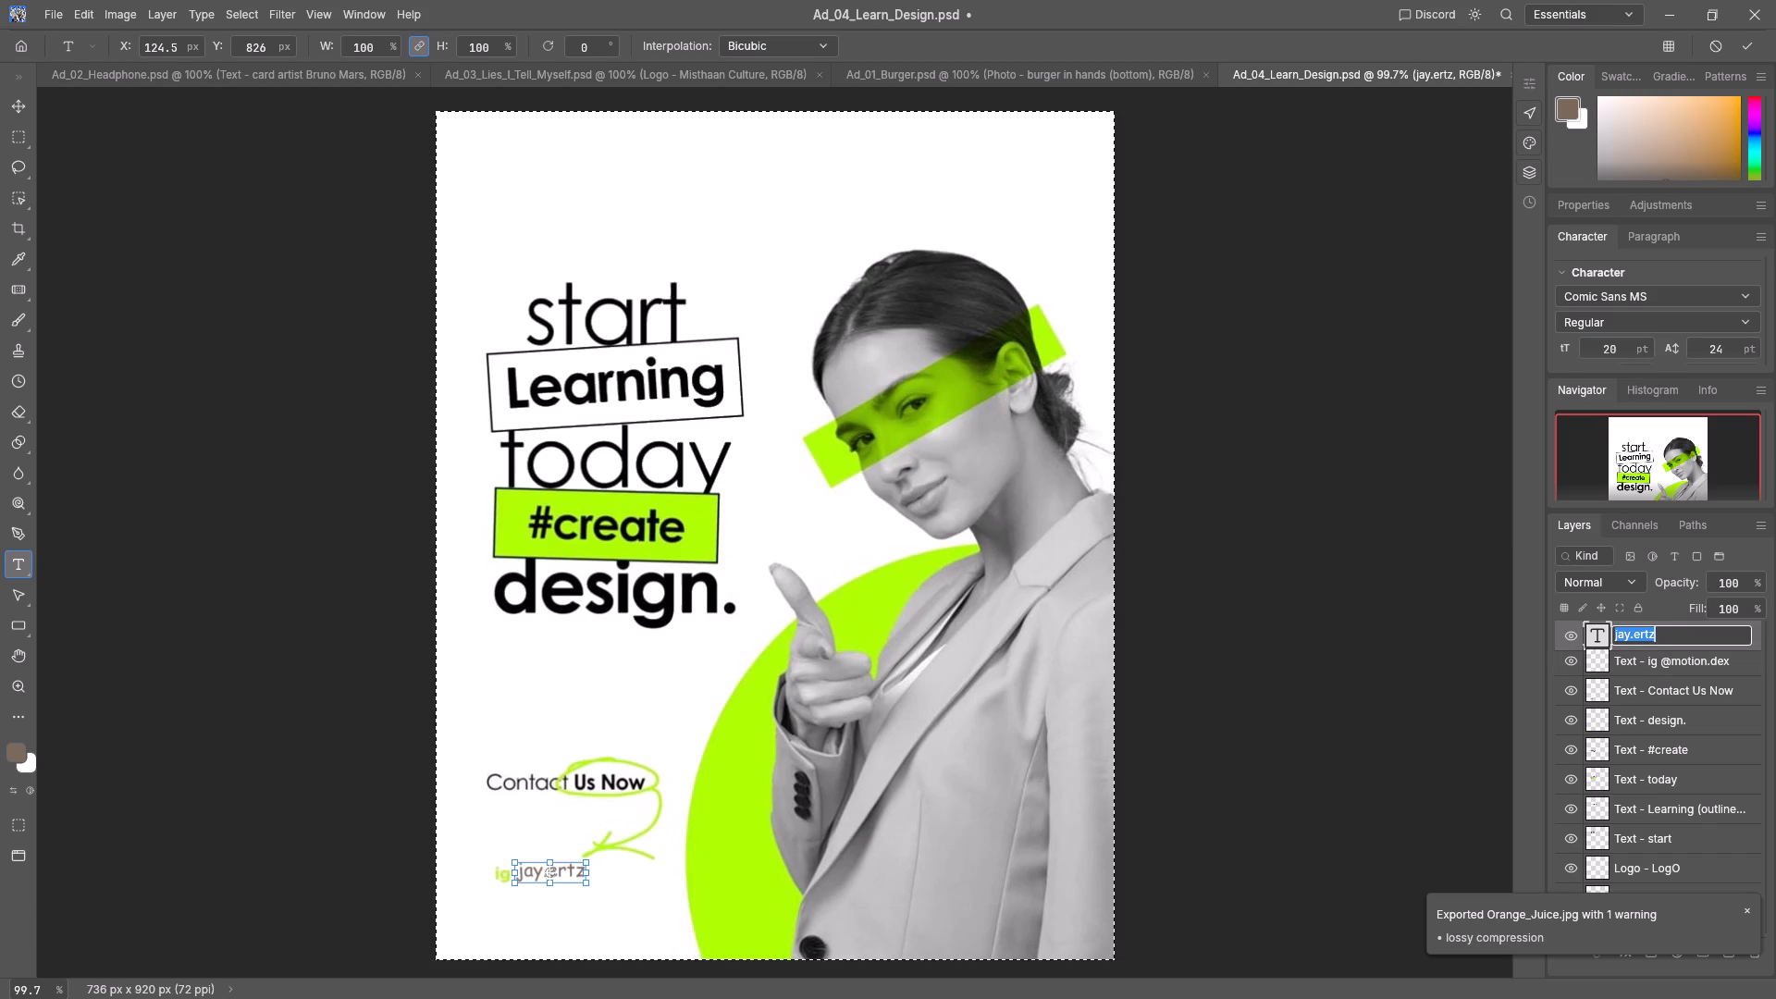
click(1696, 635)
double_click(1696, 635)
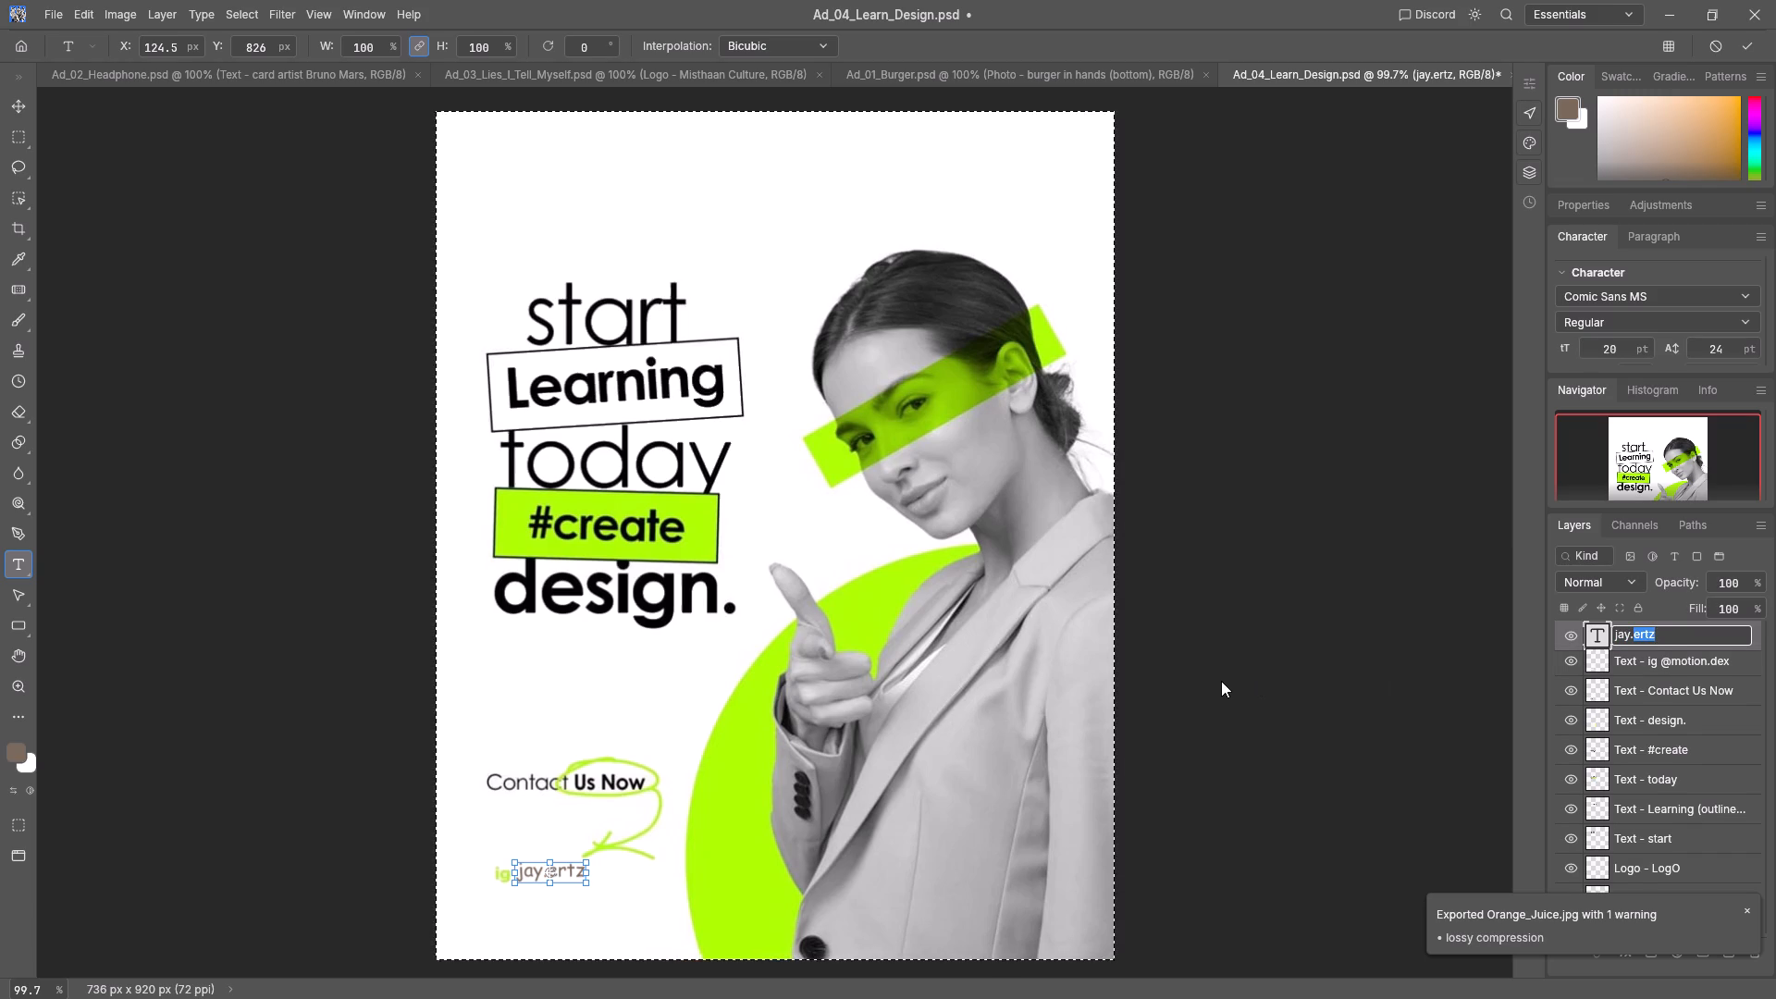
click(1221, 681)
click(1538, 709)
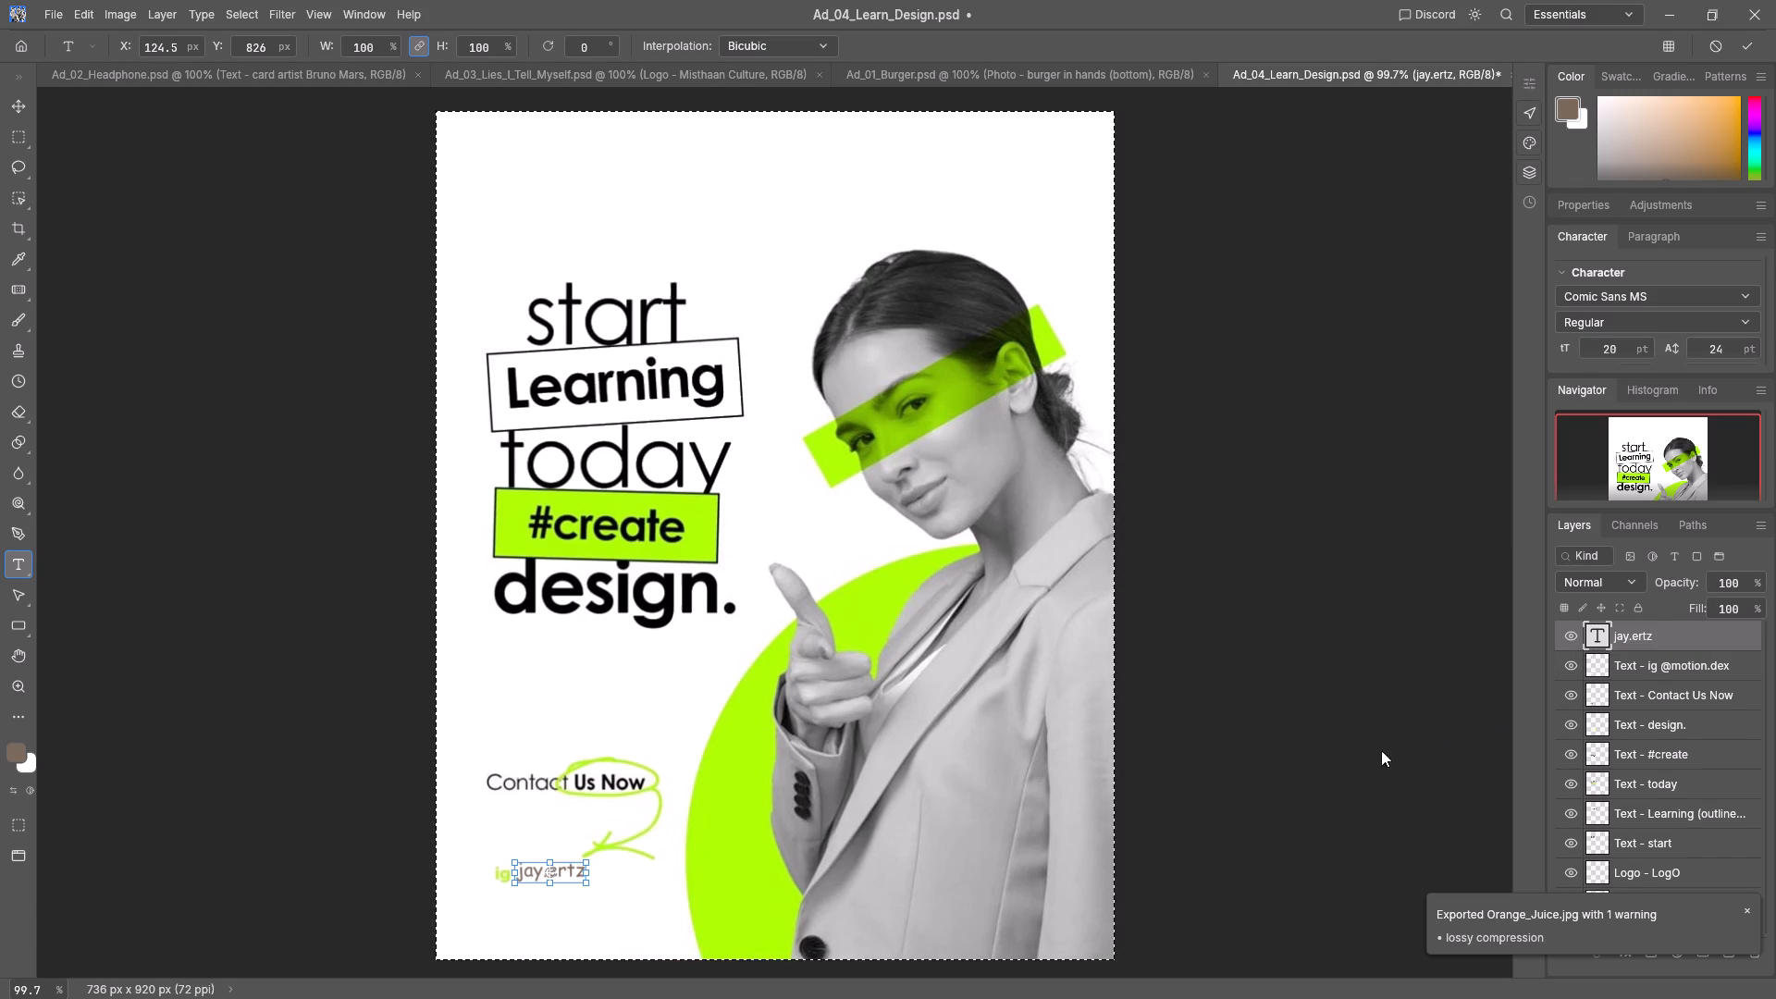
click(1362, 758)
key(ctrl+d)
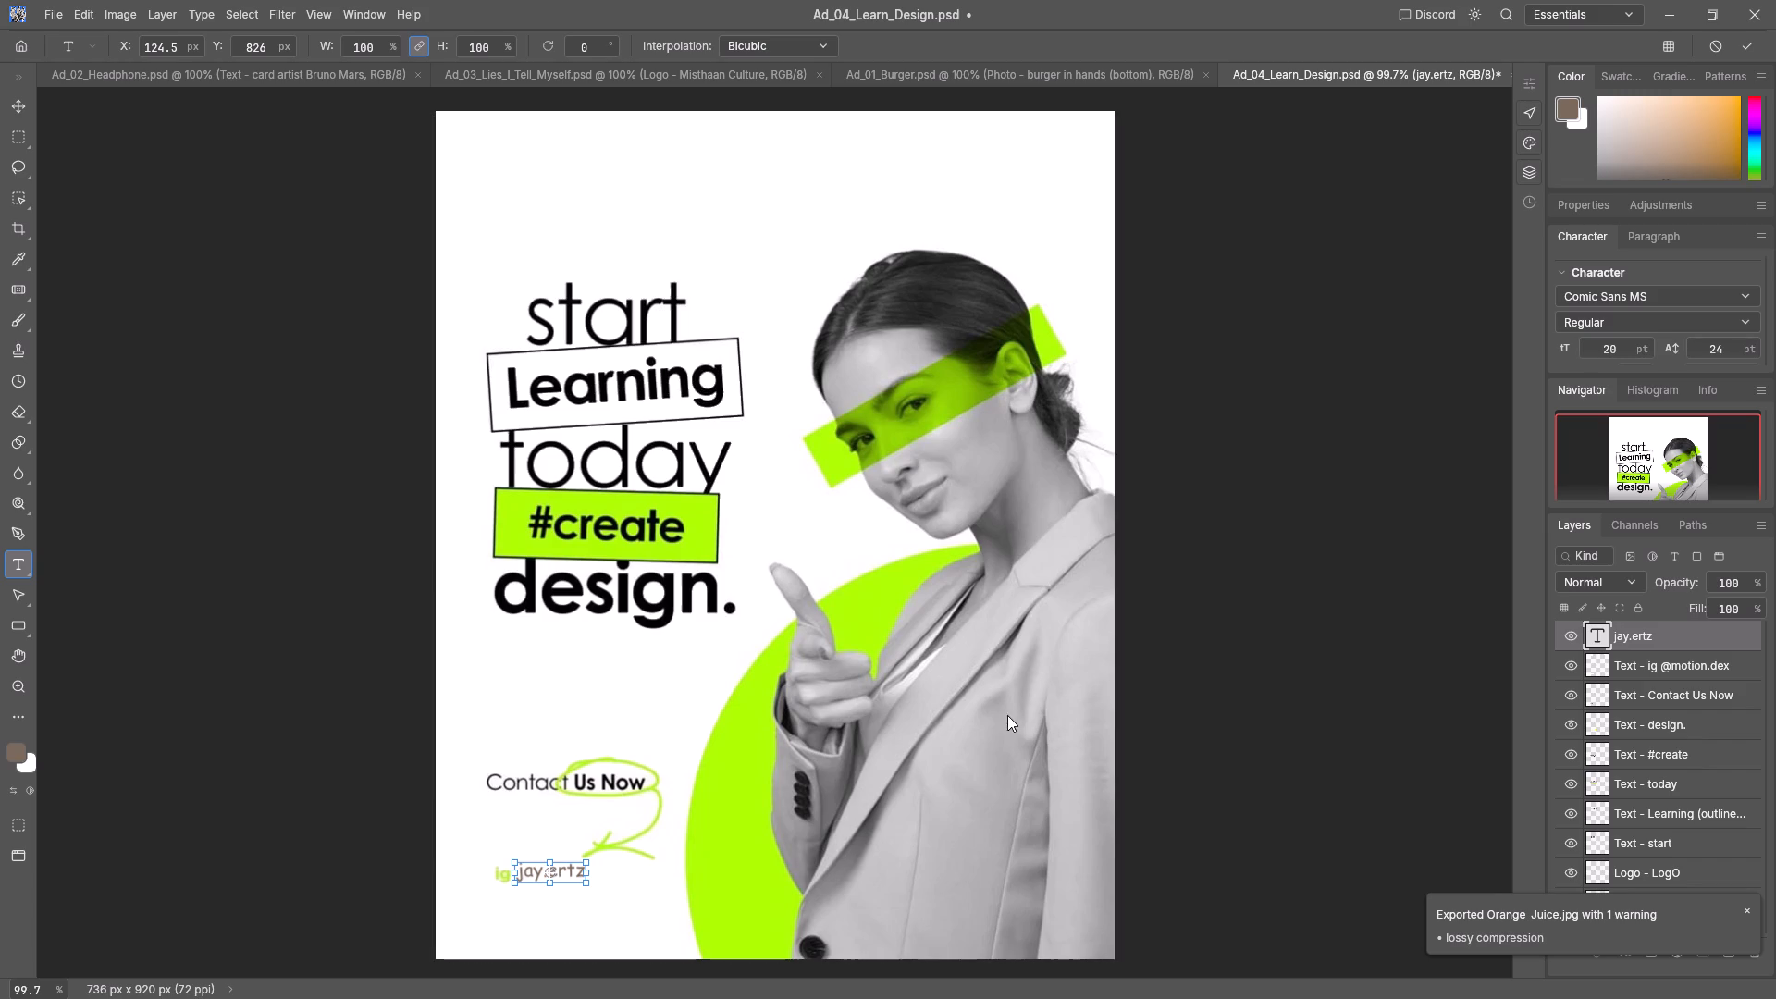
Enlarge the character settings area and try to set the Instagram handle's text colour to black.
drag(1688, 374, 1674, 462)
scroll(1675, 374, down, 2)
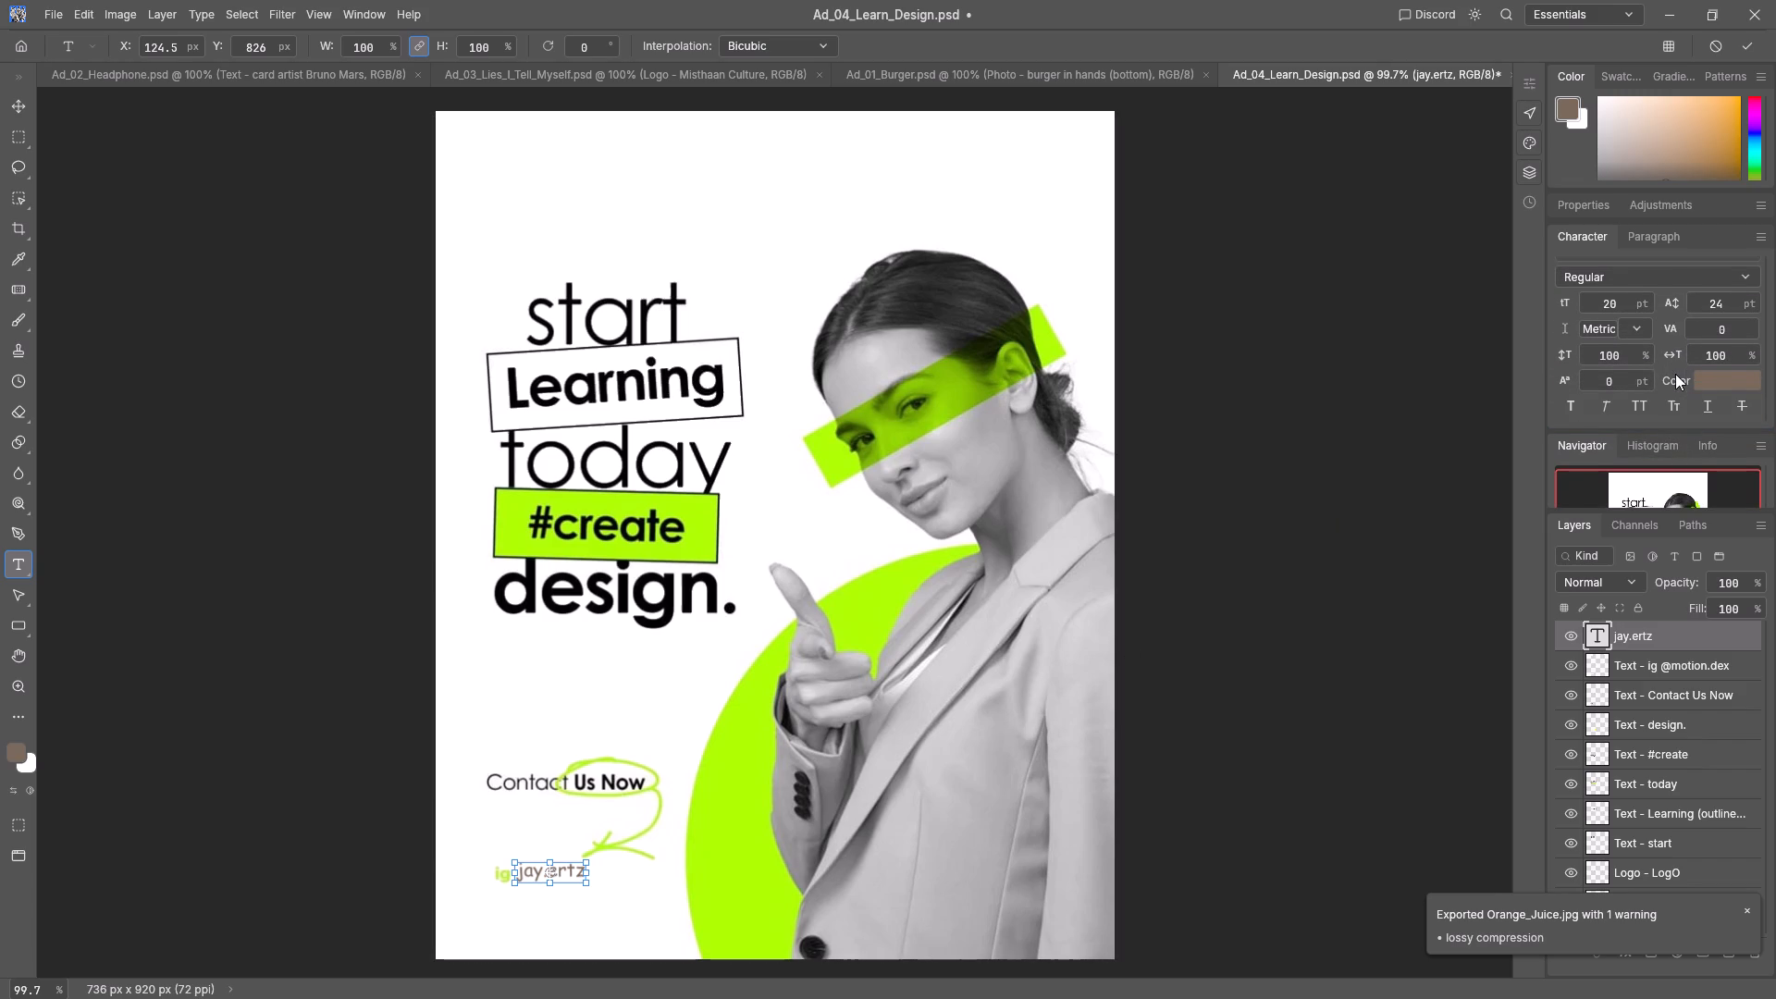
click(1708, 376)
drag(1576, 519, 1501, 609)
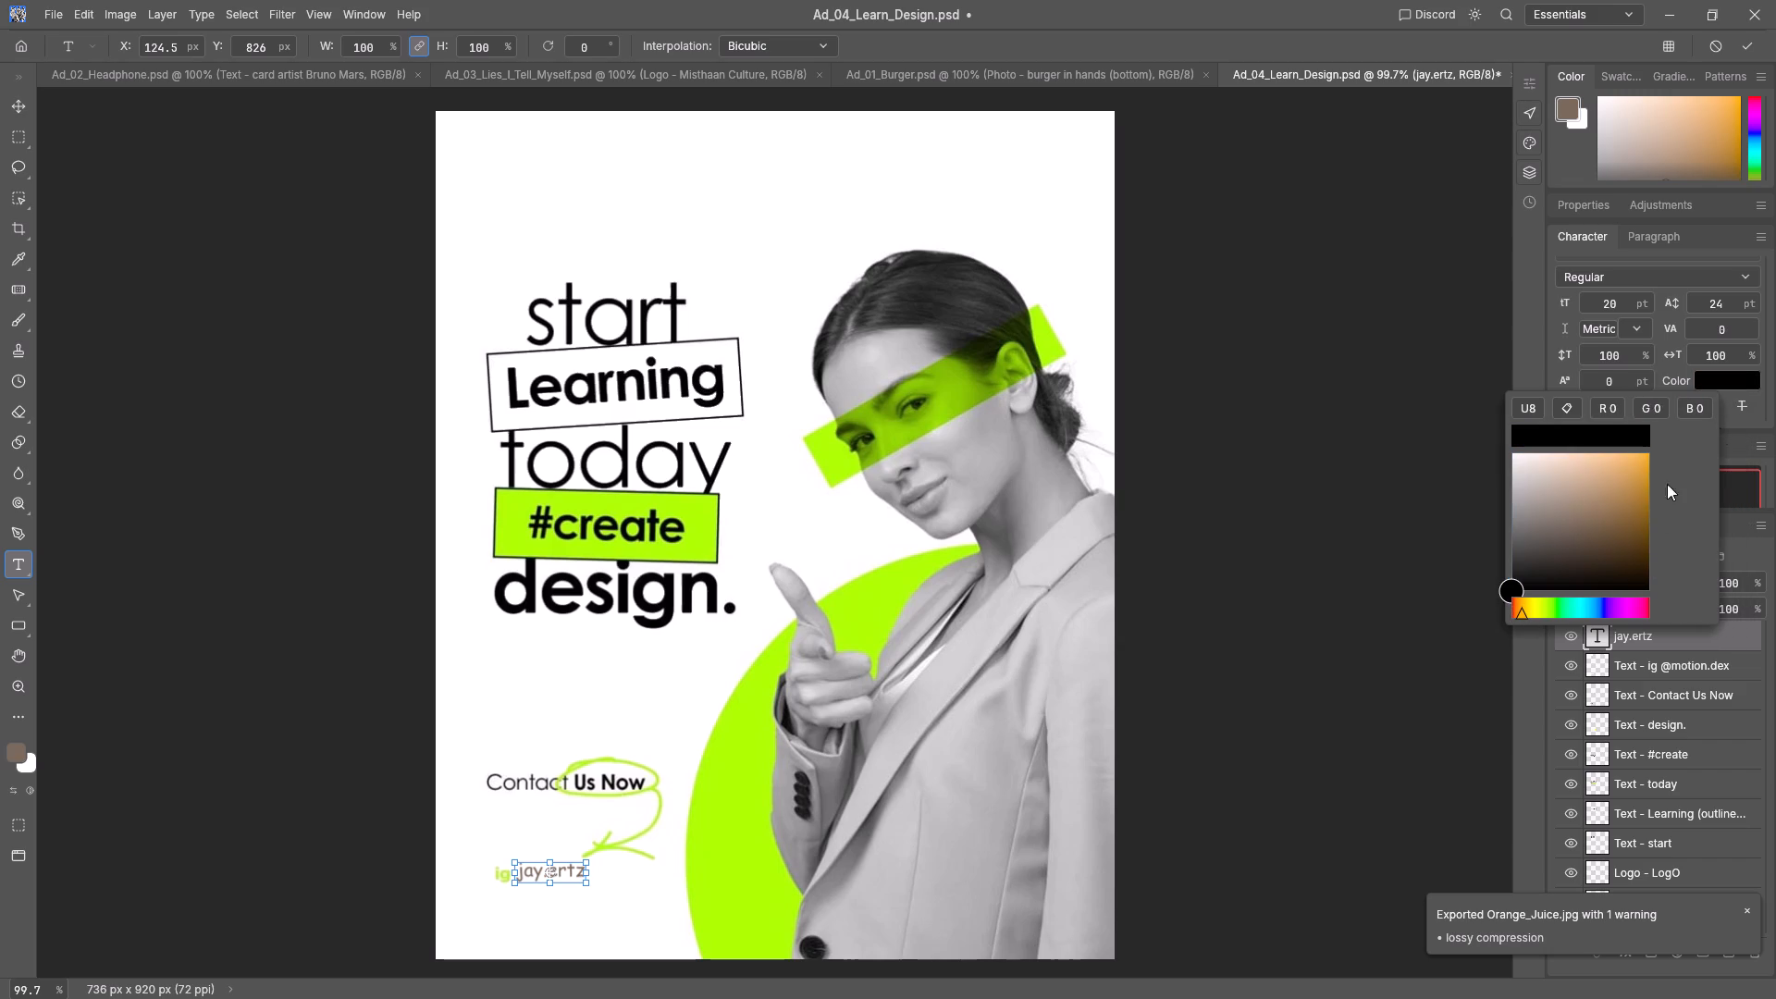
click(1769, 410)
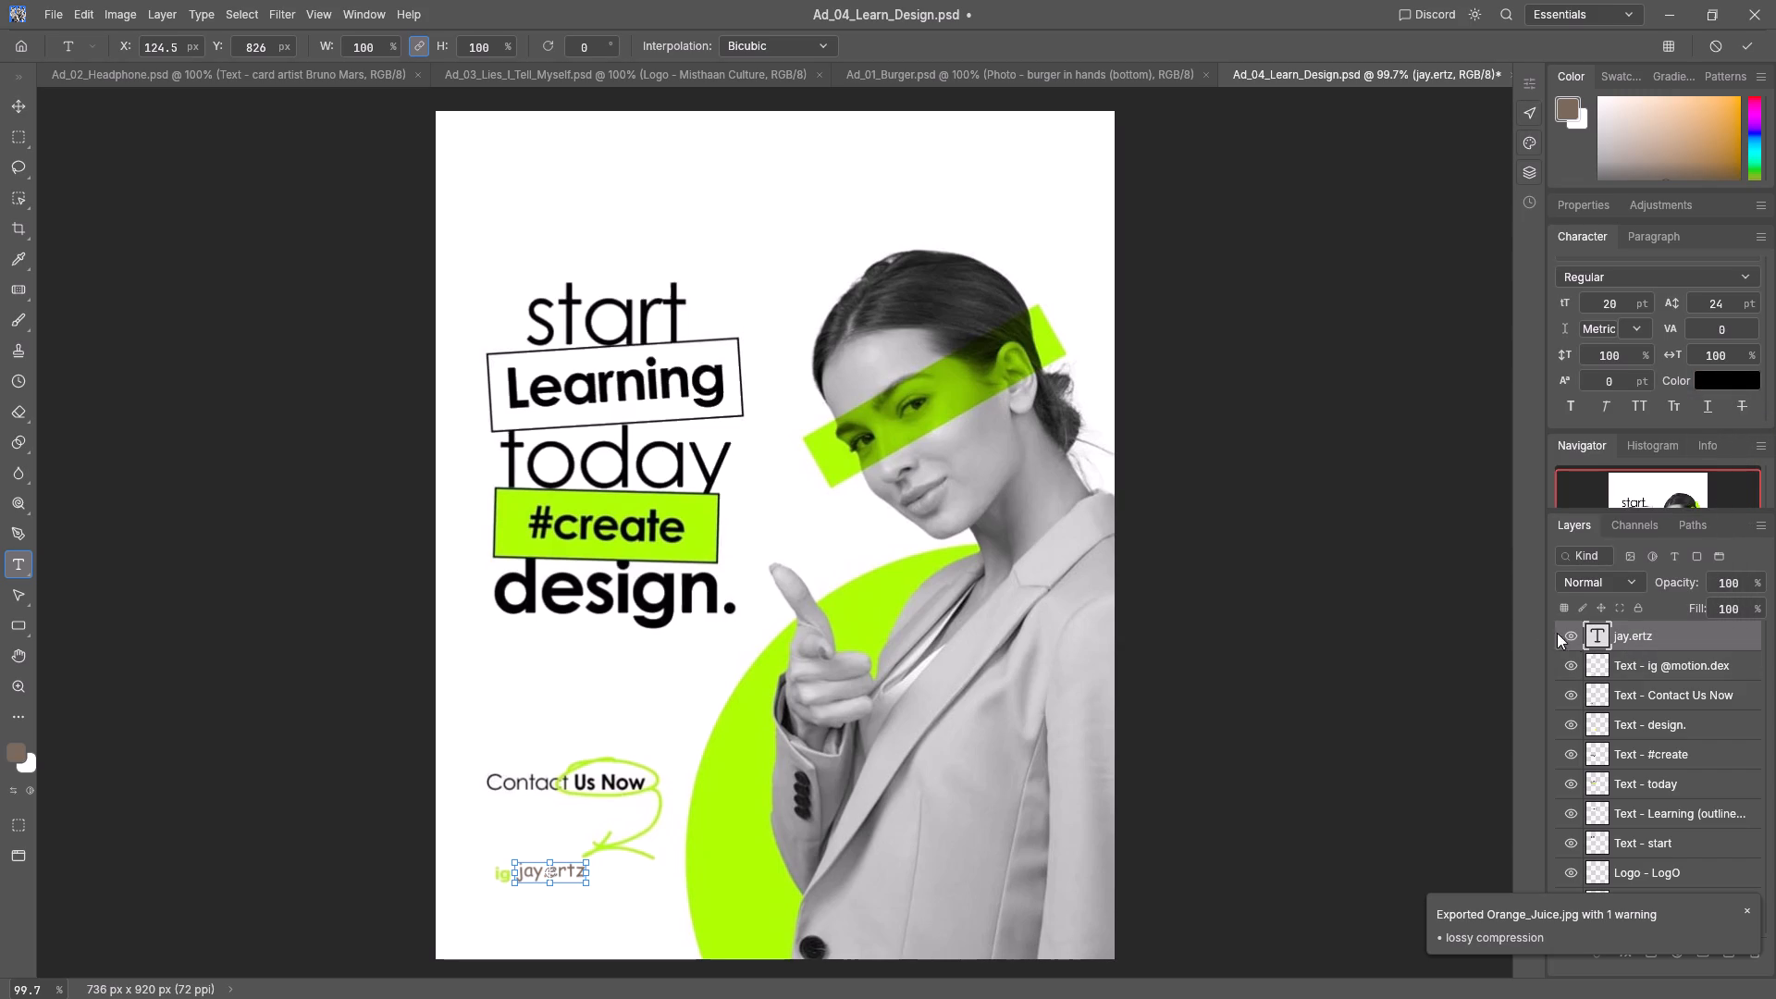
Delete the Instagram handle text layer from the Learn Design ad.
drag(1591, 633, 1746, 955)
drag(1746, 955, 1750, 953)
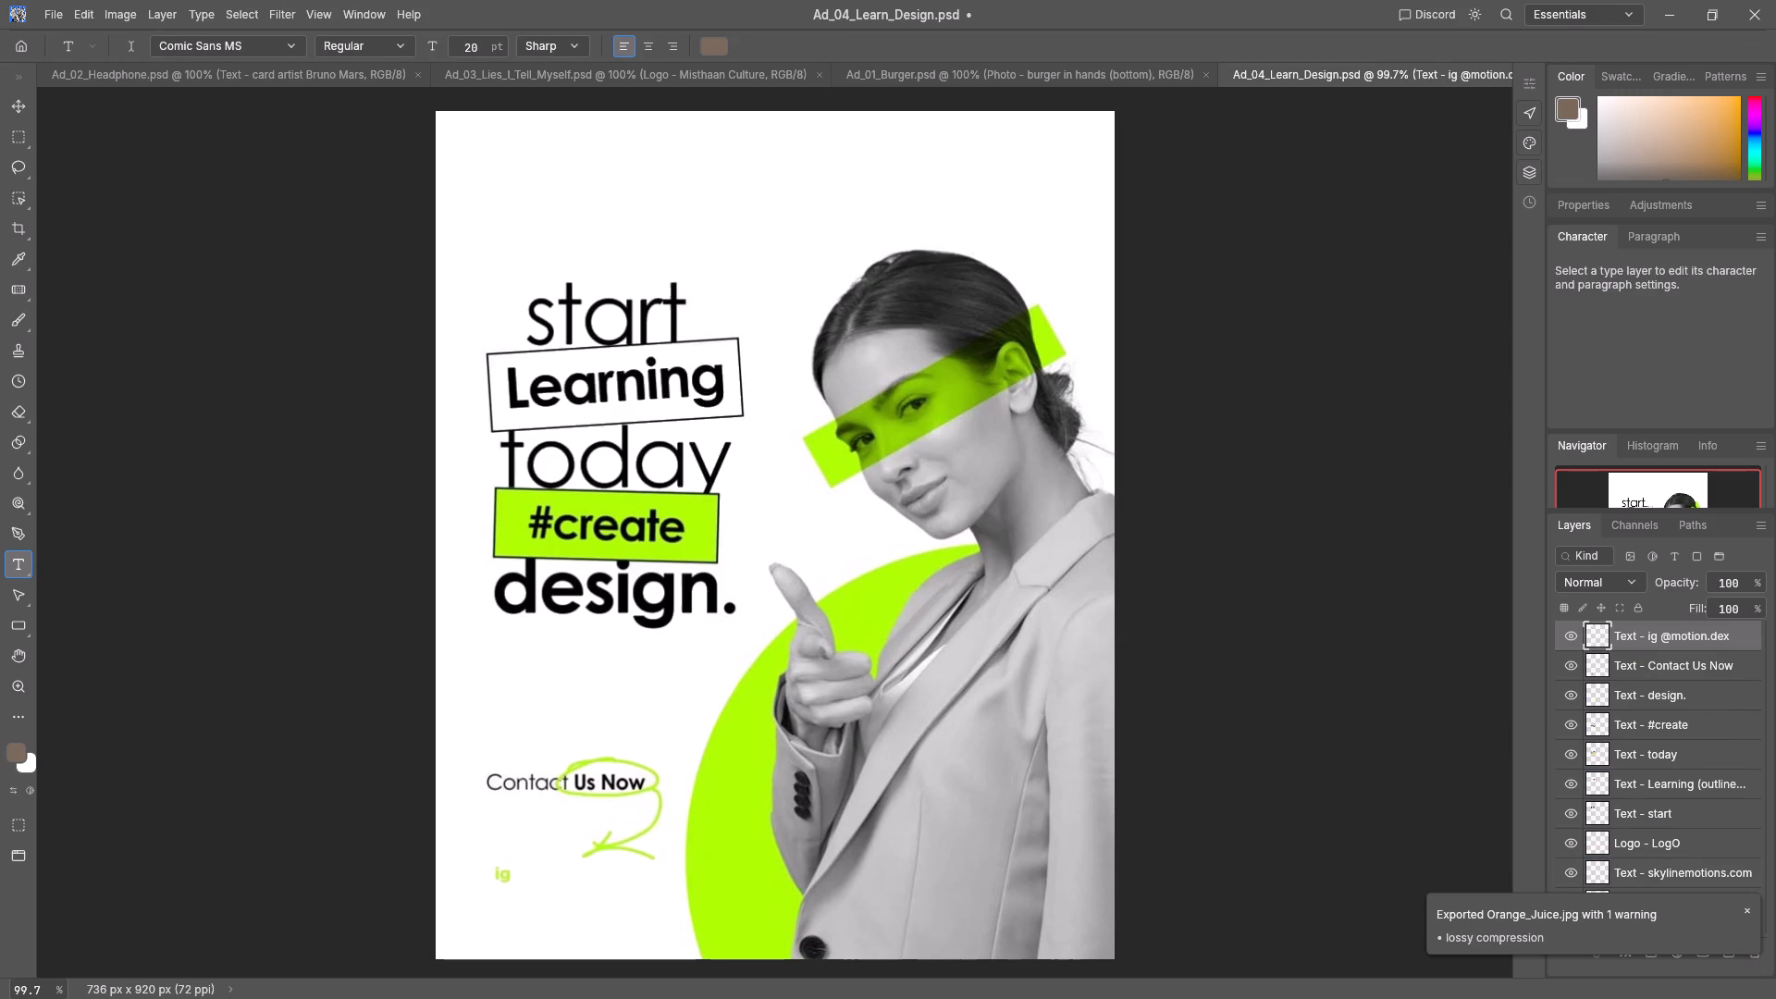
Add a new Comic Sans MS text layer with the designer's Instagram handle just after ig in the Learn Design ad.
click(515, 872)
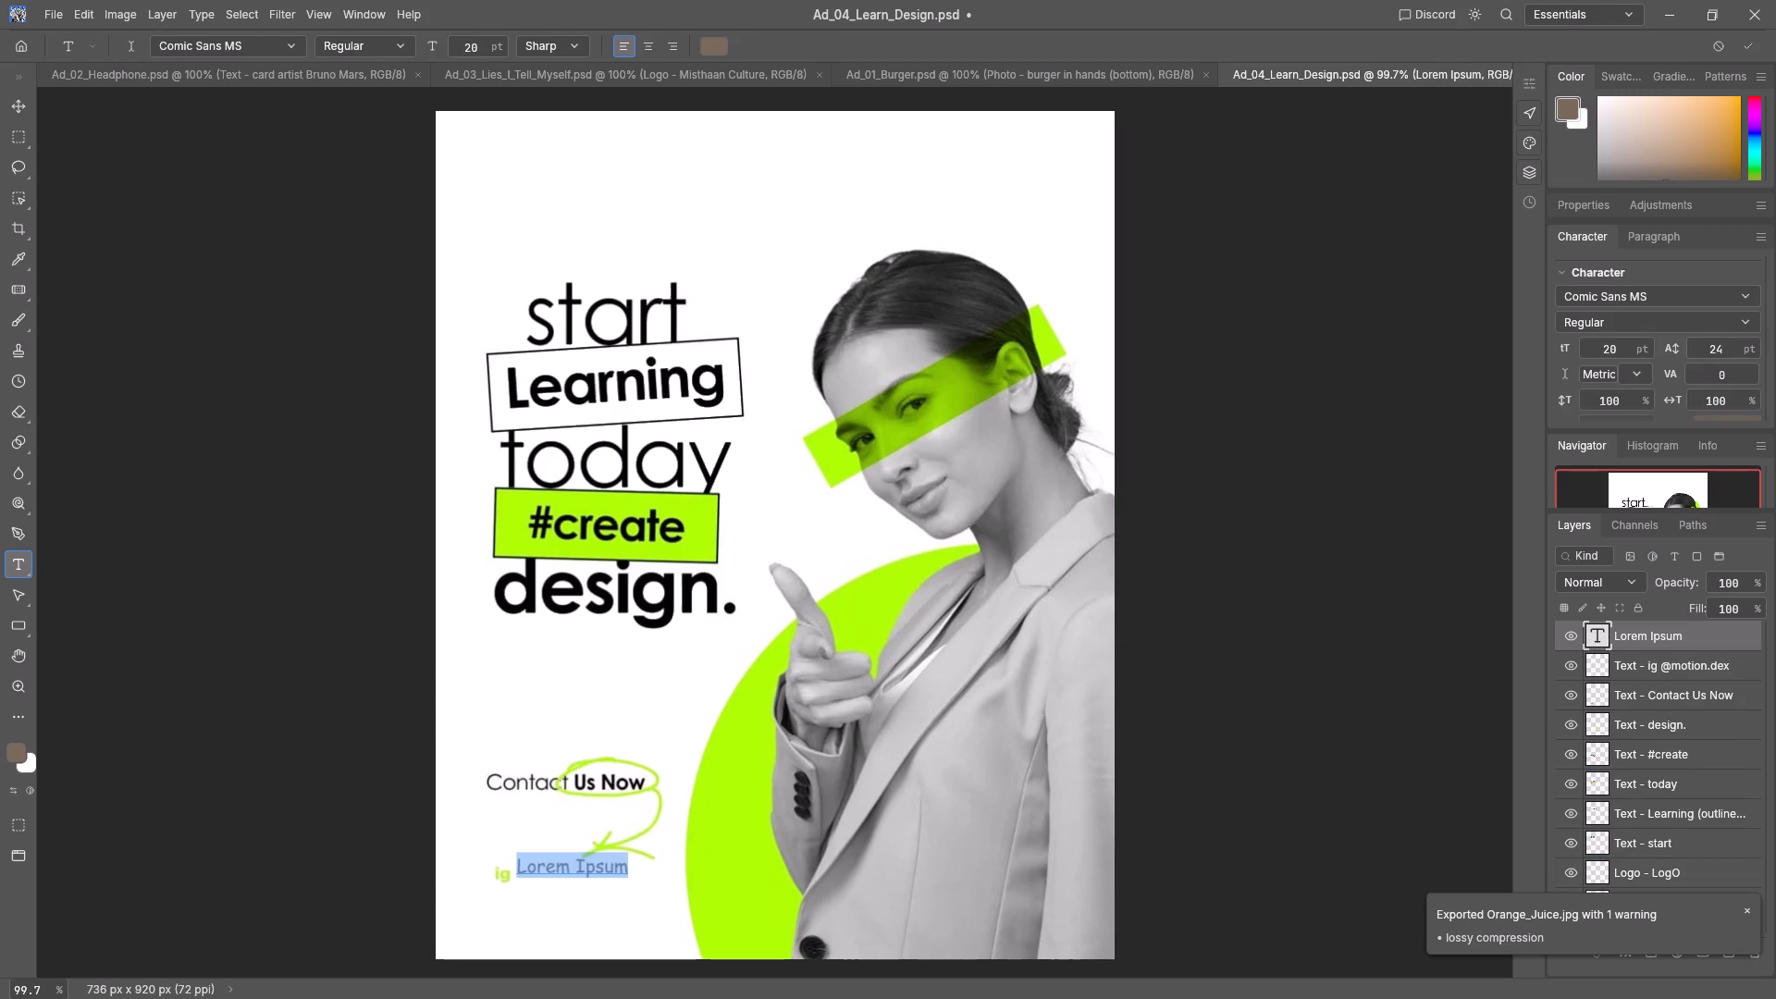
key(BackSpace)
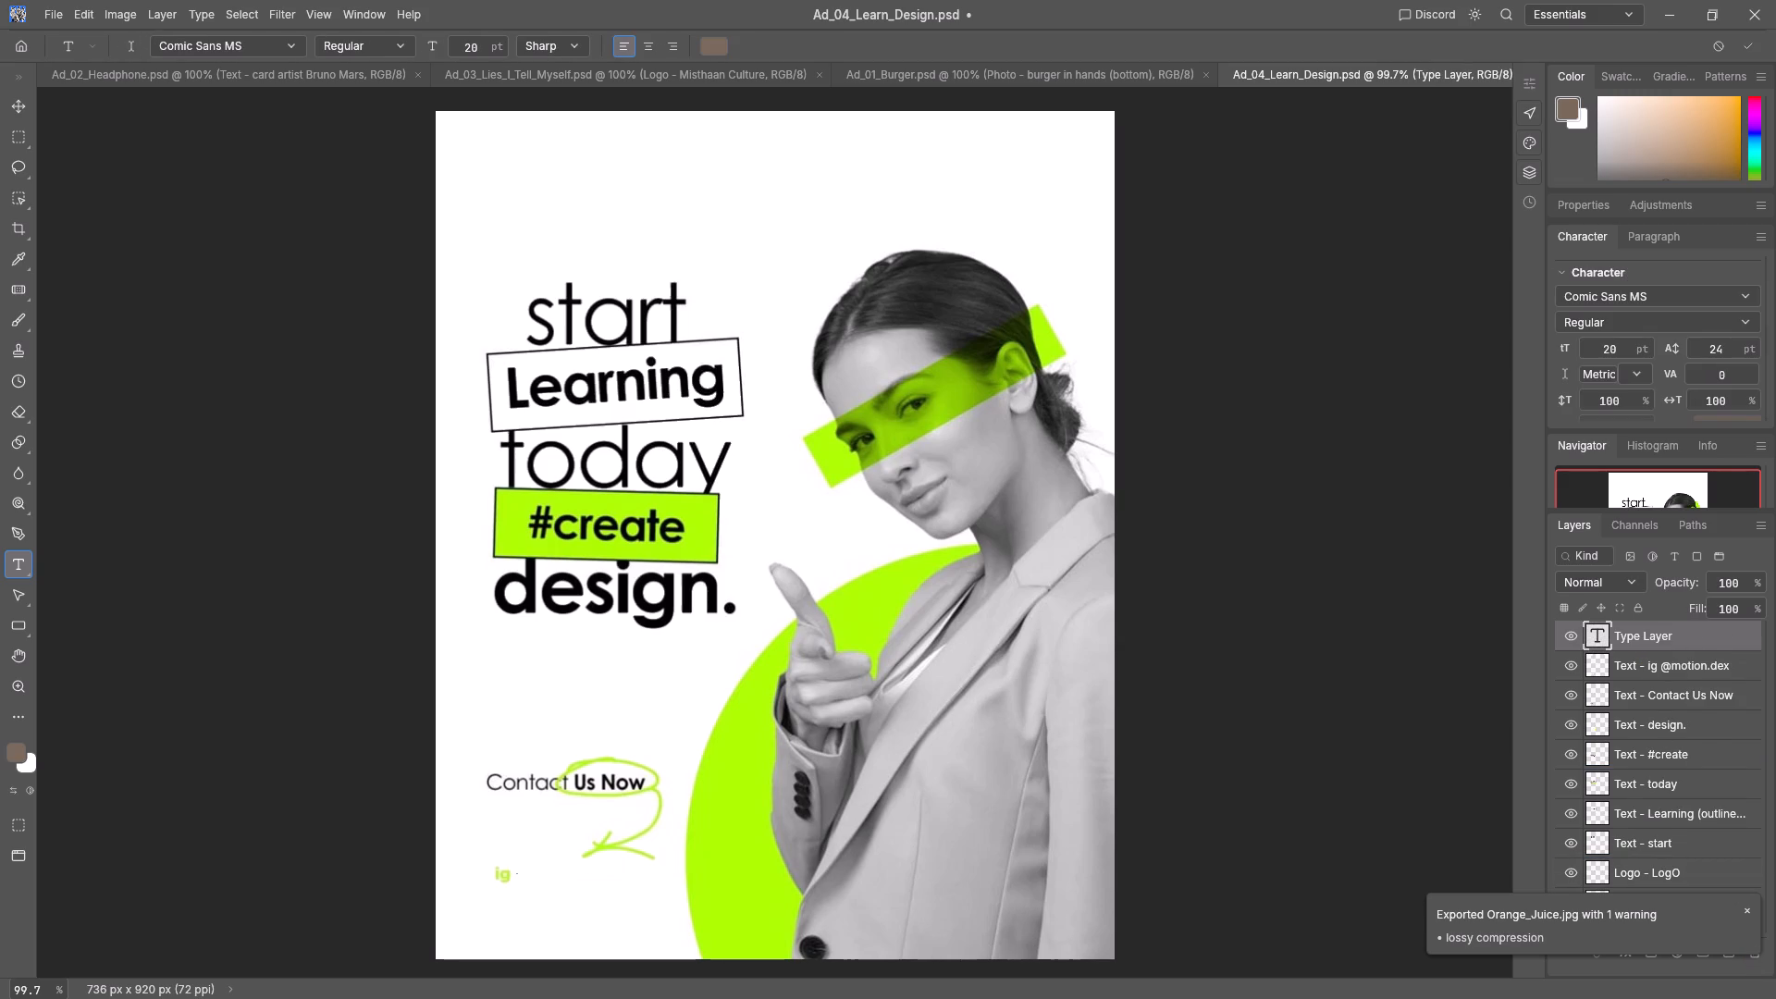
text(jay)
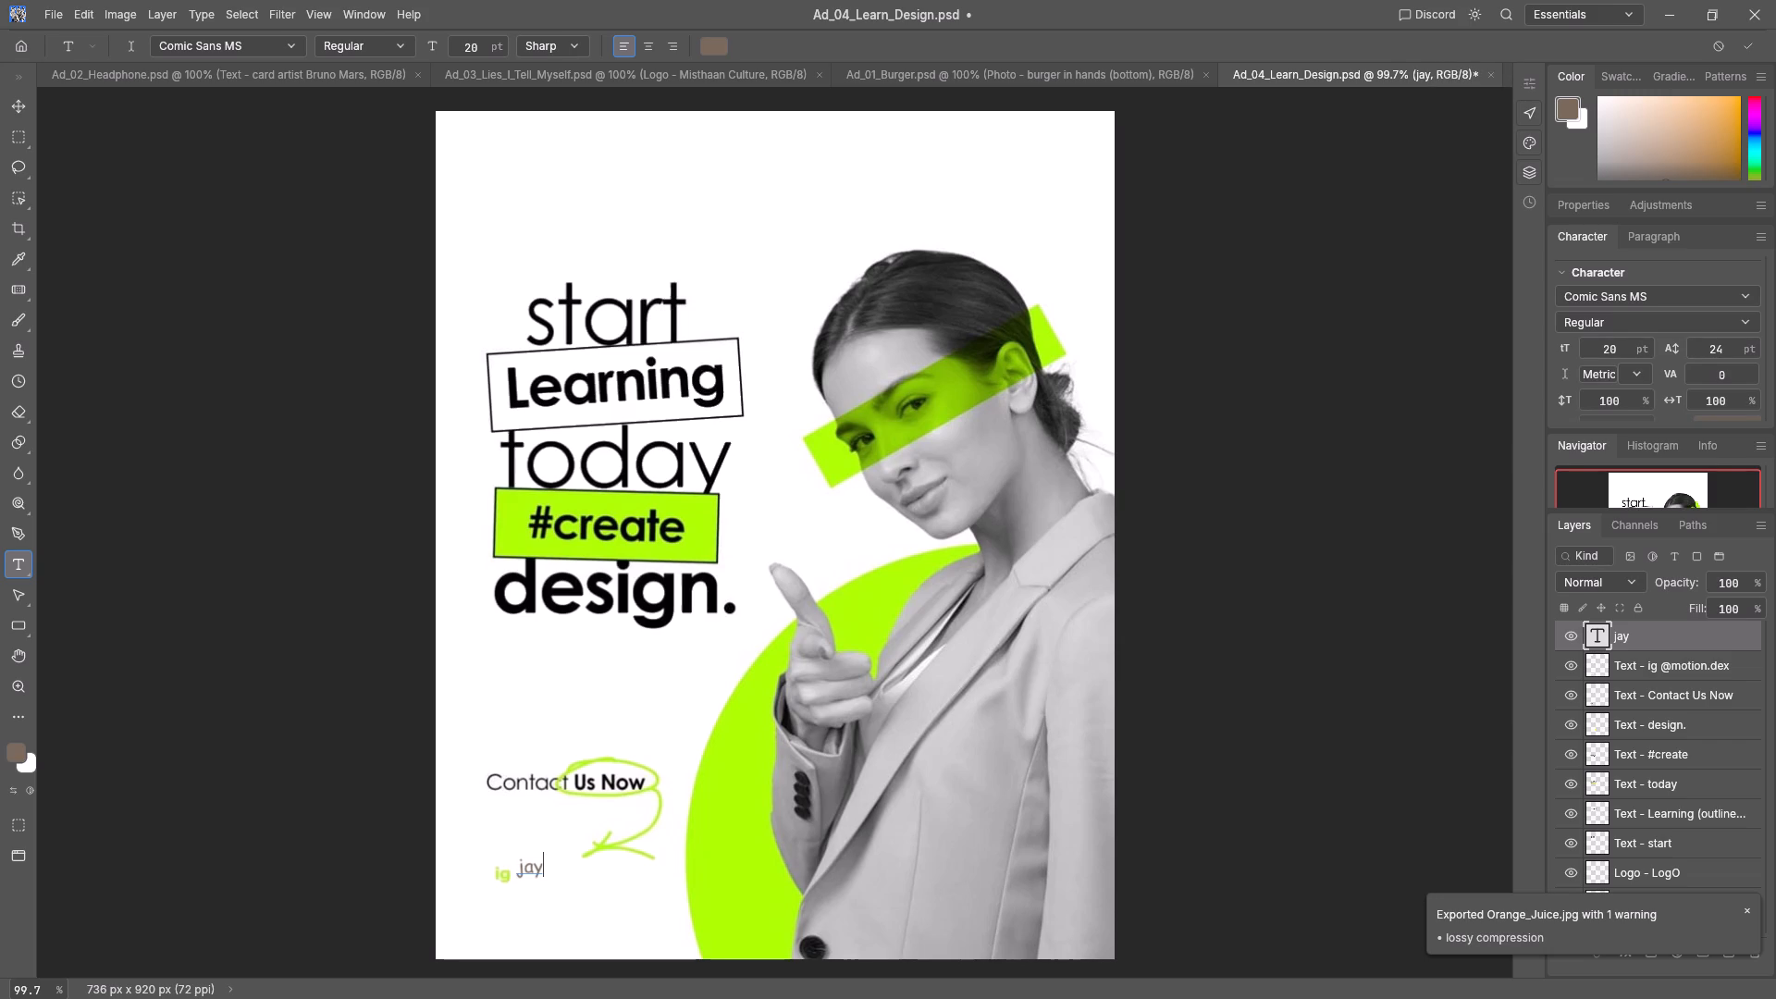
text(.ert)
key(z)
Set the colour of the whole Instagram handle text to black (R 0, G 0, B 0).
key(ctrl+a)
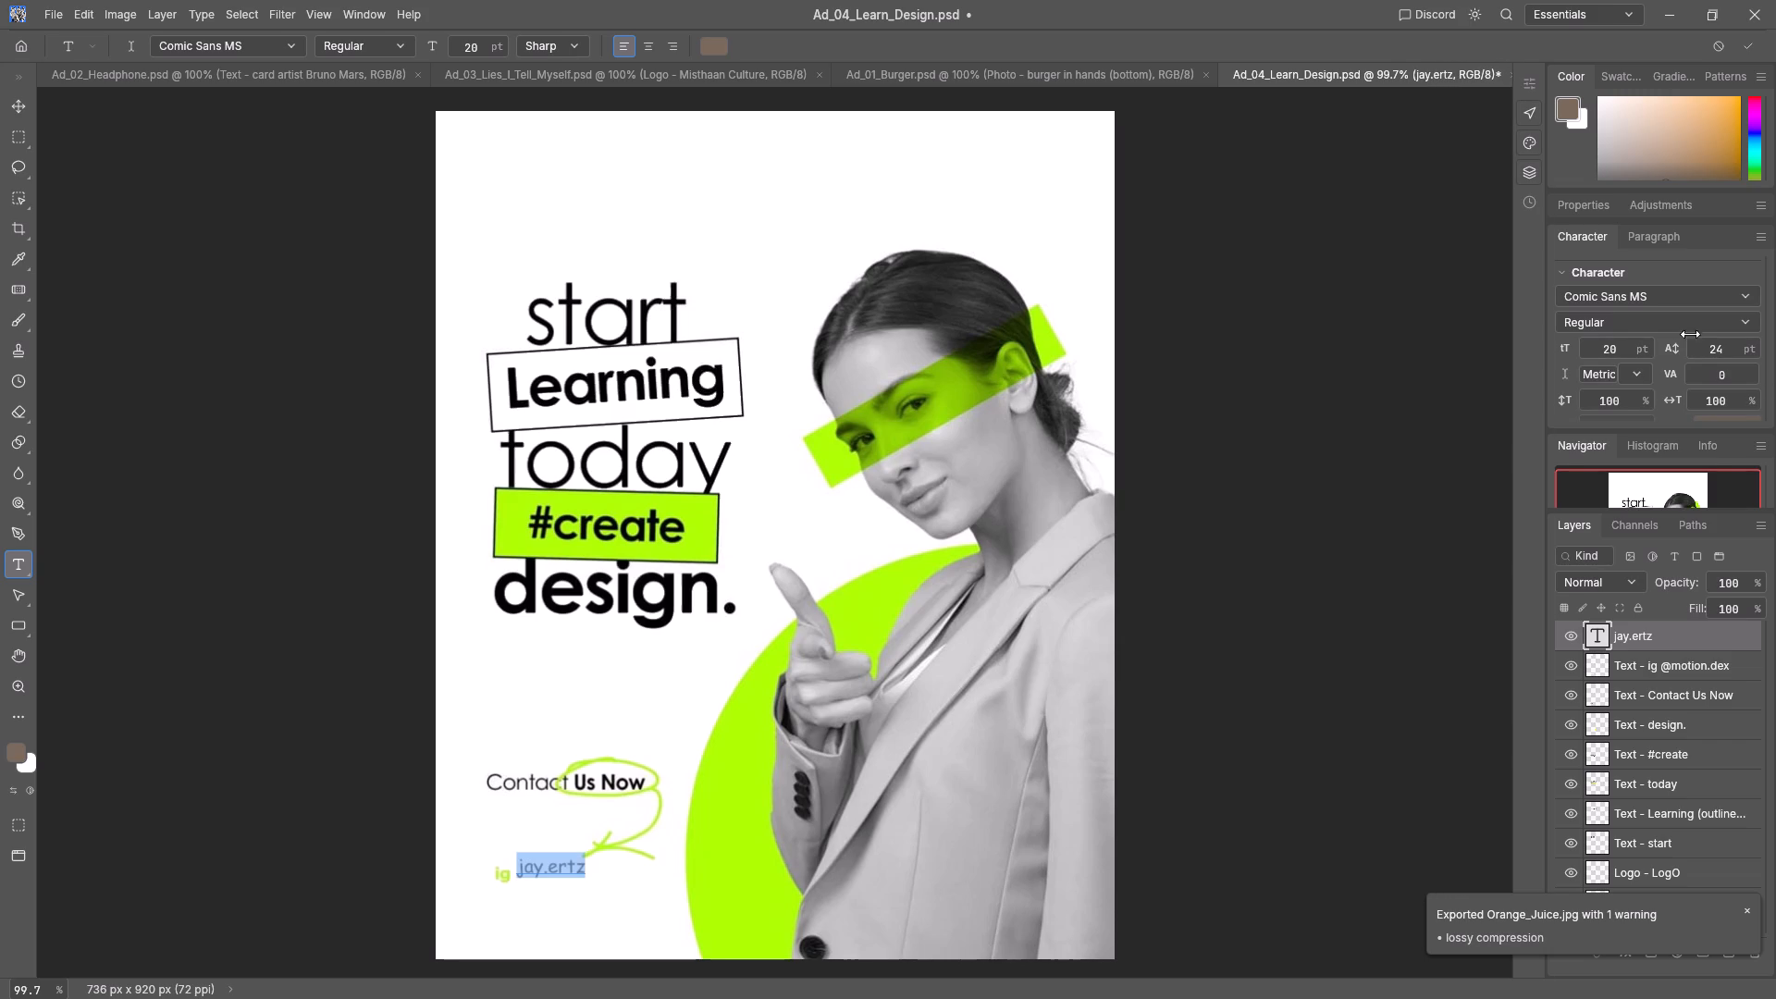
scroll(1669, 322, down, 4)
click(1716, 387)
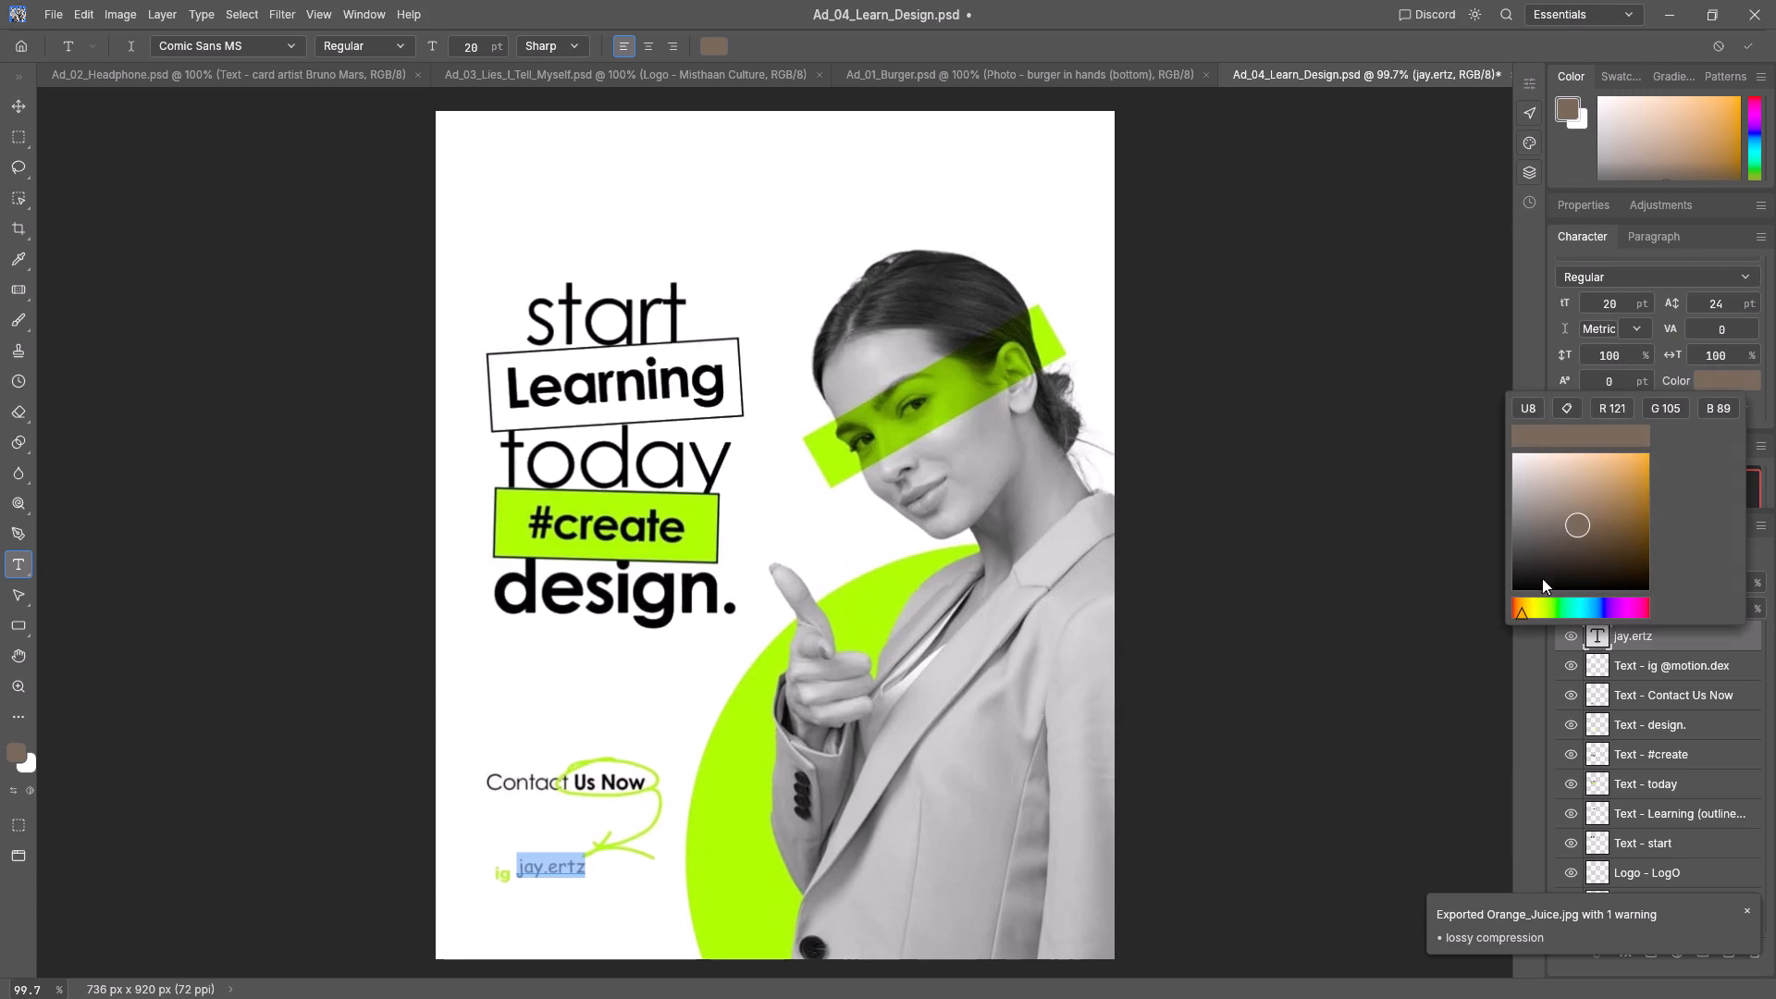
drag(1575, 525, 1498, 598)
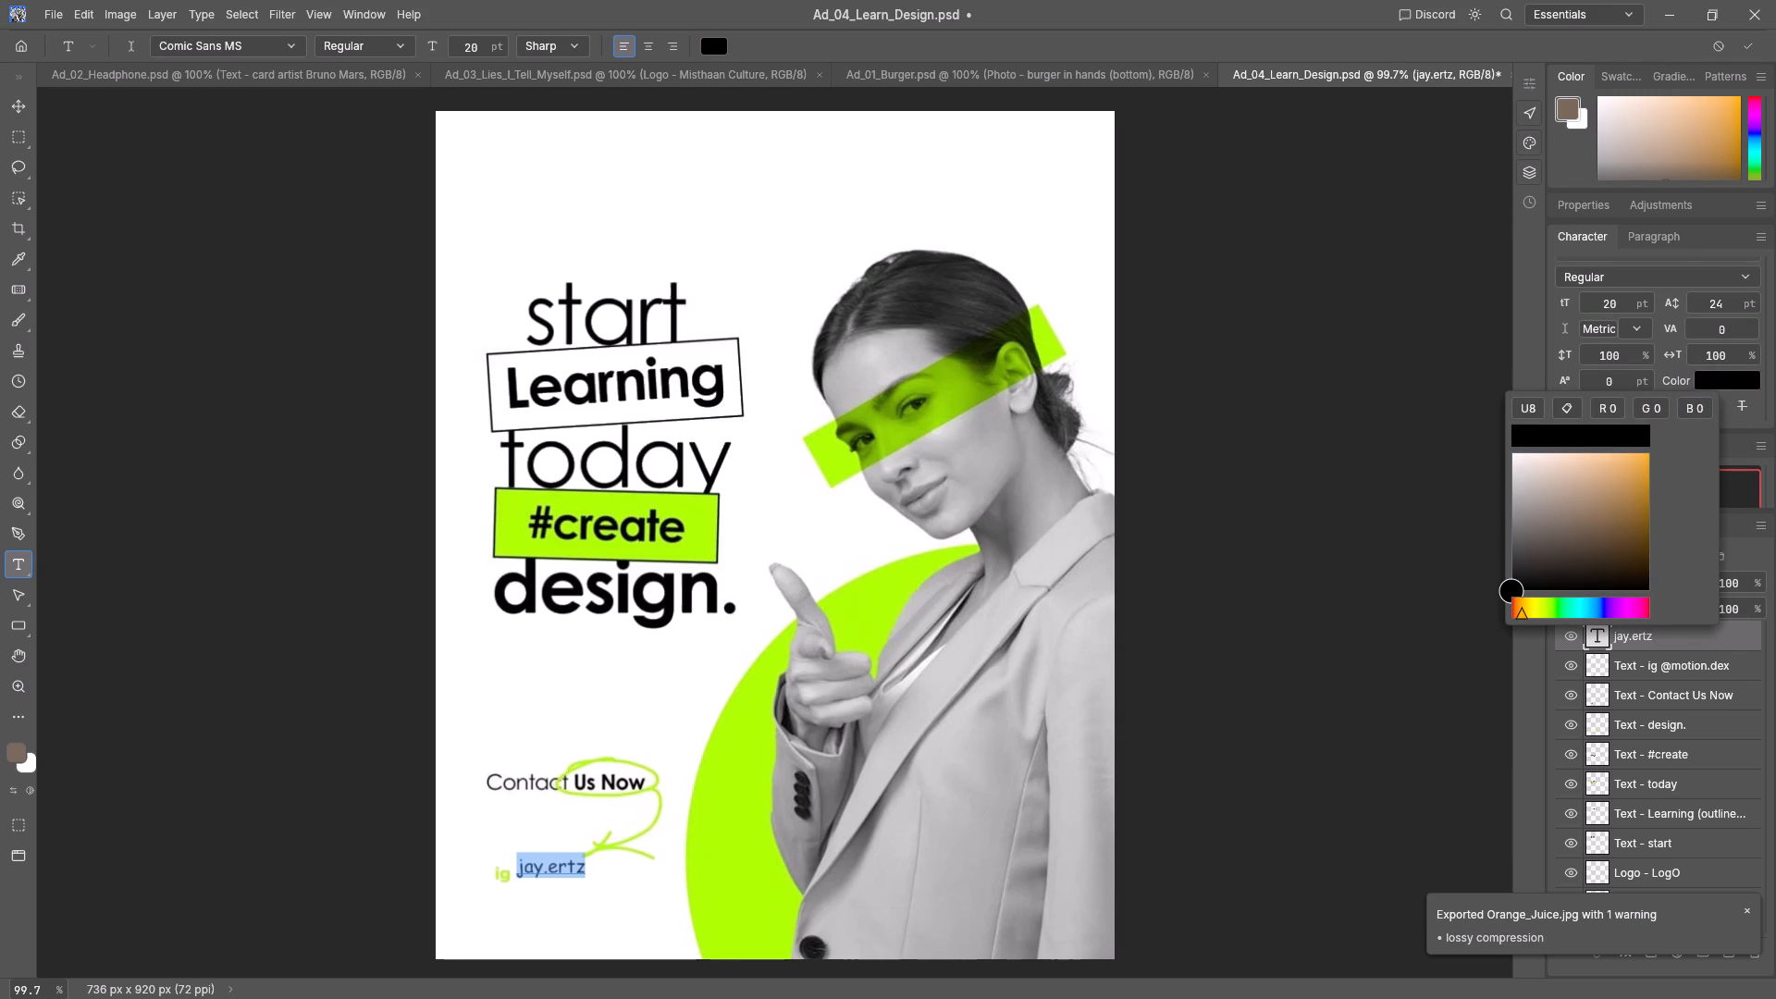
click(1736, 433)
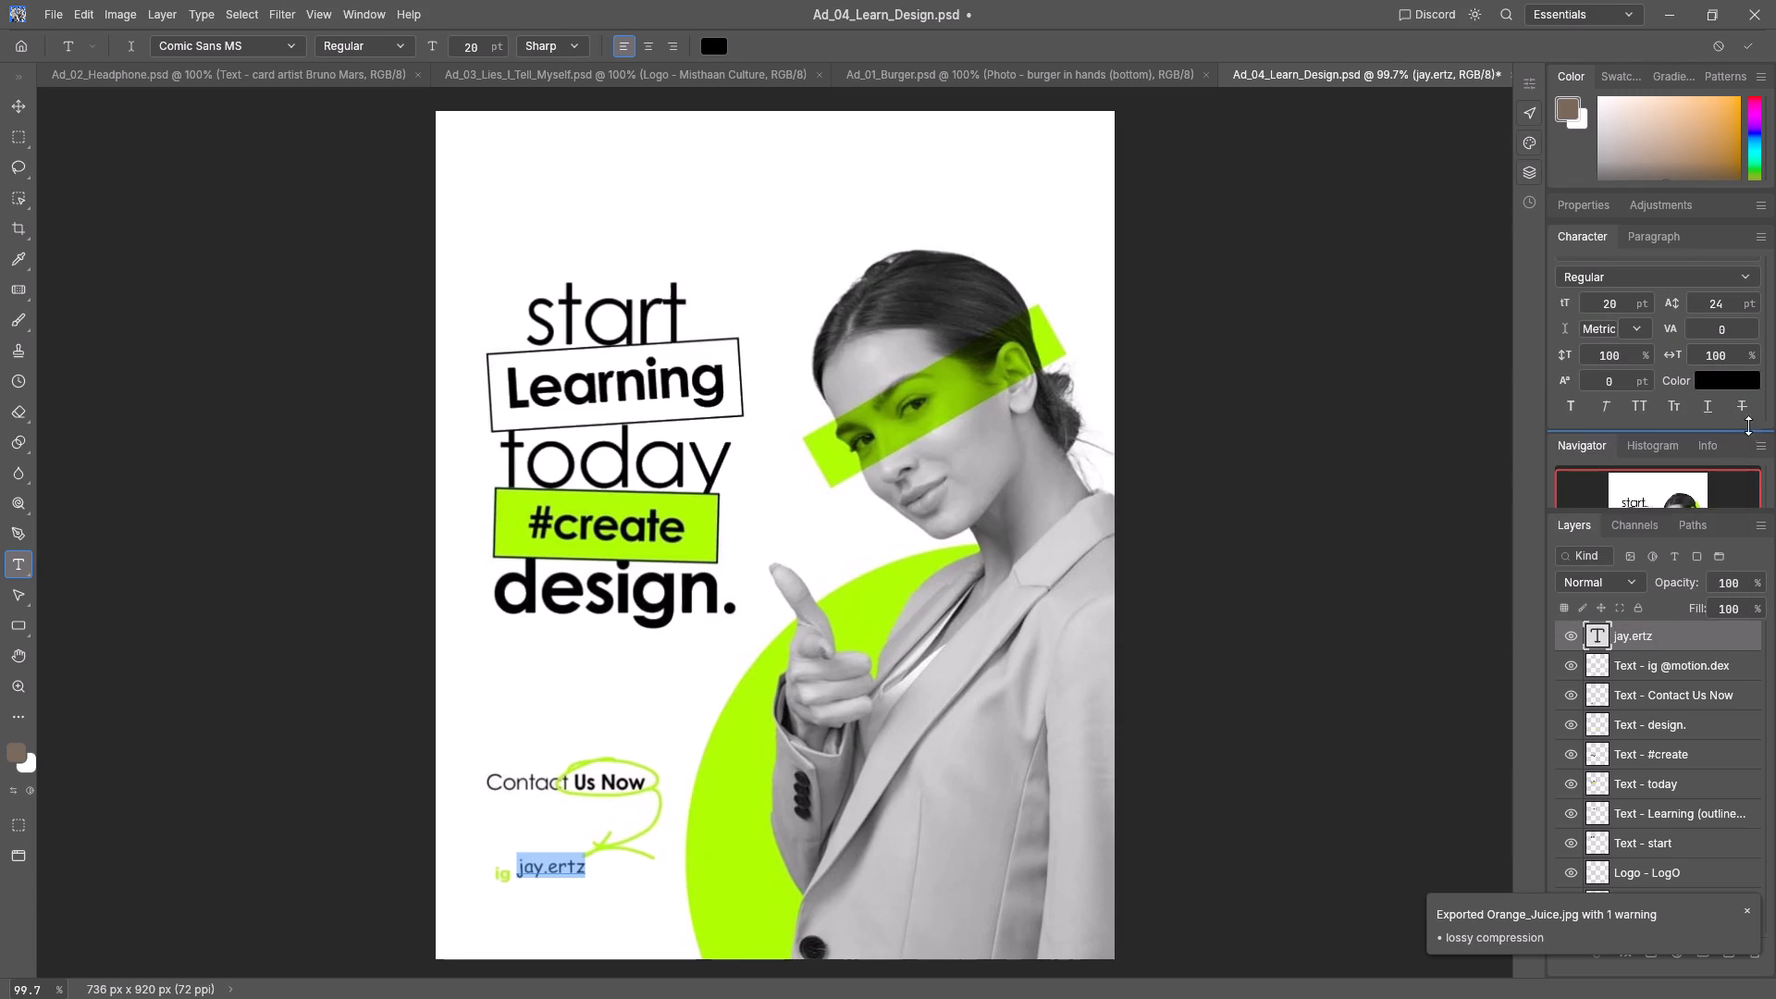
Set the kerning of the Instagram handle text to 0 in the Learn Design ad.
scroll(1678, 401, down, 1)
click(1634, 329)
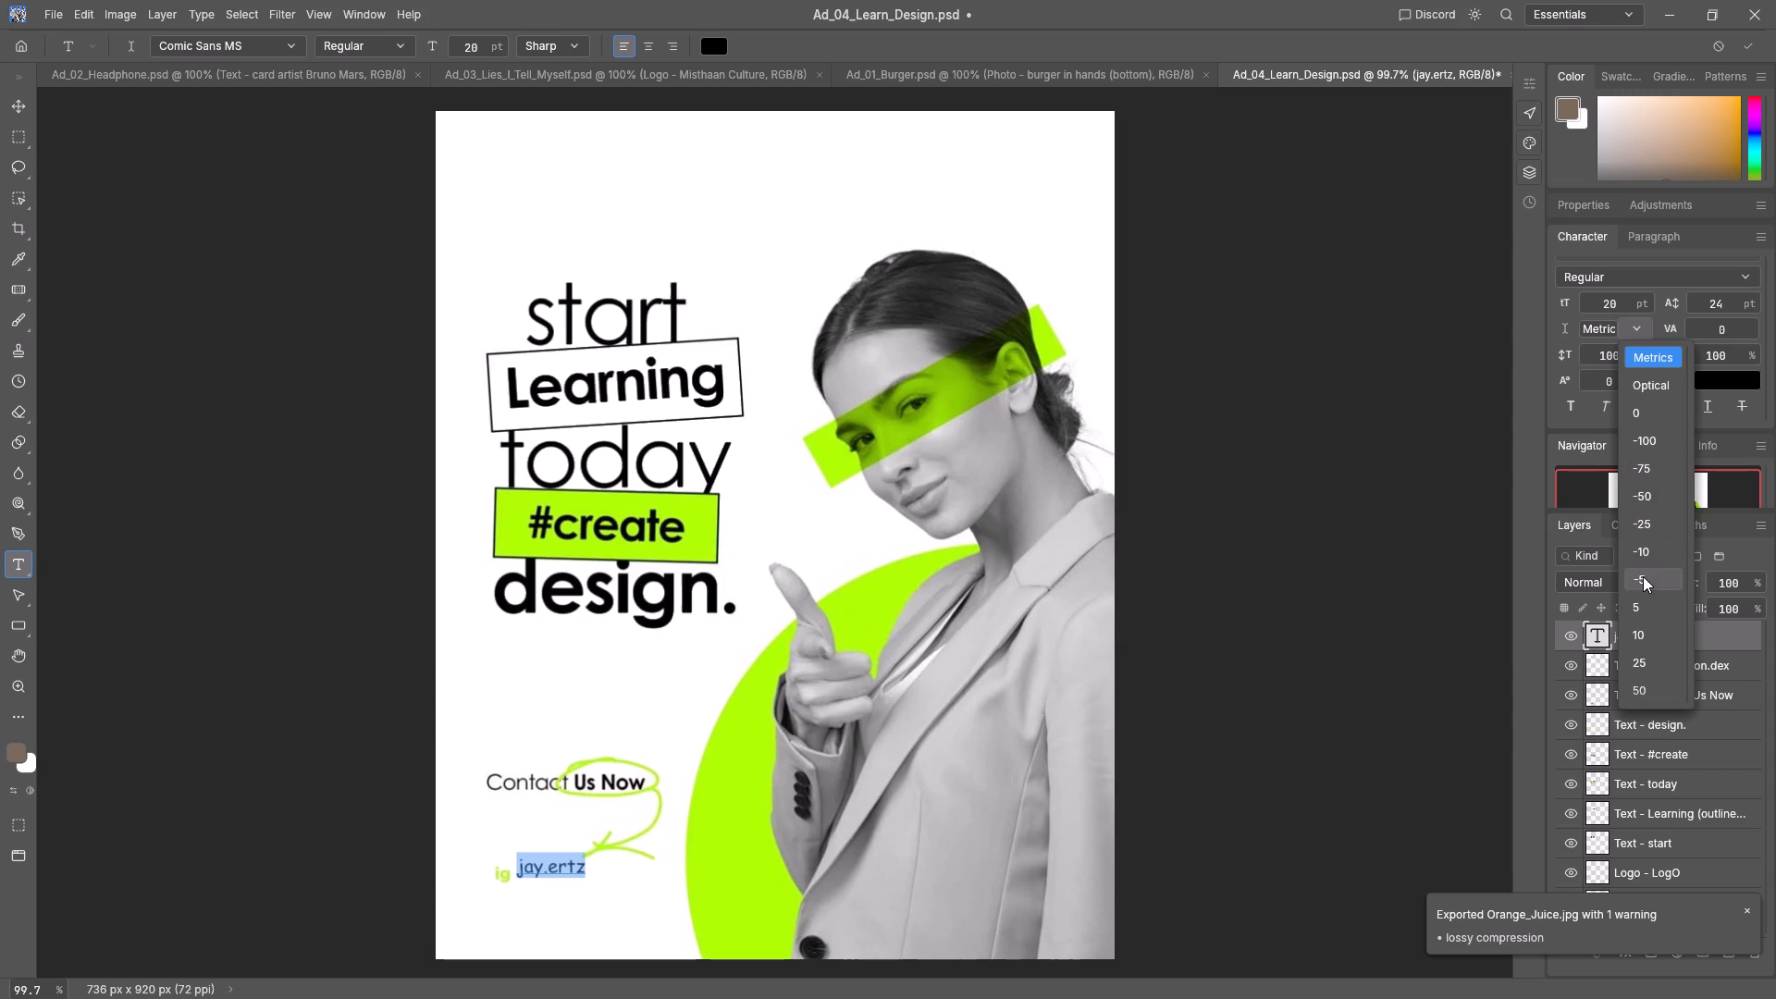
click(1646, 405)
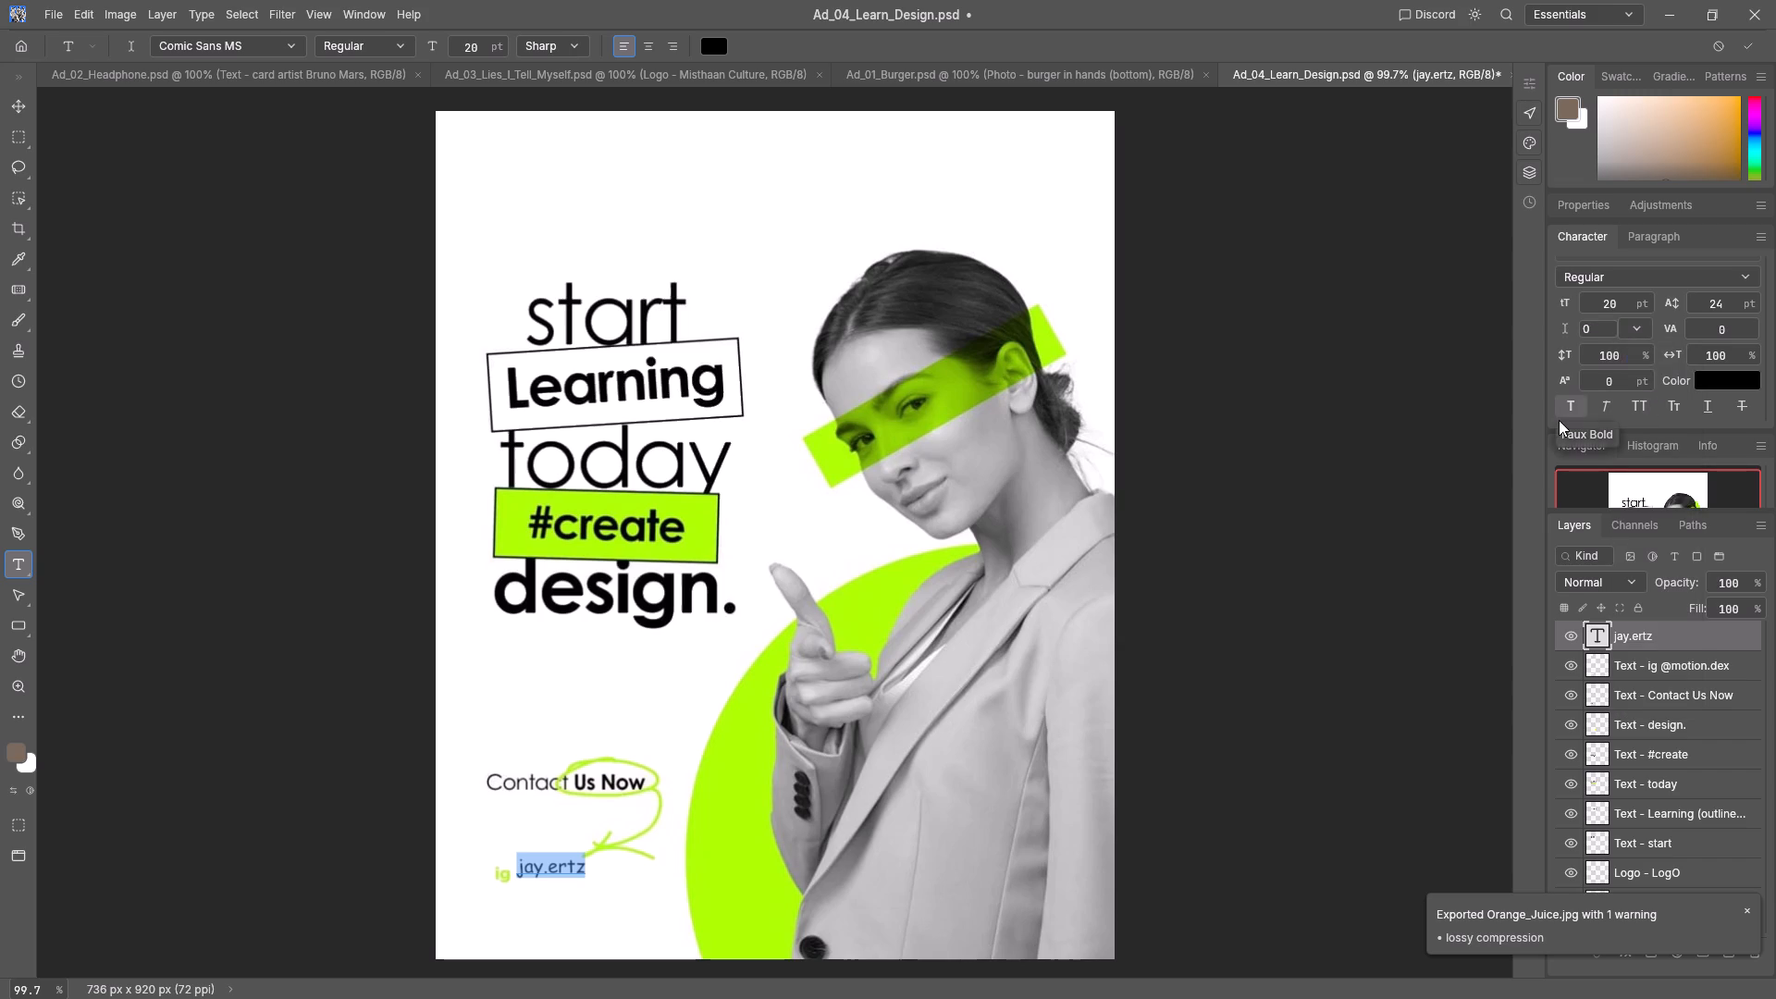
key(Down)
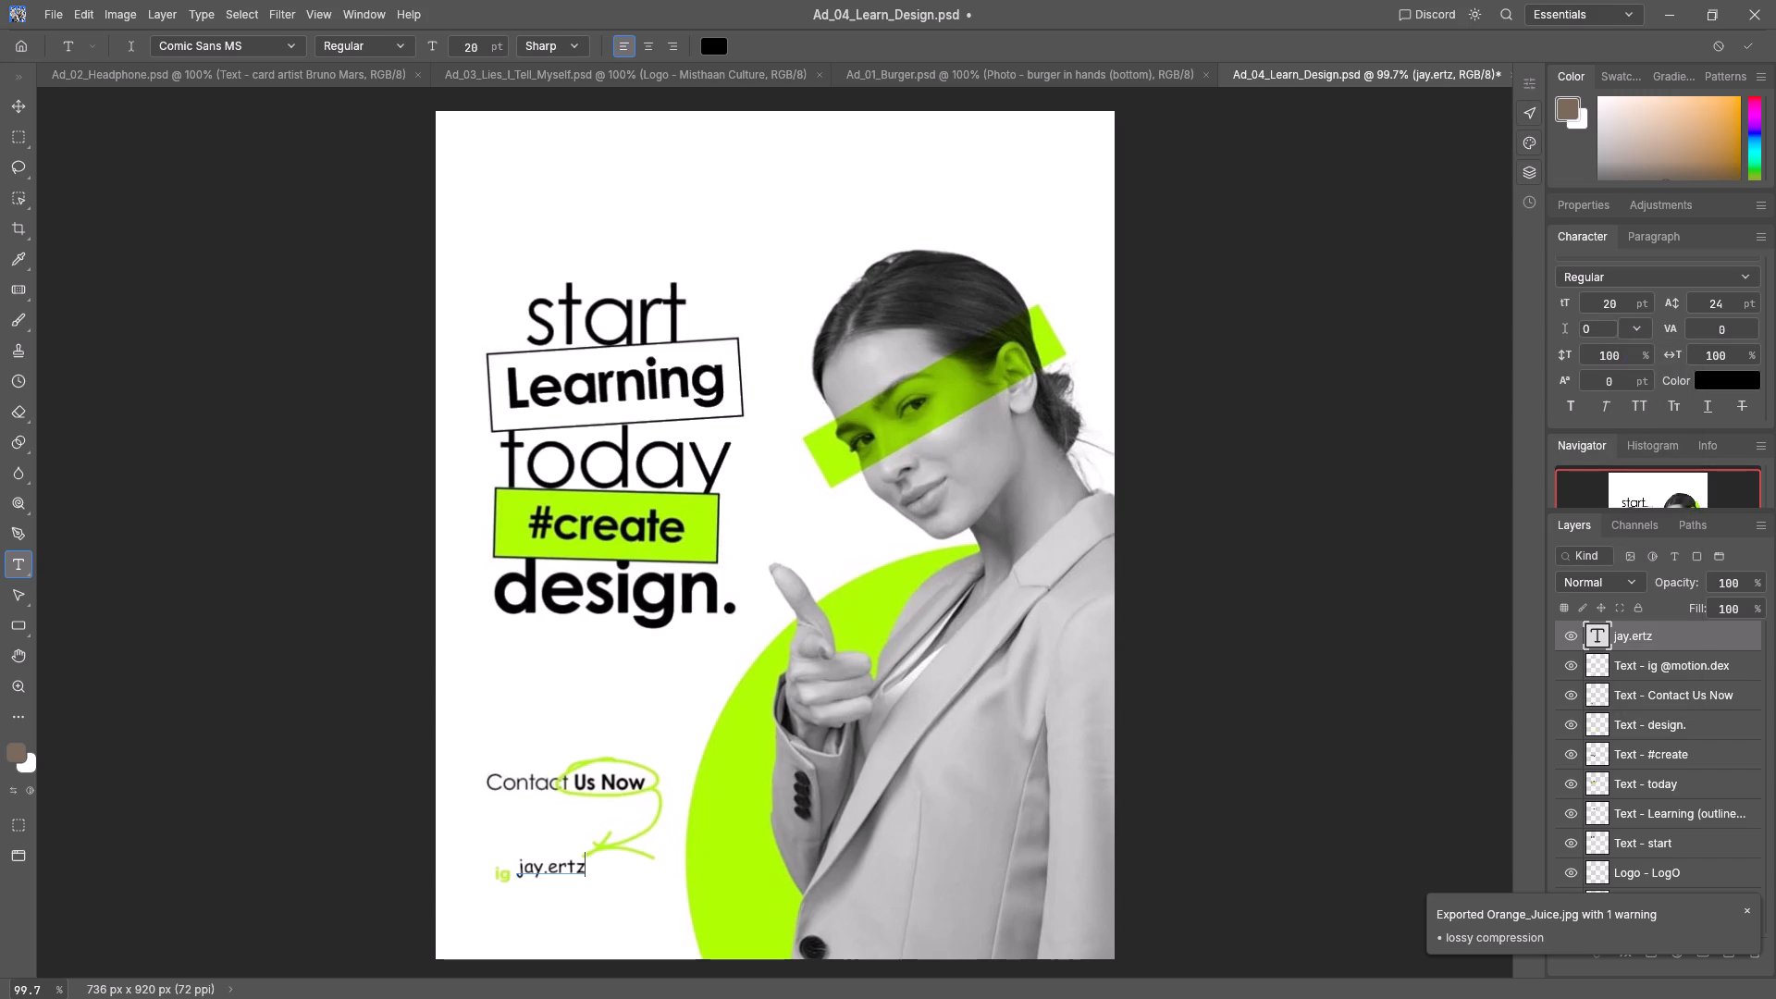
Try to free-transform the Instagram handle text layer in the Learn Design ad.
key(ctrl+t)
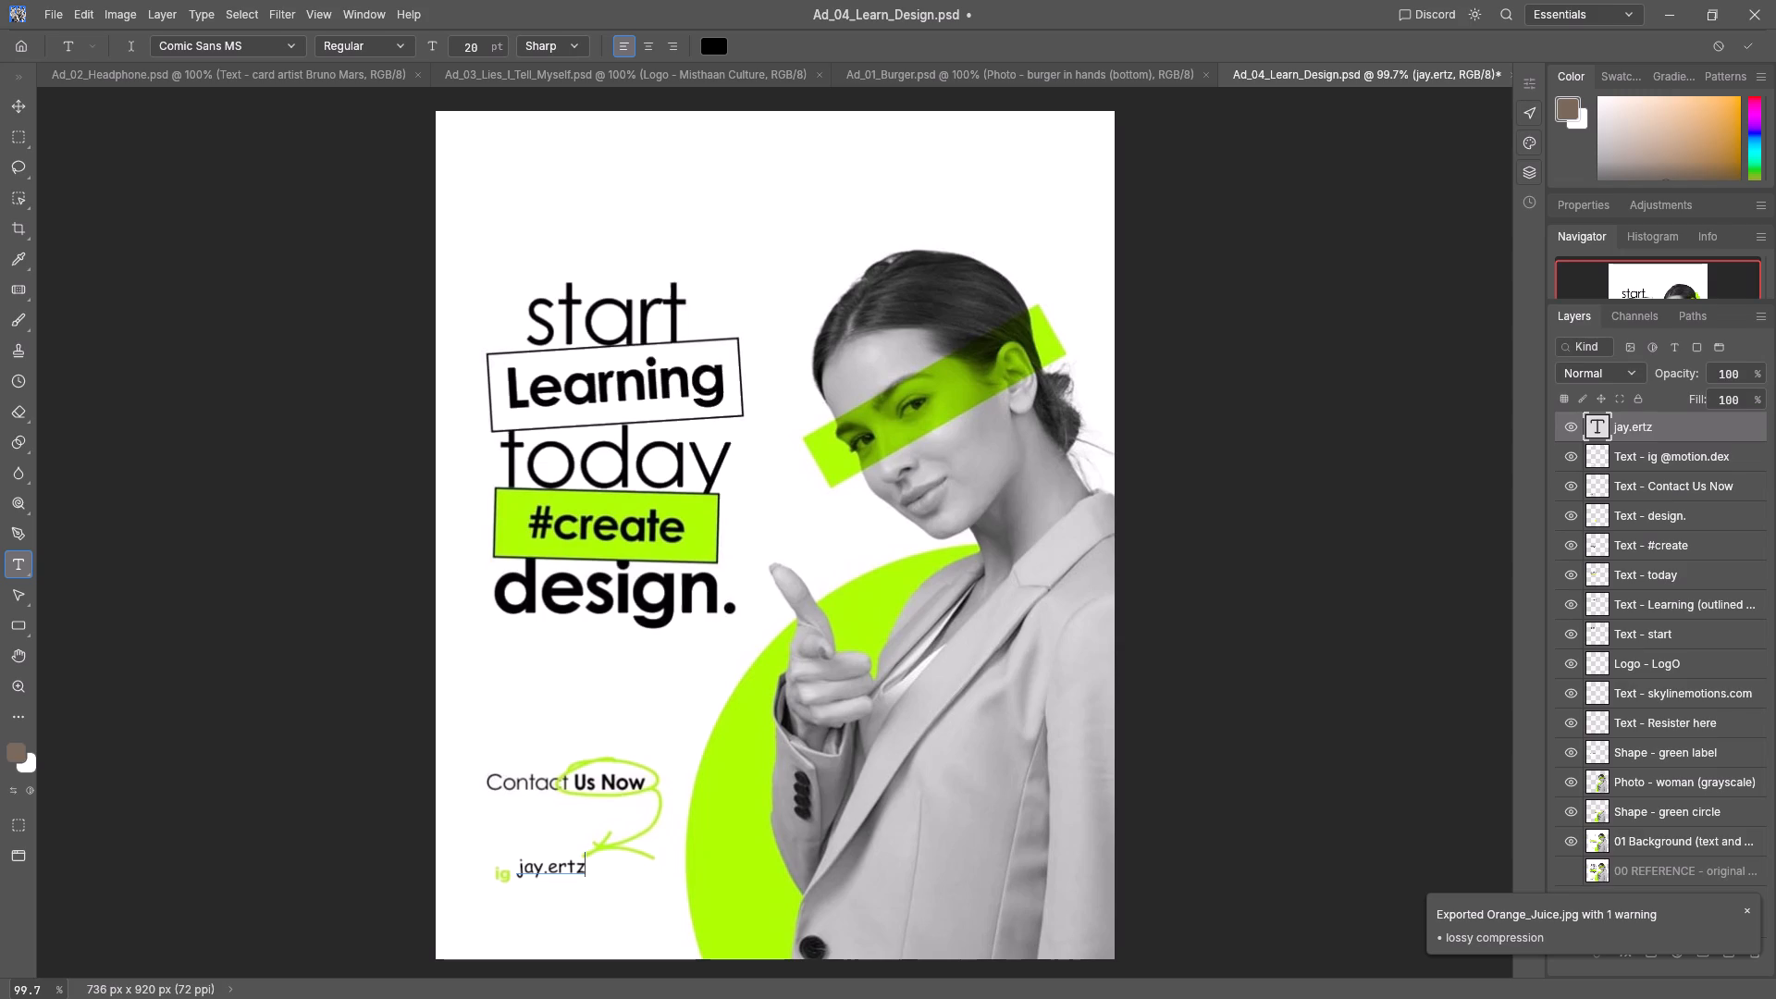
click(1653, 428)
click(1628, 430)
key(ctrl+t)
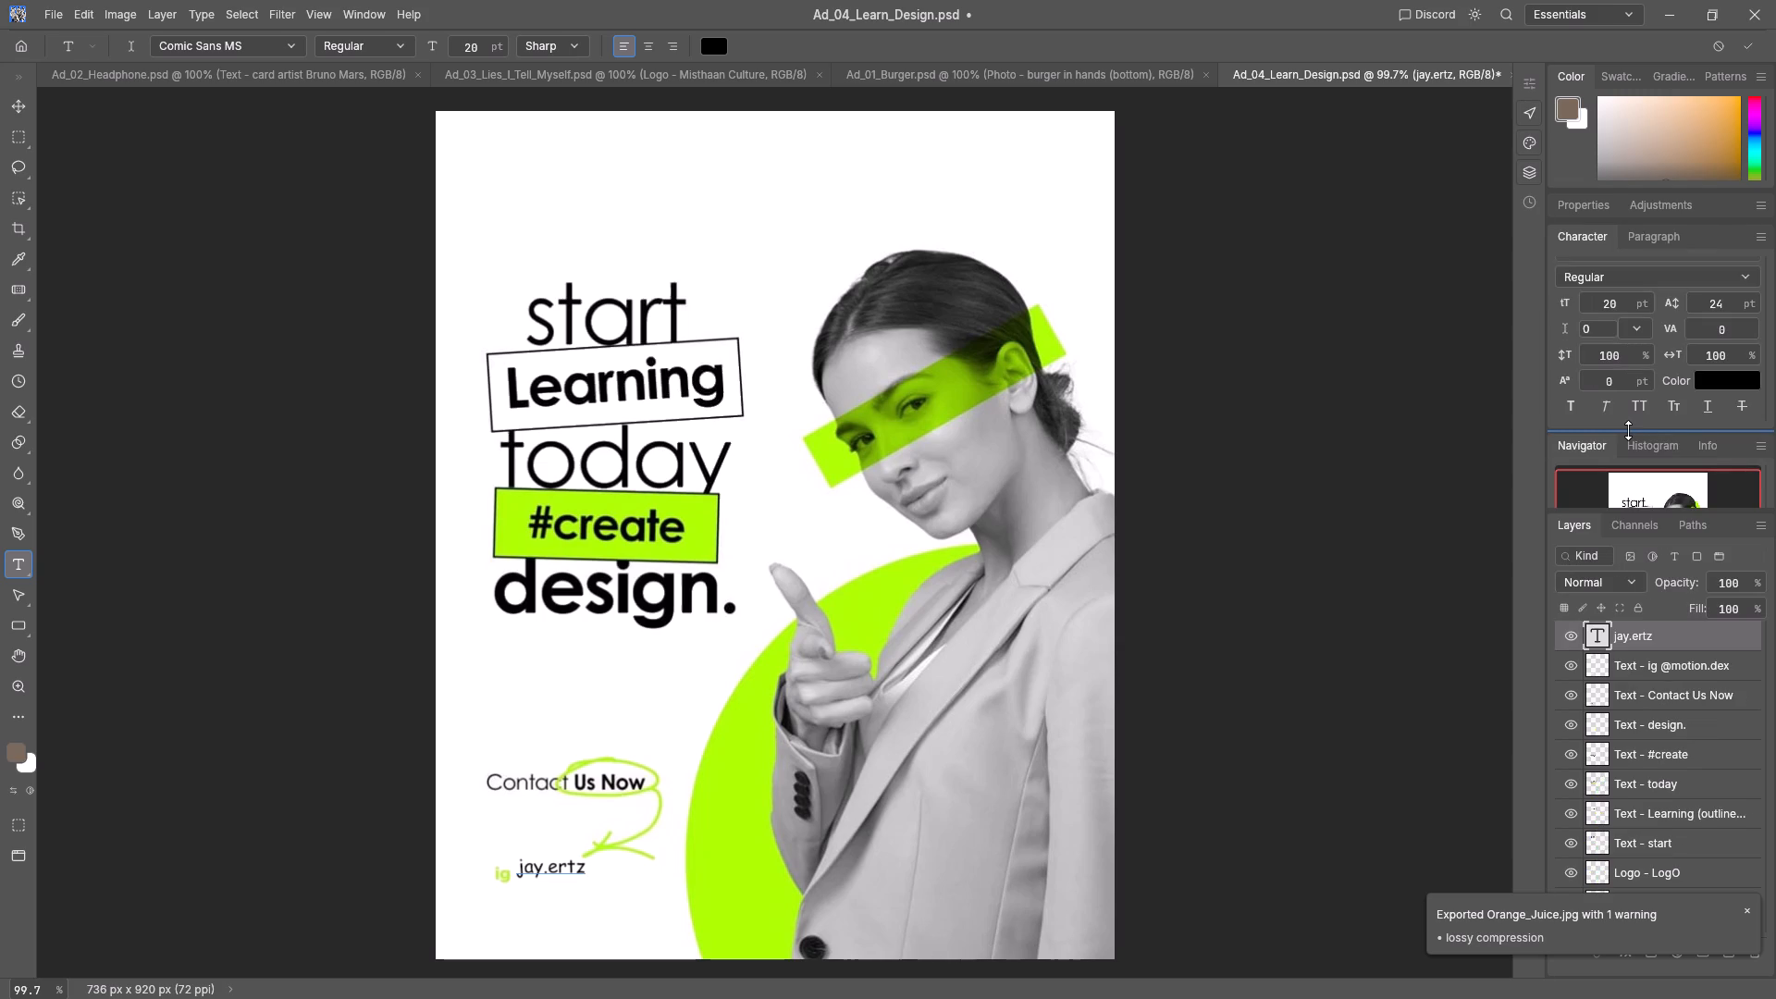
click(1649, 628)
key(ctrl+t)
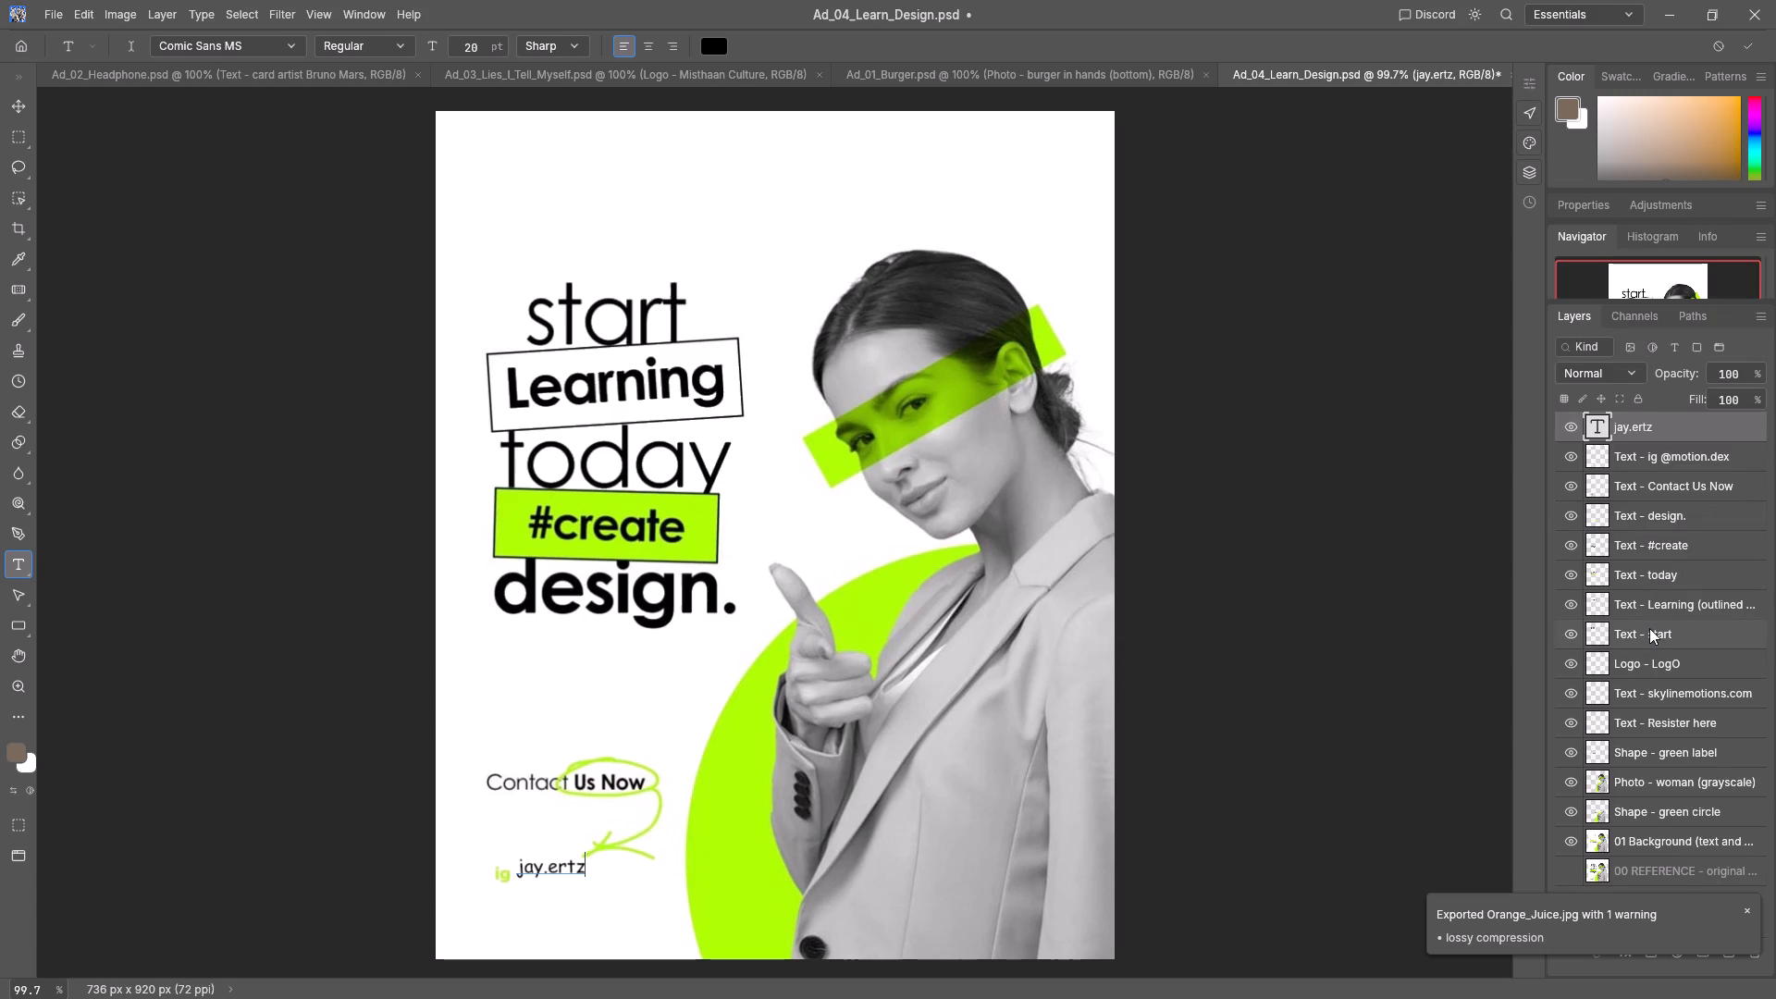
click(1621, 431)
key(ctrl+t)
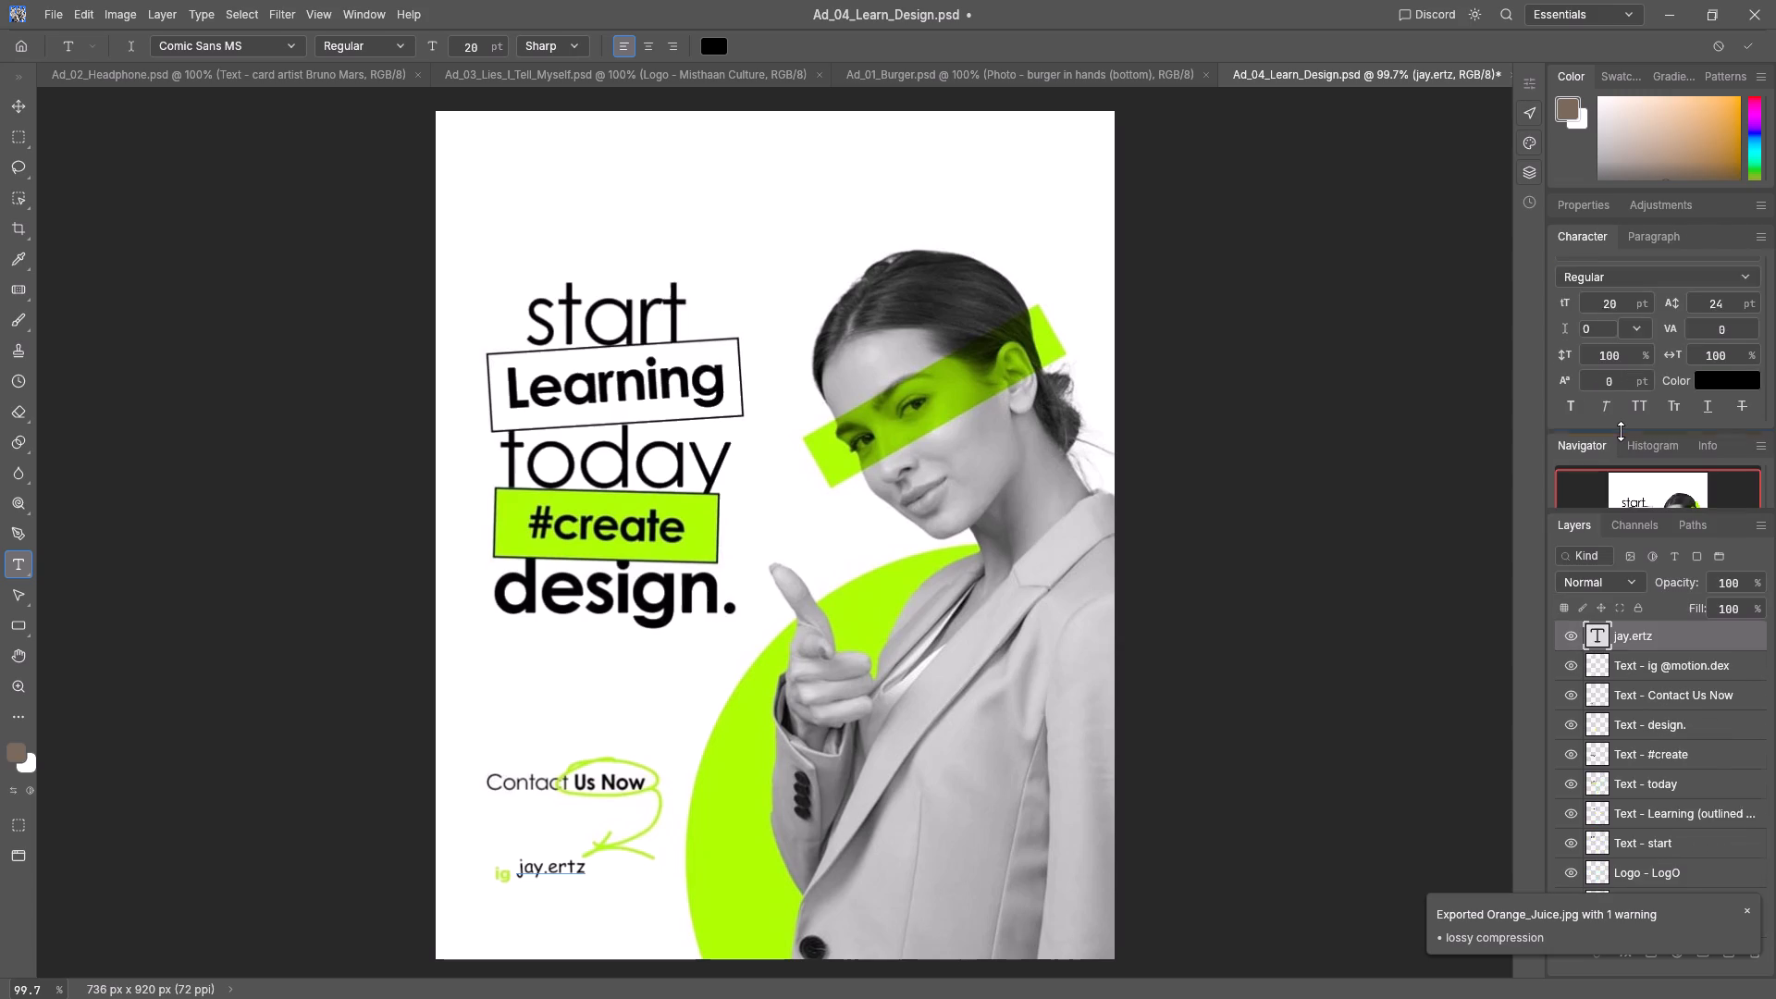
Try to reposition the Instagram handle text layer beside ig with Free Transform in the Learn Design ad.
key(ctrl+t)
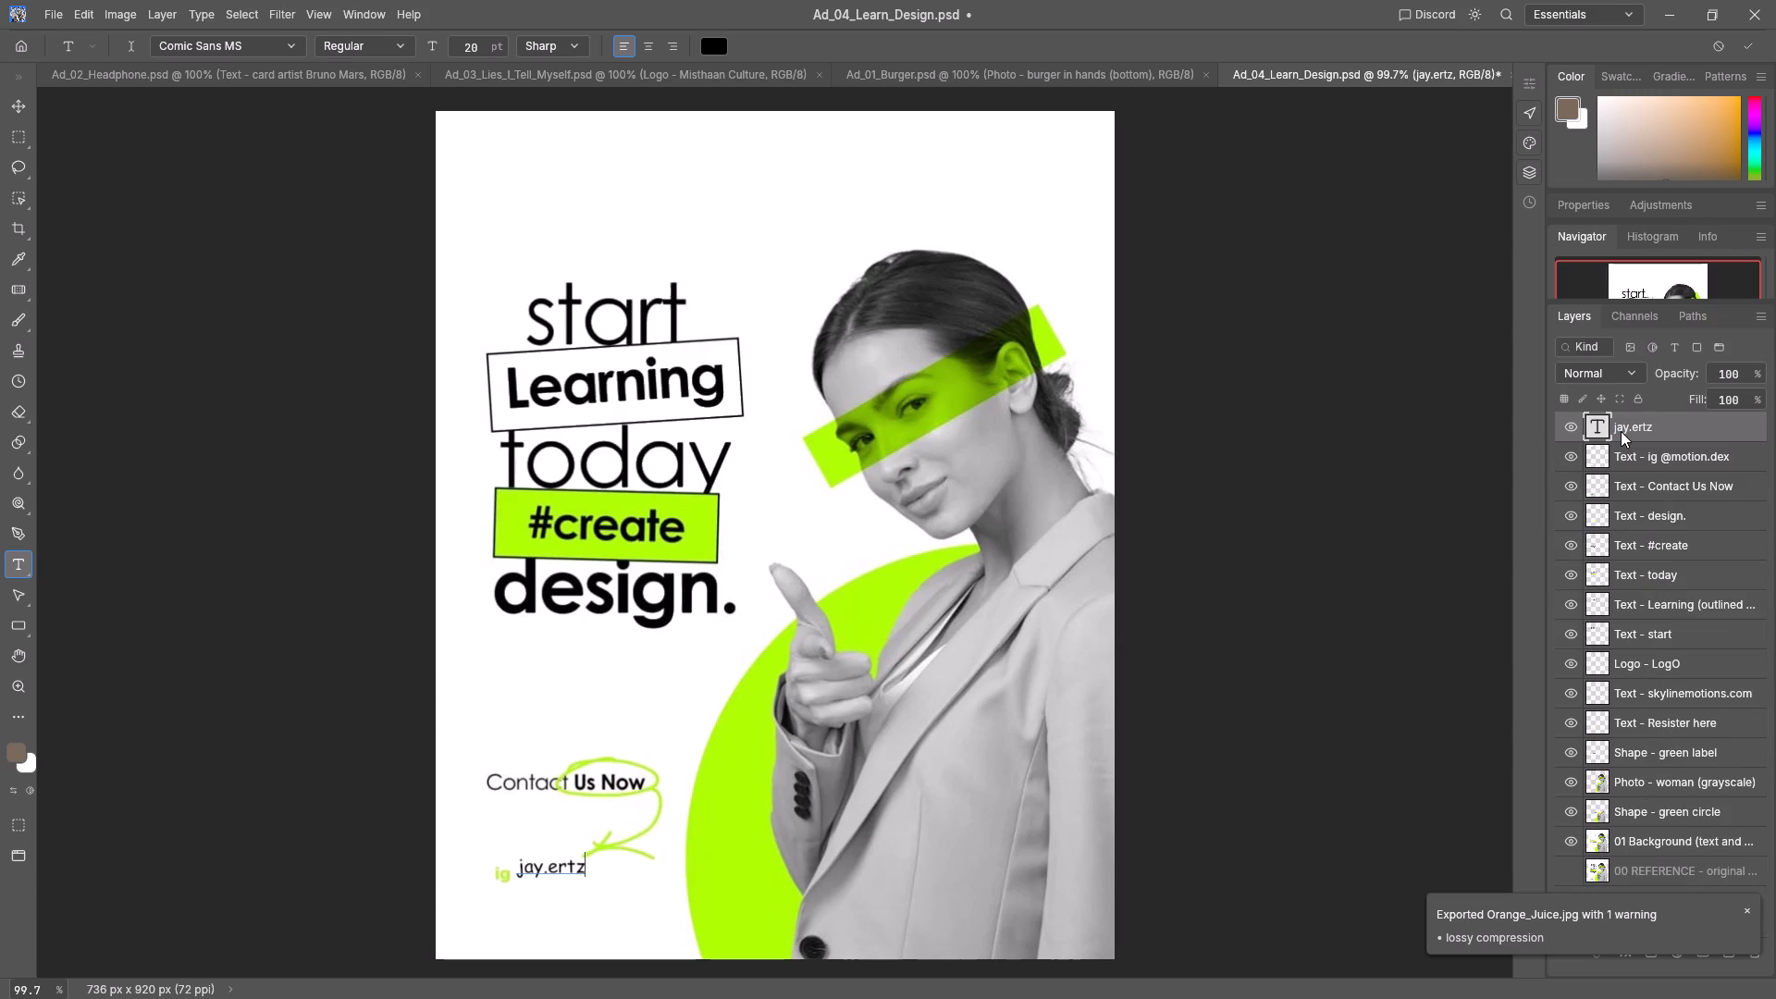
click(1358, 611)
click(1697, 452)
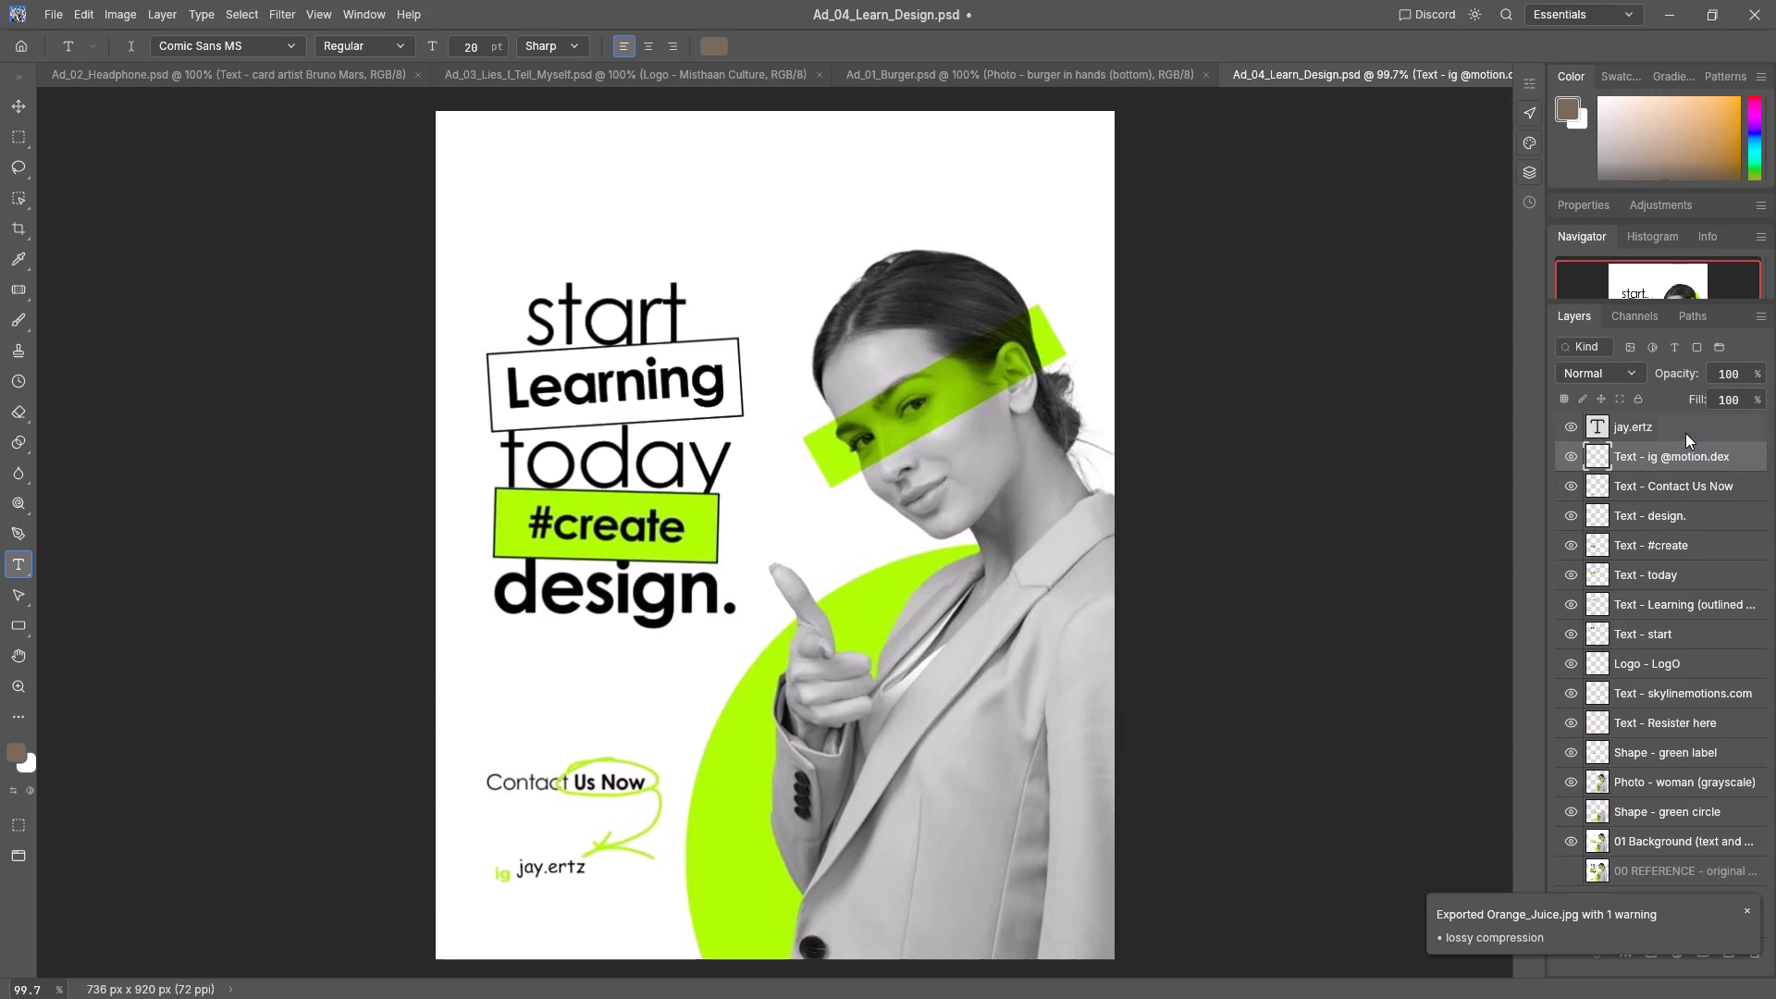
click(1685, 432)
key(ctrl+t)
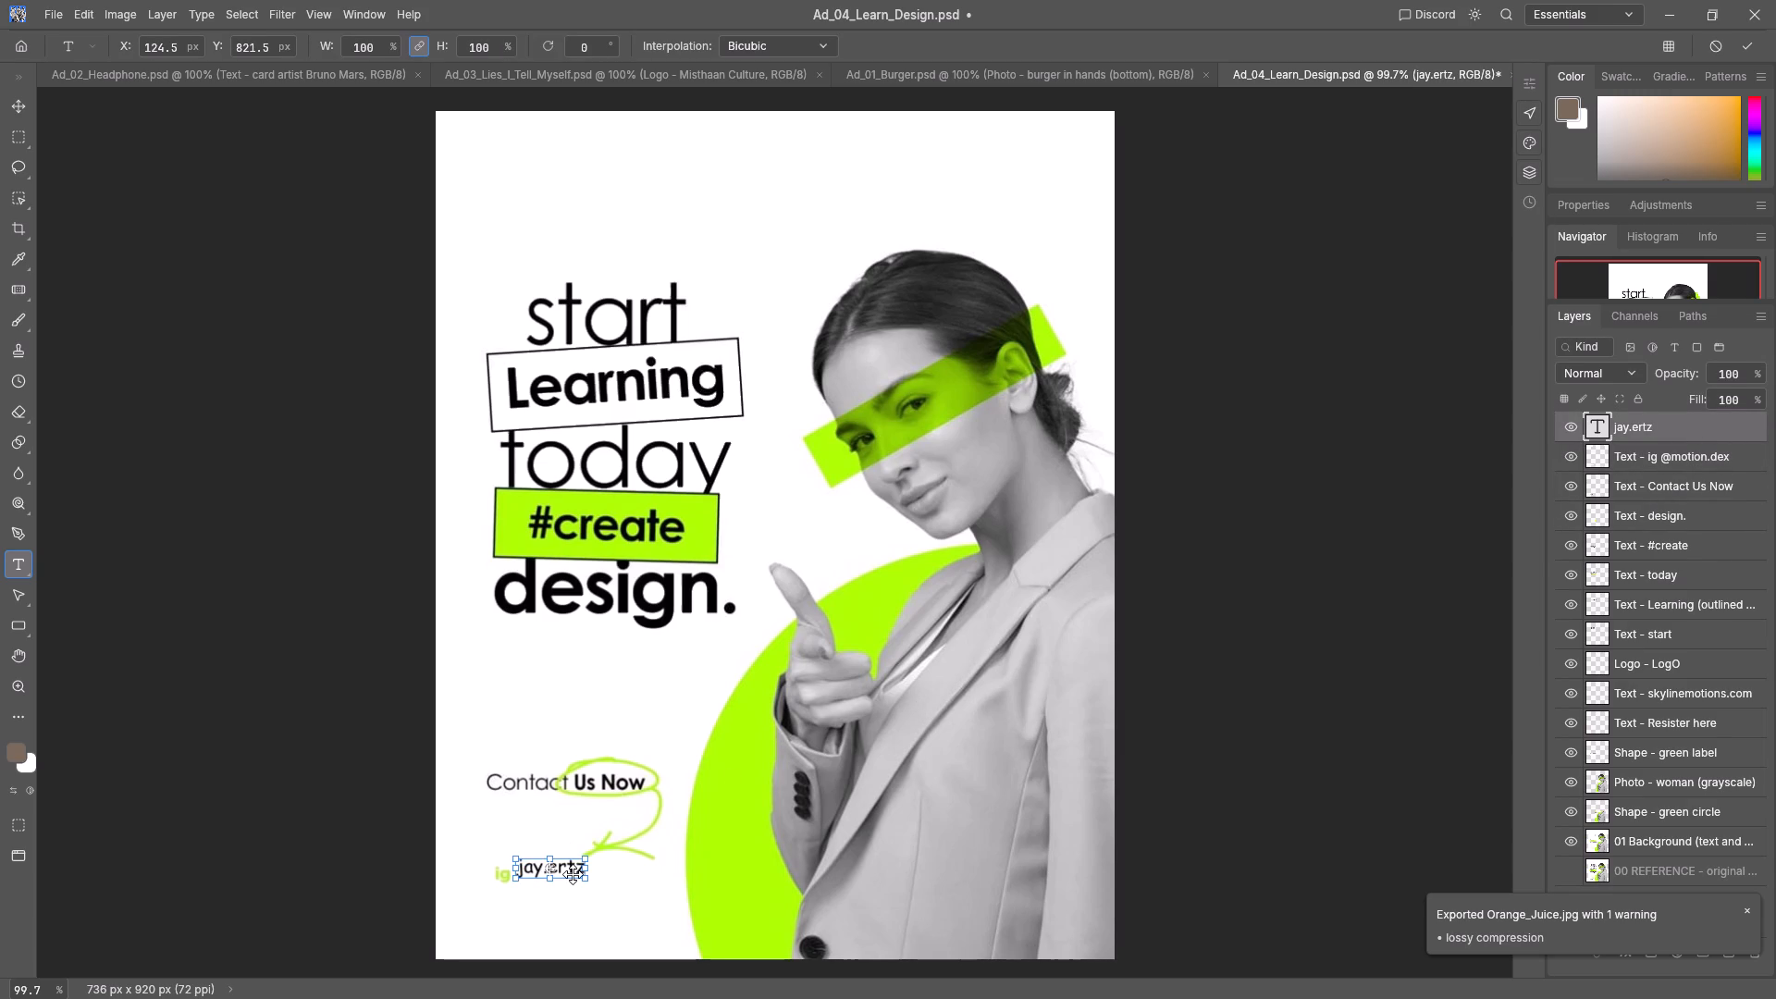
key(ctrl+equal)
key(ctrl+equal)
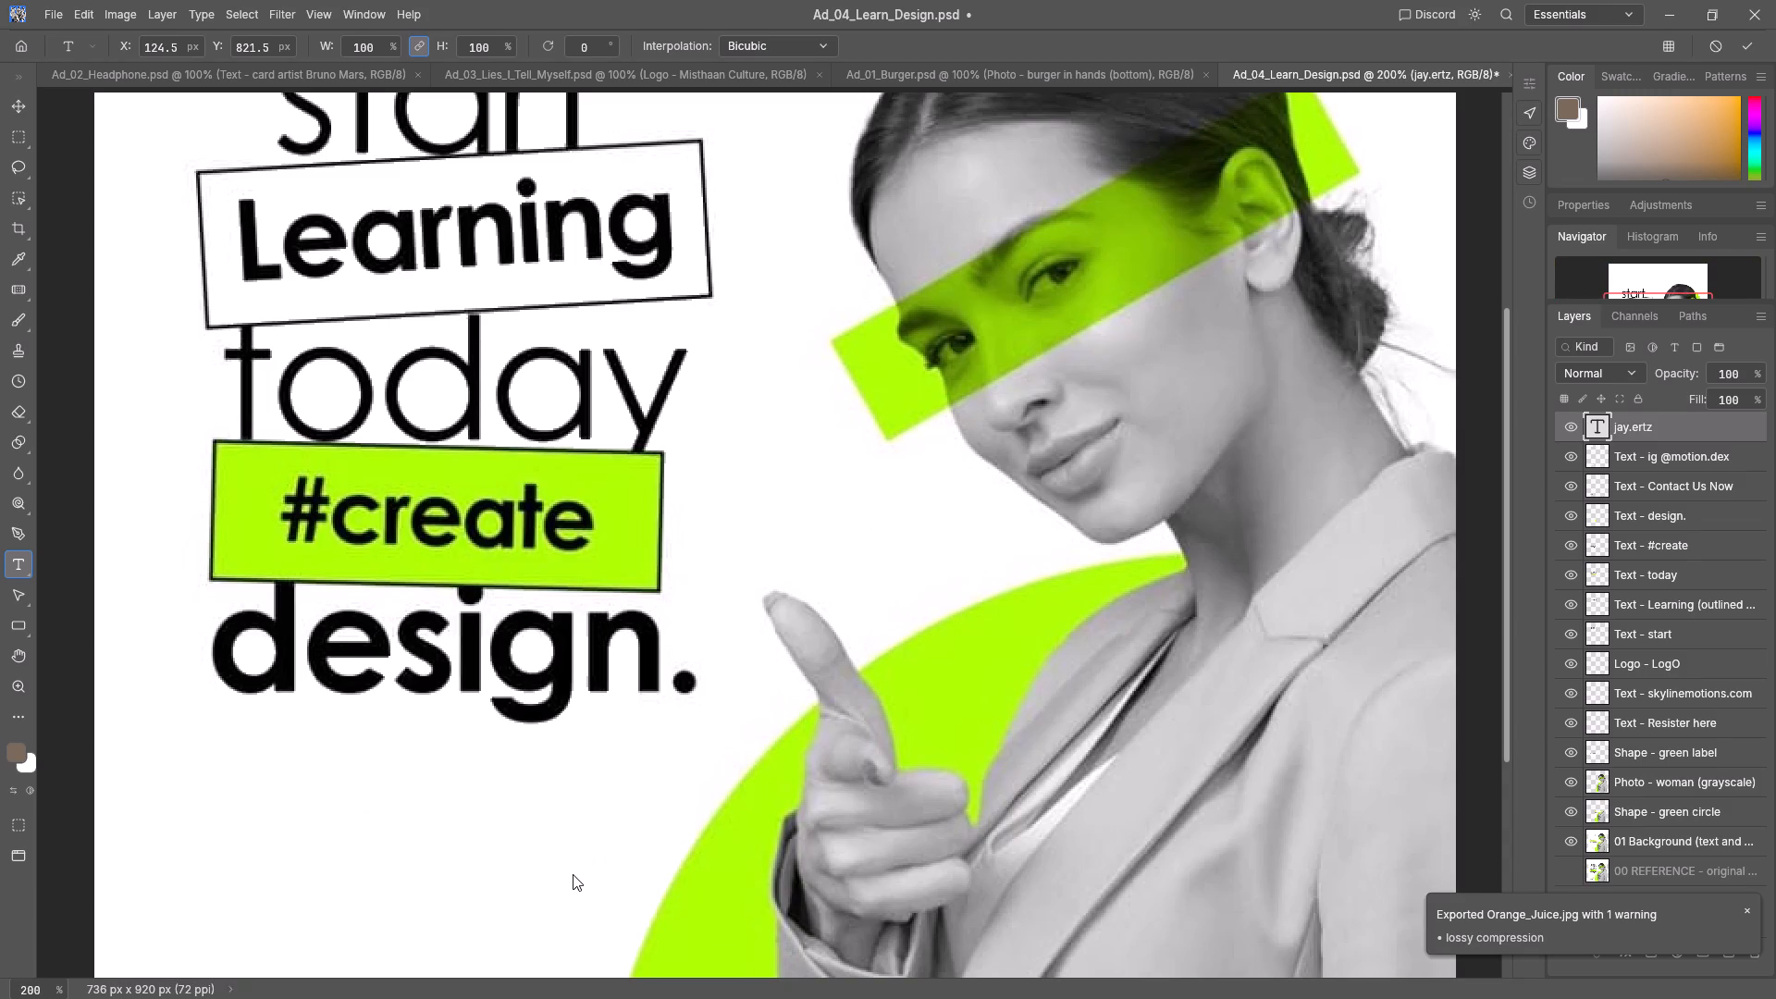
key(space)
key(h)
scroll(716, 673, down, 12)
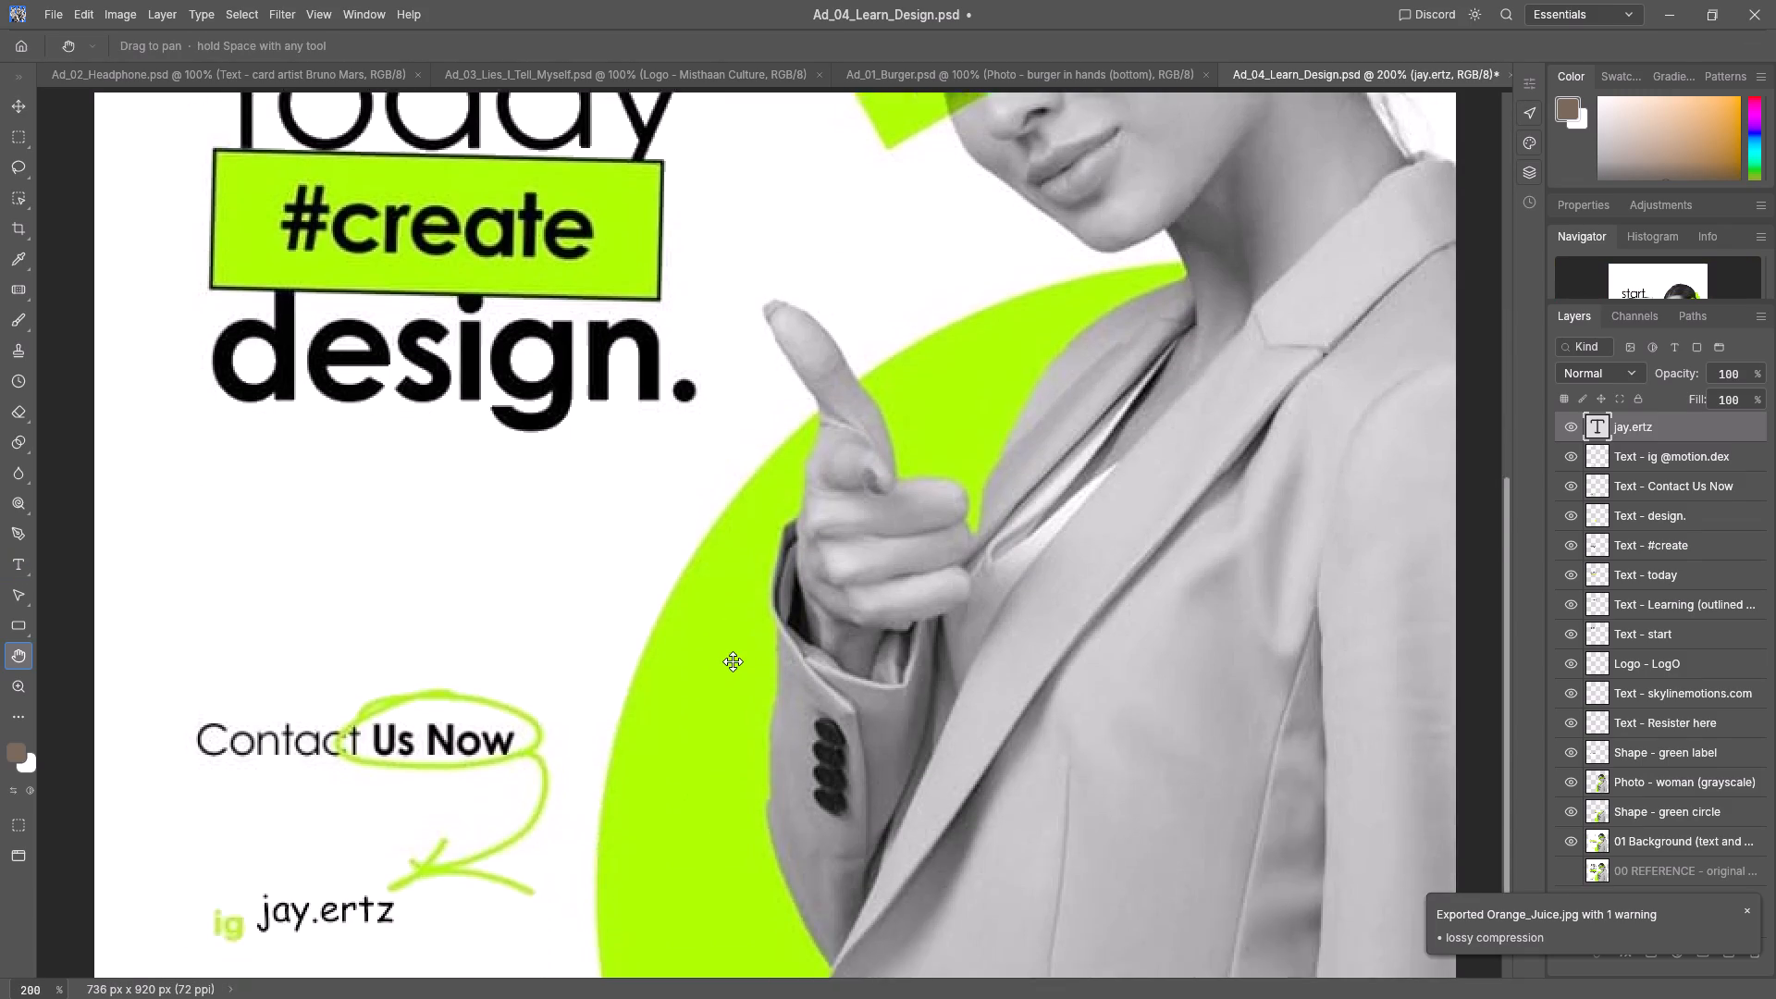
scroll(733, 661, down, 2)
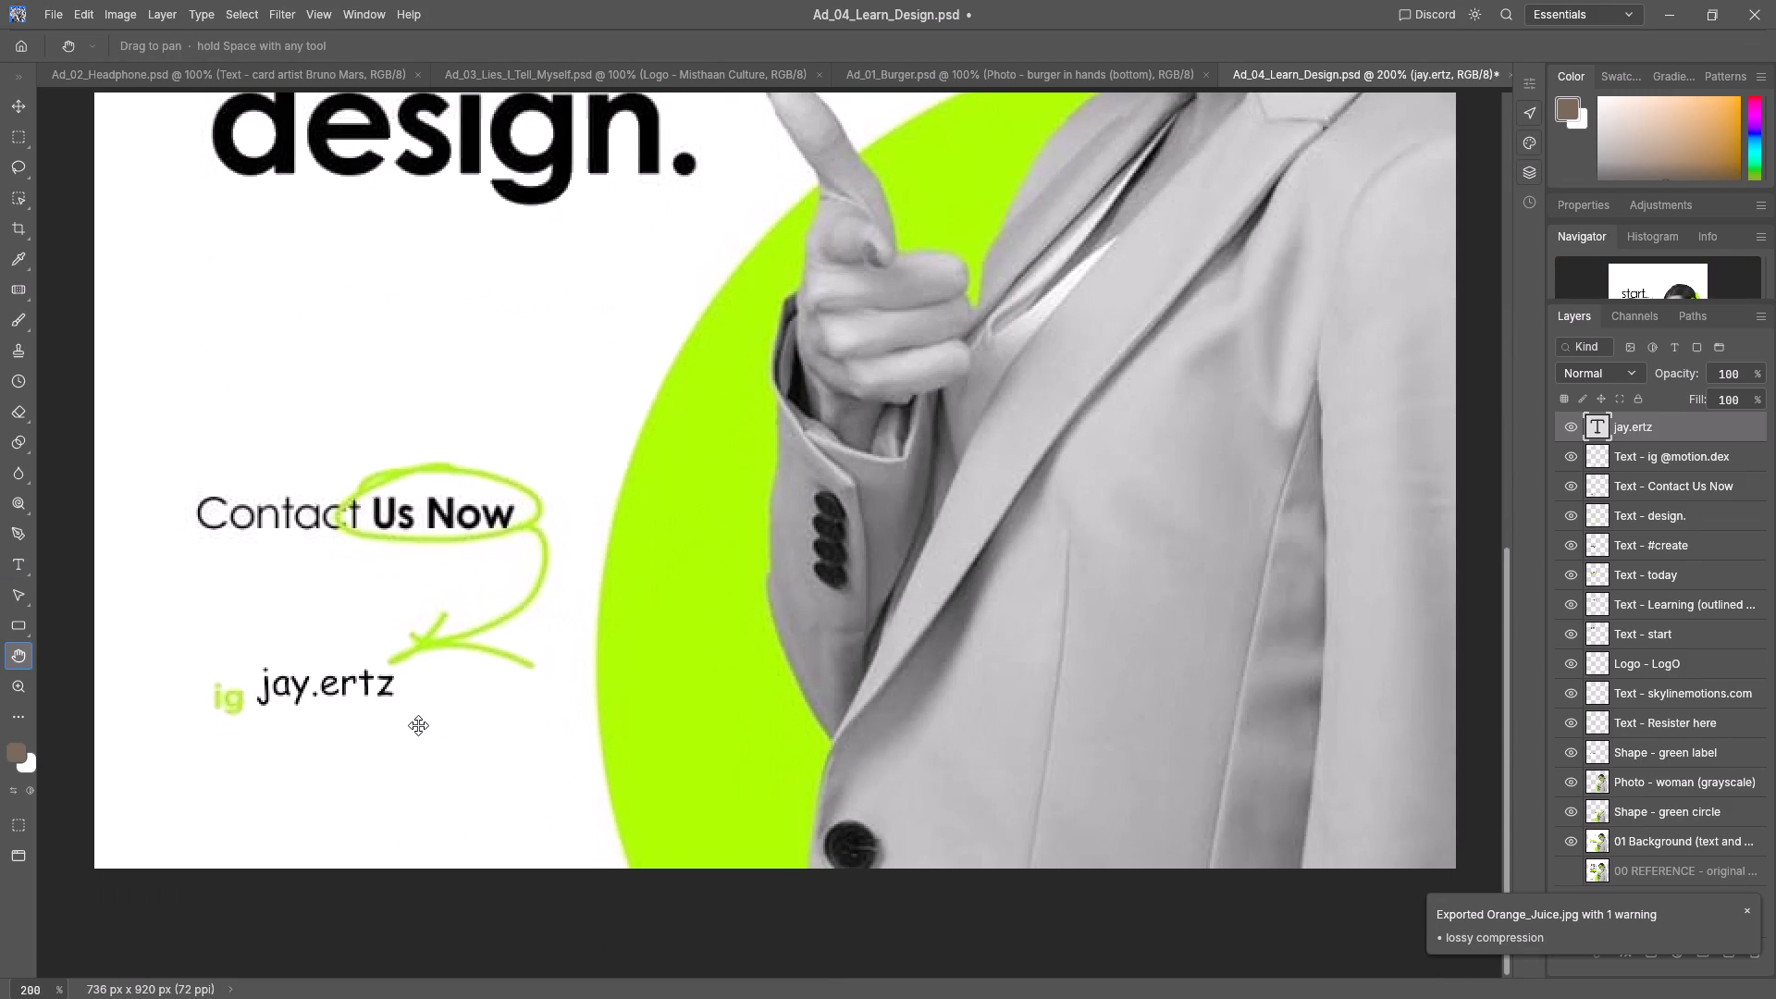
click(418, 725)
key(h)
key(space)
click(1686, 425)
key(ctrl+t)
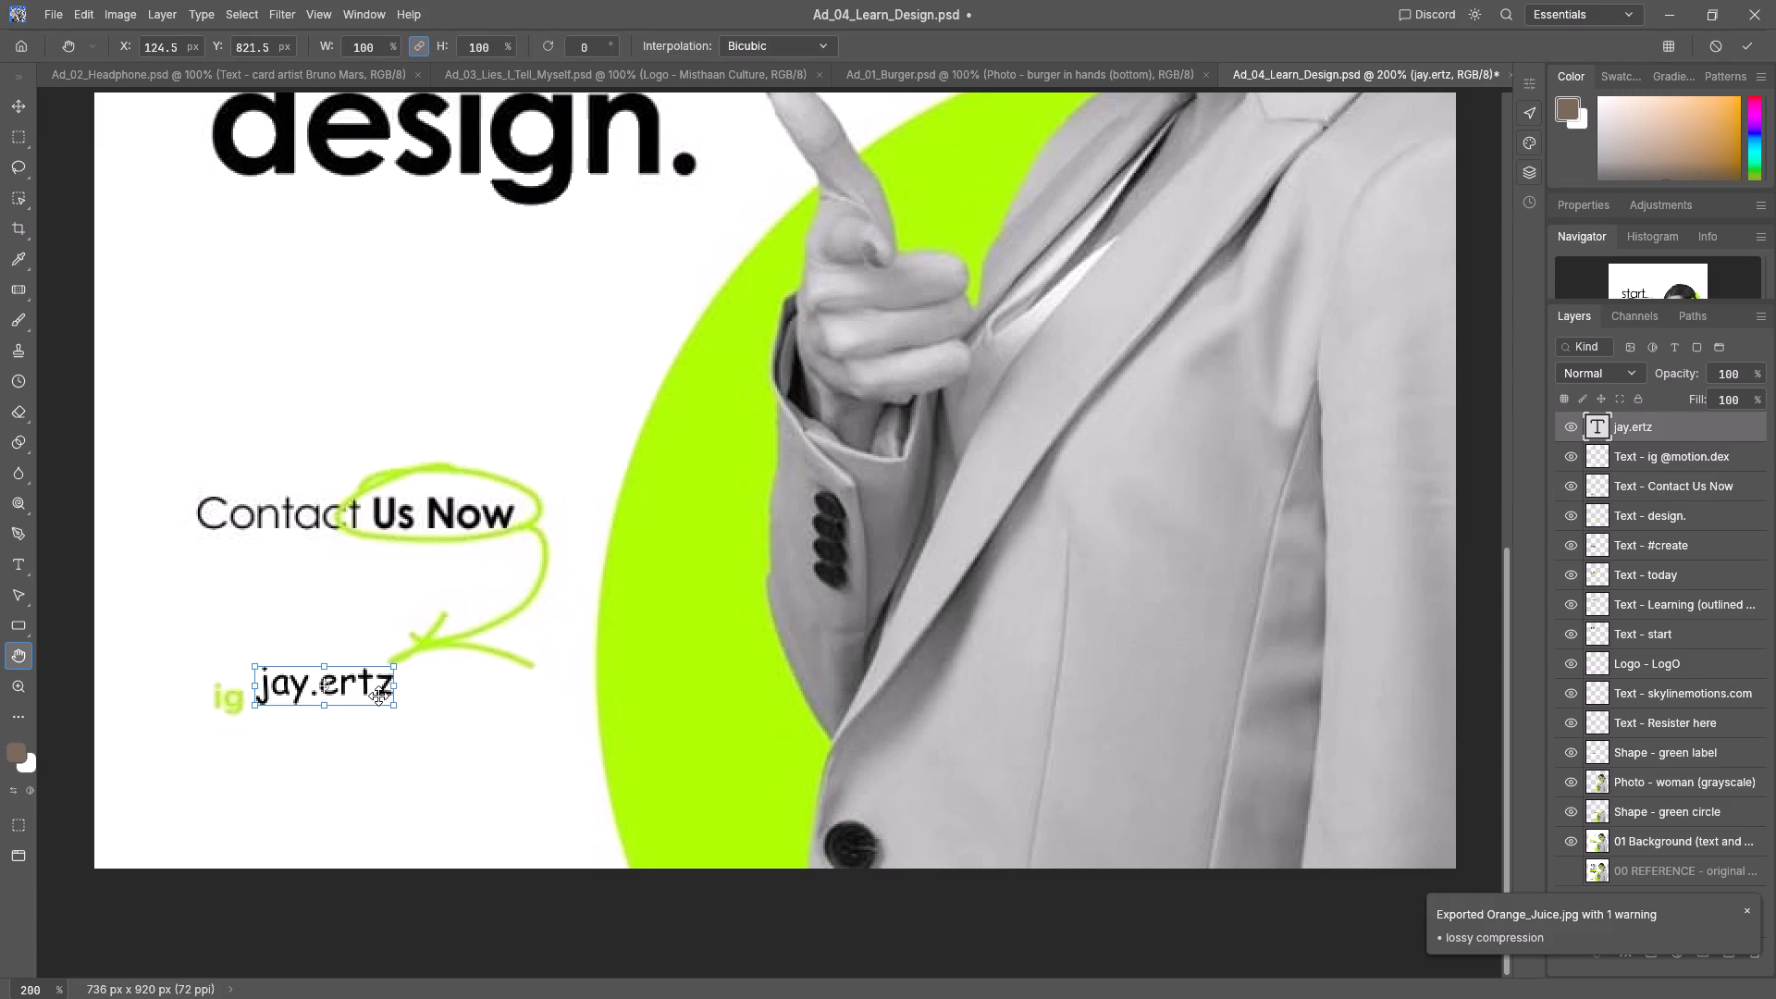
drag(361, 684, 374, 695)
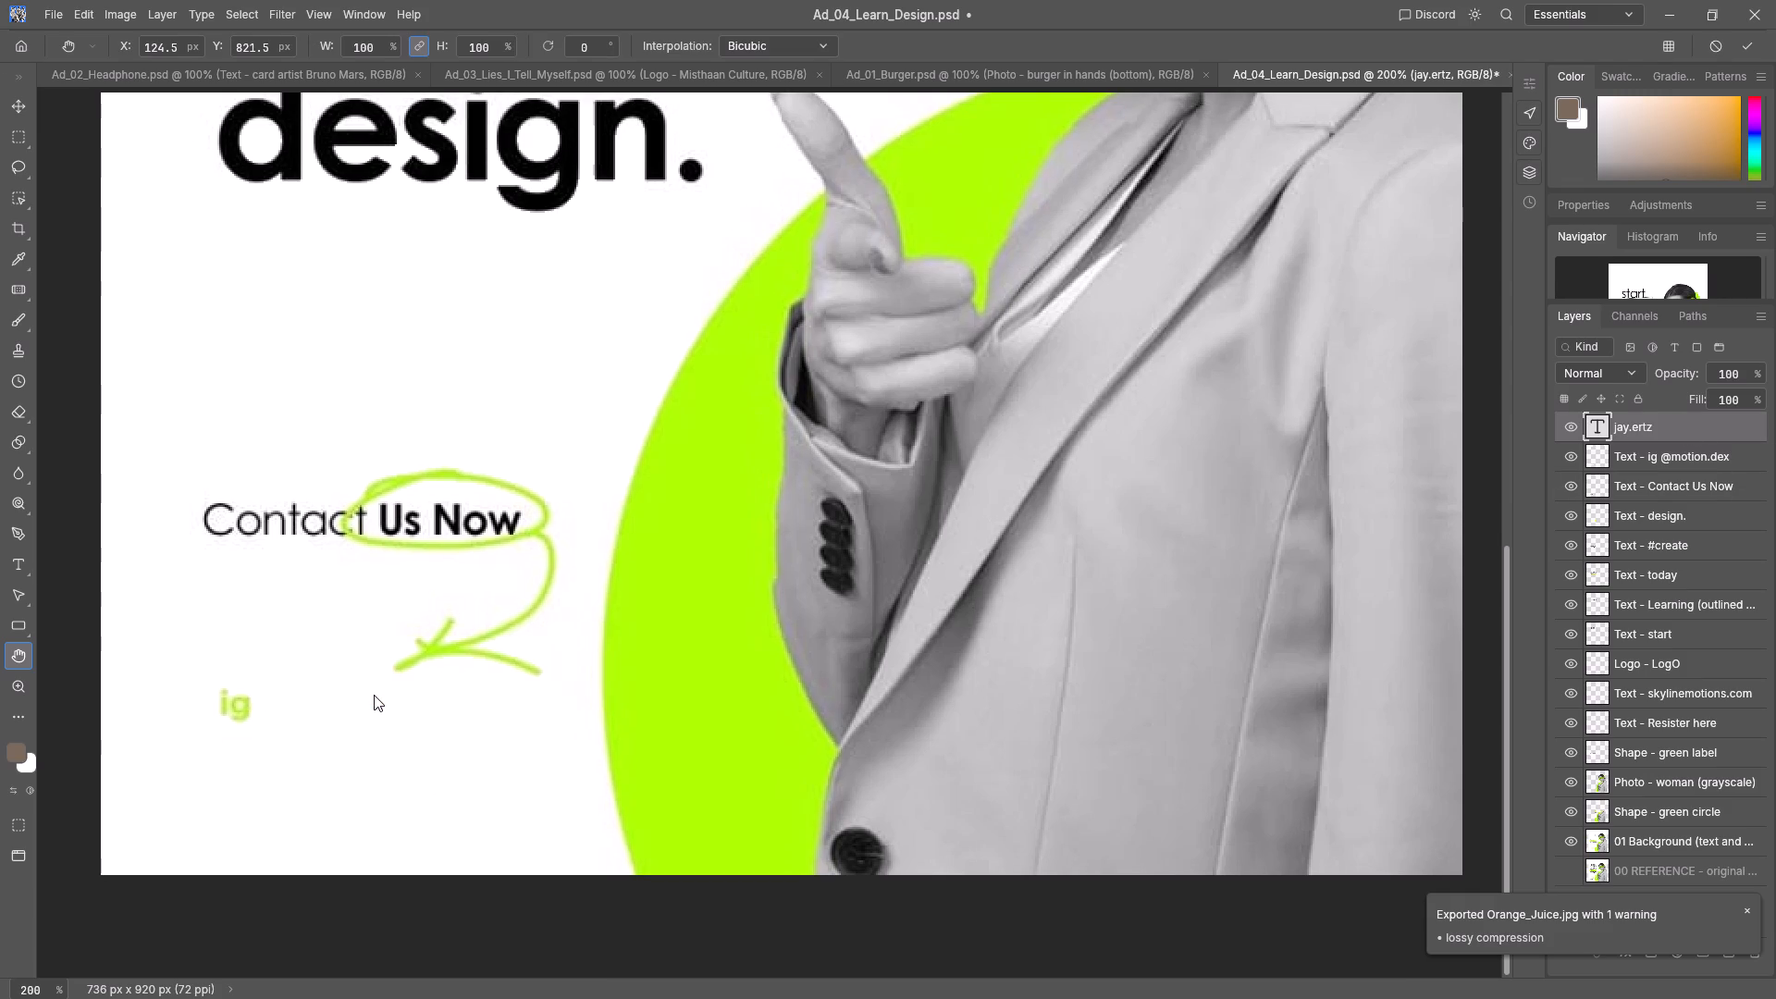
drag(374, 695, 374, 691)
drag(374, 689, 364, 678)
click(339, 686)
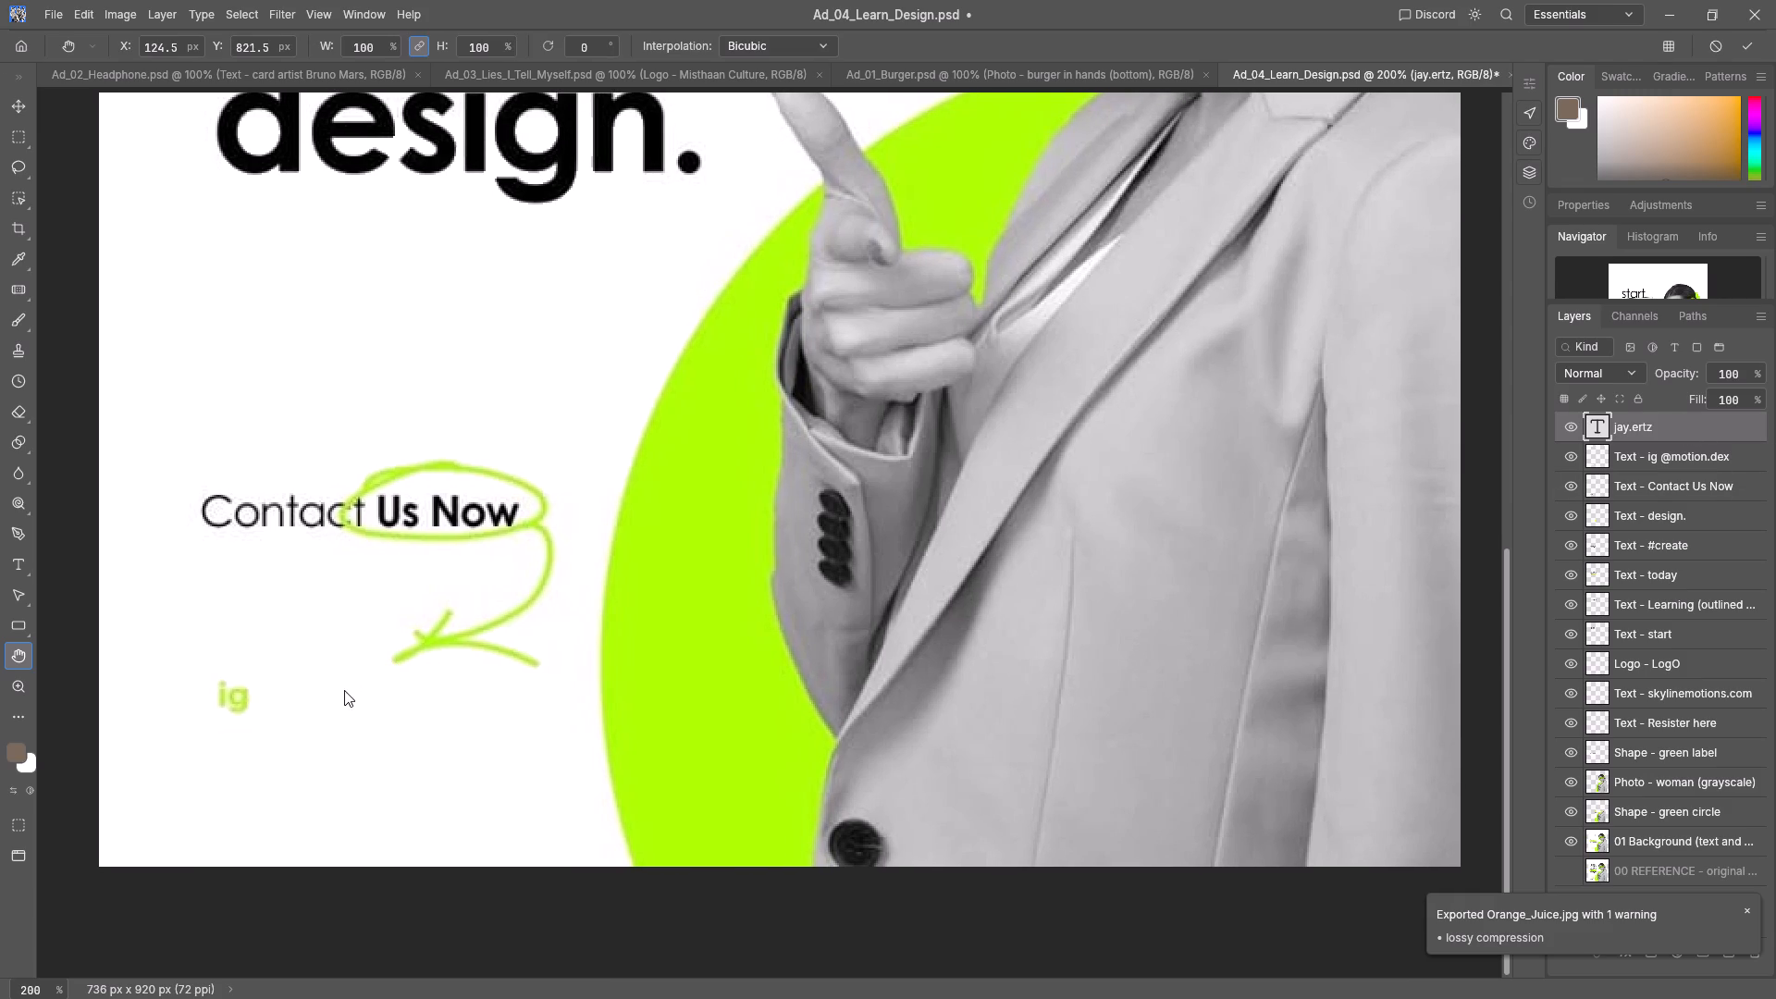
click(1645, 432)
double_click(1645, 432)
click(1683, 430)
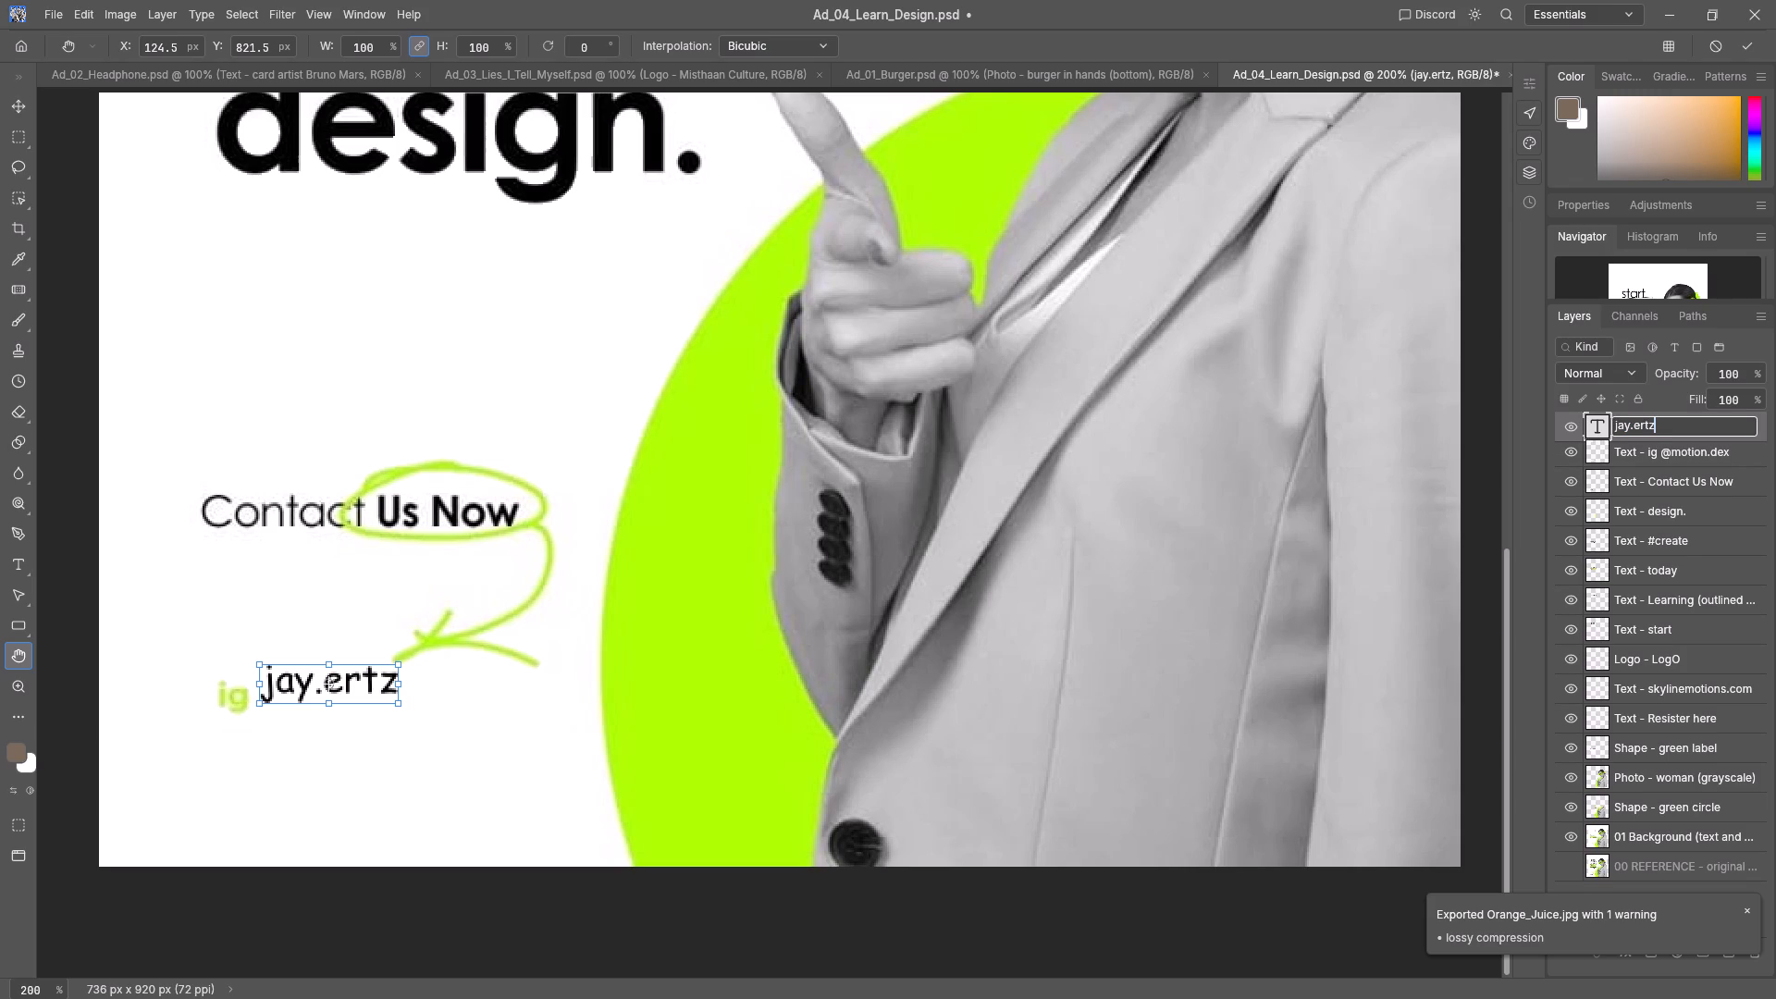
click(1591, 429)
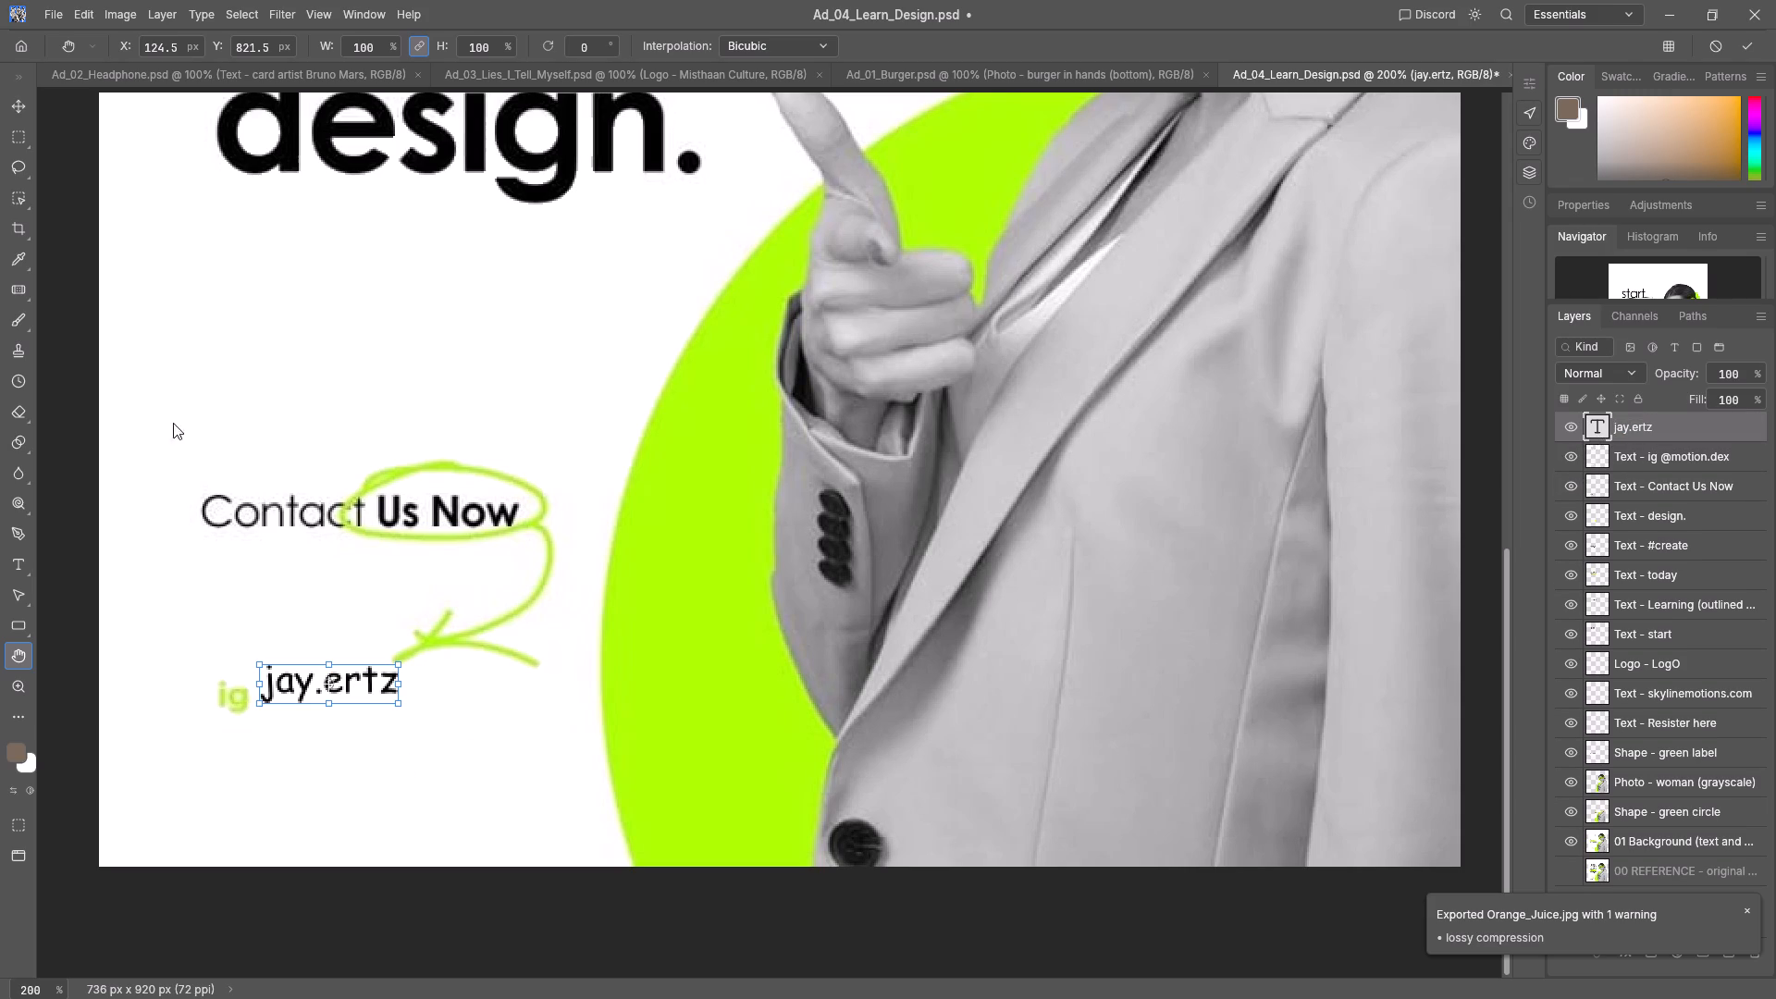
Try to move the Instagram handle text into line with ig using the Move tool.
click(18, 115)
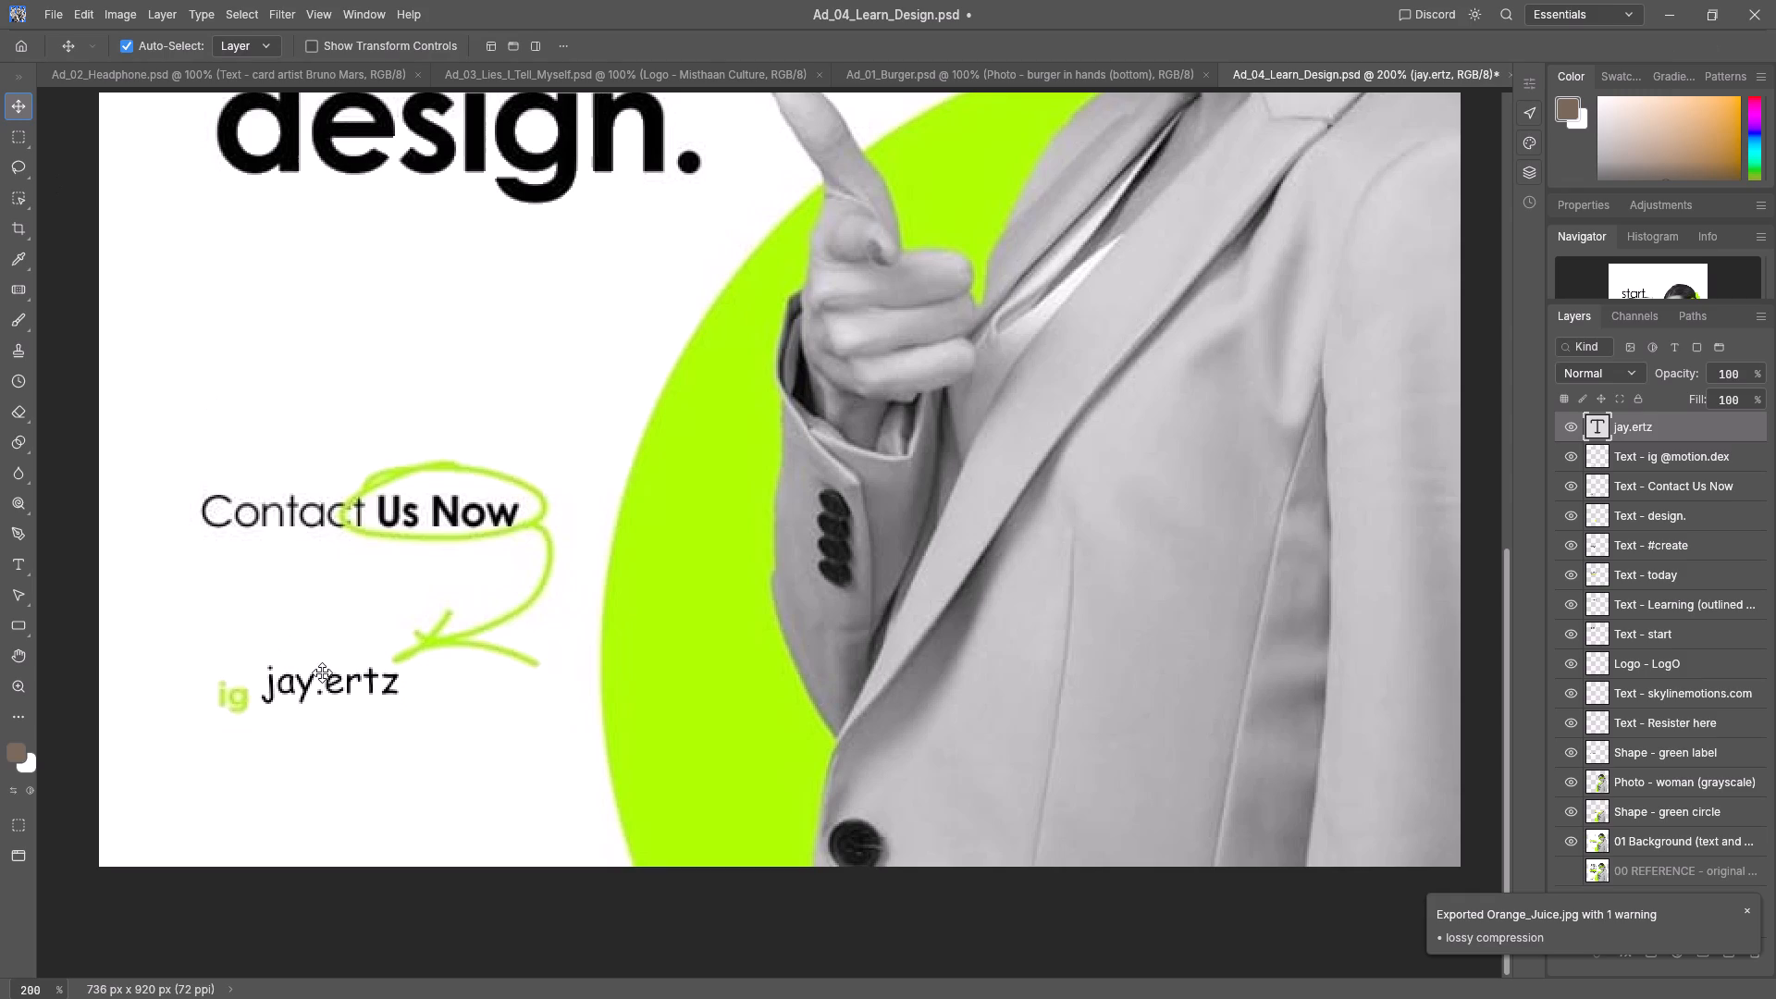
drag(321, 682, 347, 698)
drag(344, 696, 286, 694)
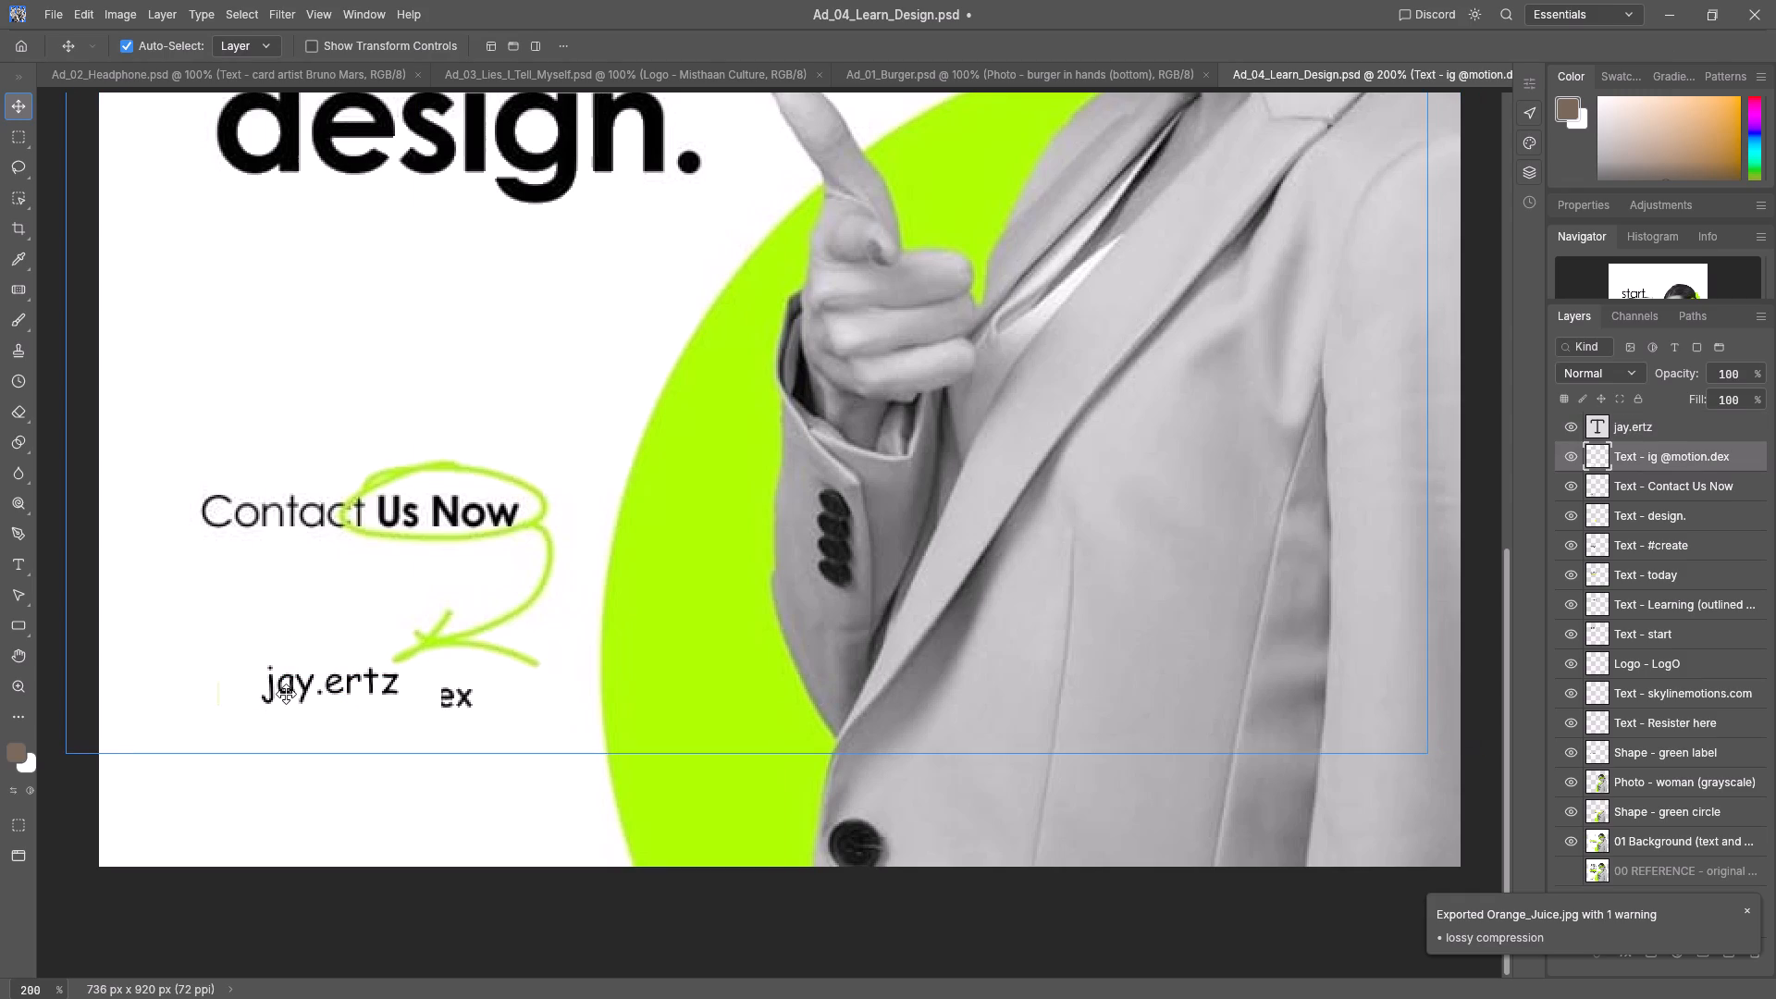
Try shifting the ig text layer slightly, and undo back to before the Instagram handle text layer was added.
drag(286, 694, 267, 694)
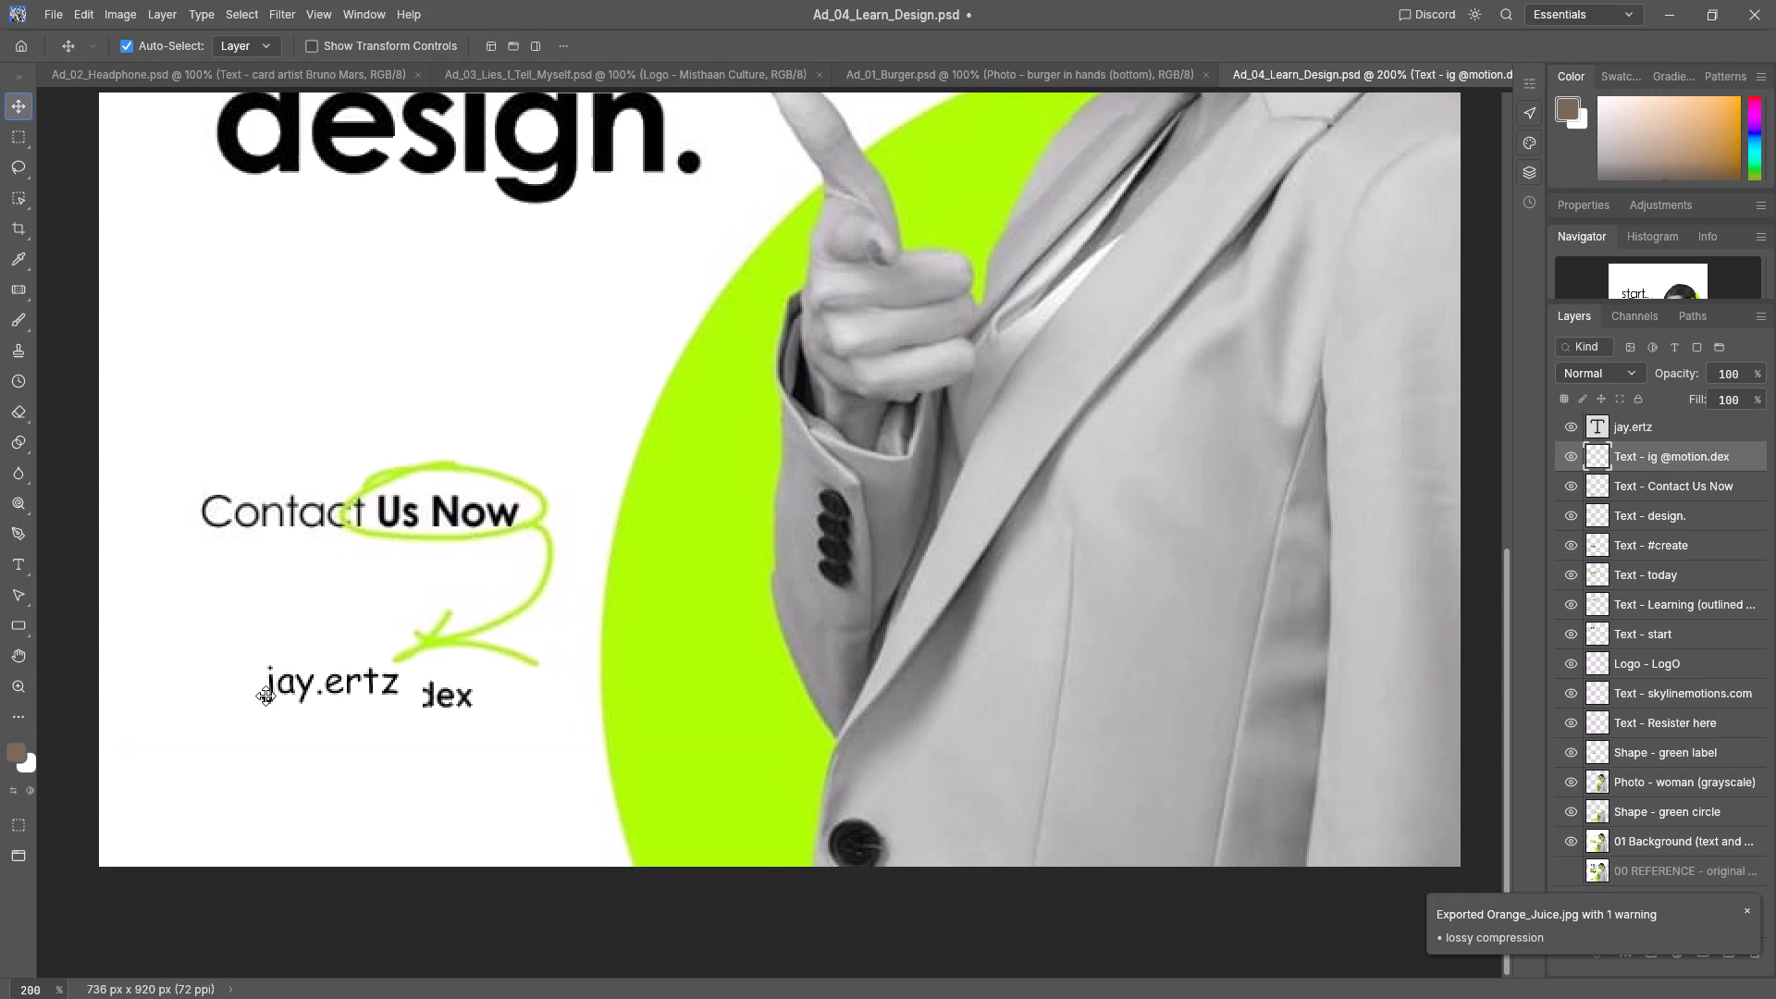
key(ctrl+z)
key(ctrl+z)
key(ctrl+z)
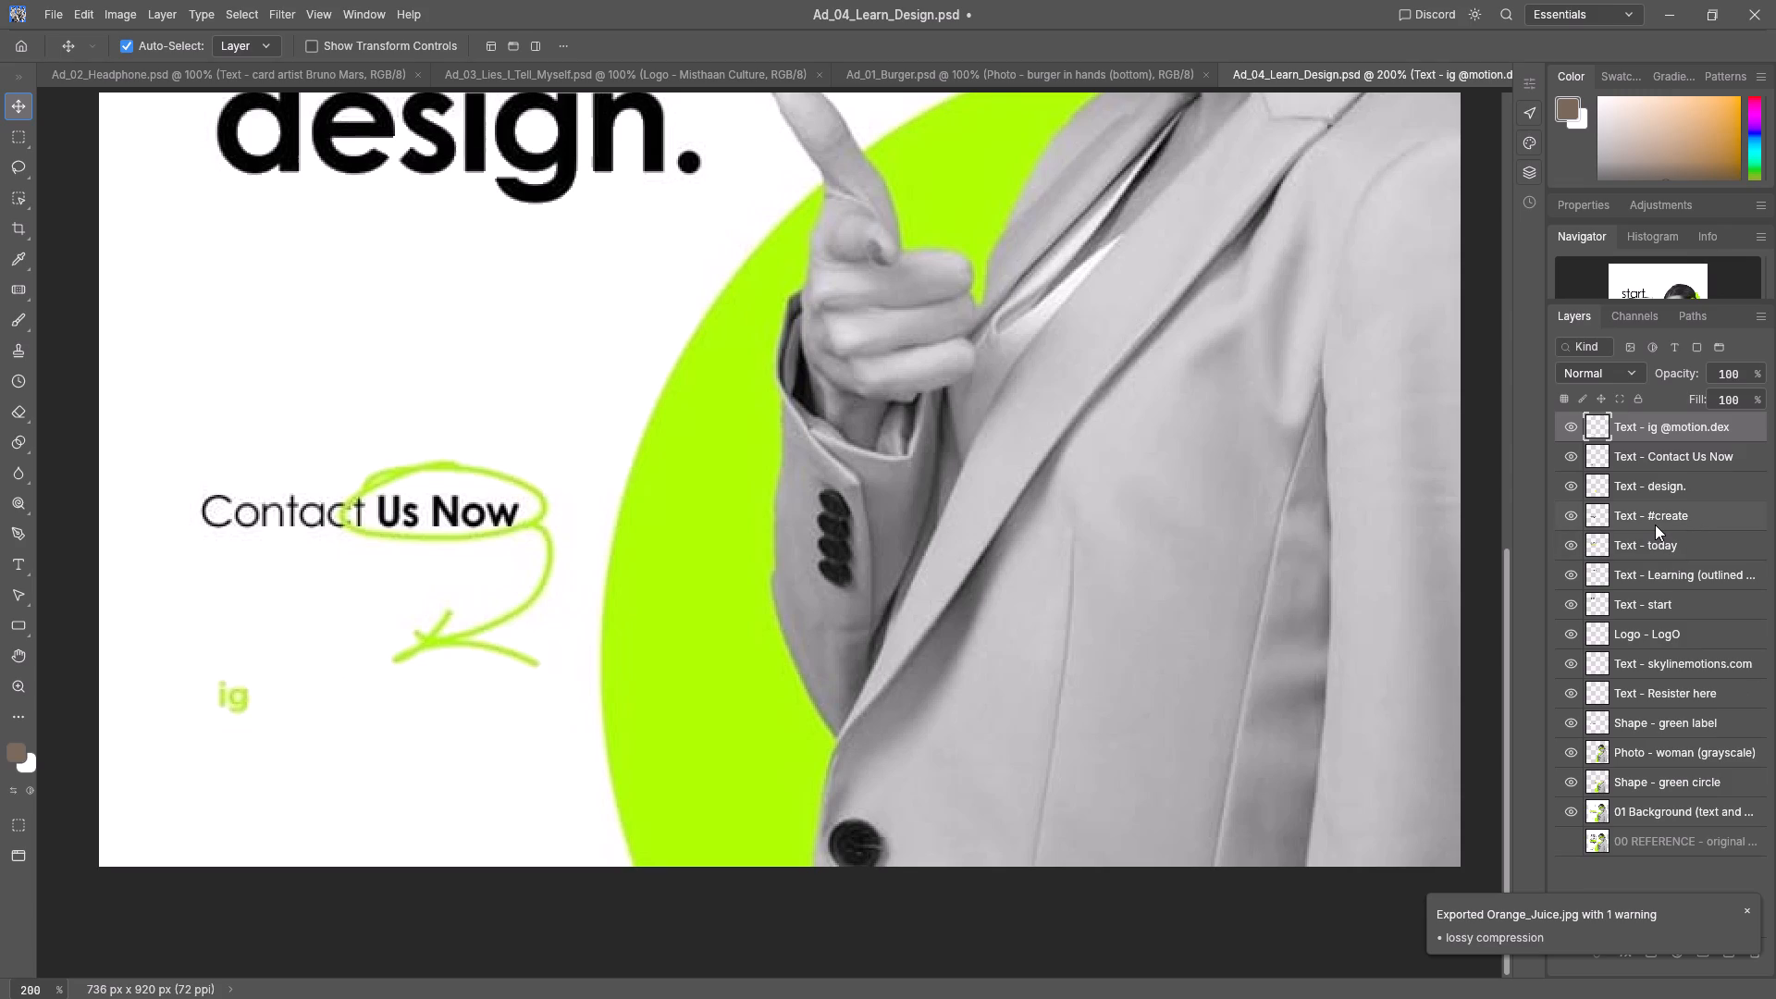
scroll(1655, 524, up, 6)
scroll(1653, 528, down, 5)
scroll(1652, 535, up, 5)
Add the designer's Instagram handle as a new text layer beside the ig label in the Learn Design ad.
click(10, 566)
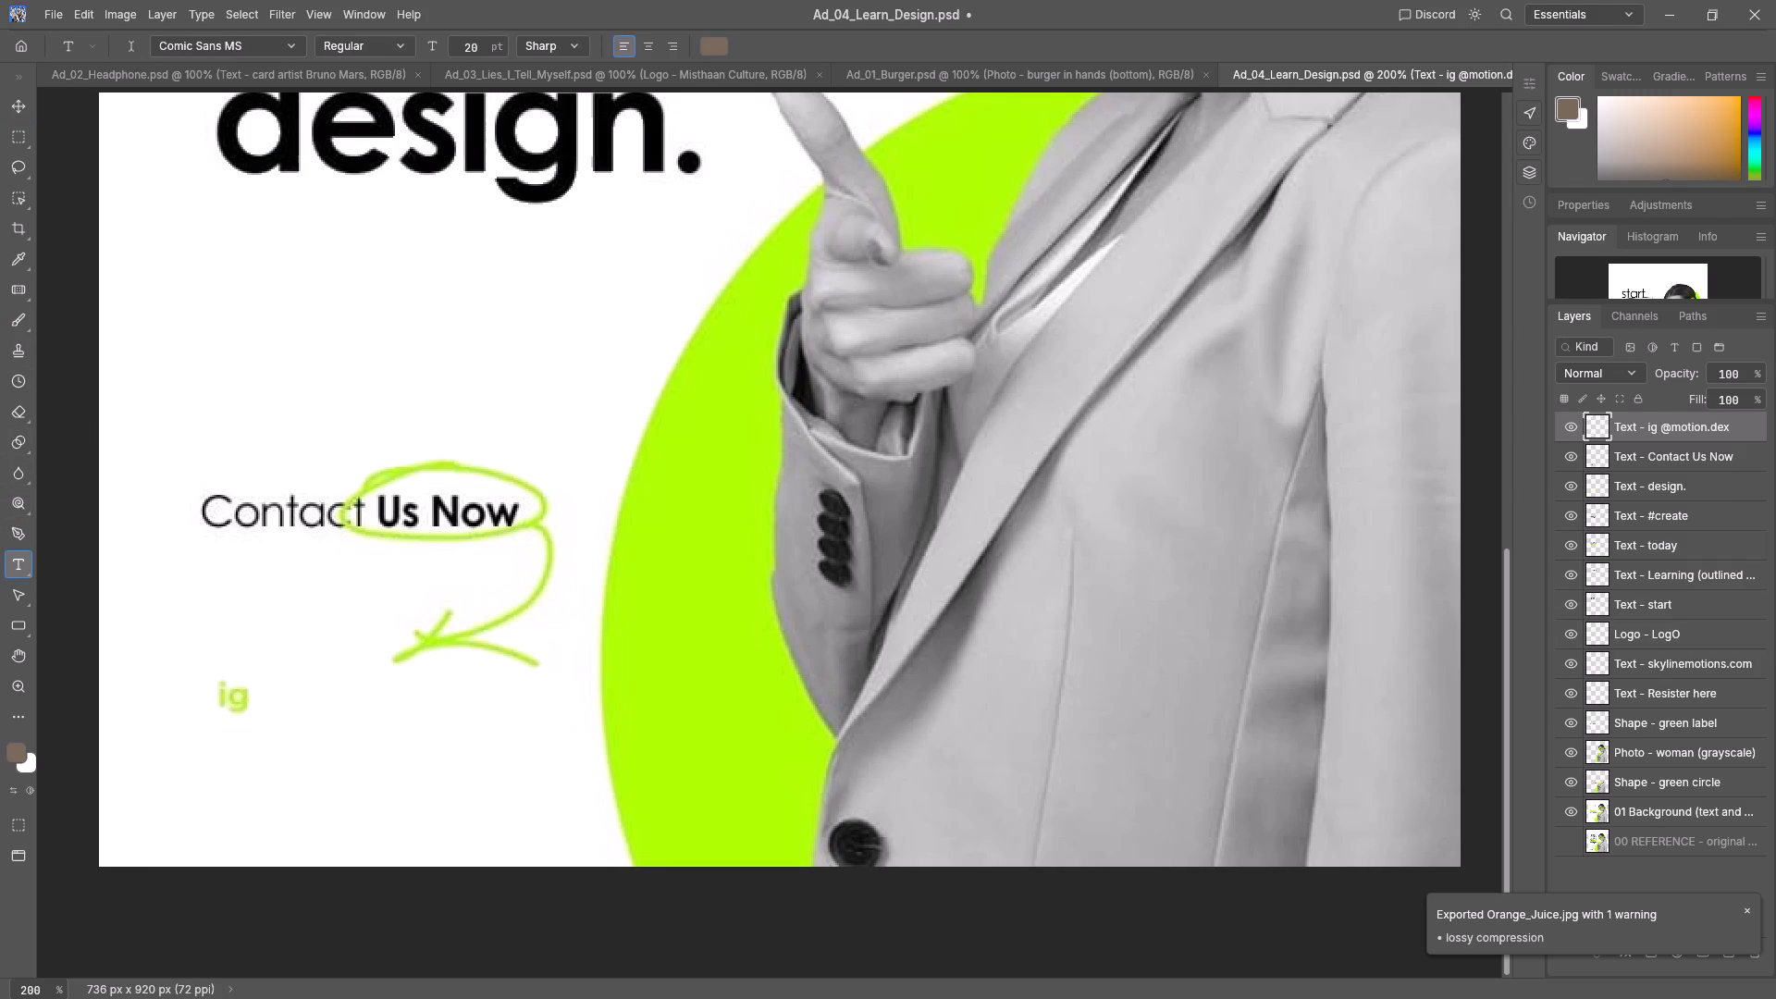
click(258, 698)
key(BackSpace)
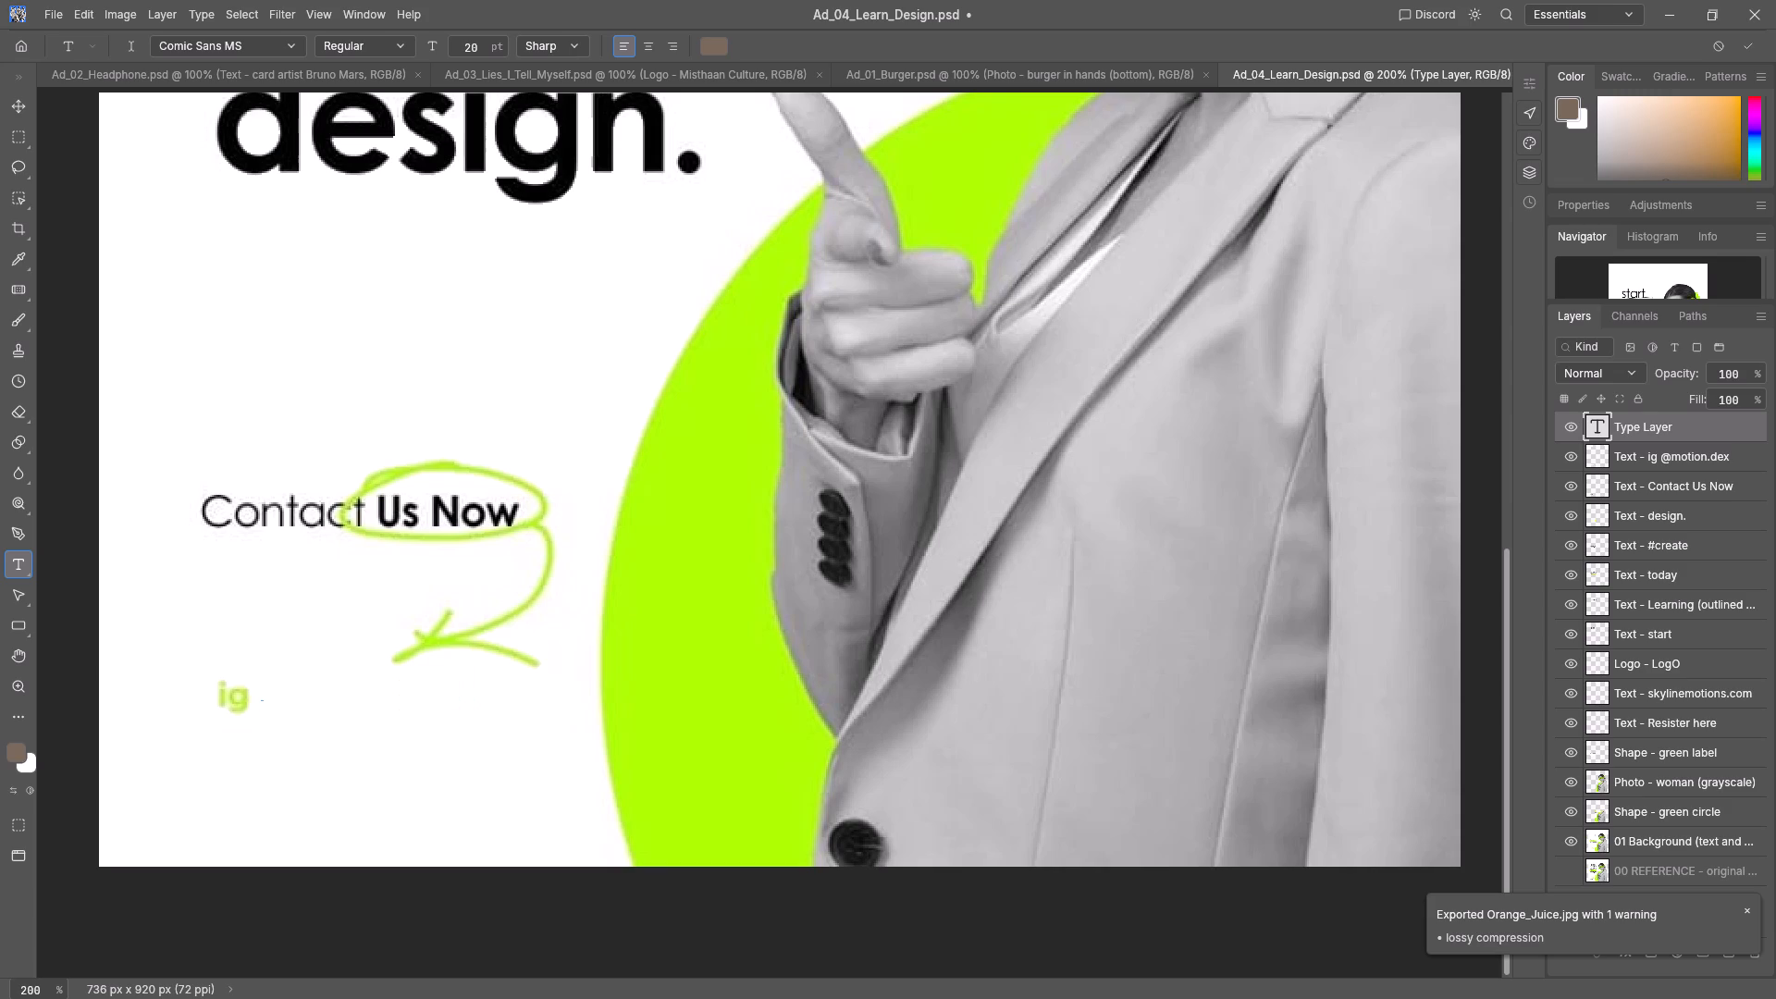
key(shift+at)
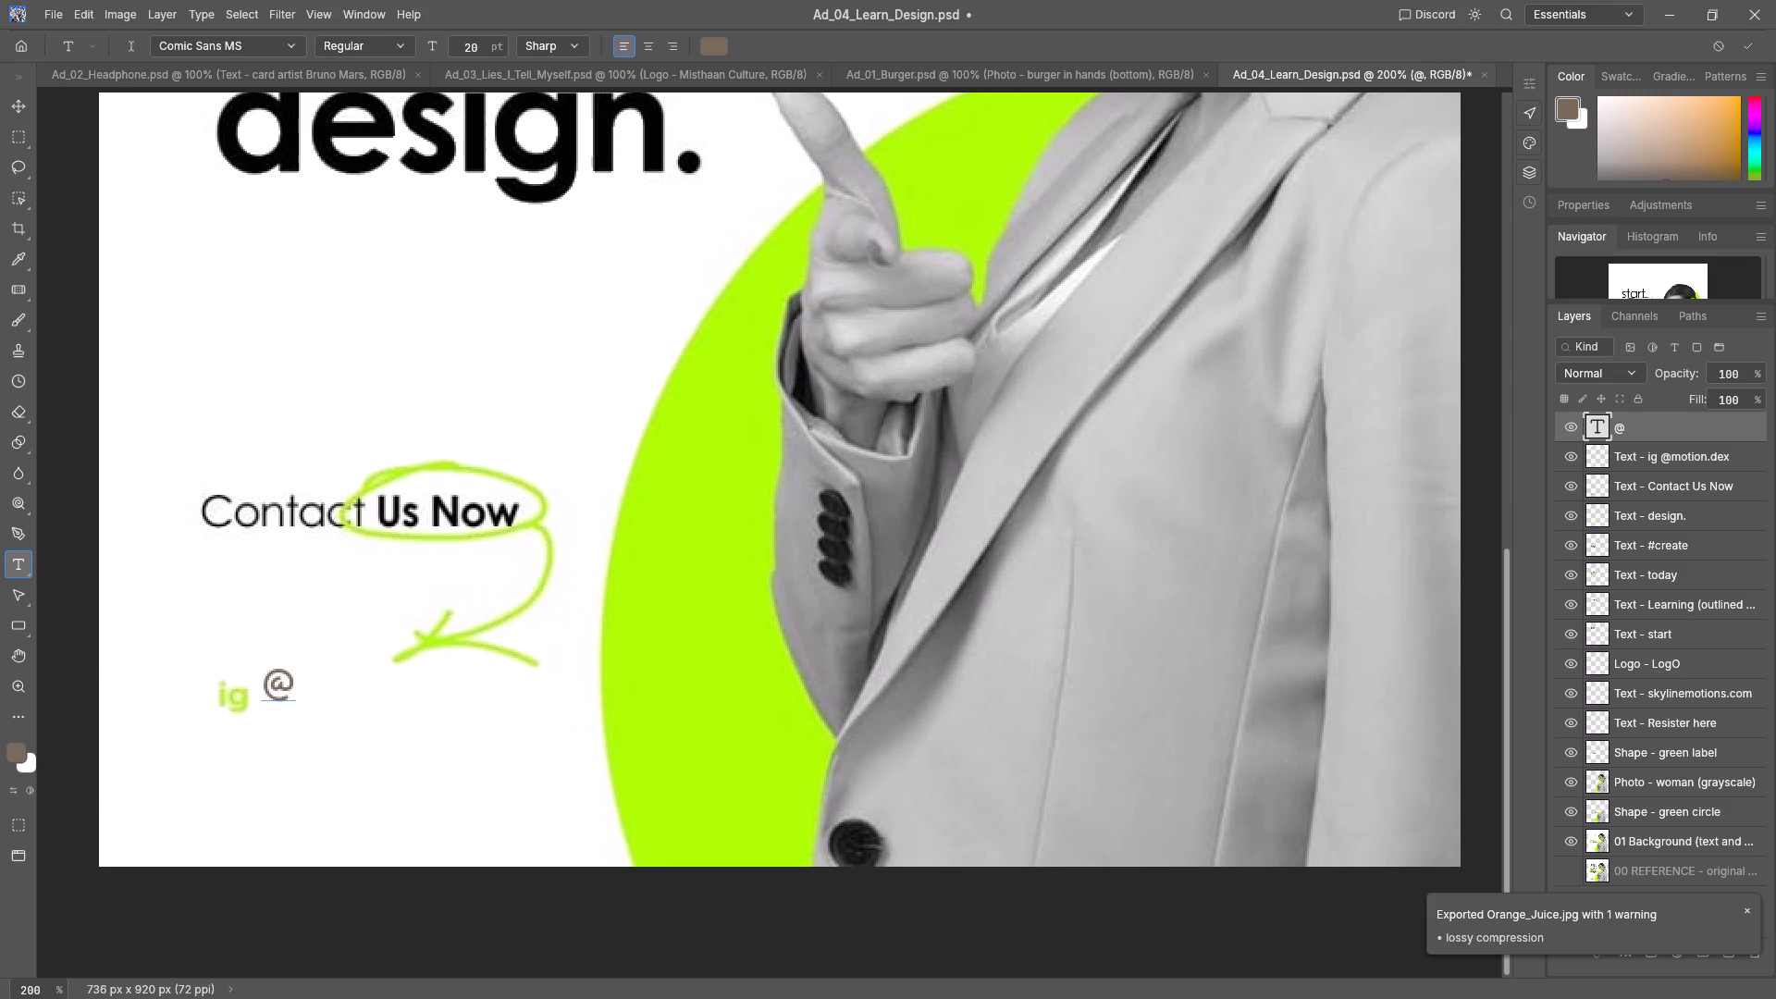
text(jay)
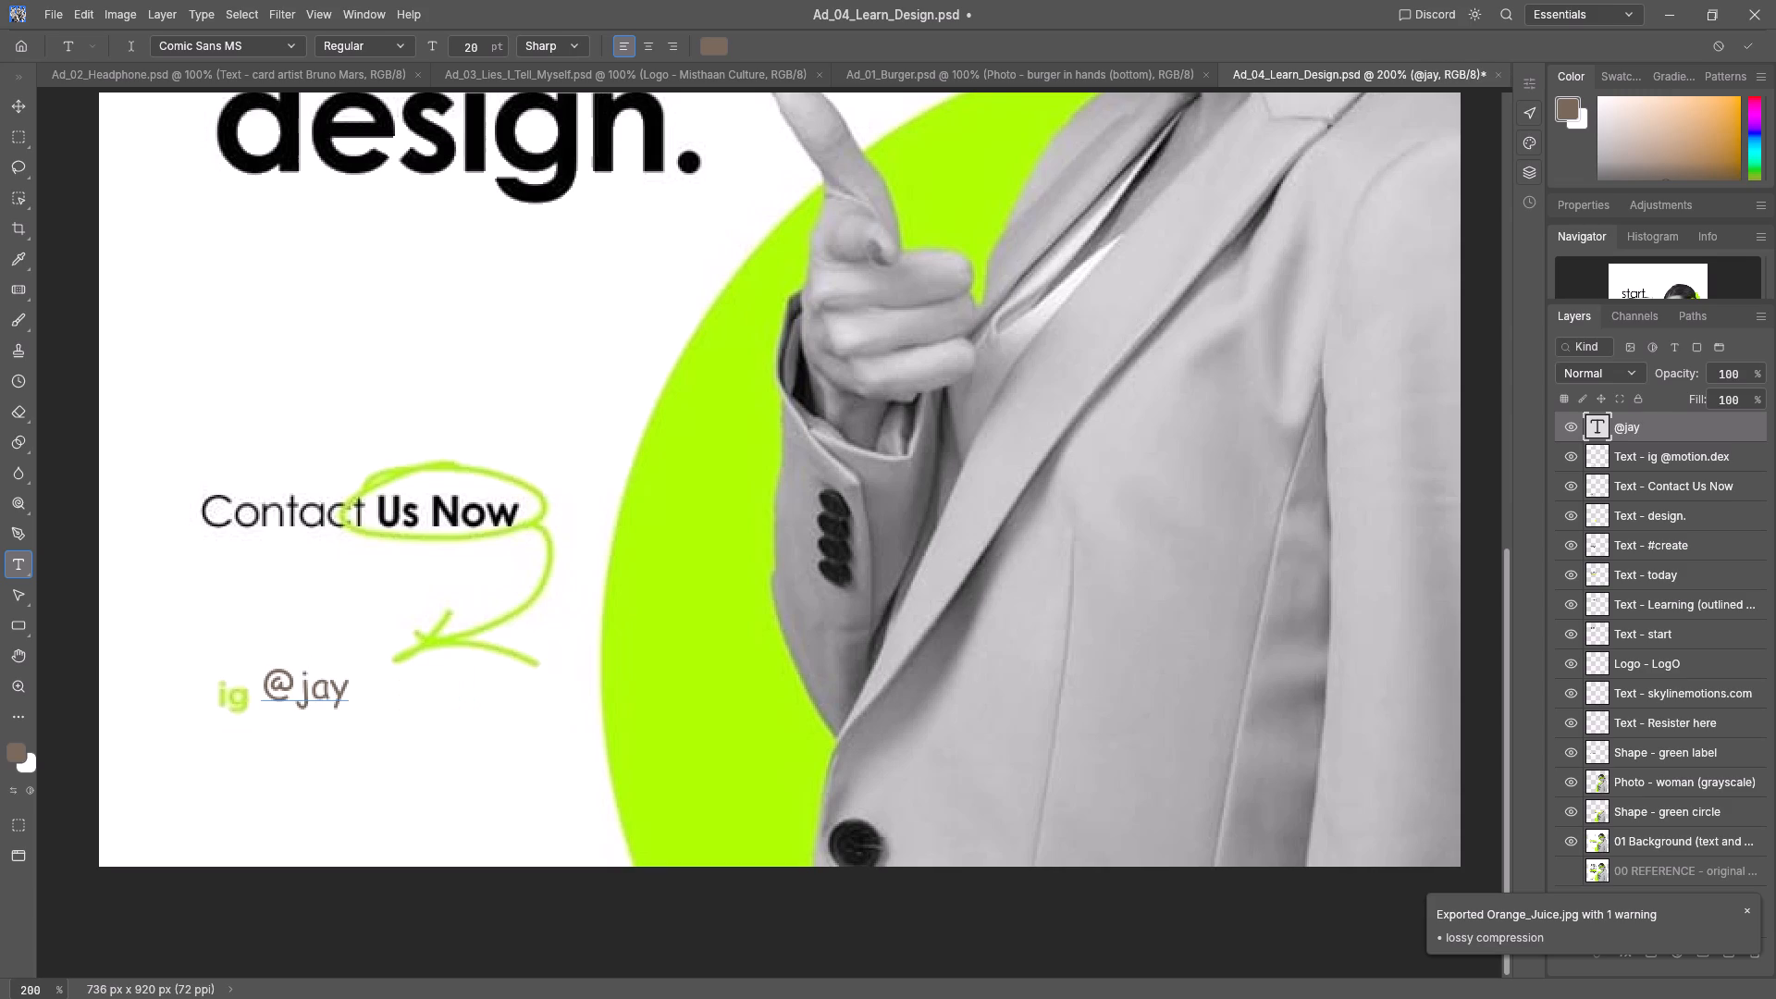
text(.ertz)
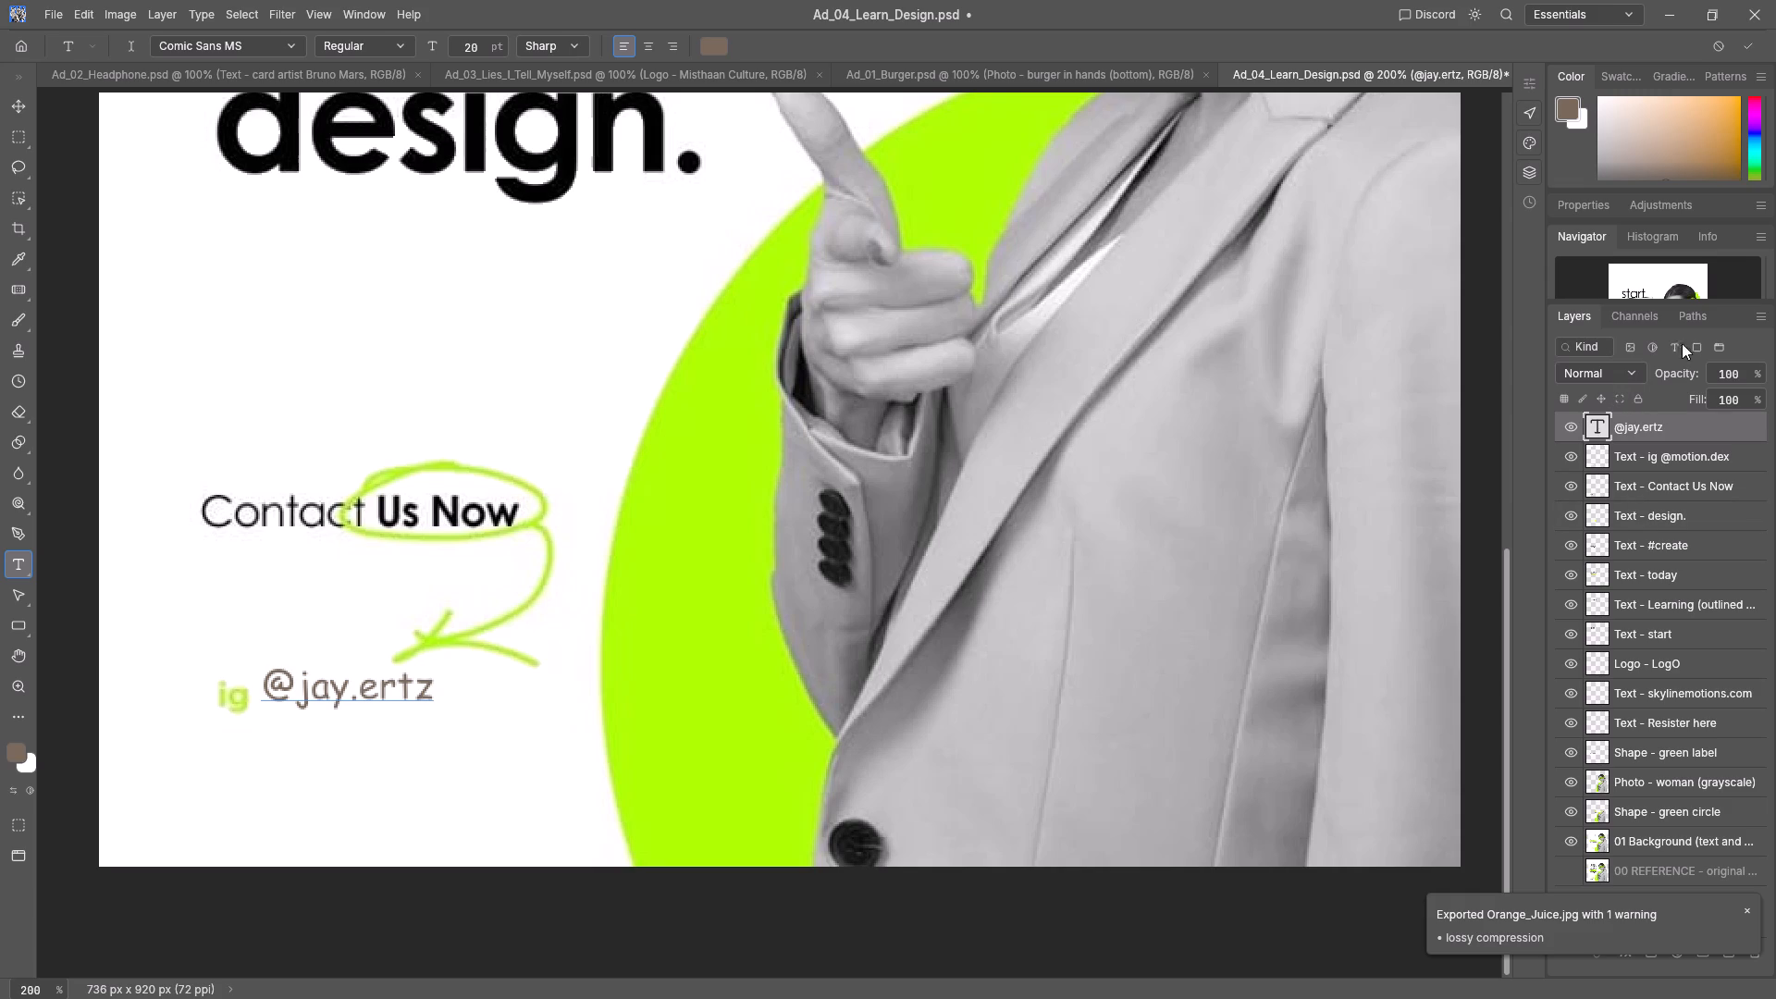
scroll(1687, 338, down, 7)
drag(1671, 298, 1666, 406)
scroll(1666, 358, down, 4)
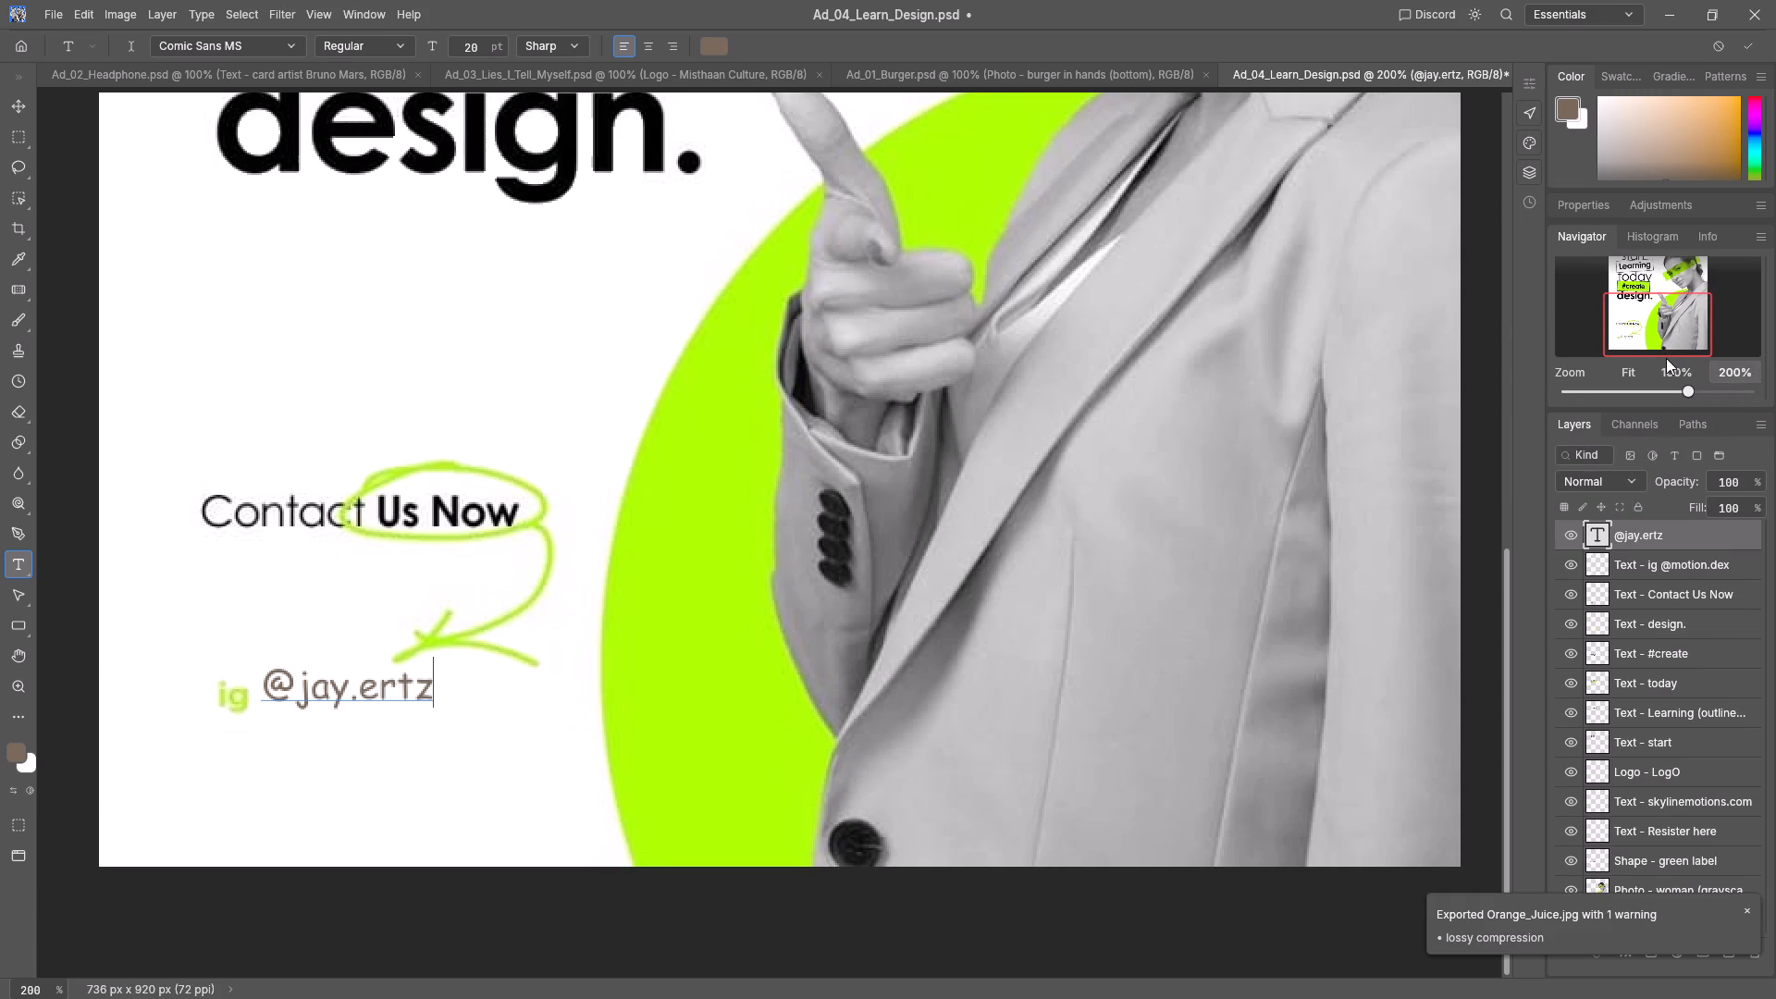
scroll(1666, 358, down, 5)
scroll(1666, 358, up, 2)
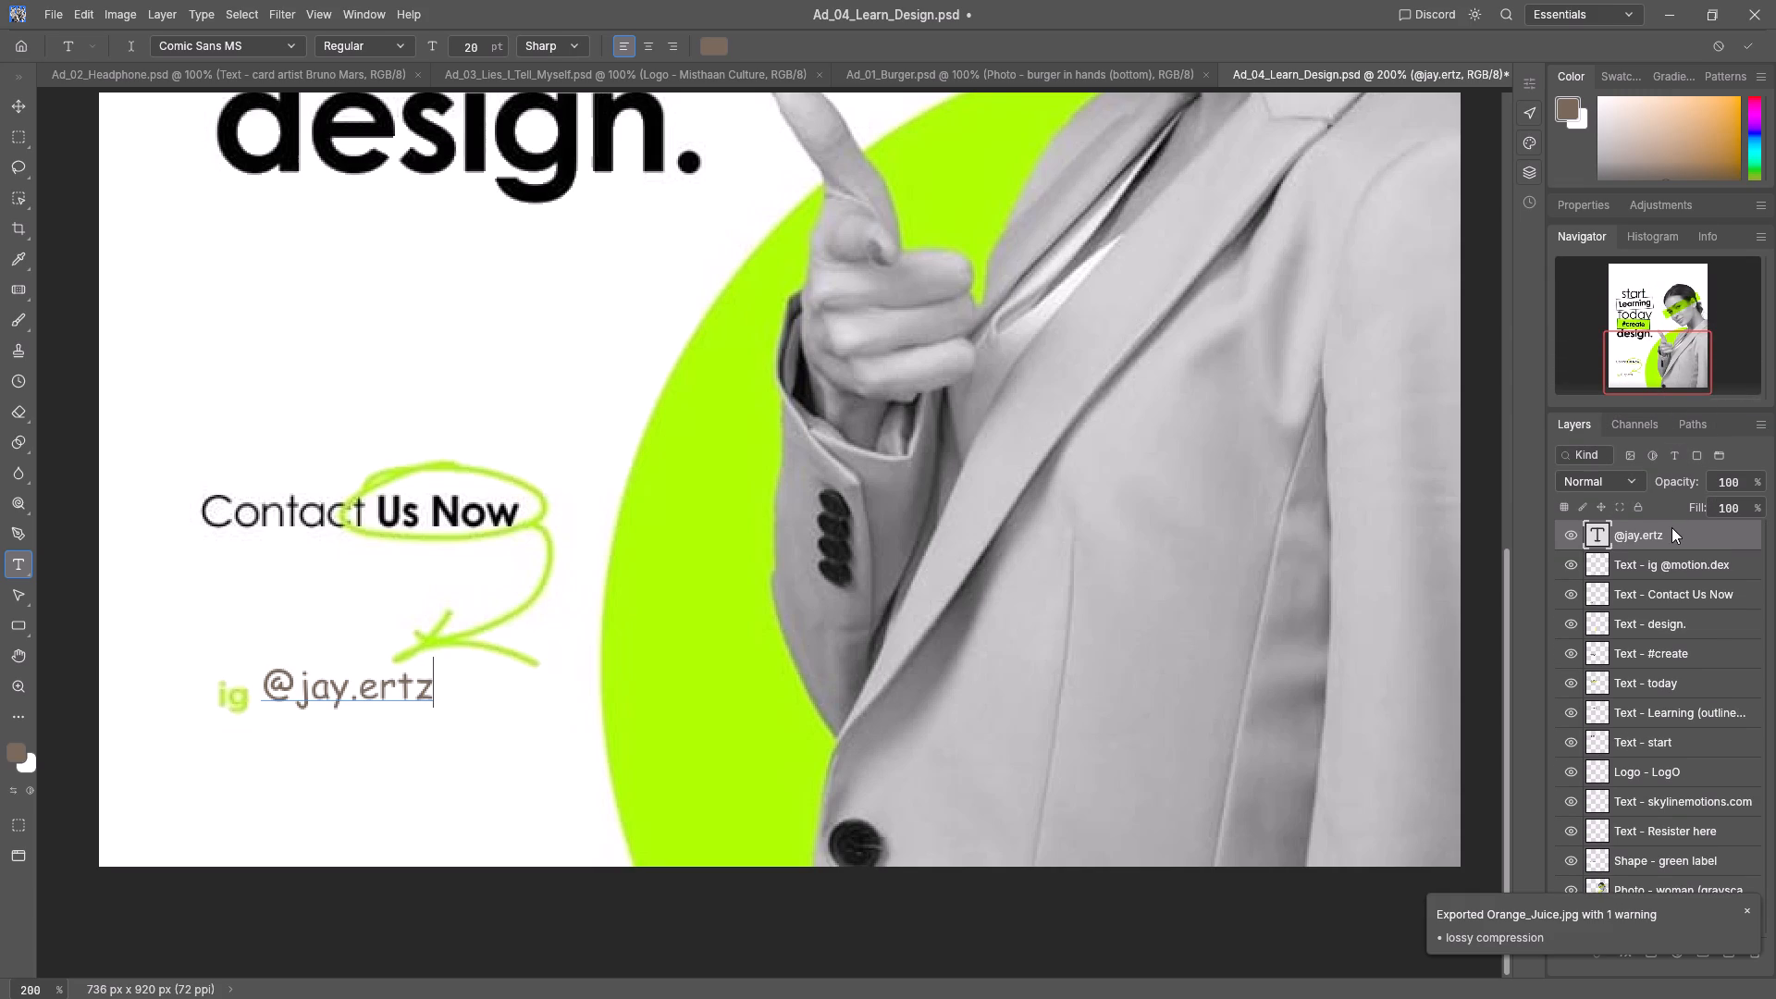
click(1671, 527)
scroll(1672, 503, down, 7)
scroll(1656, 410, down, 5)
Set the foreground colour to black.
click(1572, 102)
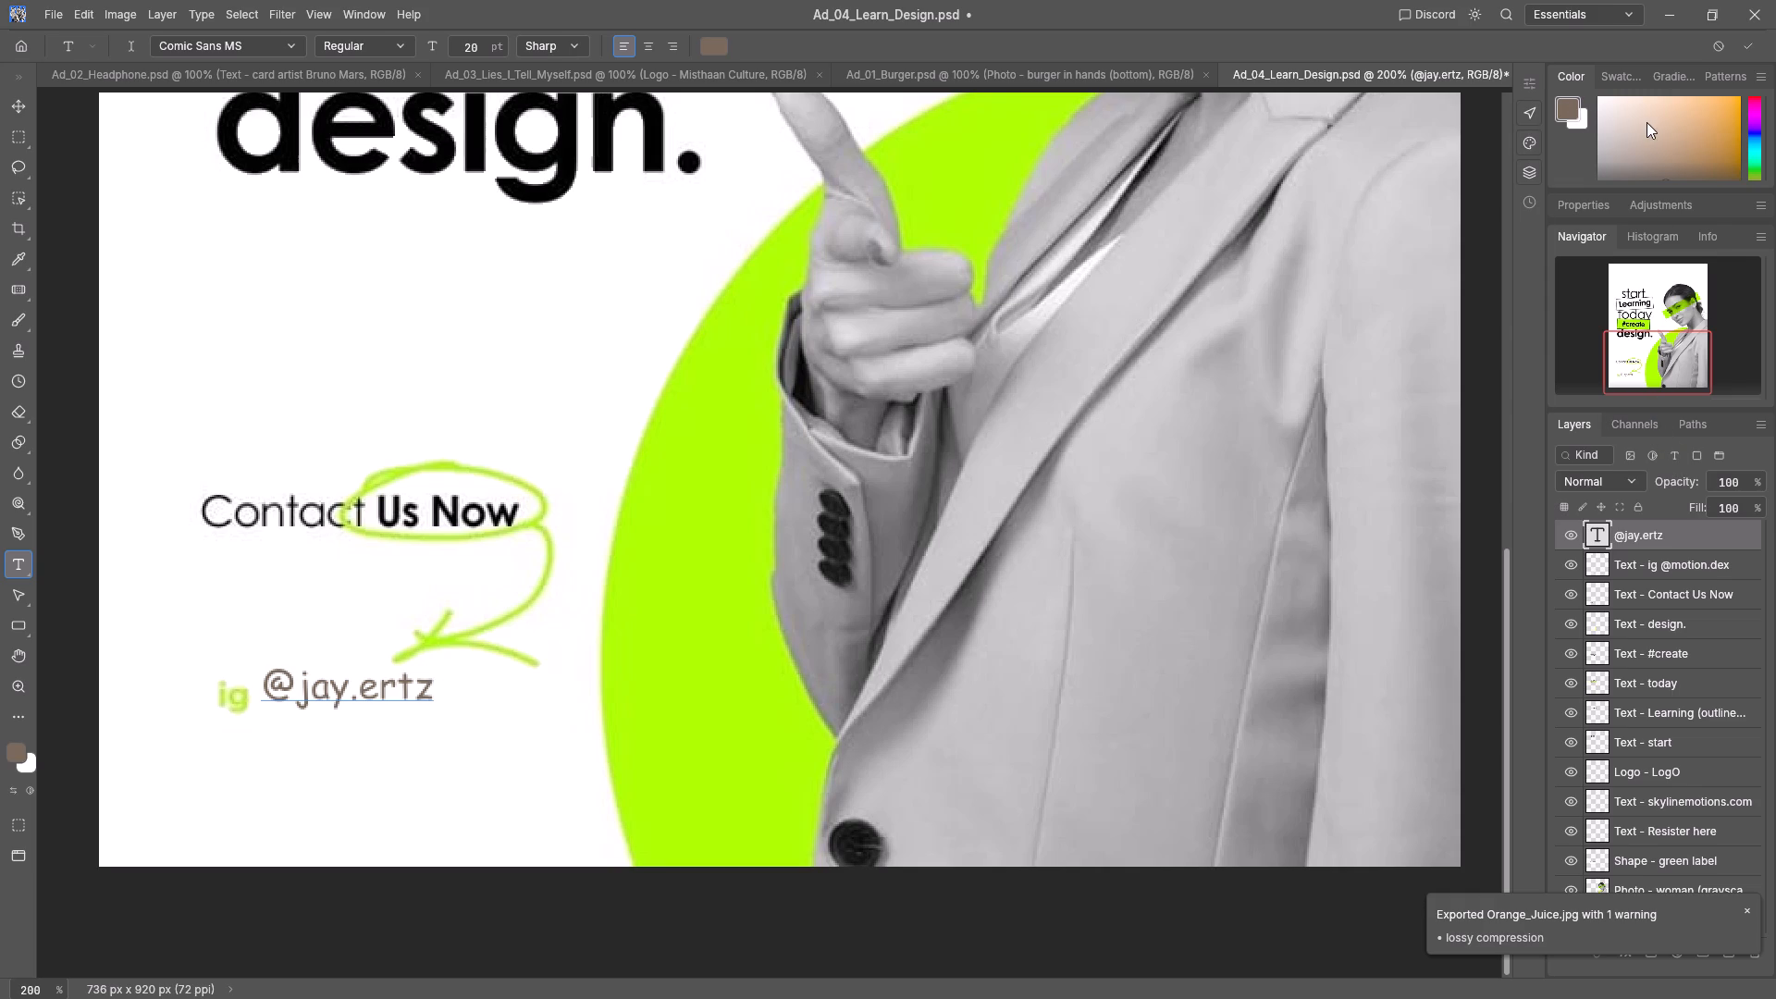
scroll(1658, 161, down, 5)
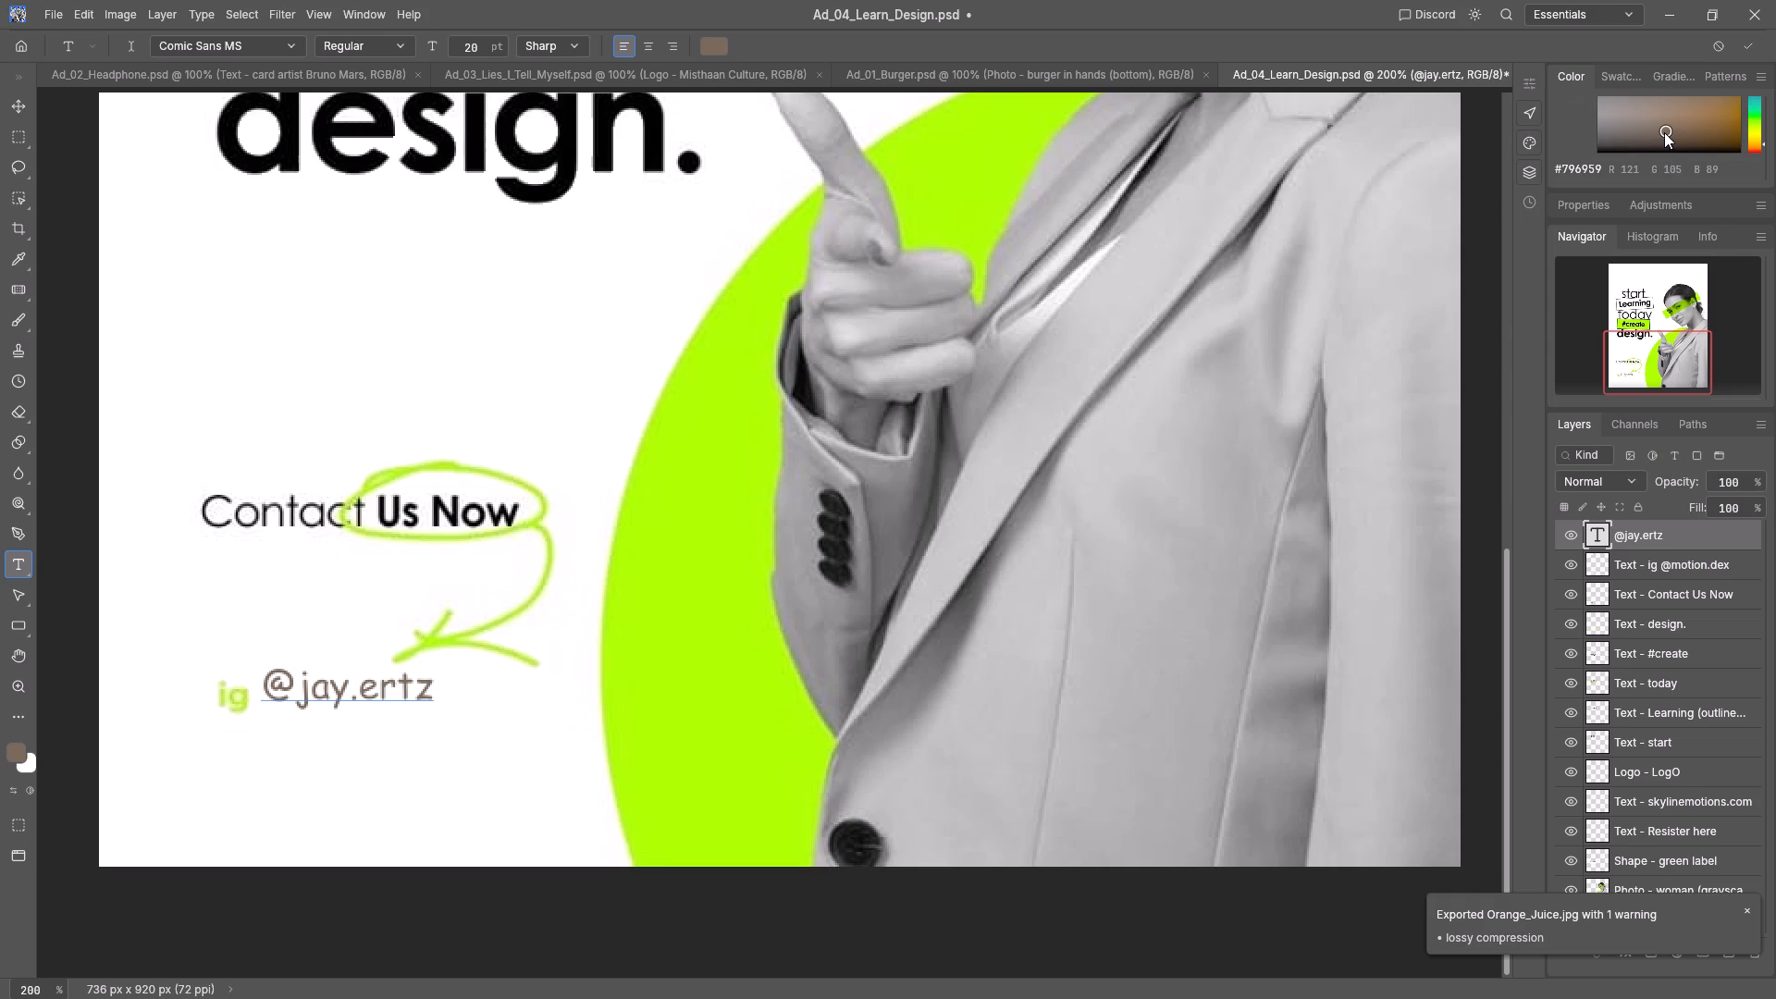
drag(1664, 132, 1582, 182)
scroll(1572, 156, up, 6)
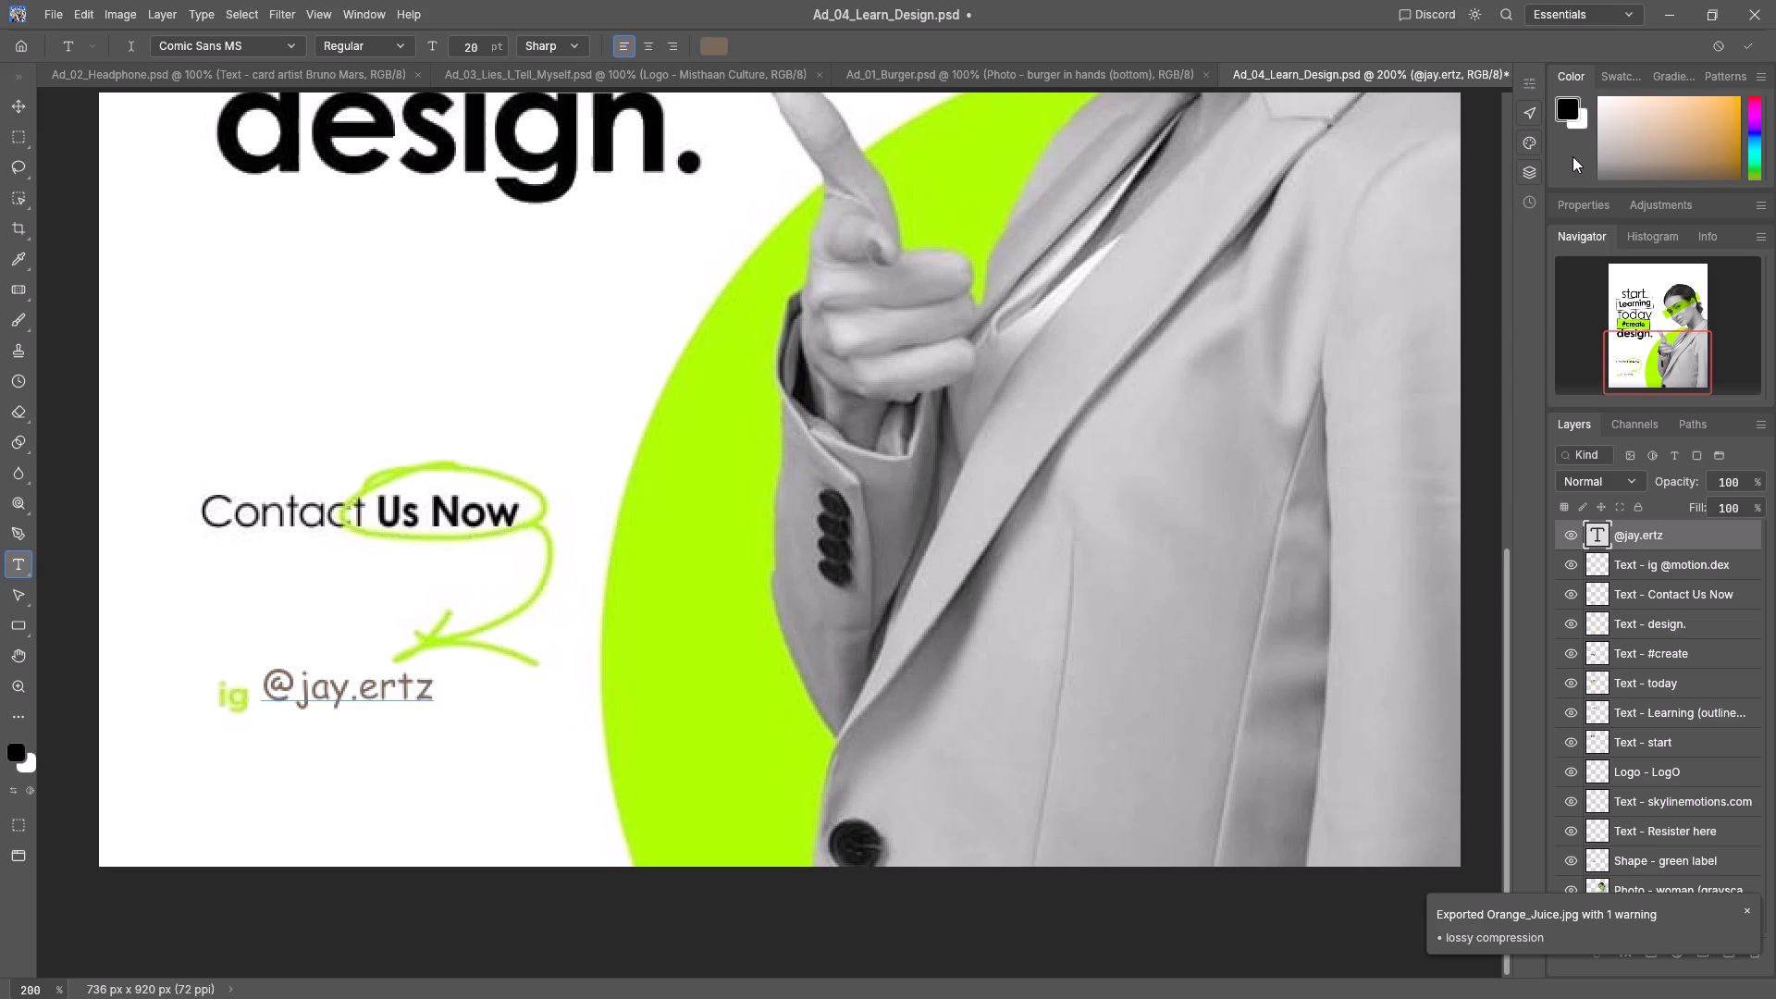
scroll(1572, 156, up, 2)
click(1572, 156)
Set the colour of the new Instagram handle text to black.
click(711, 41)
drag(768, 183, 689, 260)
click(887, 138)
click(877, 32)
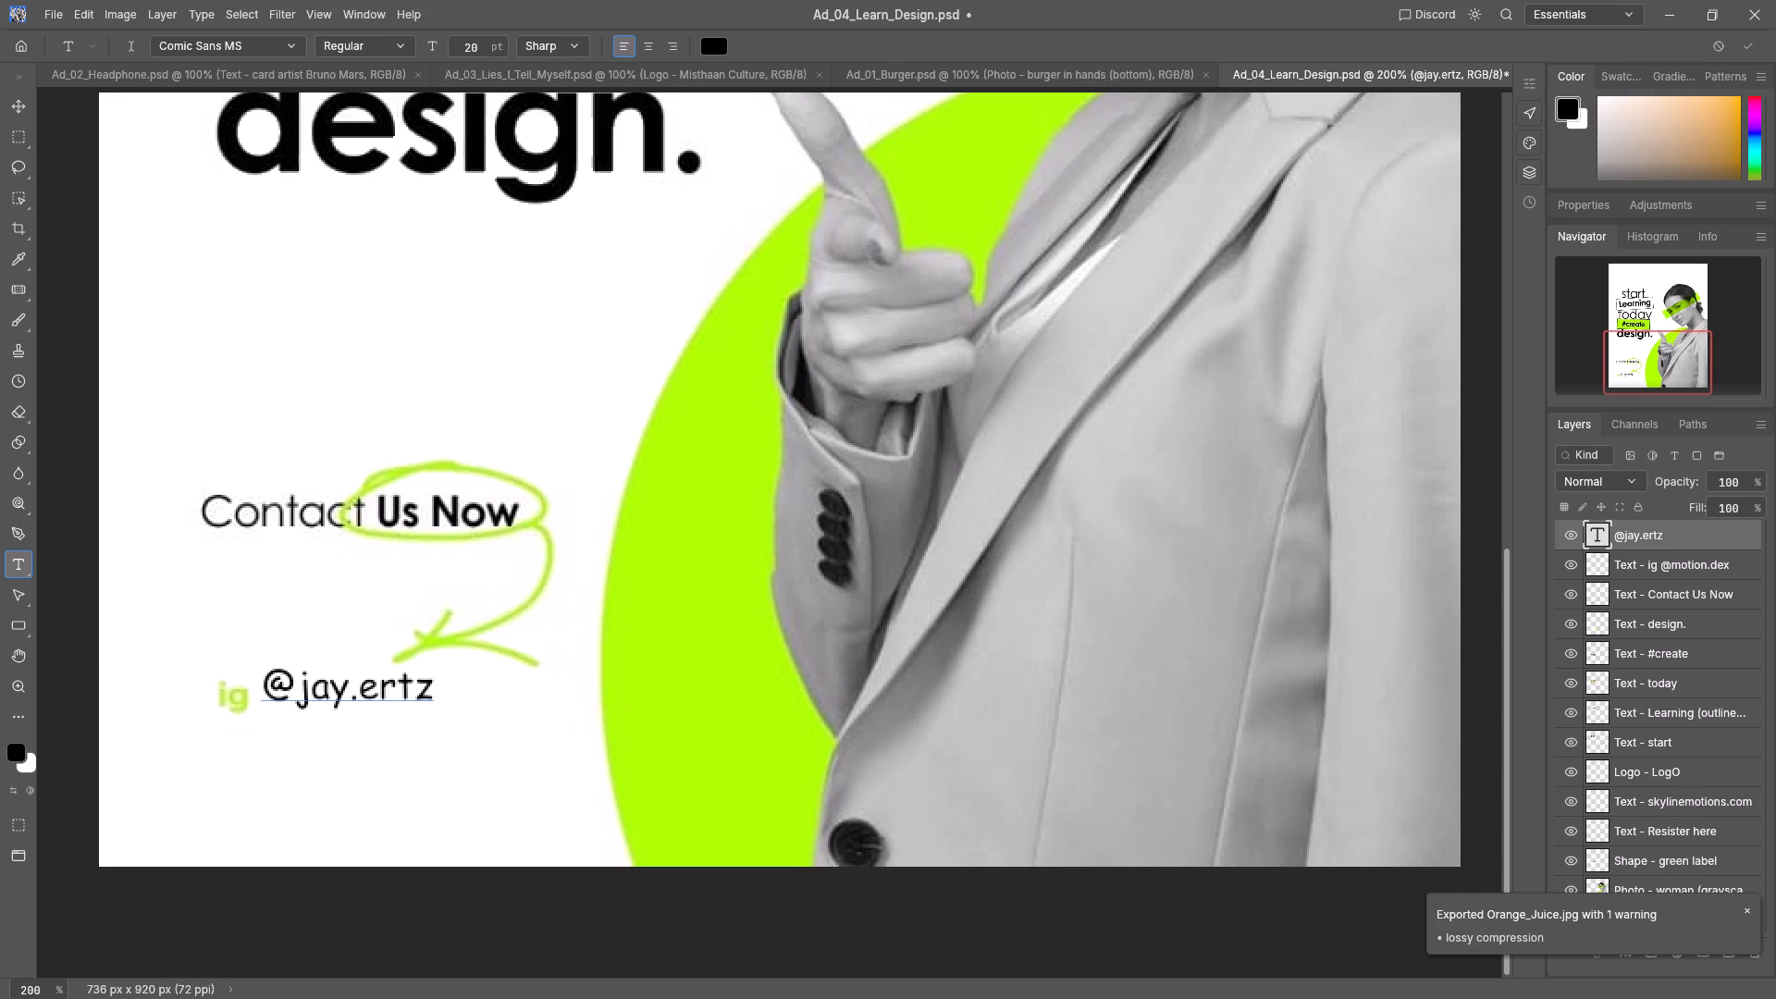
click(1474, 573)
Free-transform the Instagram handle text layer, moving it down 5 px level with the ig label and scaling it to 78%.
click(1632, 538)
click(1598, 530)
key(ctrl+t)
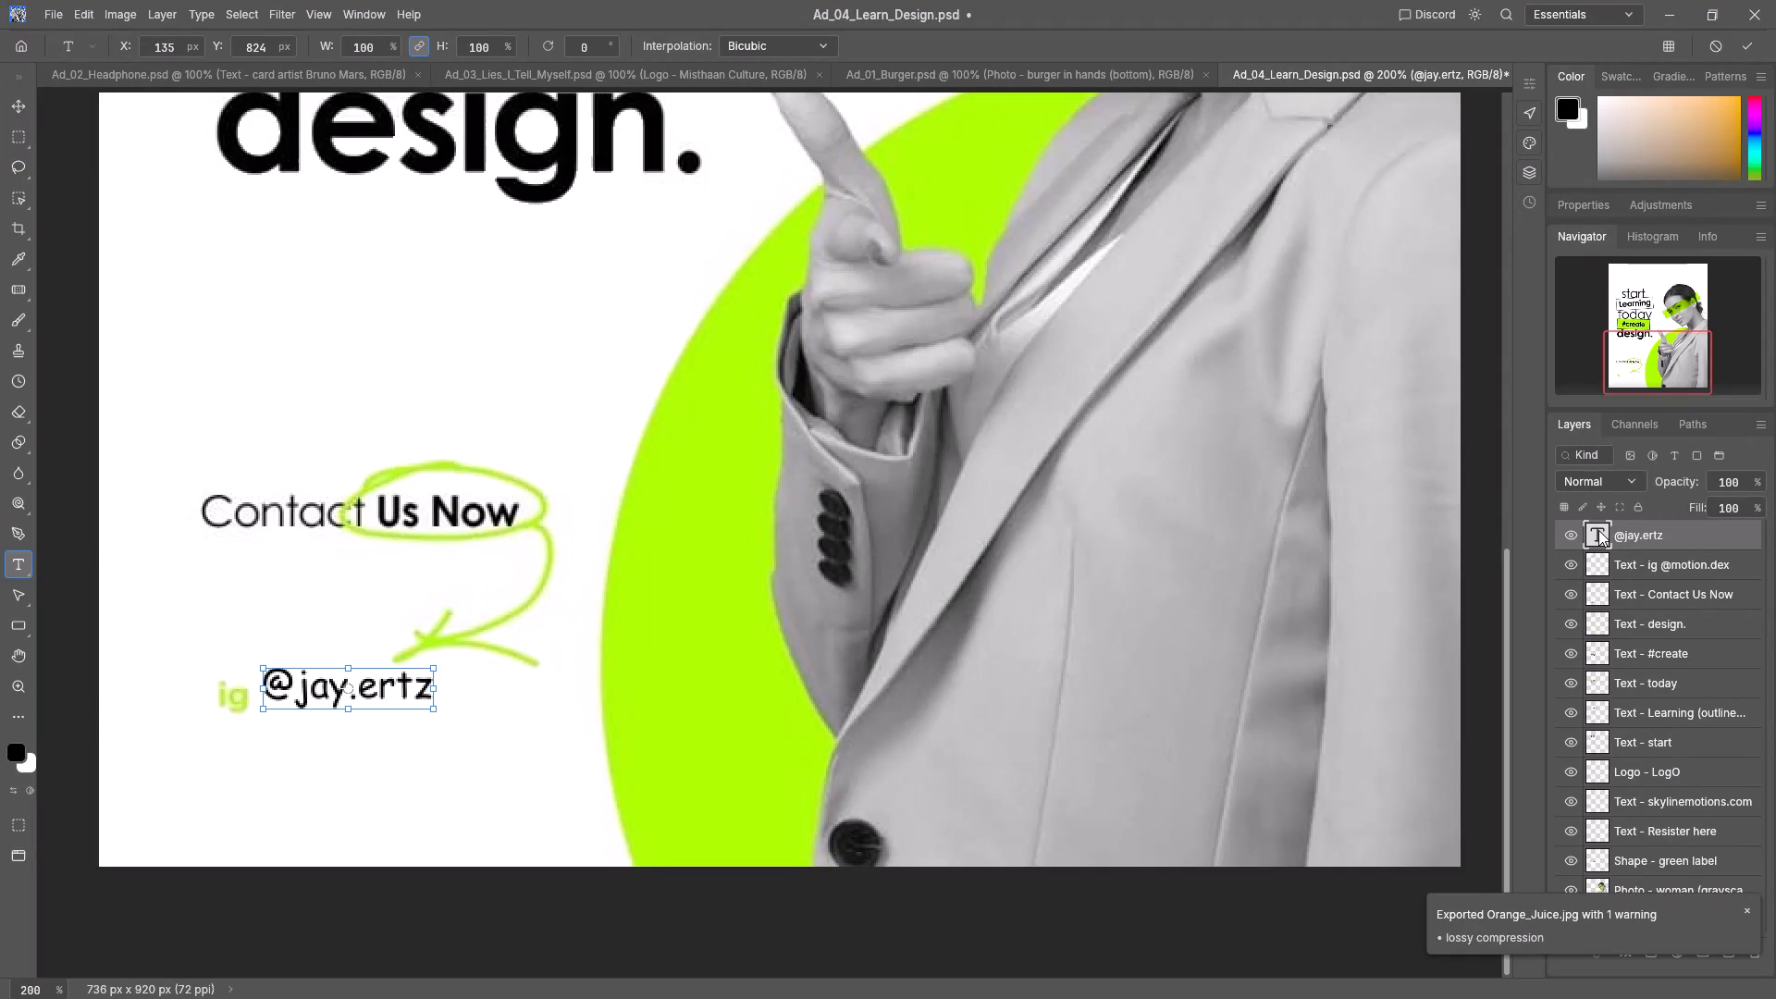
key(Down)
key(Down)
key(Down)
key(Down)
key(Down)
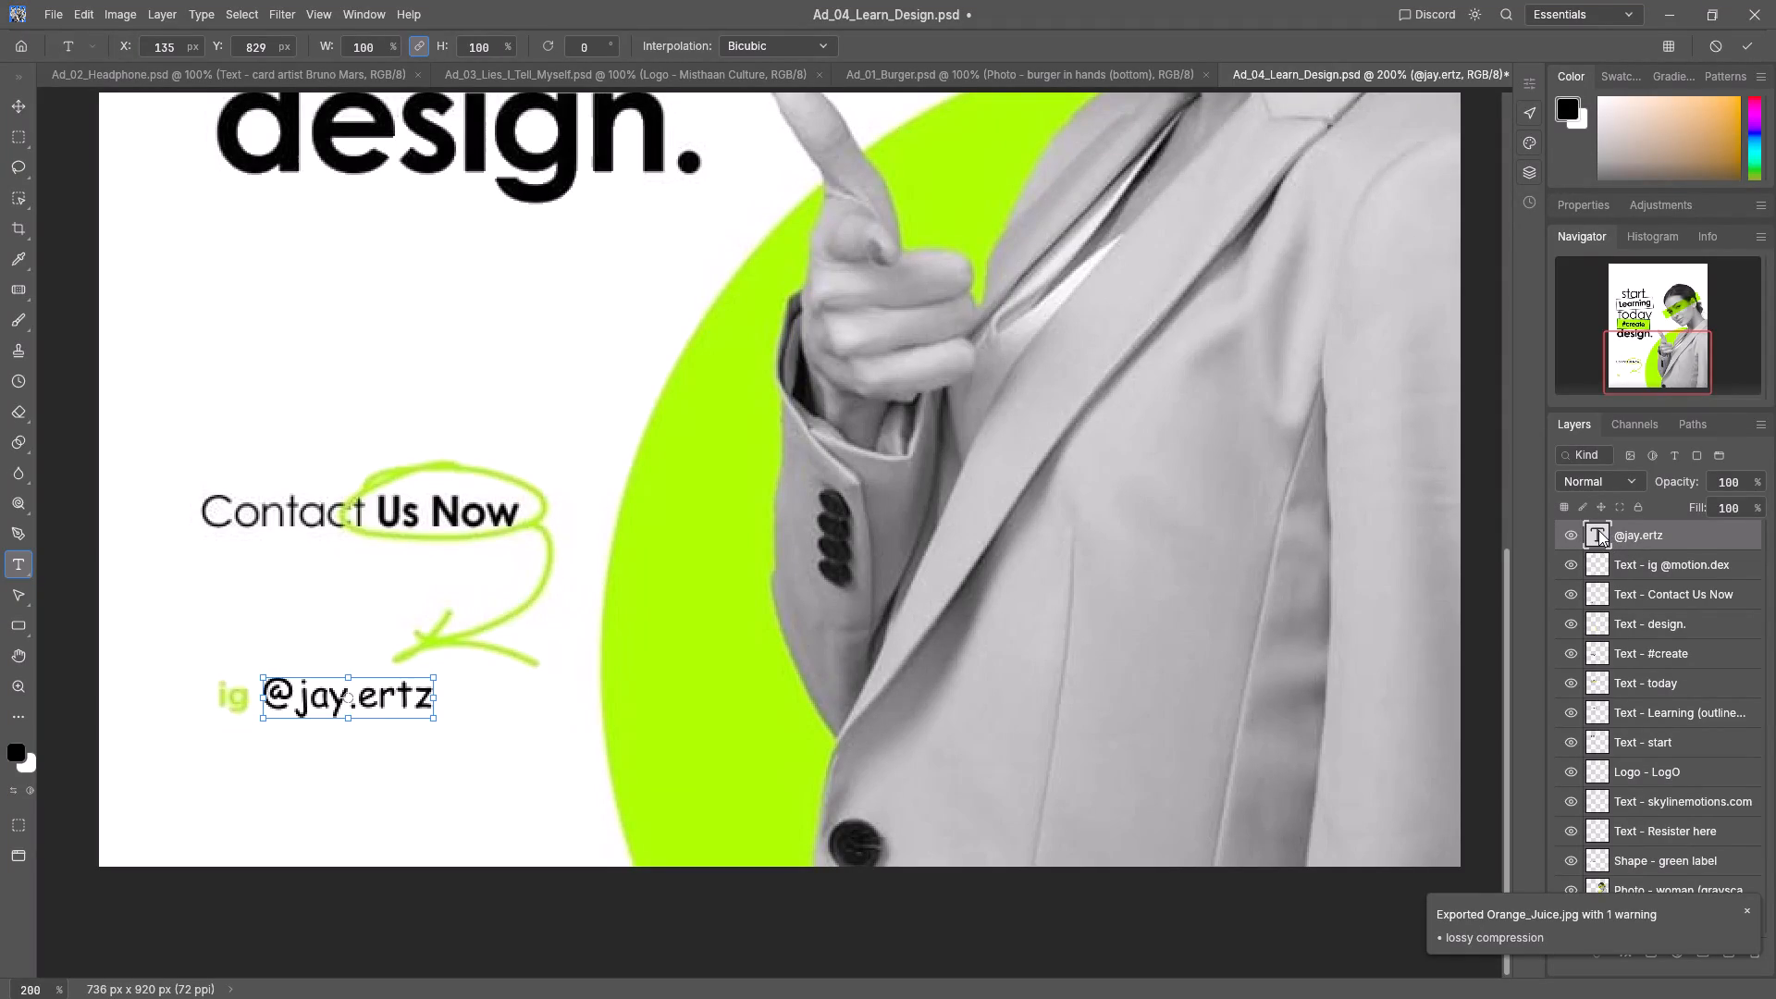
drag(436, 714, 396, 697)
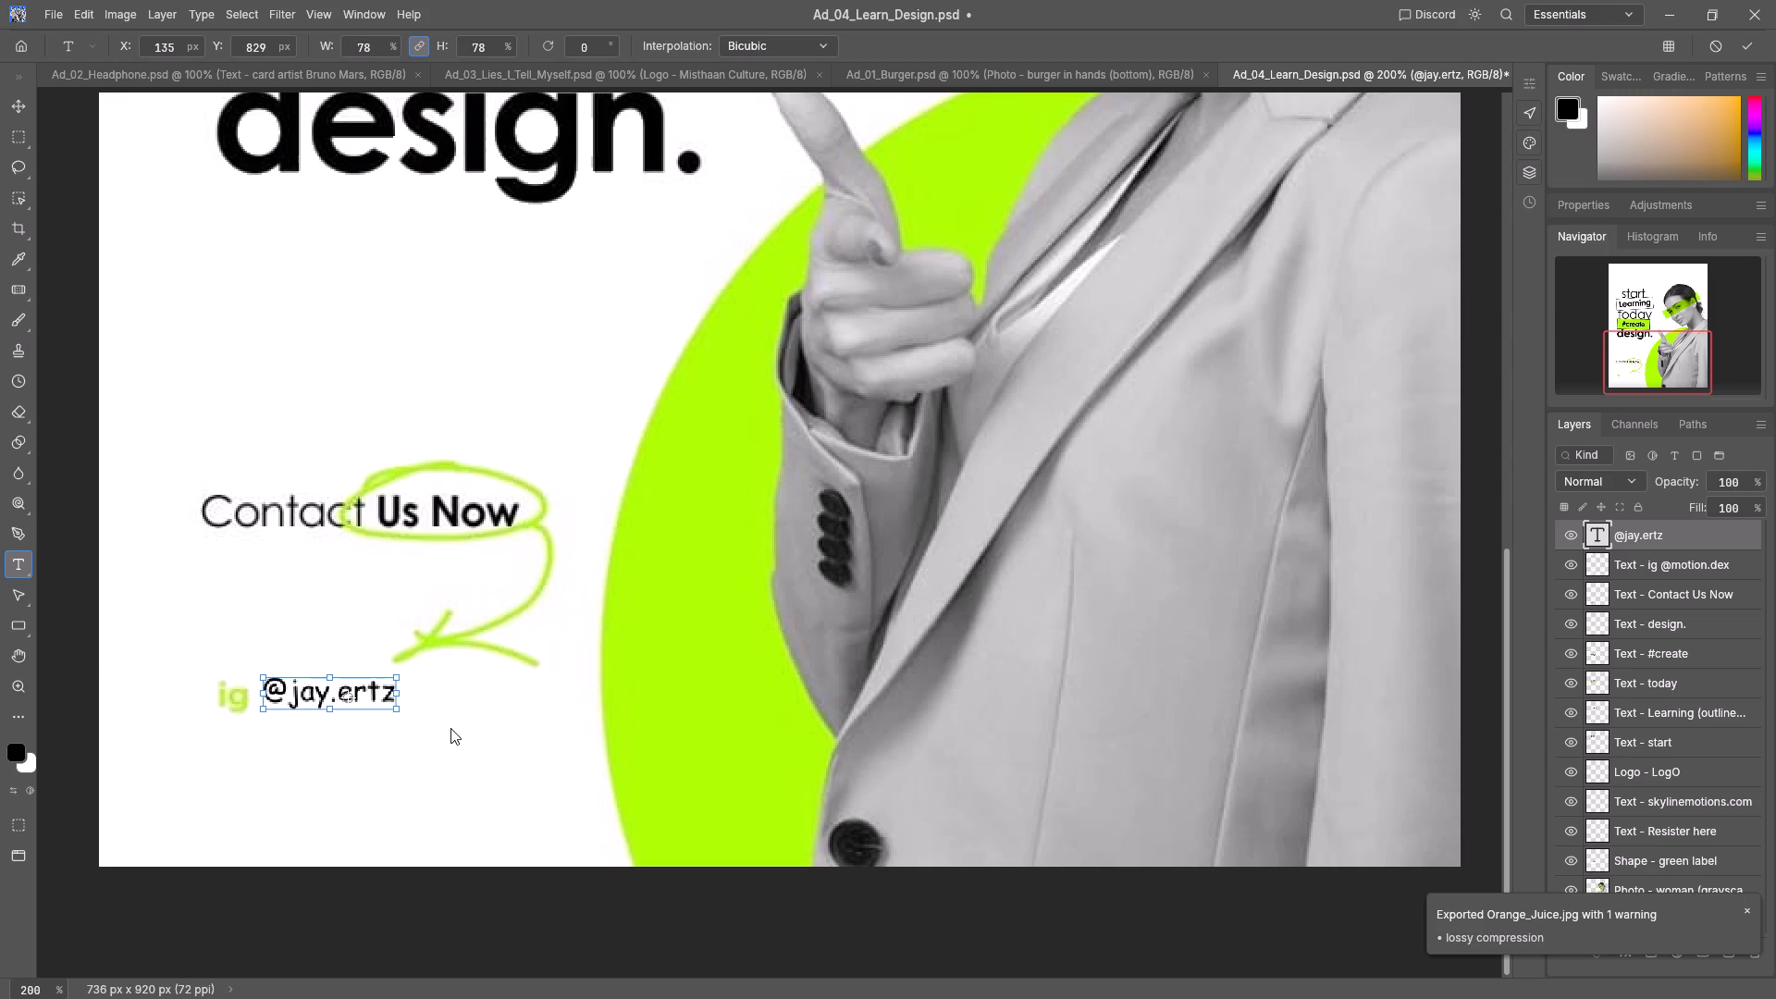
Draw a small rectangular marquee selection just below the end of the Instagram handle text.
click(24, 132)
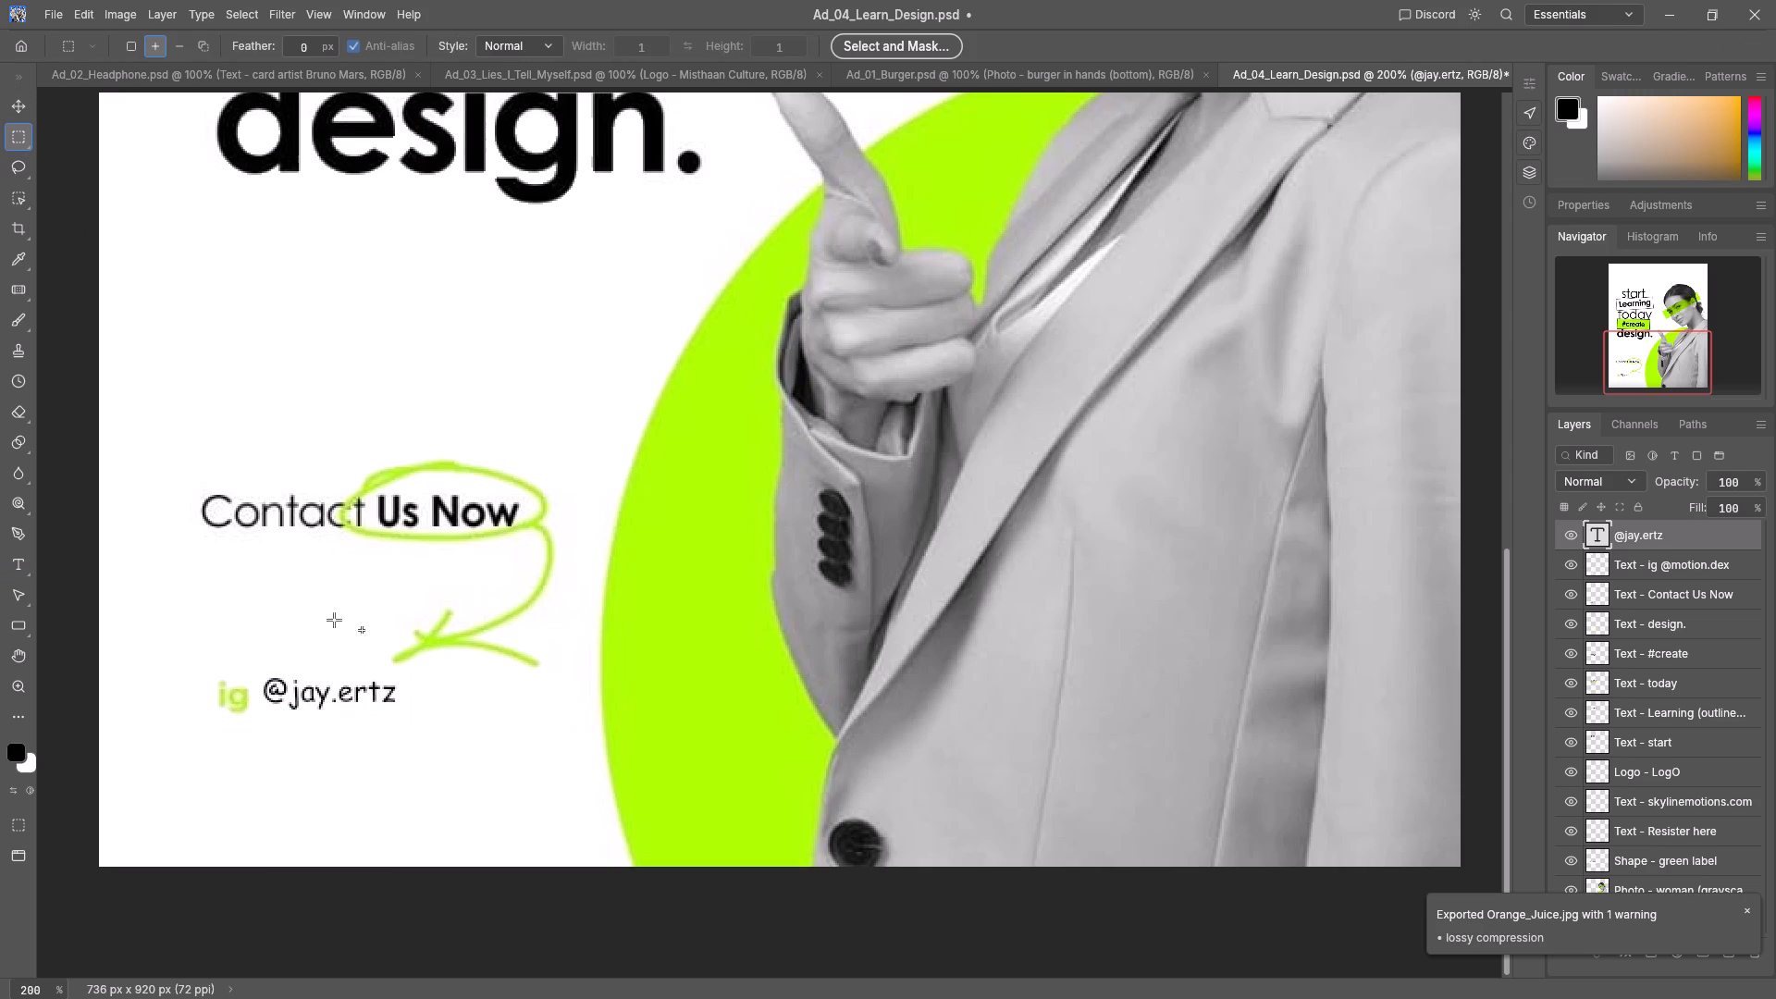
drag(404, 706, 421, 742)
click(410, 731)
drag(403, 707, 418, 744)
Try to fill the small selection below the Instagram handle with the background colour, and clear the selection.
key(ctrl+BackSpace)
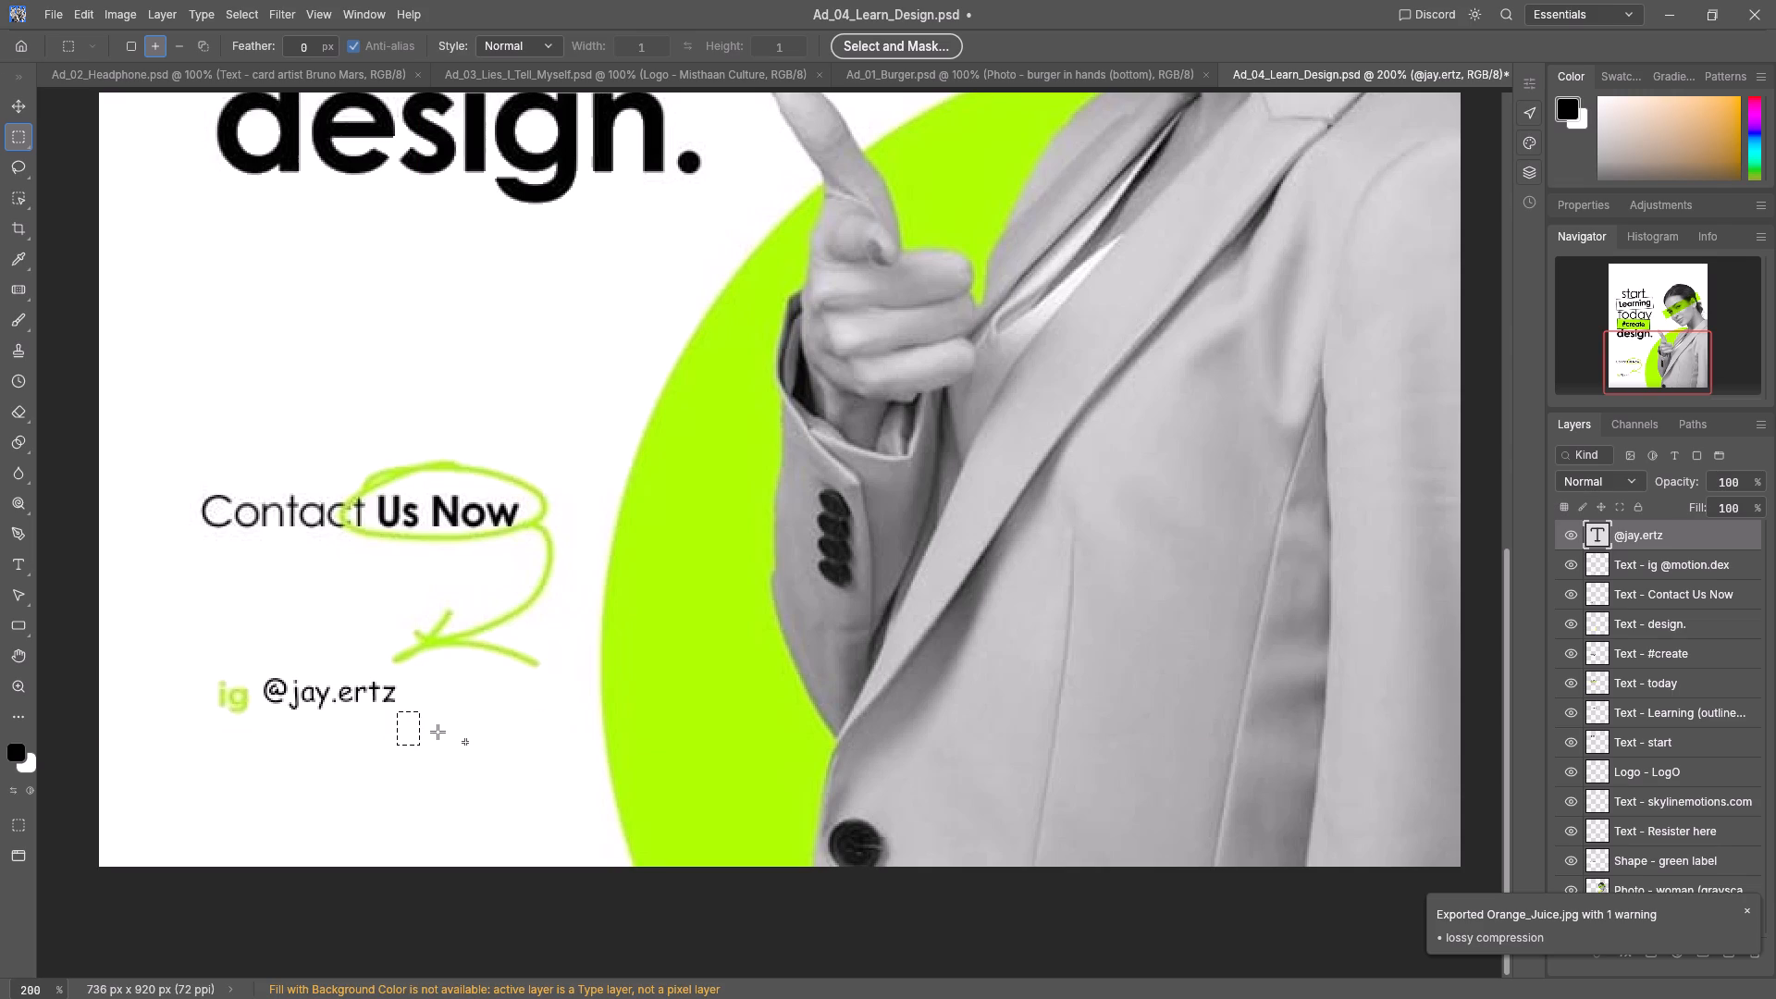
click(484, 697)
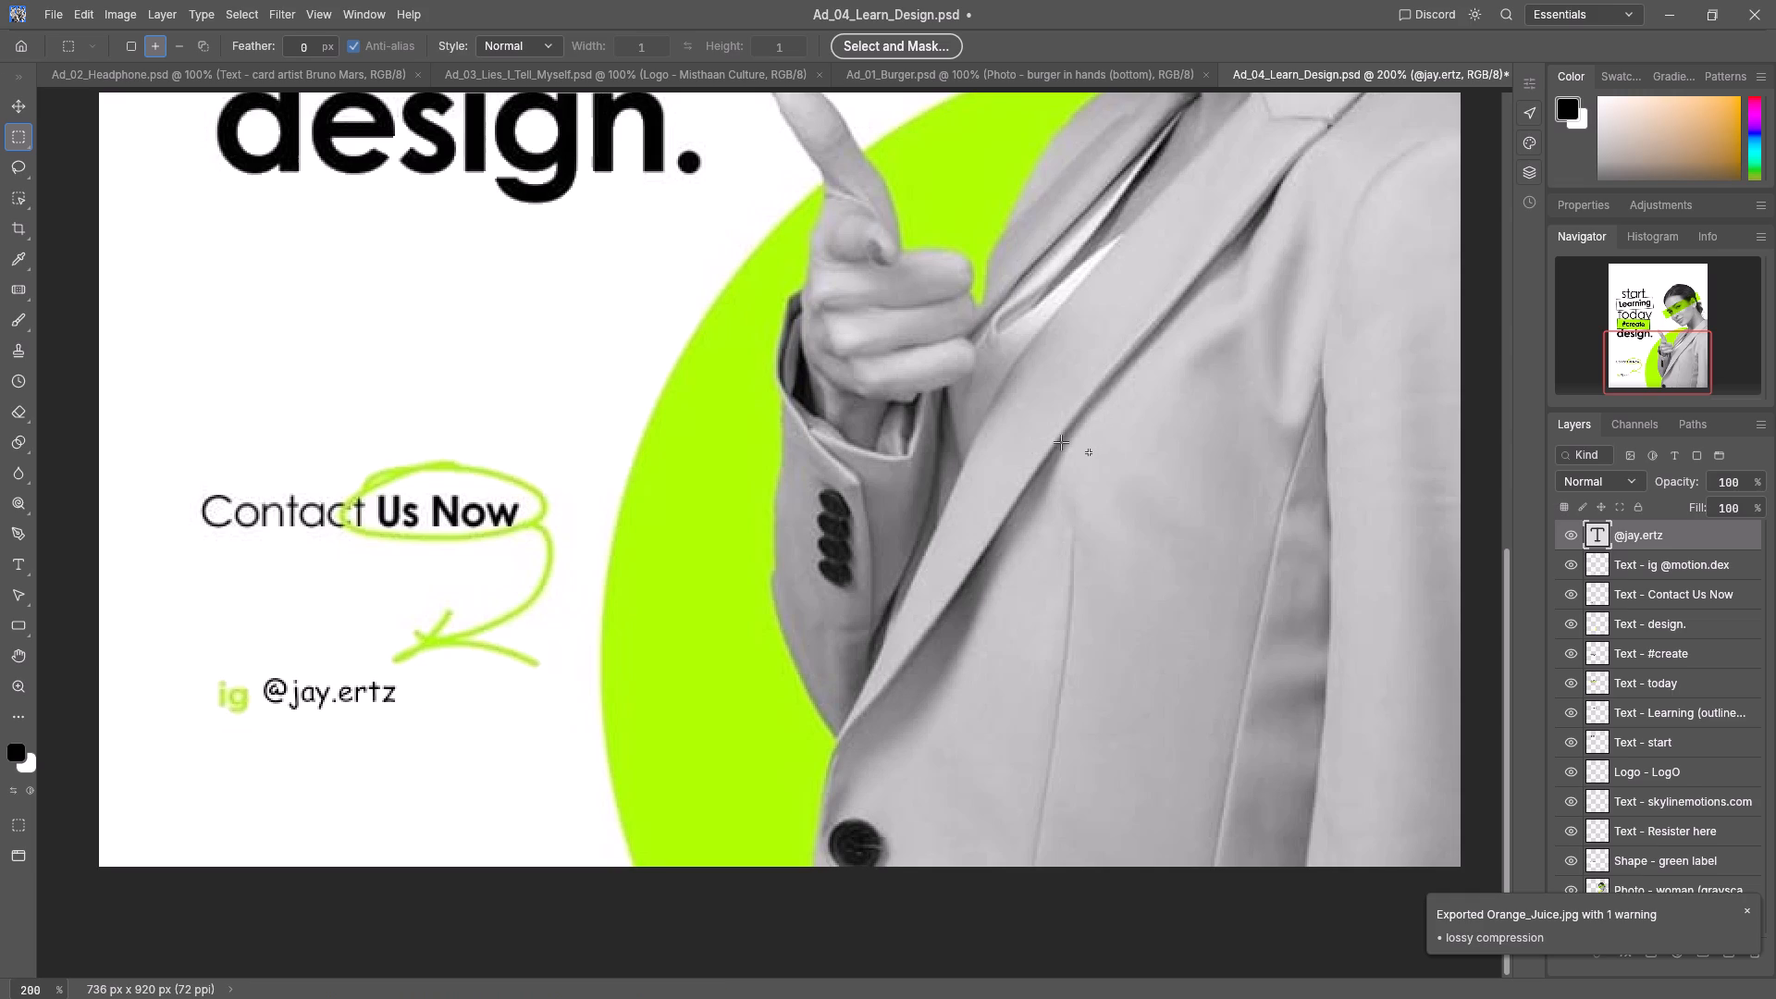
Set up the Learn Design ad's export as a JPG at 100% quality and proceed to saving it.
key(ctrl+minus)
key(ctrl+minus)
key(ctrl+minus)
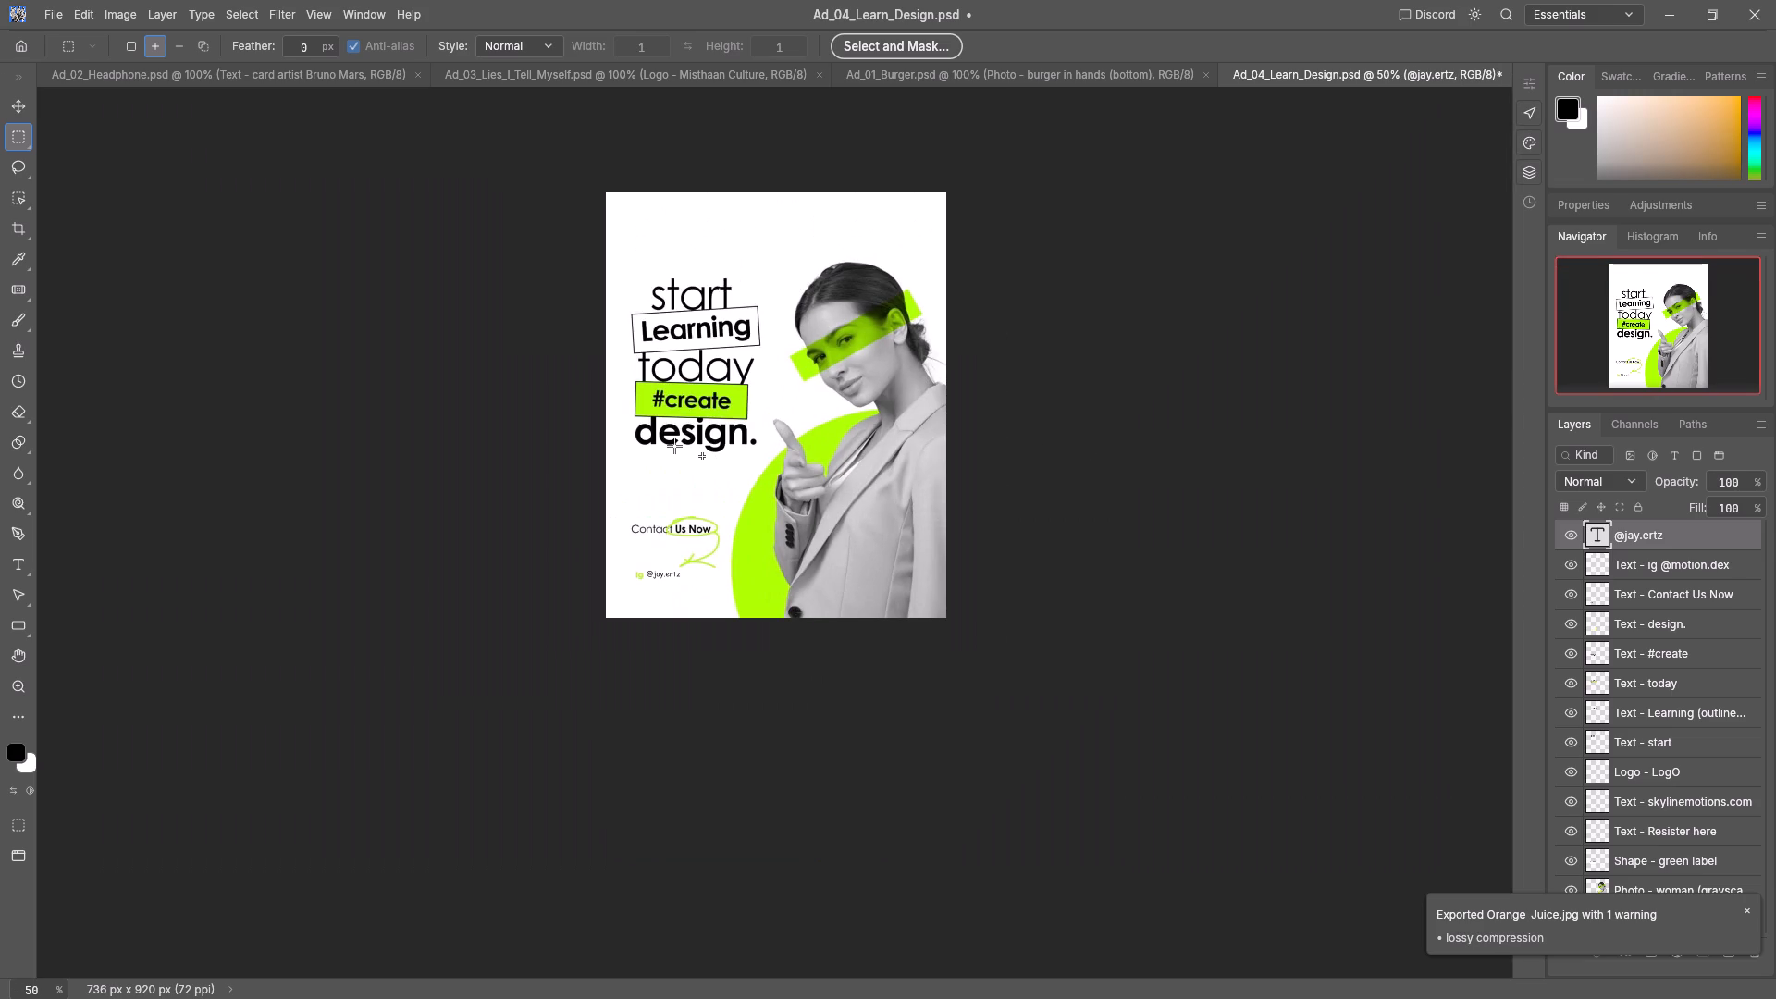
key(space)
key(space)
key(space)
key(space)
key(space)
key(space)
key(space)
key(space)
key(space)
key(space)
key(space)
key(space)
key(space)
key(space)
key(space)
key(space)
key(space)
key(space)
key(space)
key(space)
drag(743, 401, 763, 531)
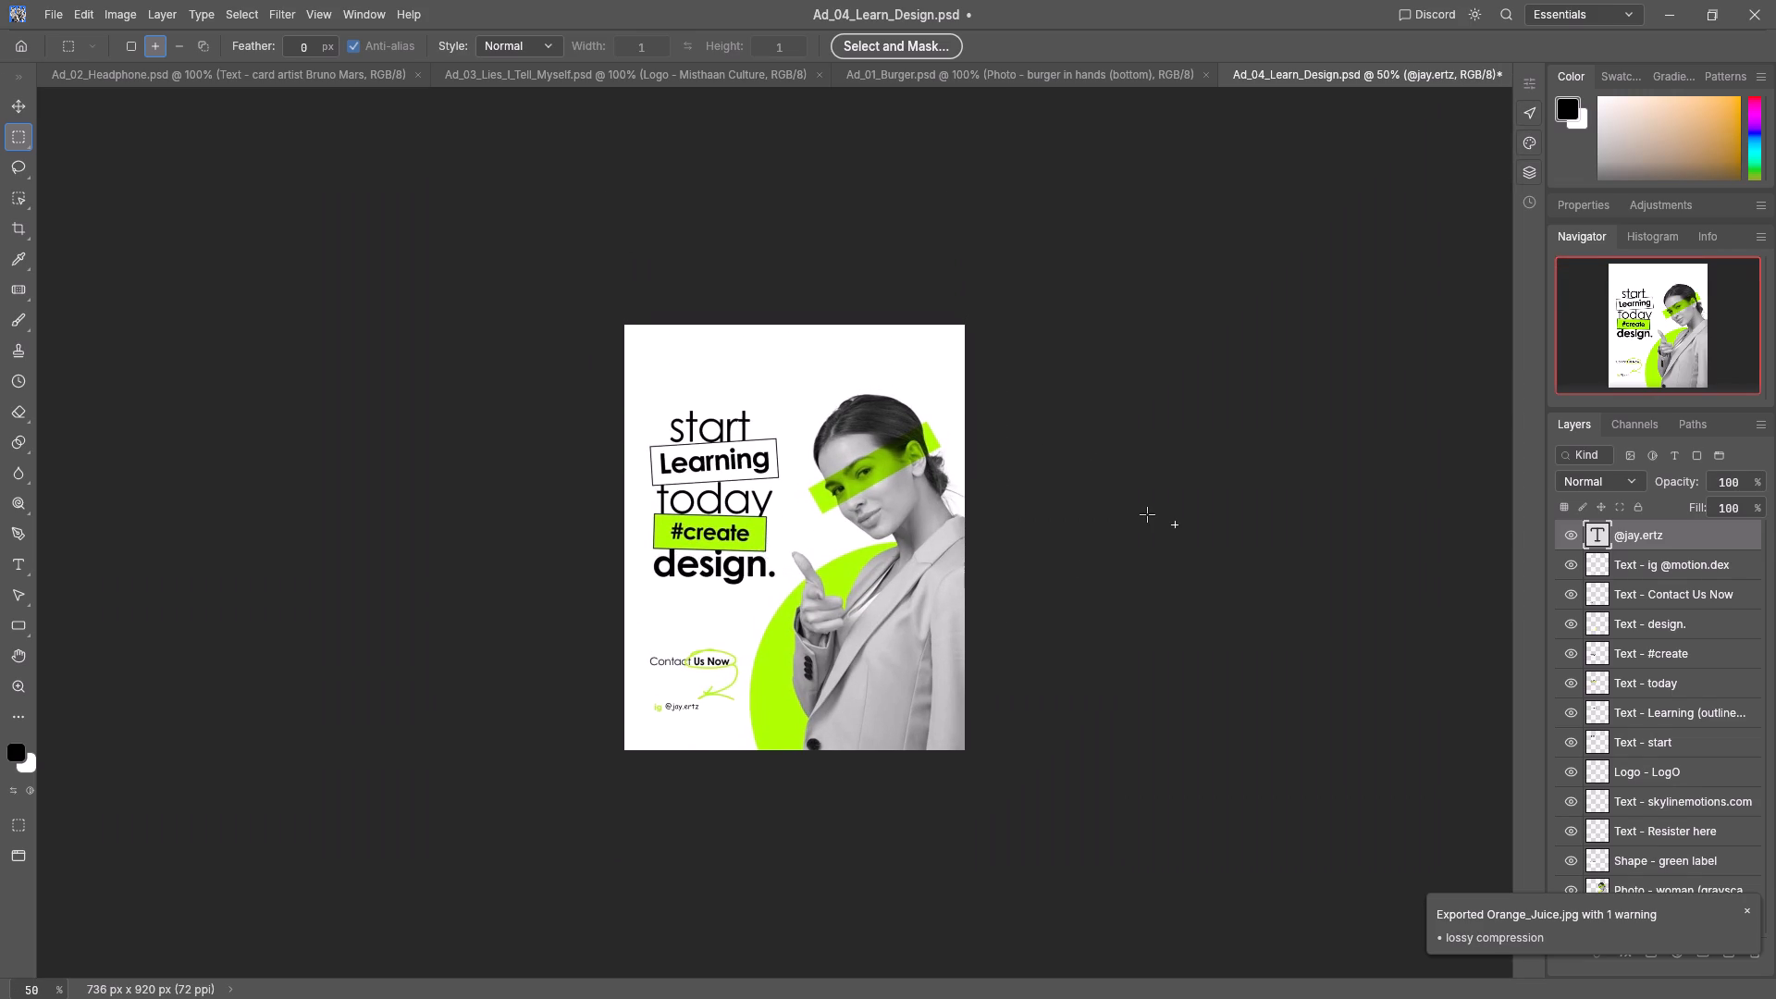
click(55, 9)
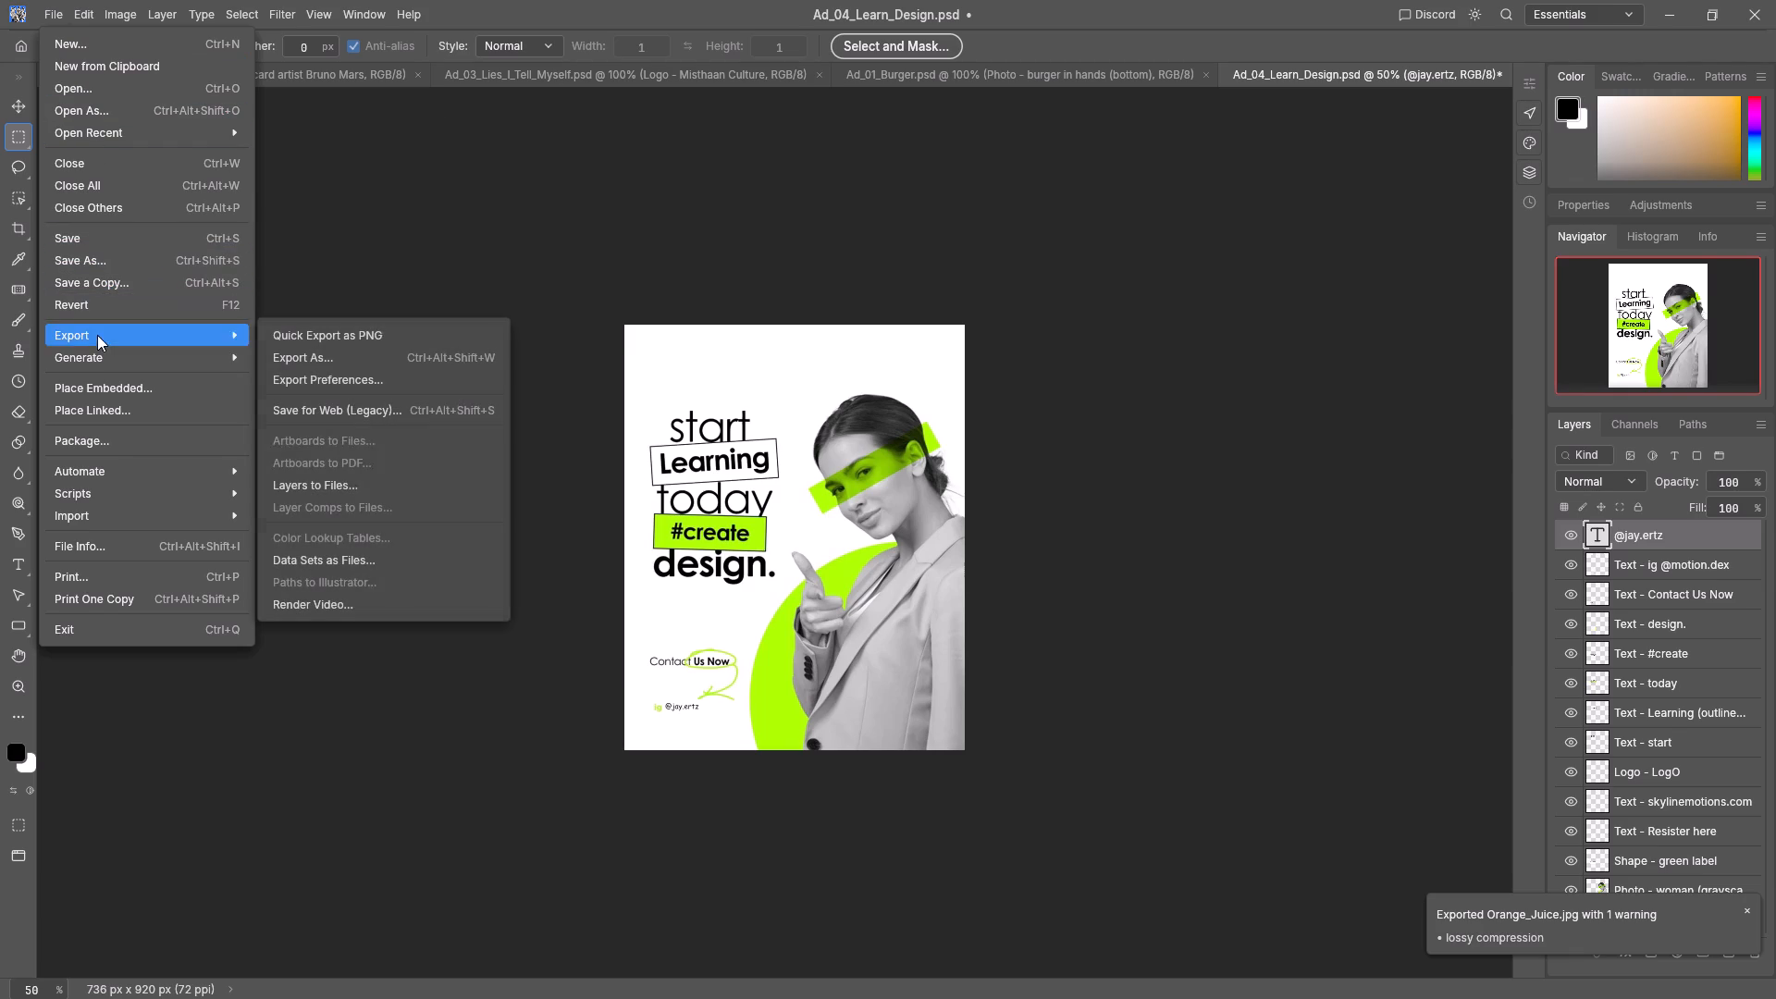
click(329, 359)
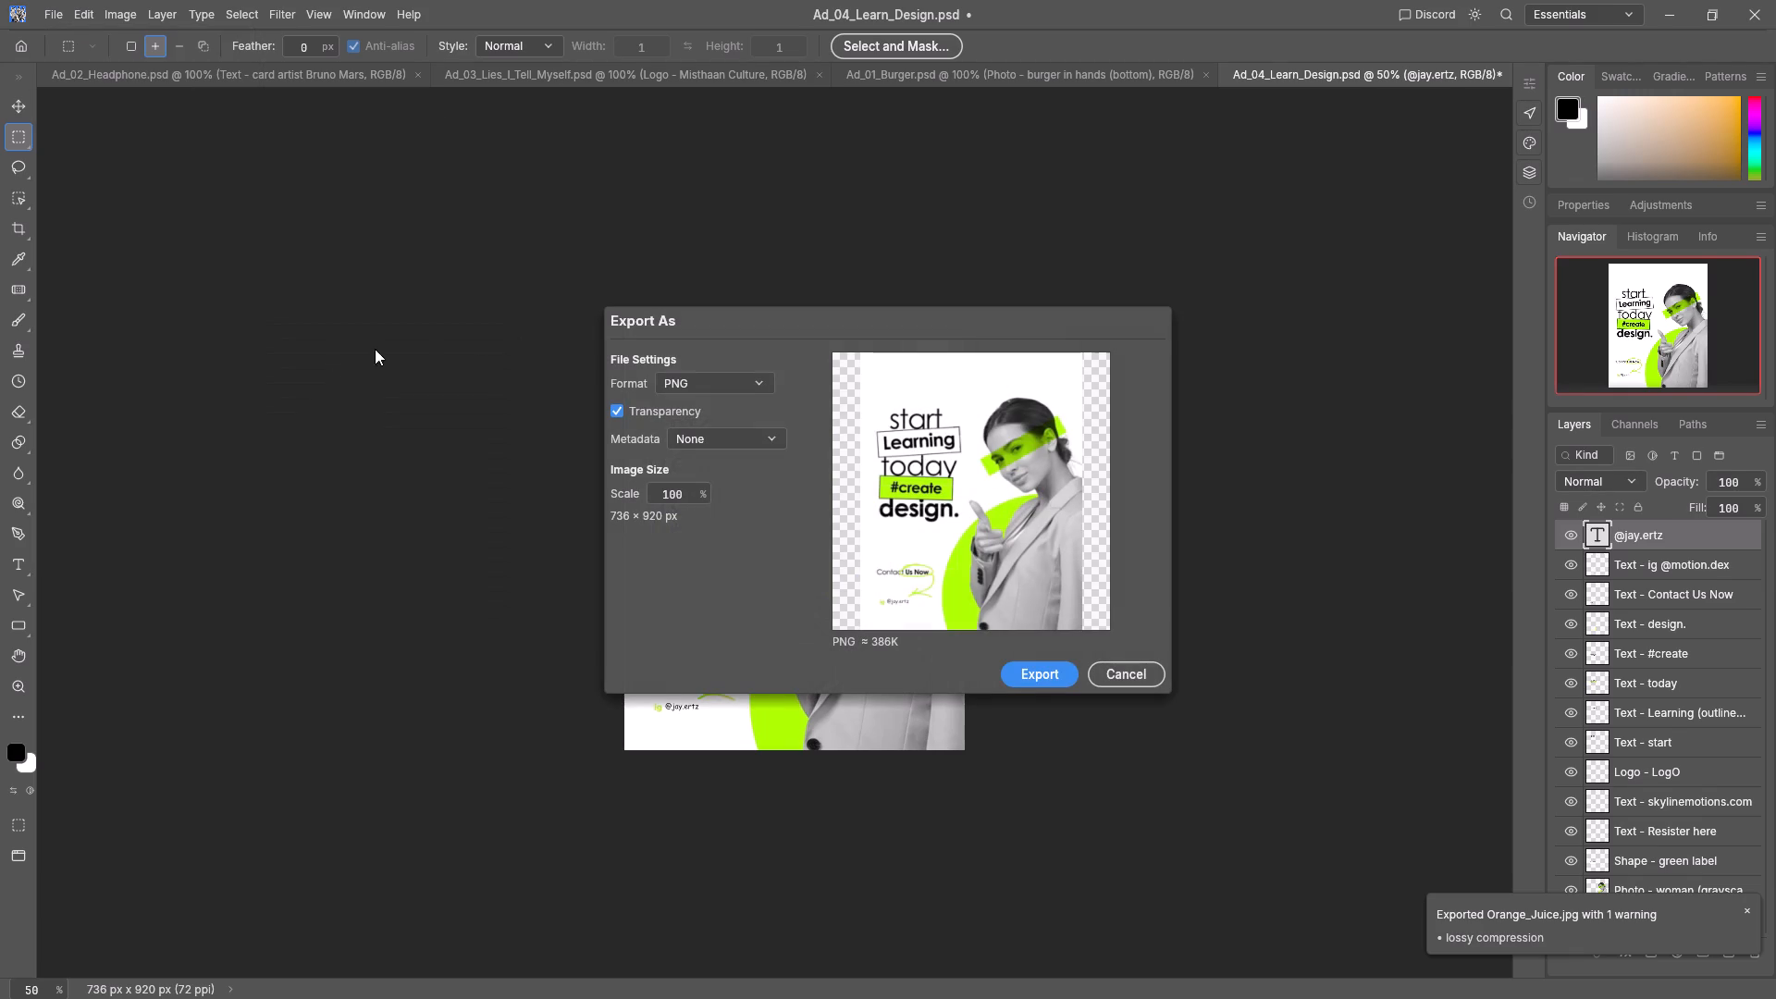
click(711, 382)
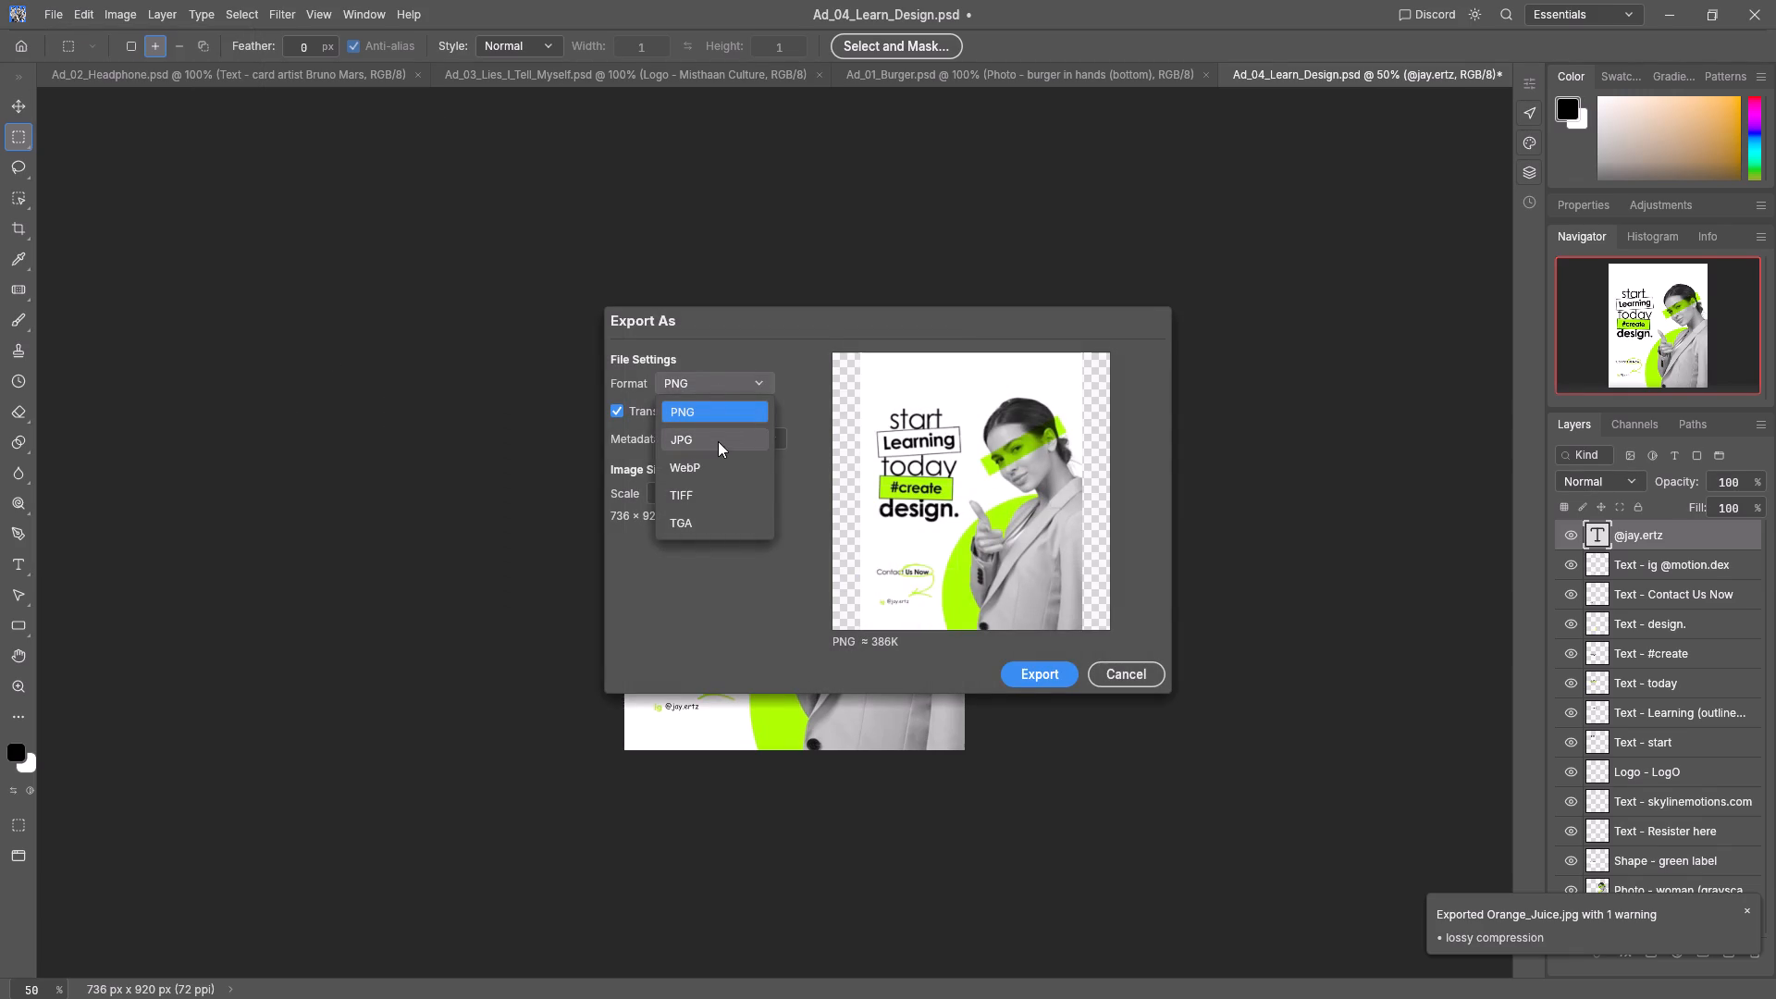
click(718, 441)
drag(780, 435, 1407, 594)
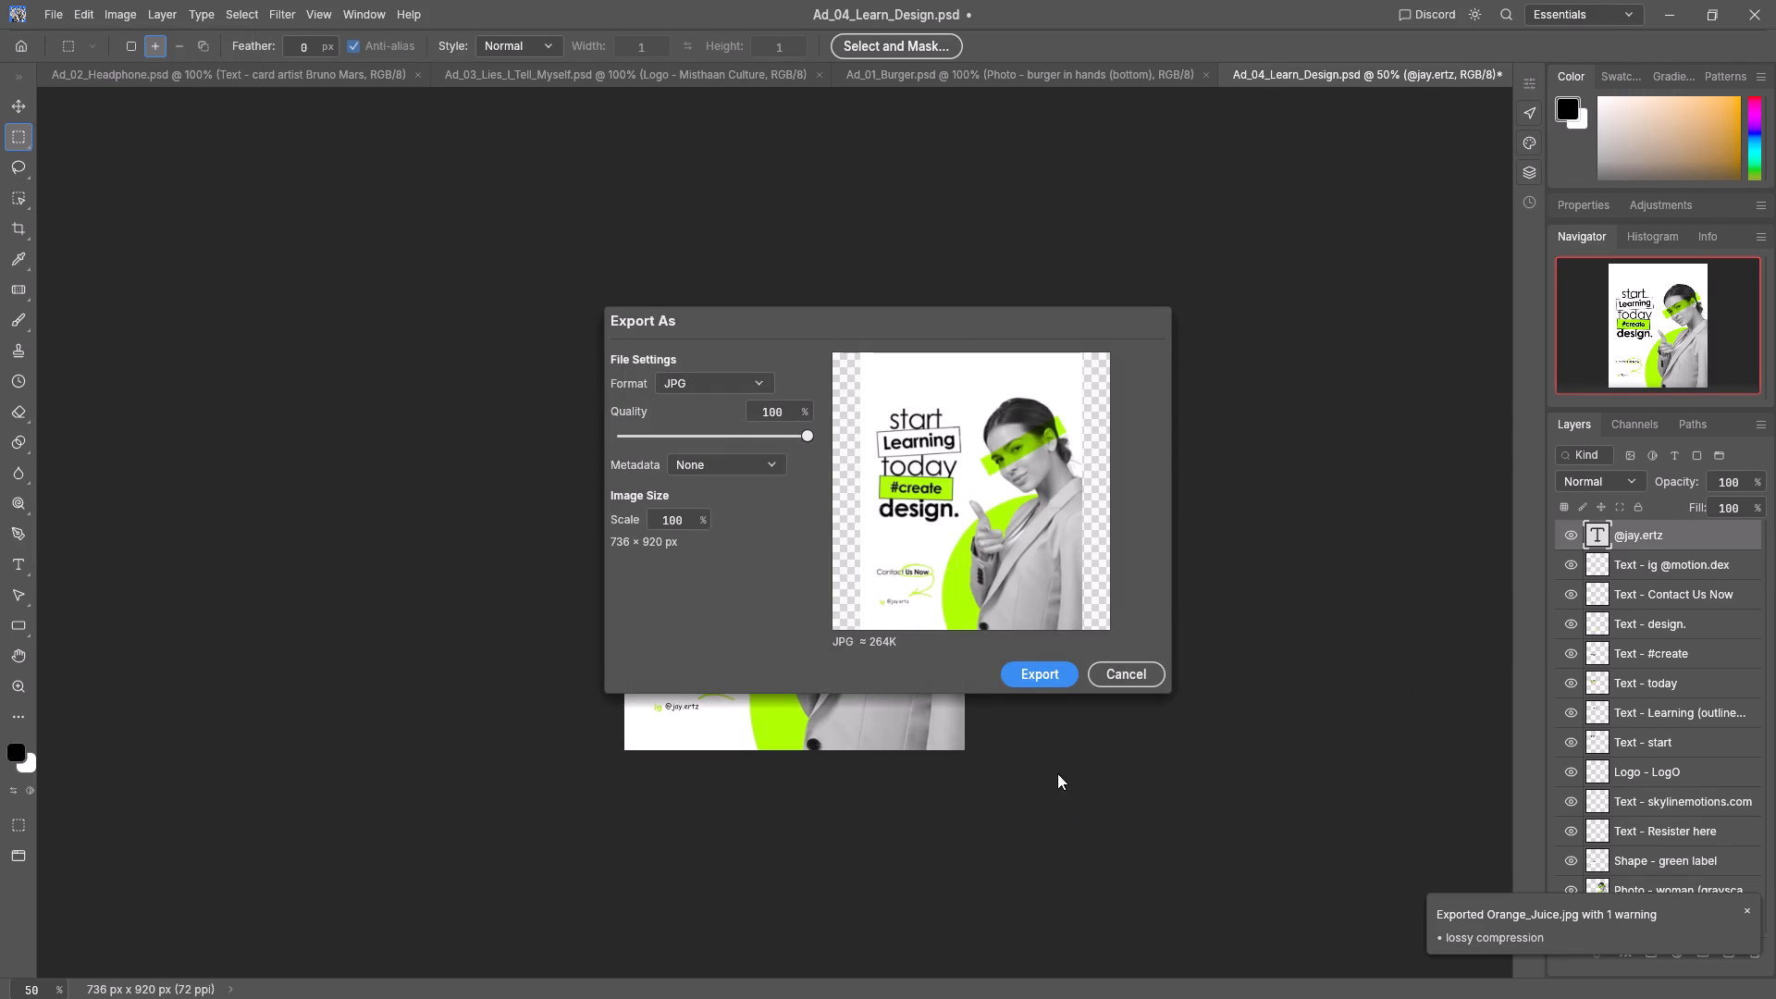
click(1031, 677)
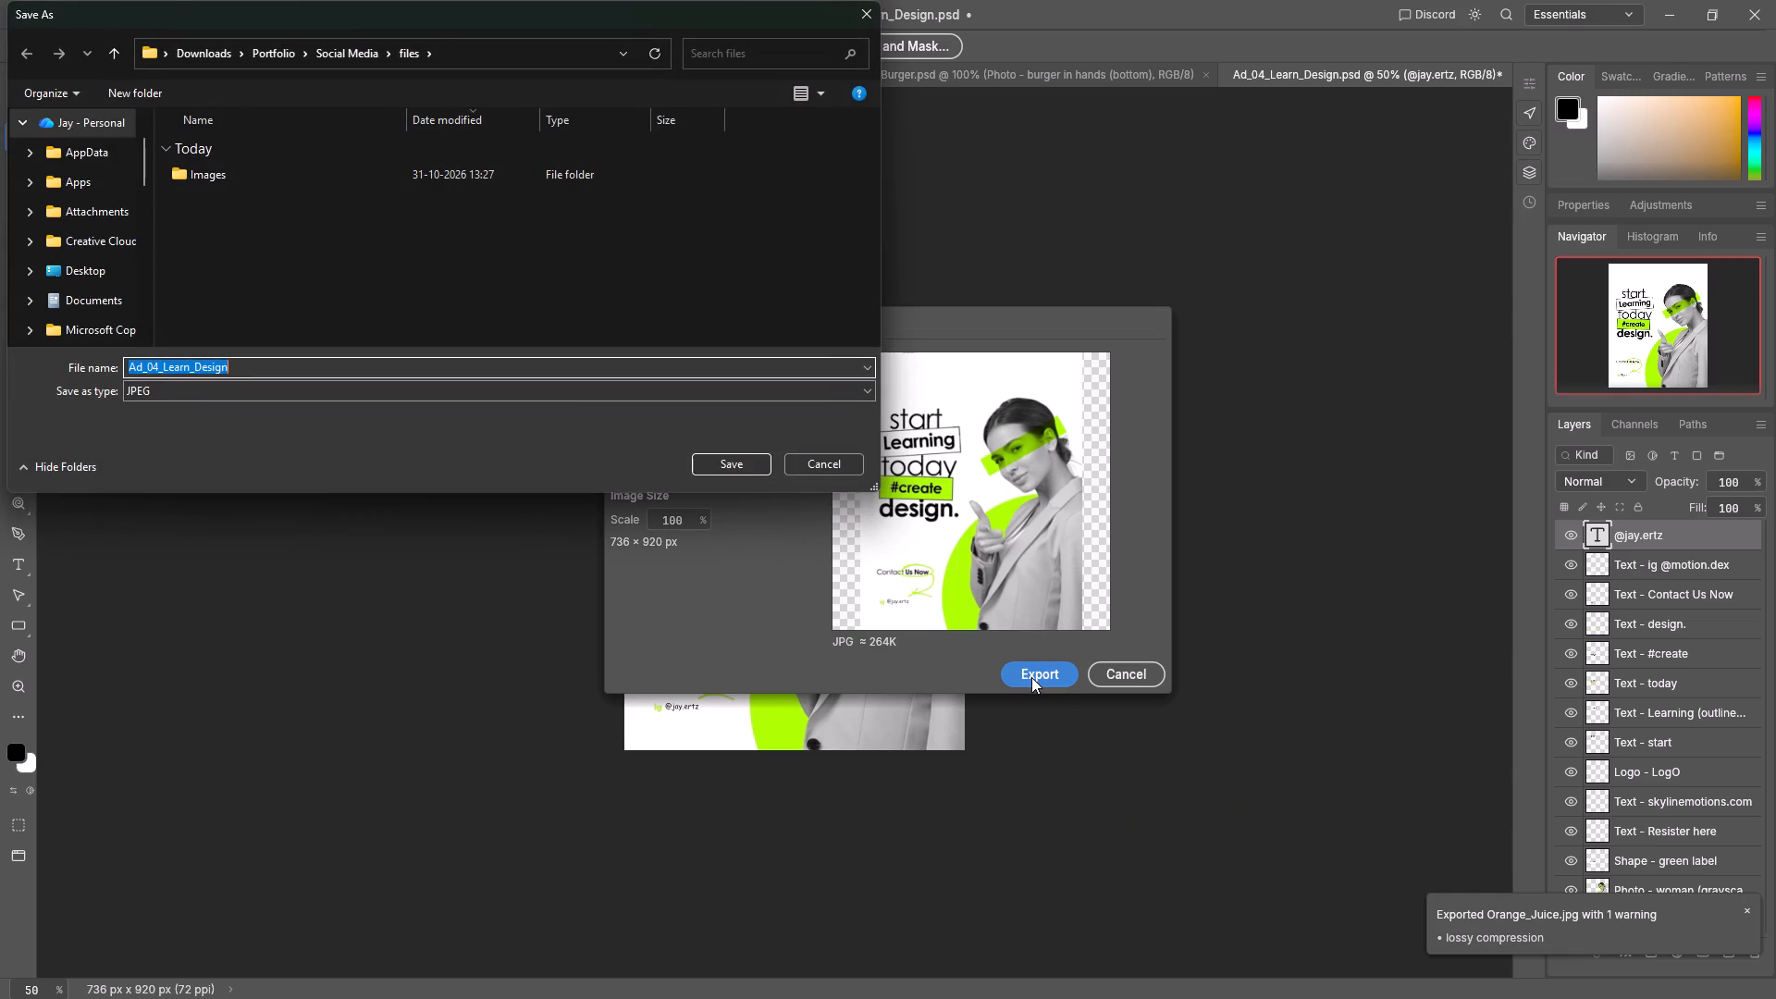
Save the exported JPG in the Images folder as Learn_Design, without the Ad_04_ prefix.
double_click(436, 172)
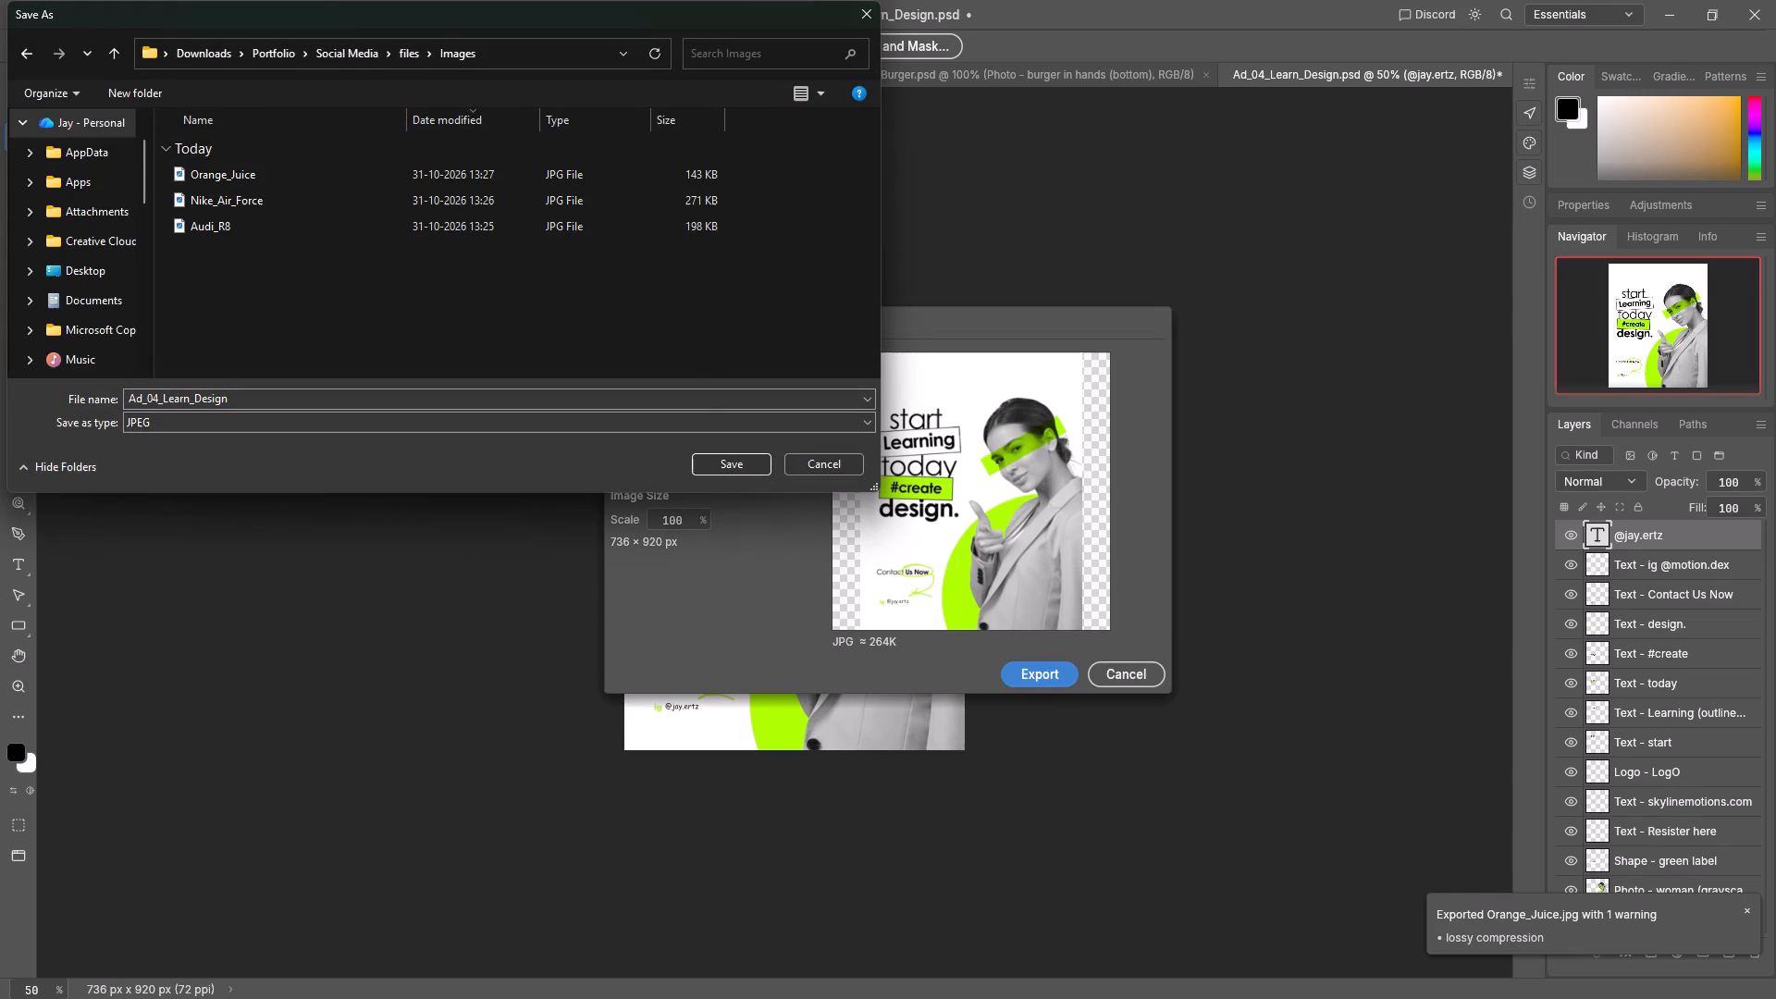
click(158, 401)
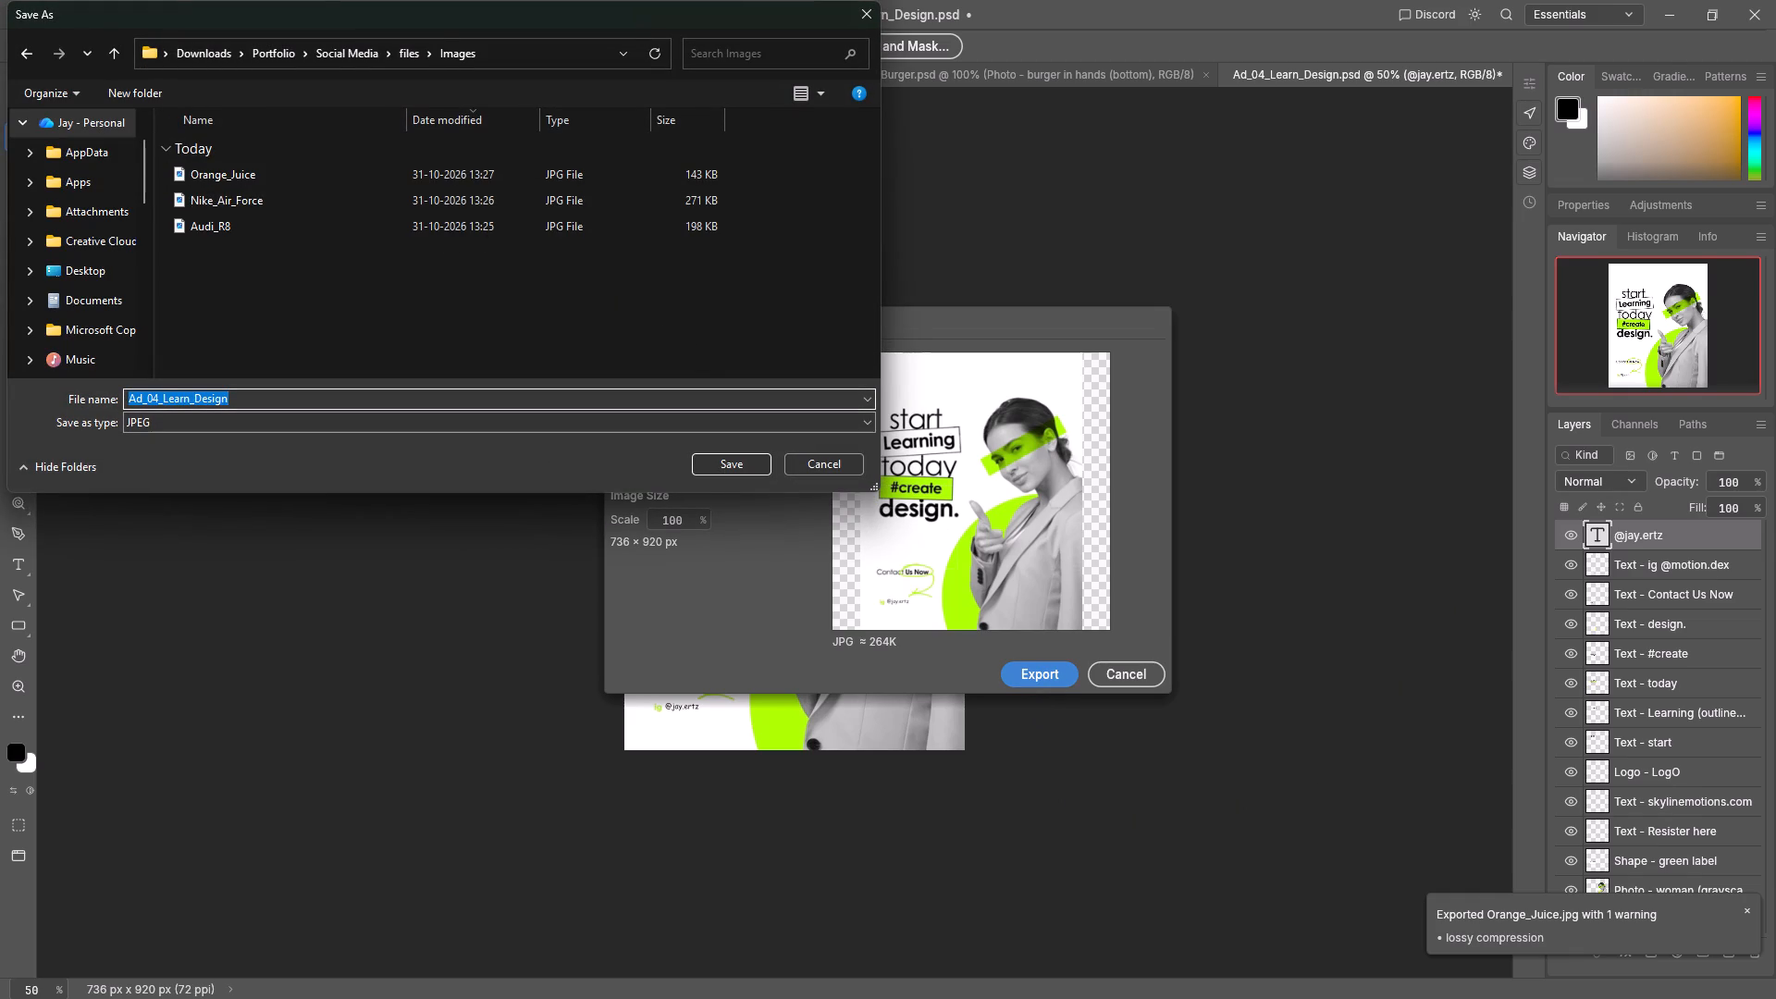
click(161, 401)
key(BackSpace)
key(BackSpace)
key(BackSpace)
key(BackSpace)
key(BackSpace)
key(BackSpace)
key(BackSpace)
key(BackSpace)
key(BackSpace)
key(BackSpace)
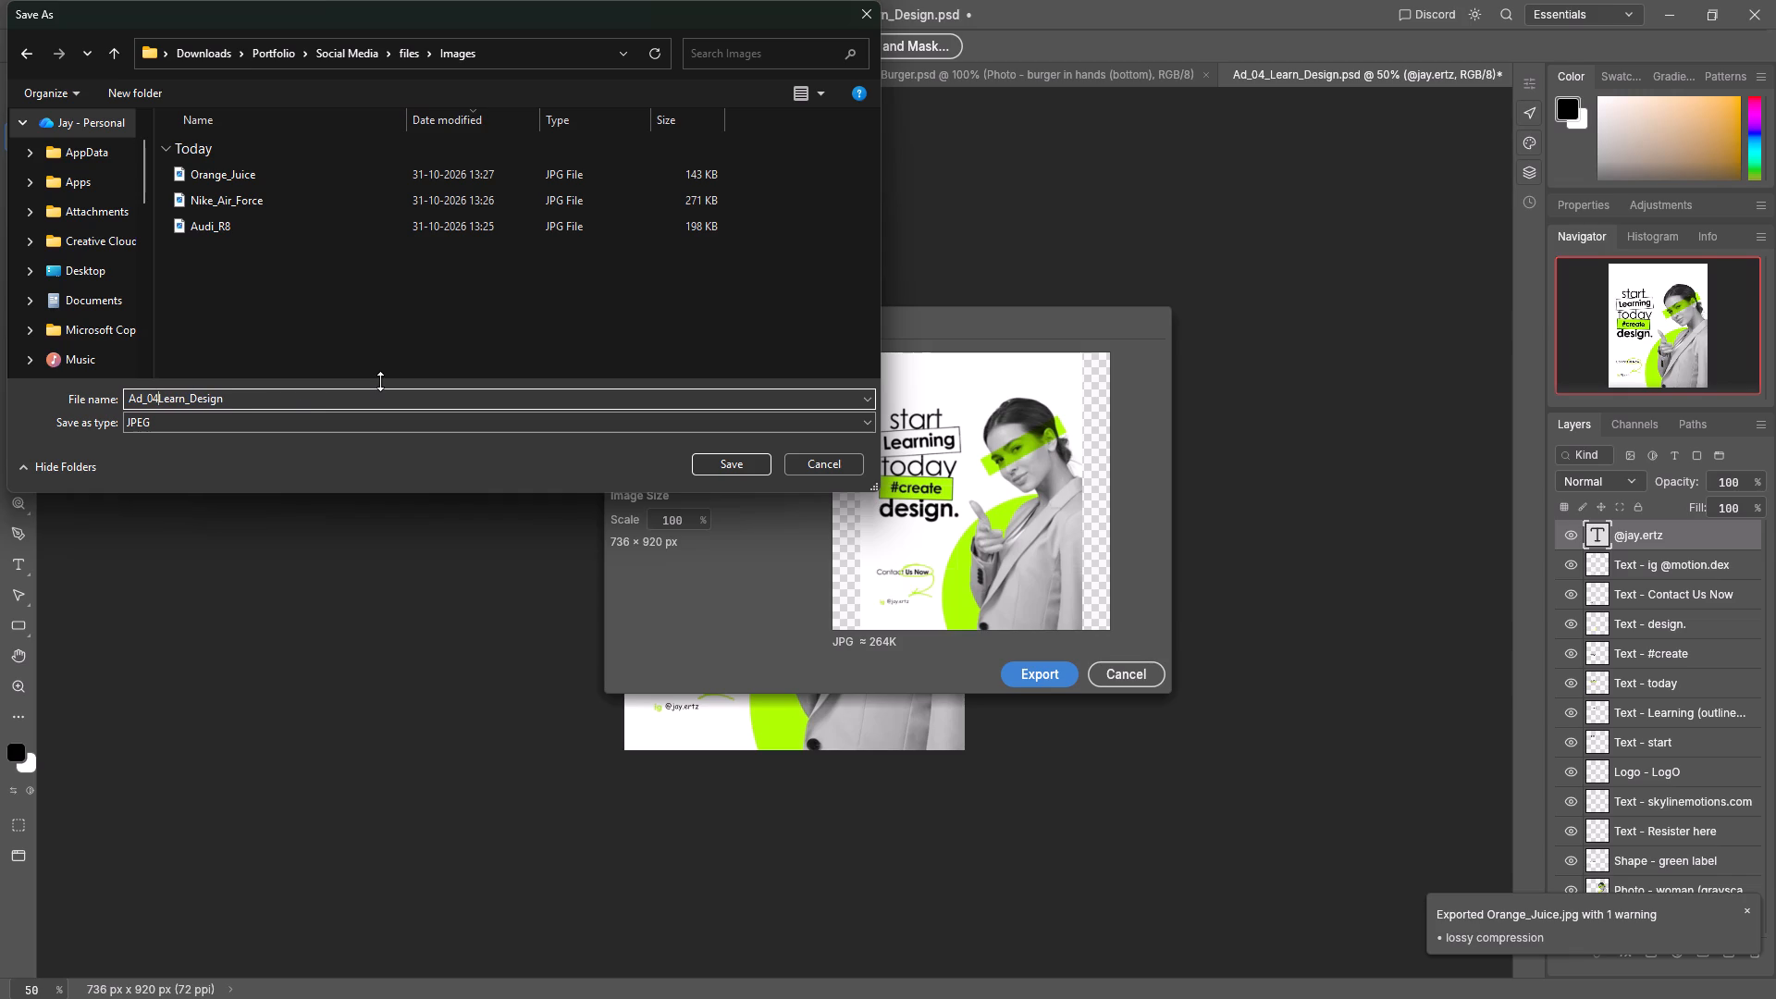
click(711, 463)
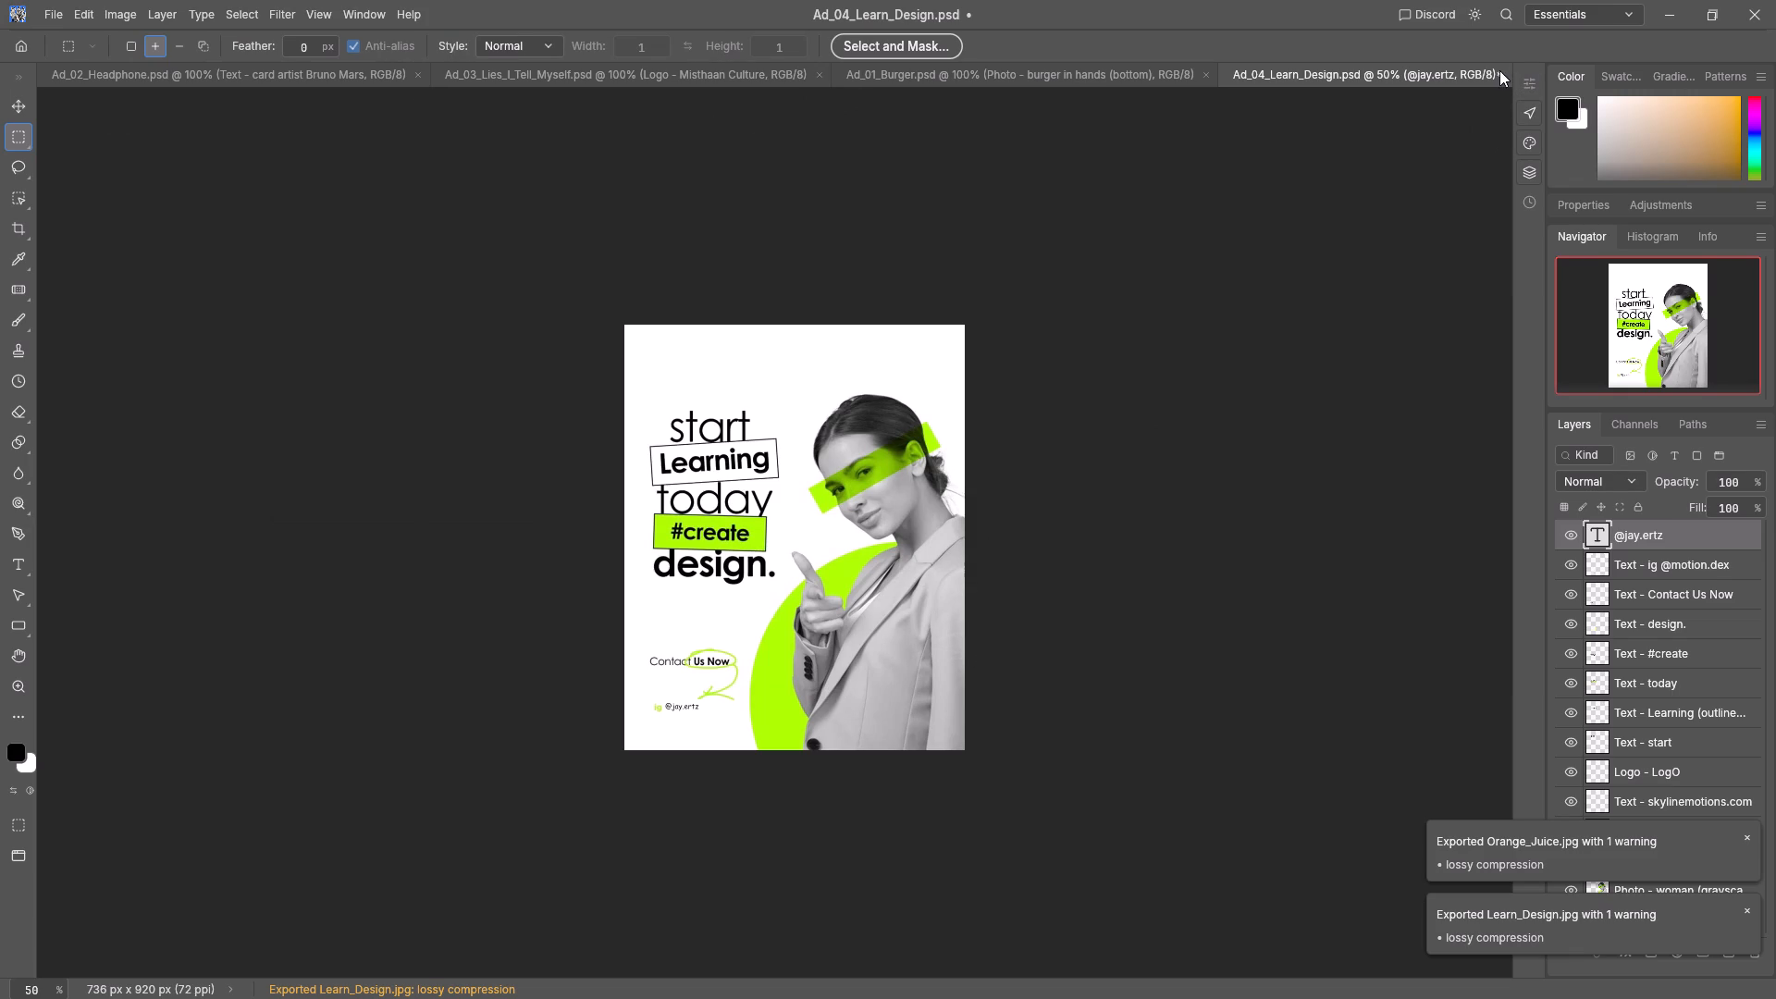
Set up the Ad_01_Burger document's export as a JPG at 100% quality and proceed to saving it.
drag(1499, 70, 1477, 67)
click(1445, 74)
click(1140, 78)
scroll(843, 384, down, 3)
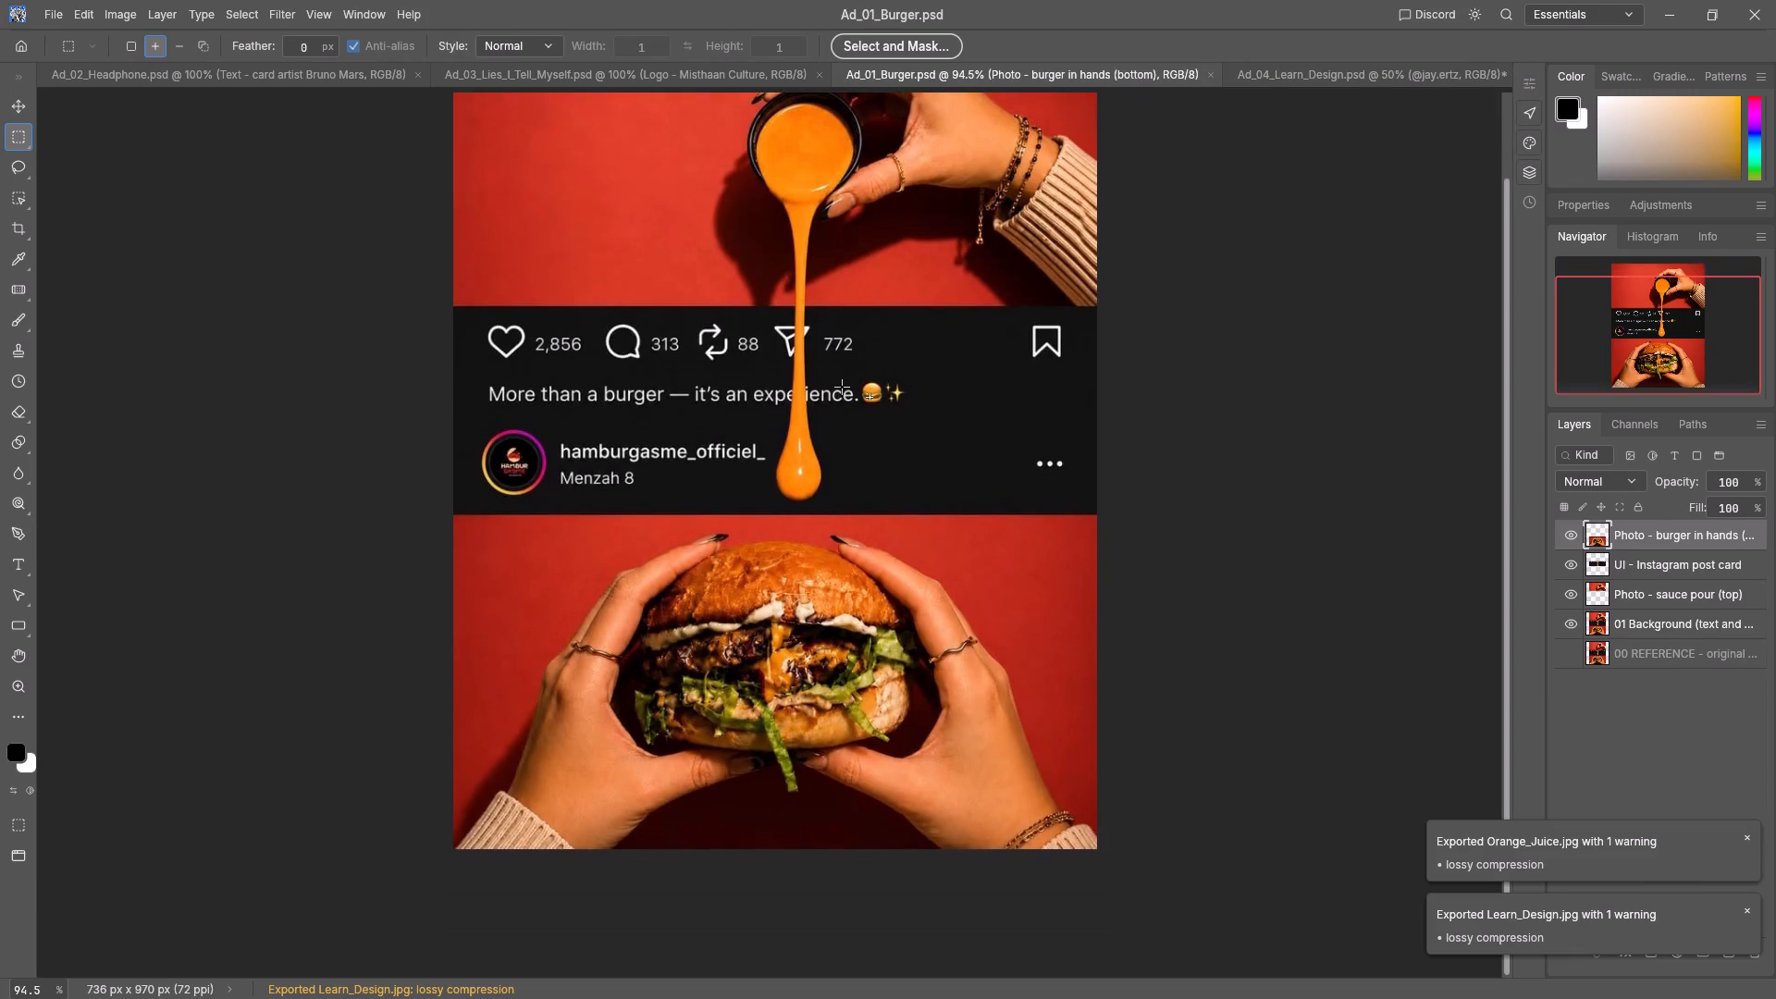
scroll(841, 387, up, 3)
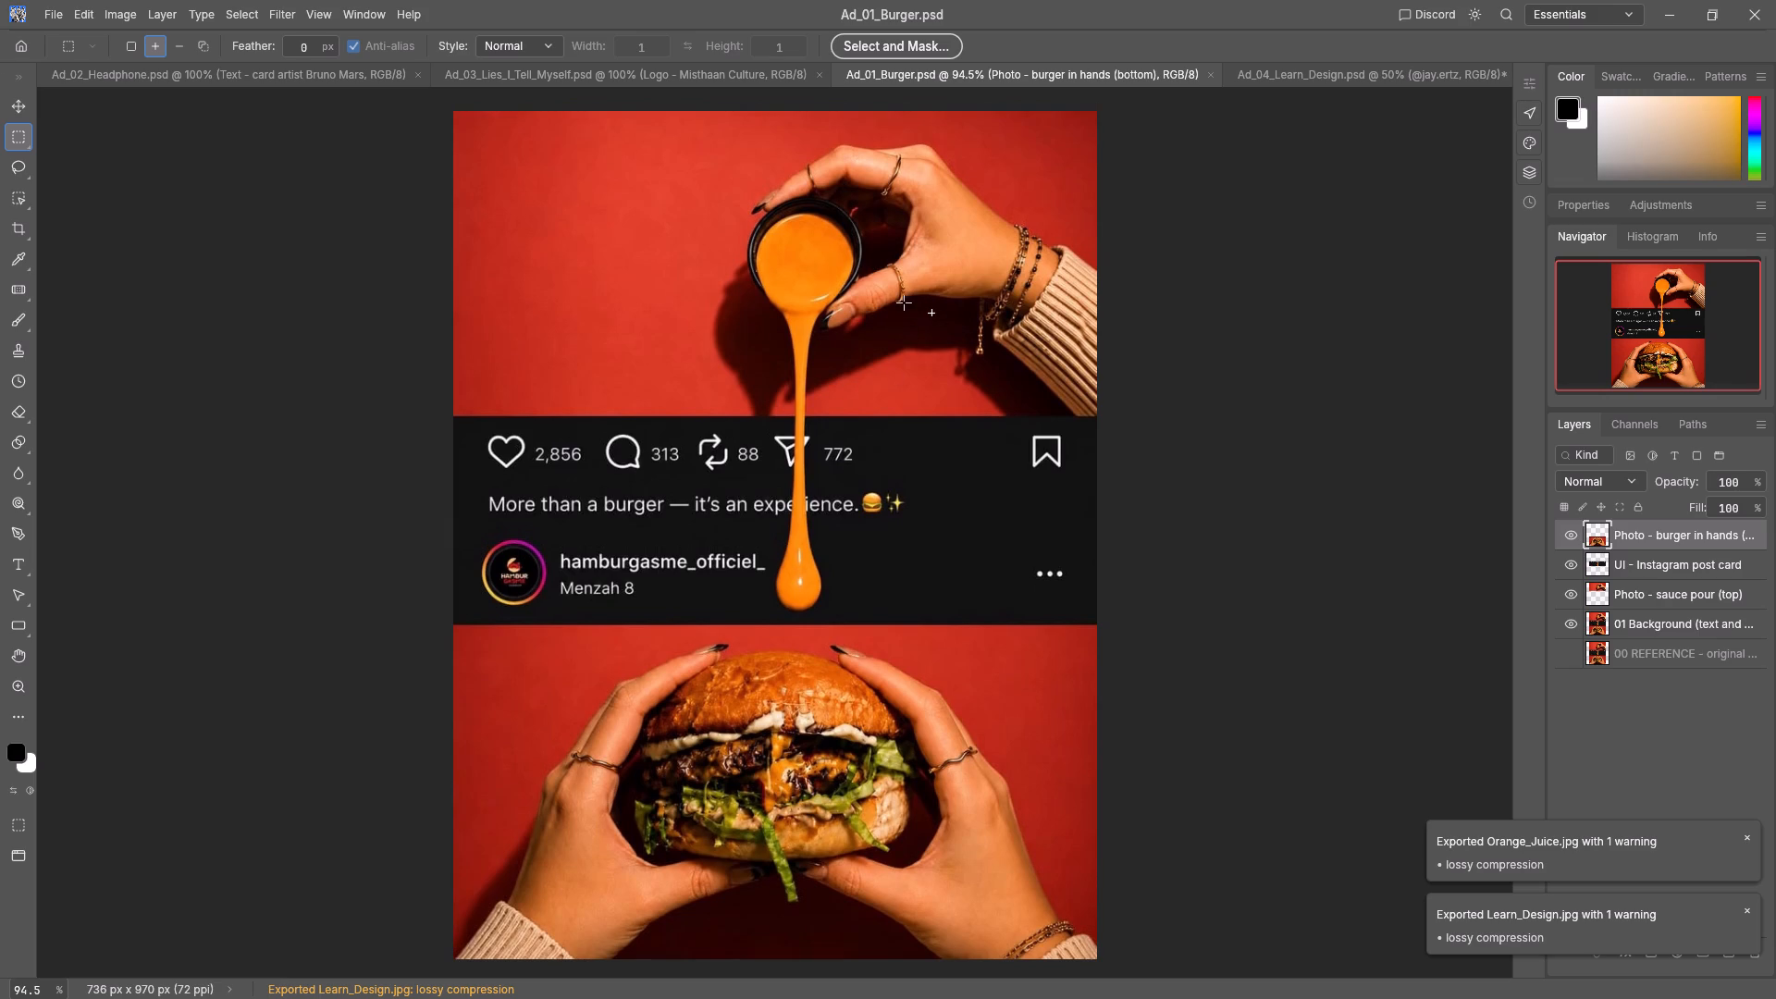
click(56, 11)
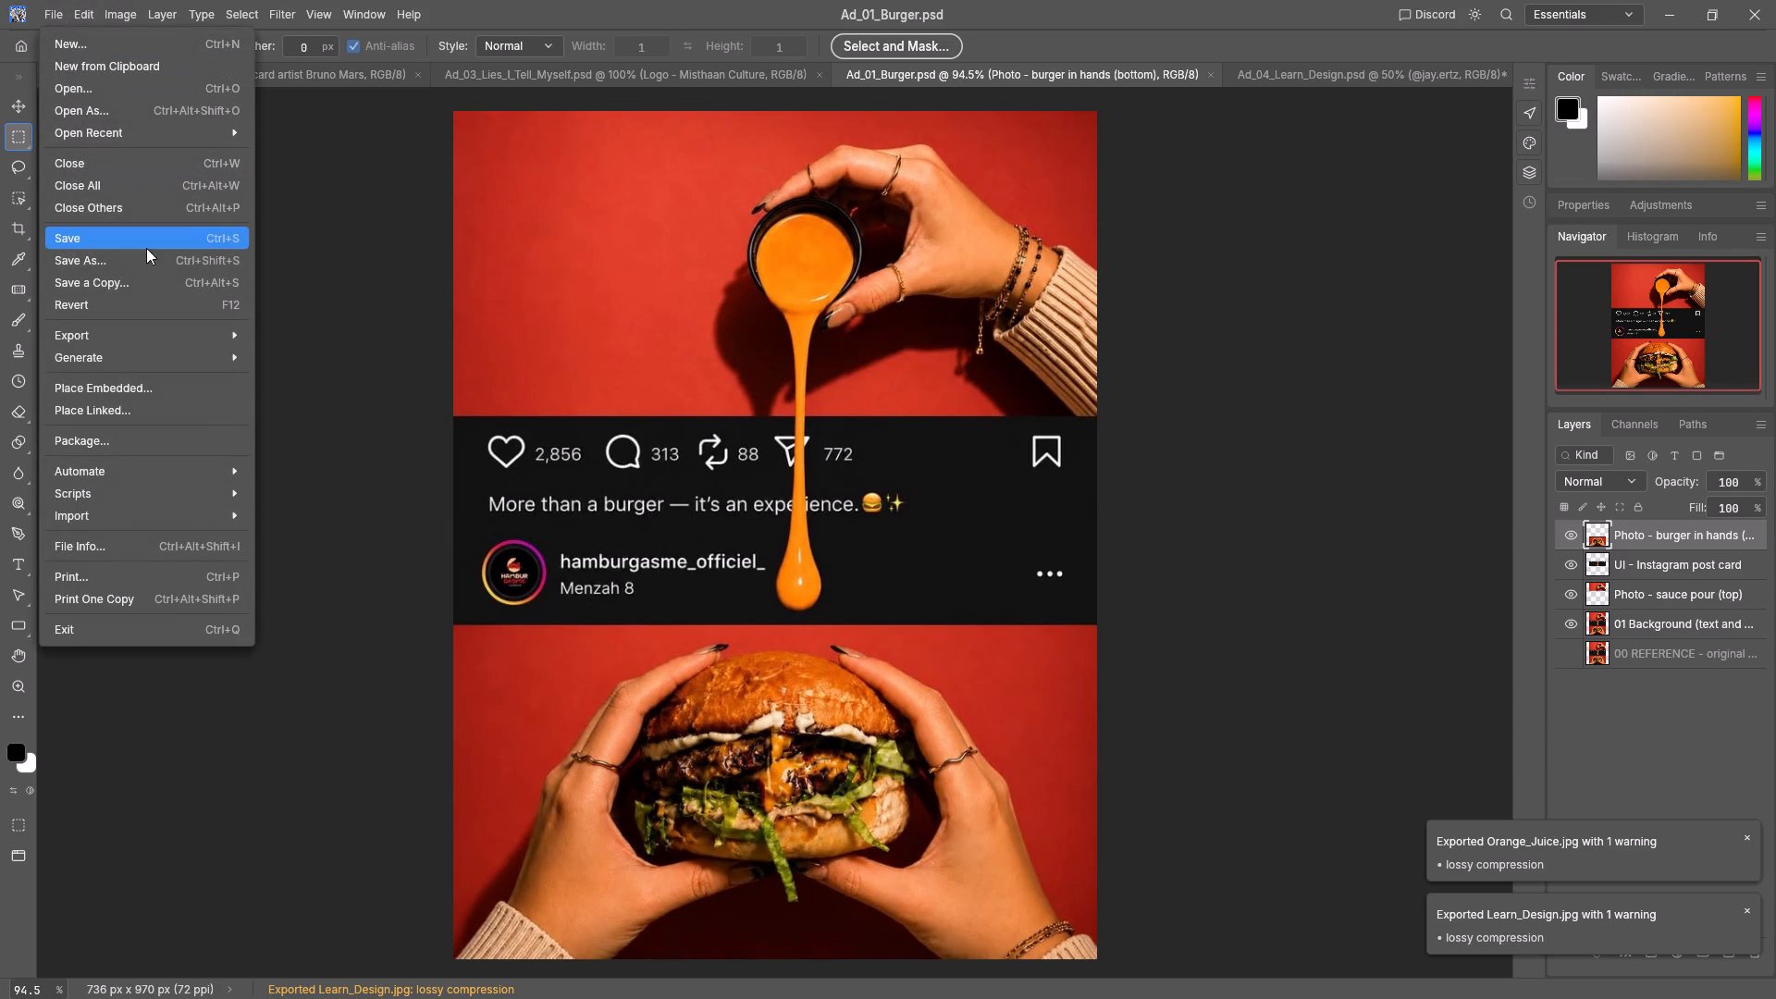
click(310, 355)
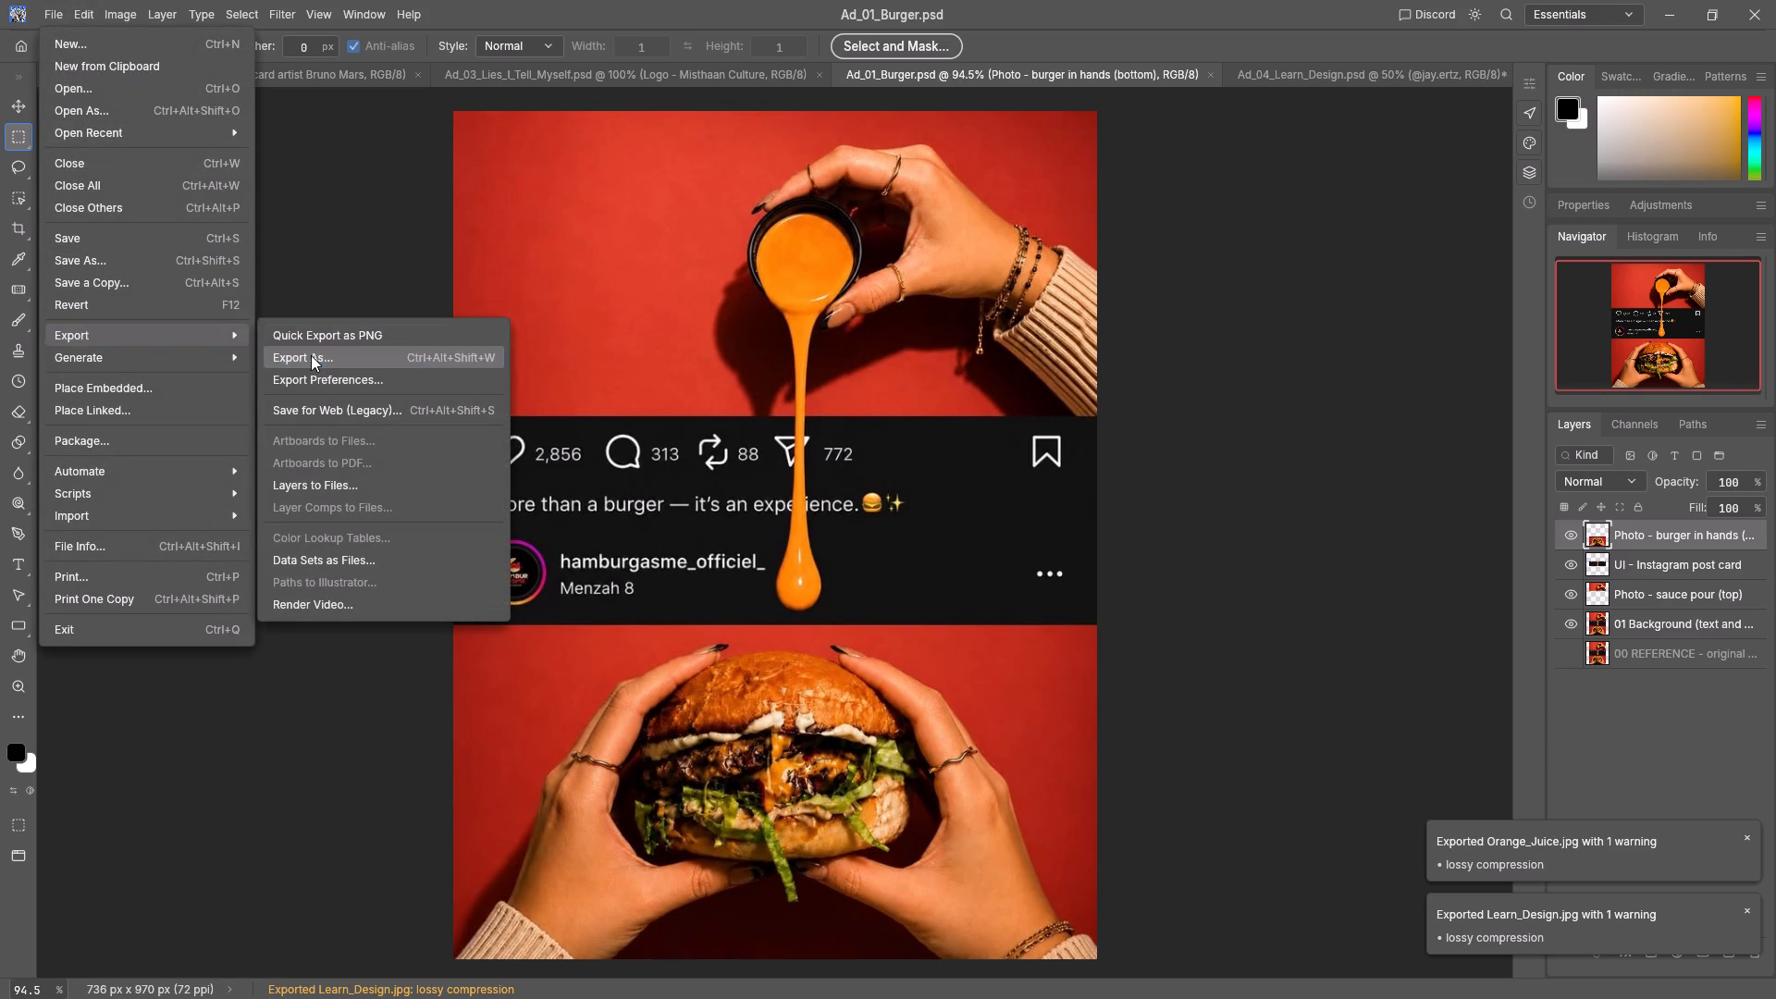
click(716, 387)
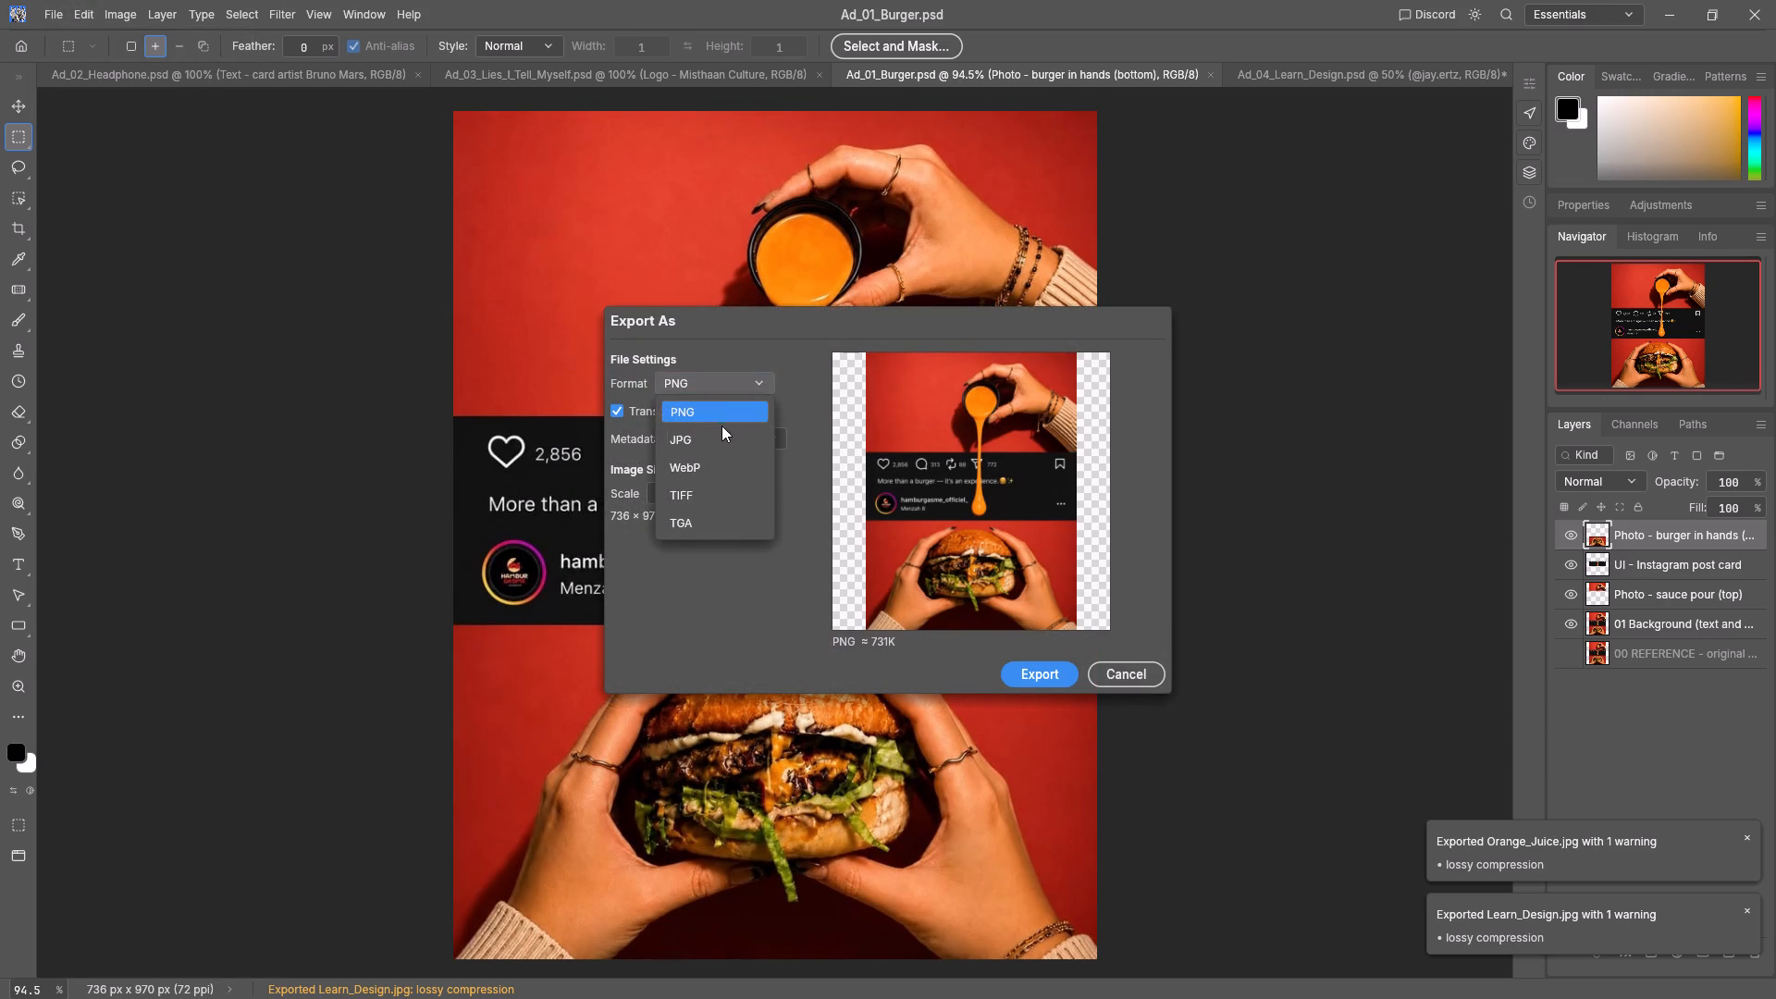
click(720, 431)
drag(776, 433, 949, 468)
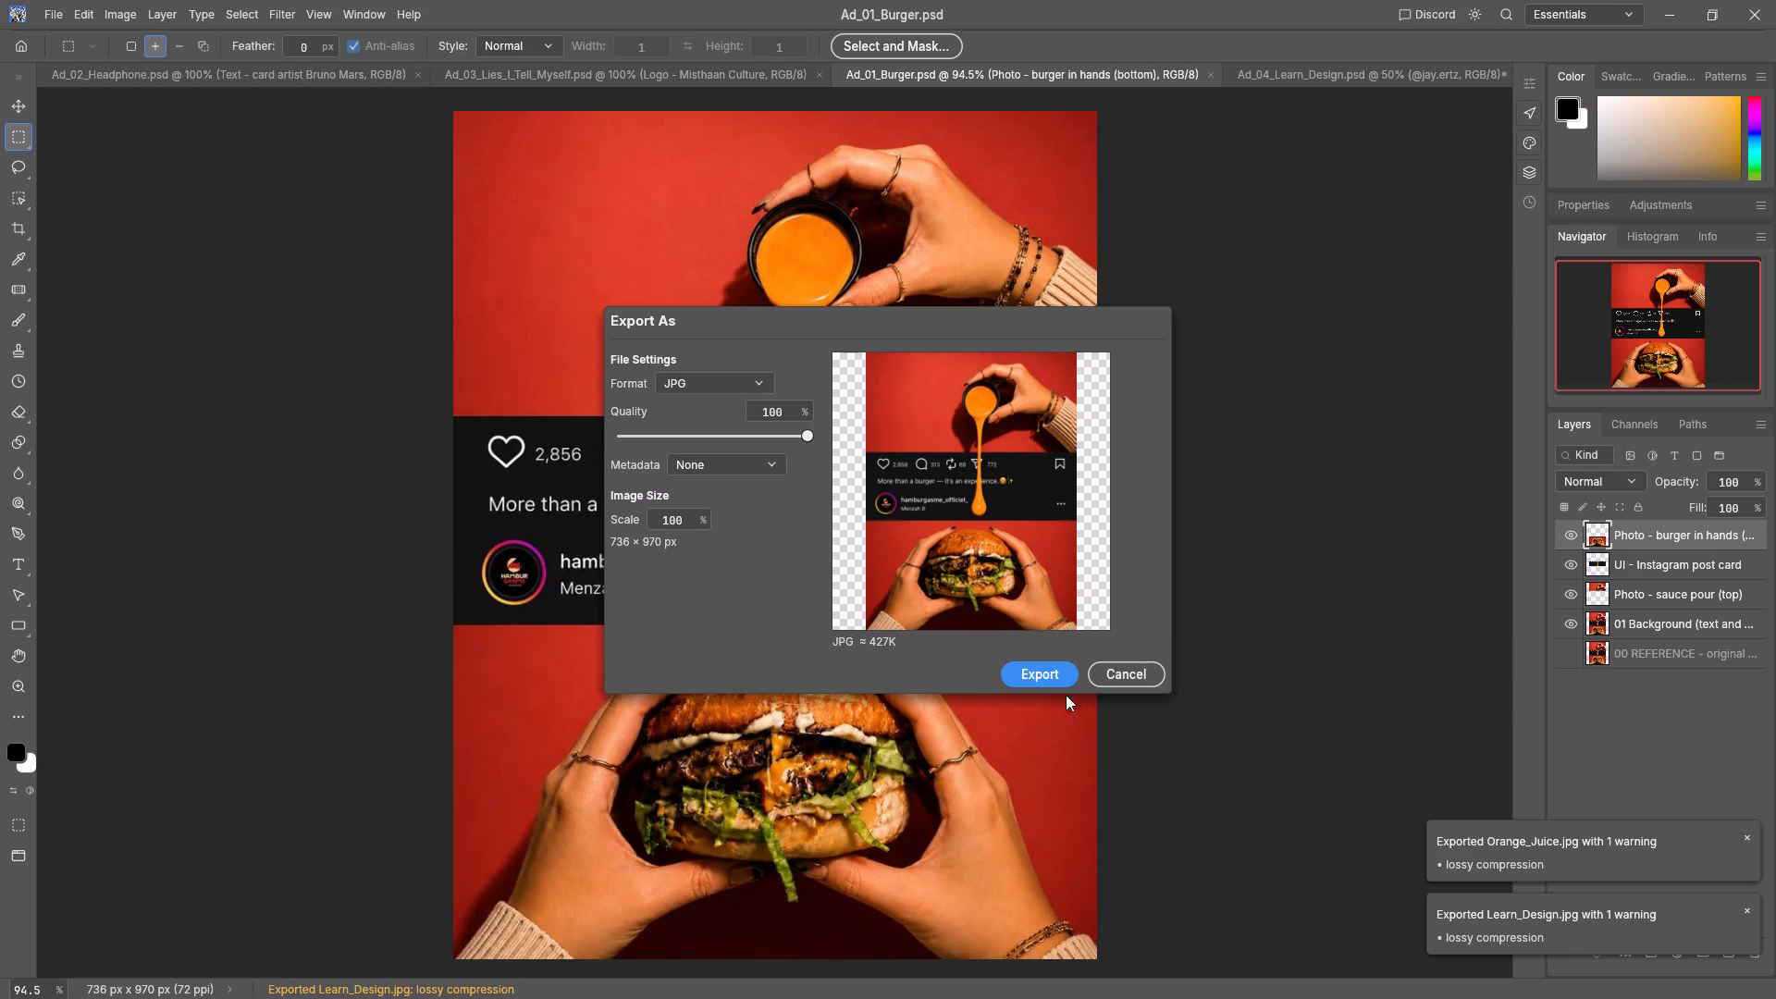
click(1043, 673)
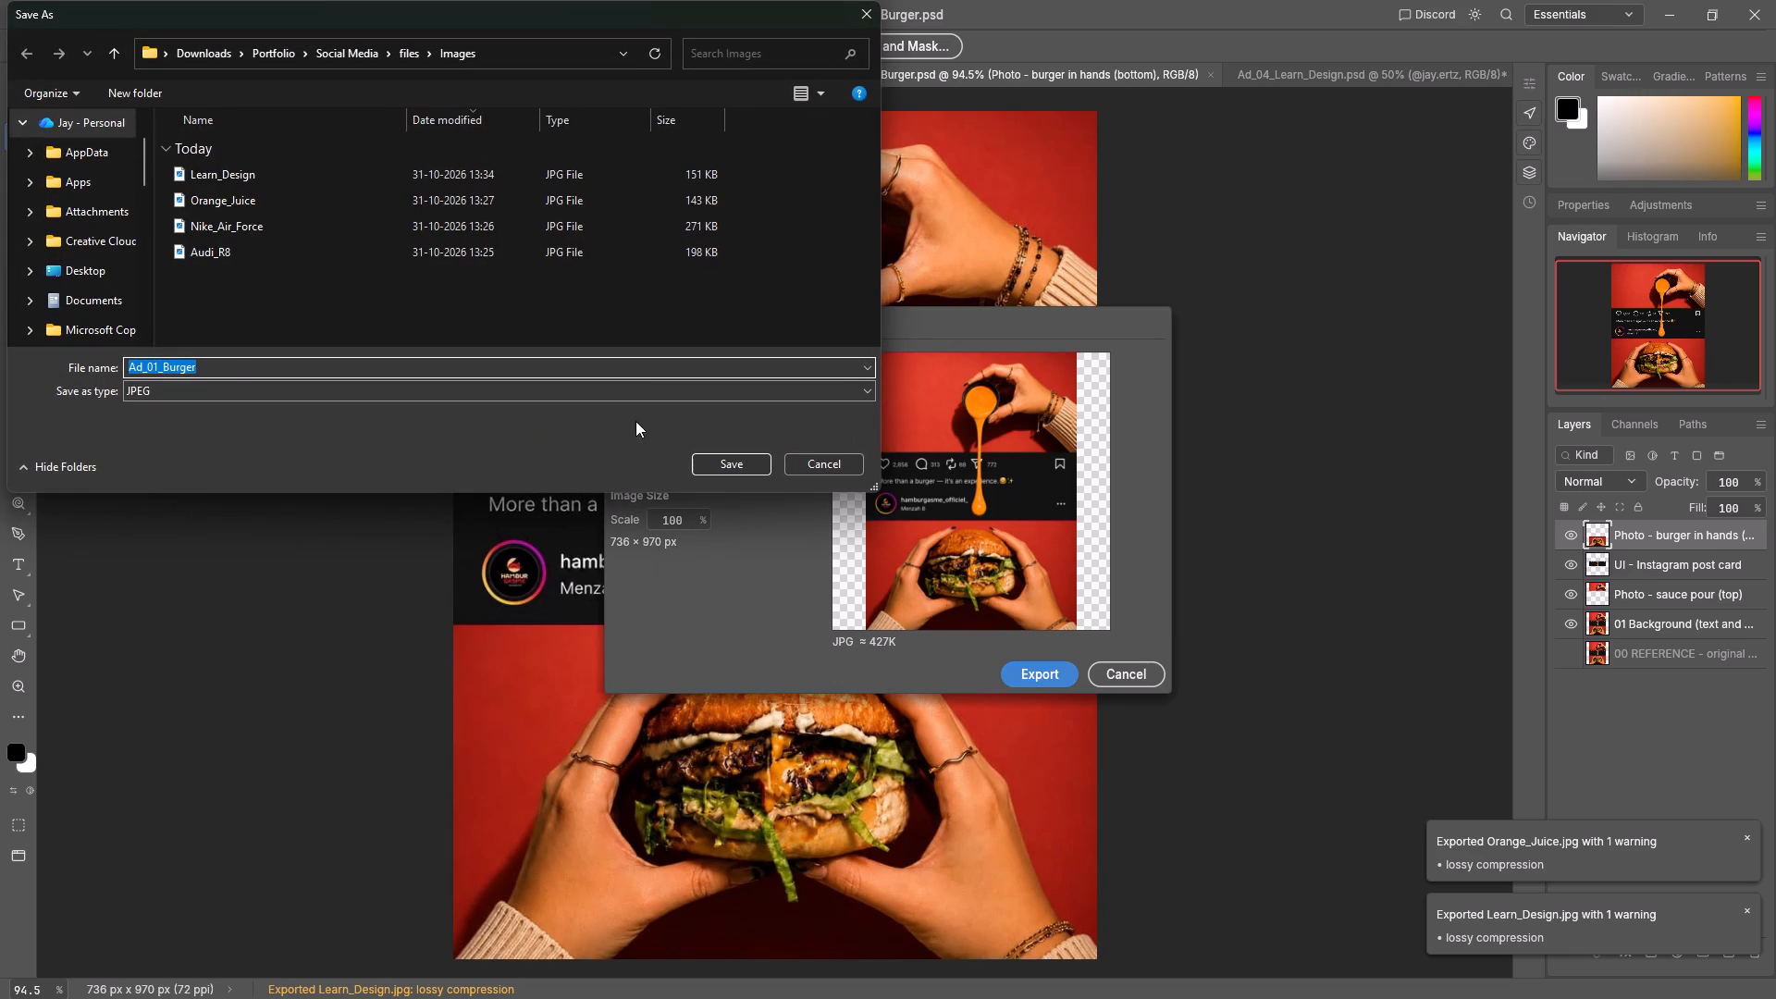
Save the exported JPG in the Images folder as Burger, without the Ad_01_ prefix.
click(158, 372)
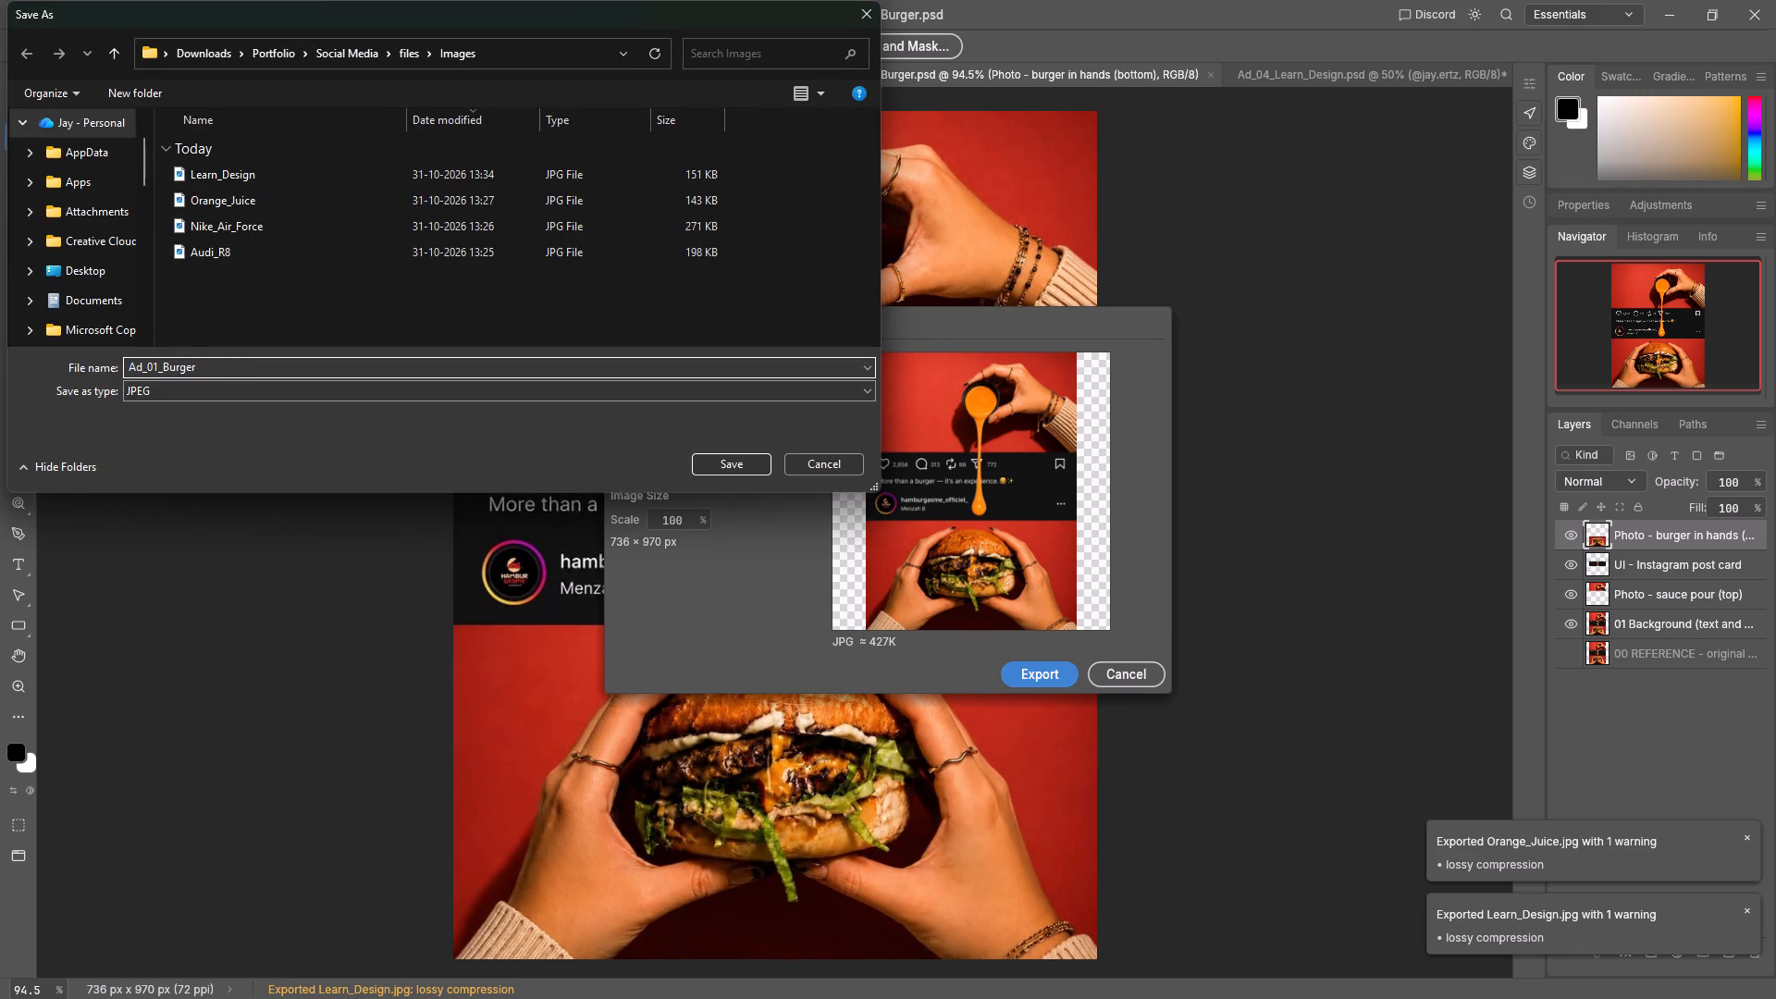
click(160, 368)
key(Right)
key(BackSpace)
key(BackSpace)
key(BackSpace)
key(BackSpace)
key(BackSpace)
key(BackSpace)
key(BackSpace)
key(BackSpace)
key(BackSpace)
key(BackSpace)
key(BackSpace)
key(BackSpace)
key(BackSpace)
key(BackSpace)
click(728, 465)
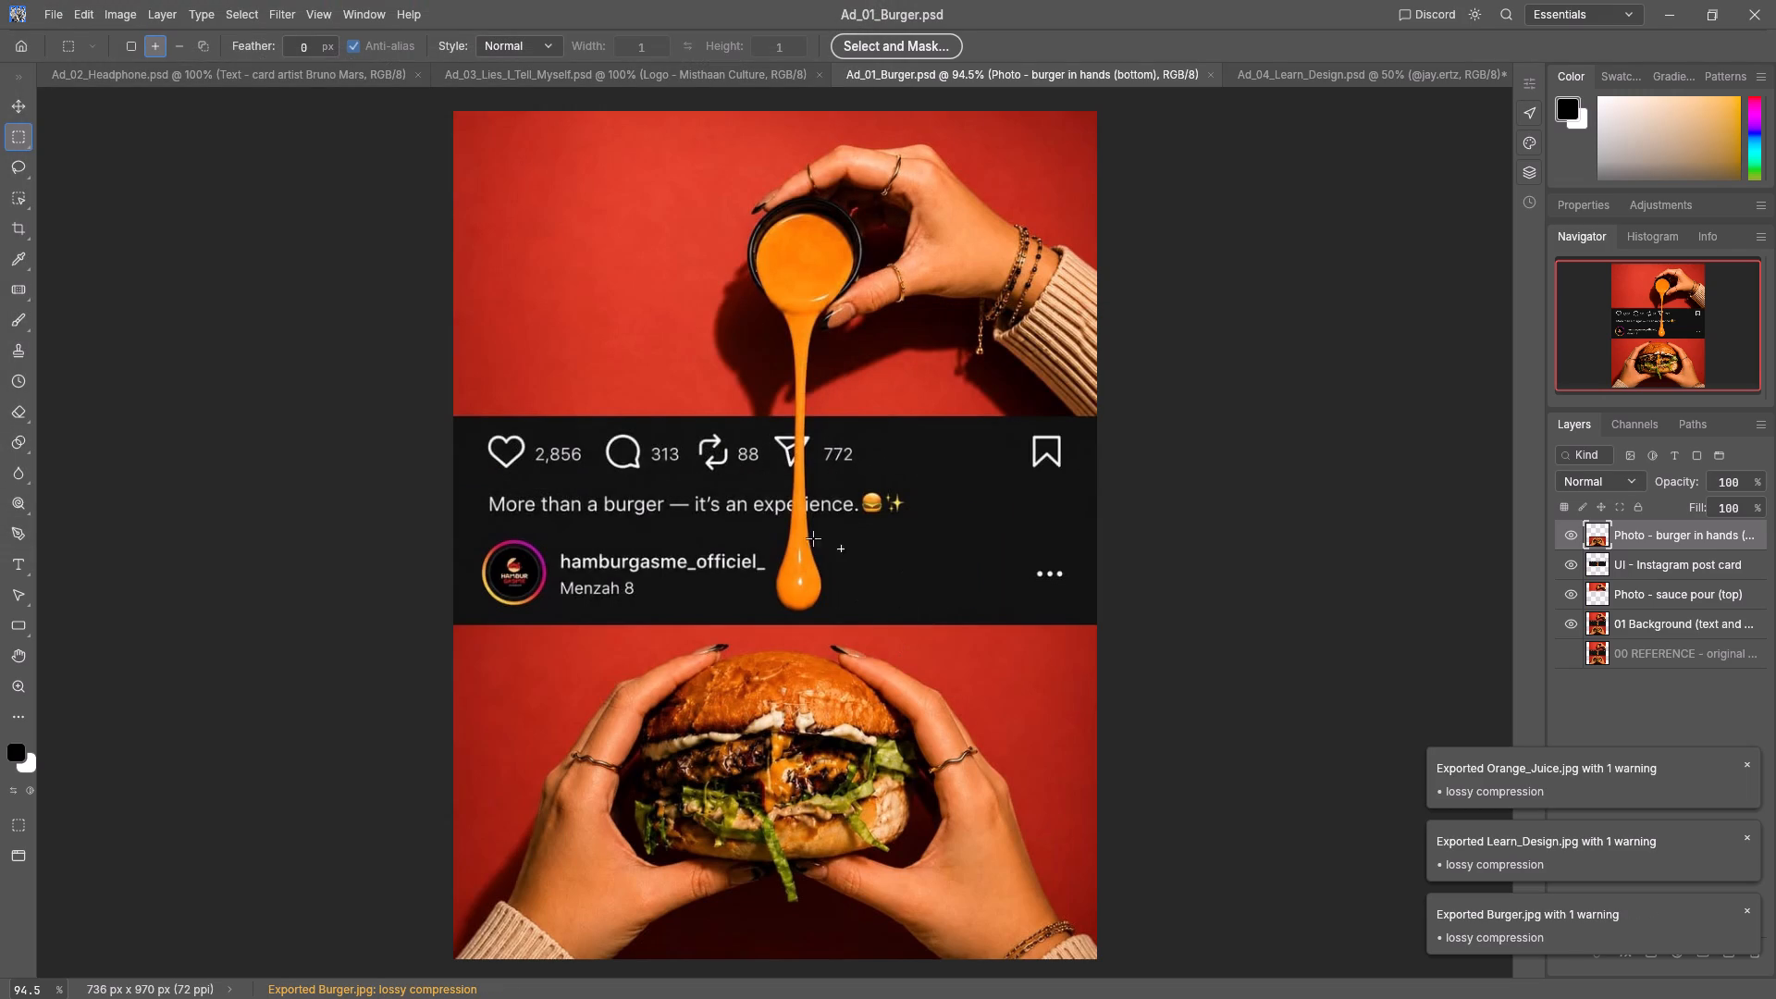
Close the Ad_01_Burger document.
scroll(676, 524, down, 2)
scroll(661, 545, up, 3)
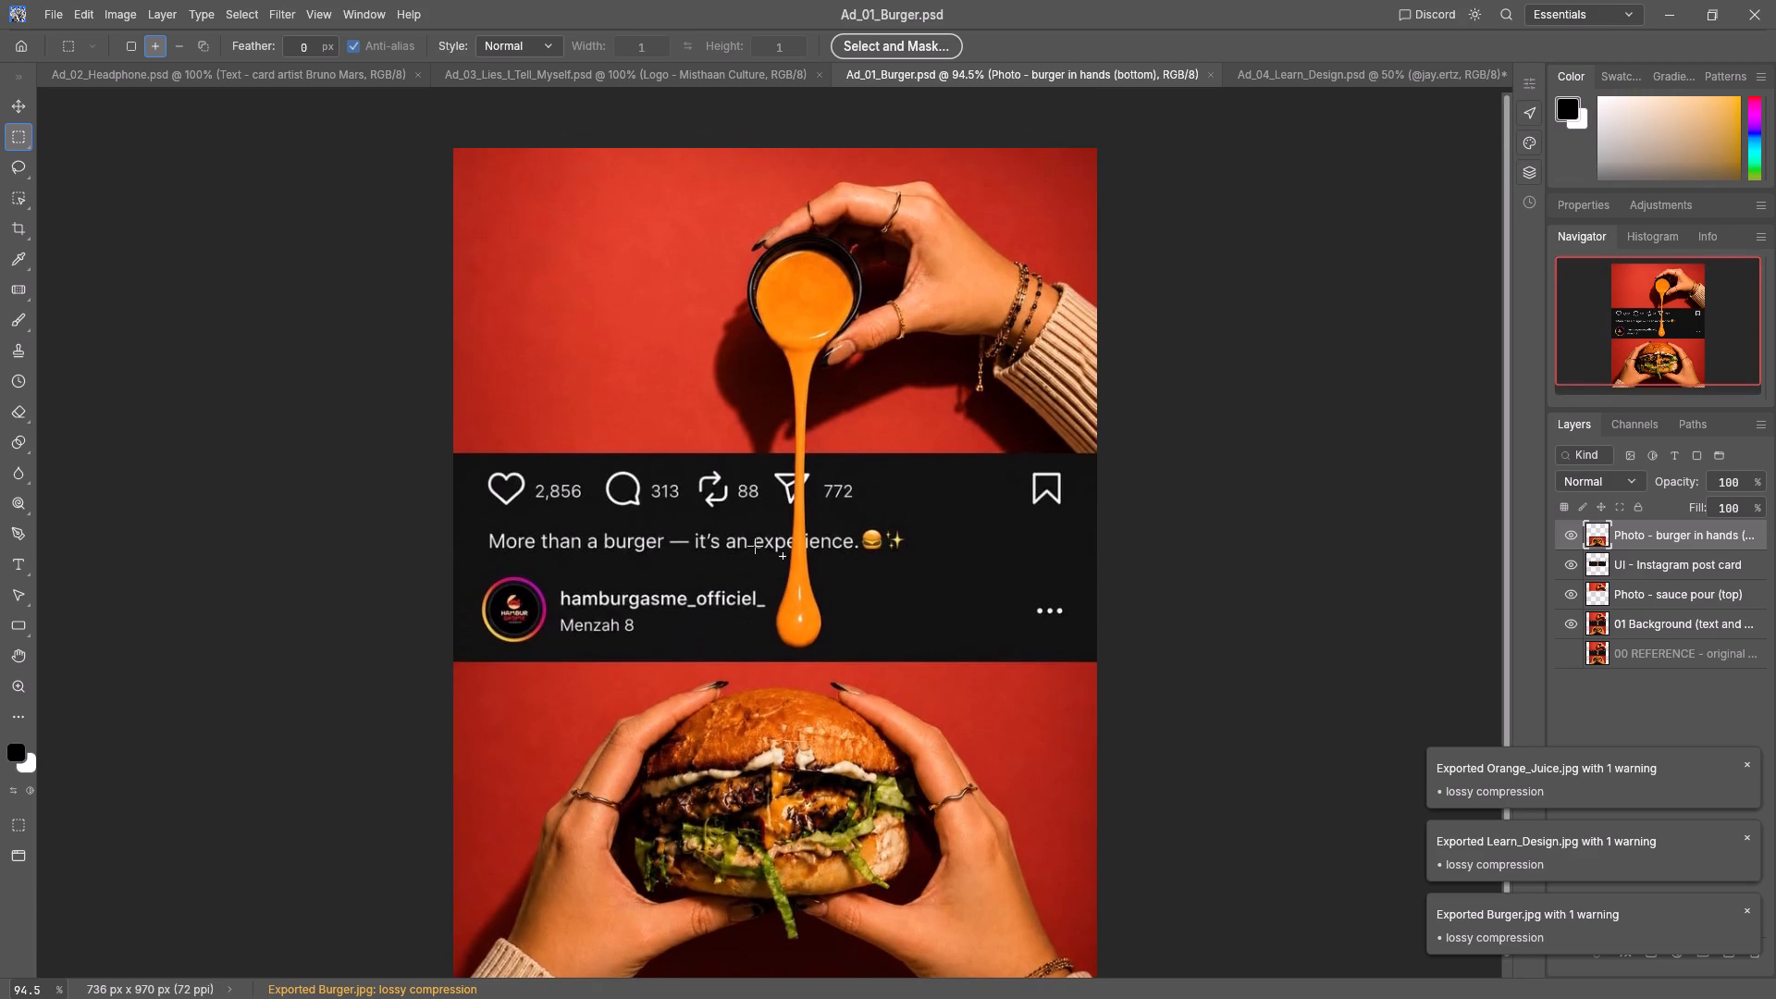
scroll(753, 543, down, 4)
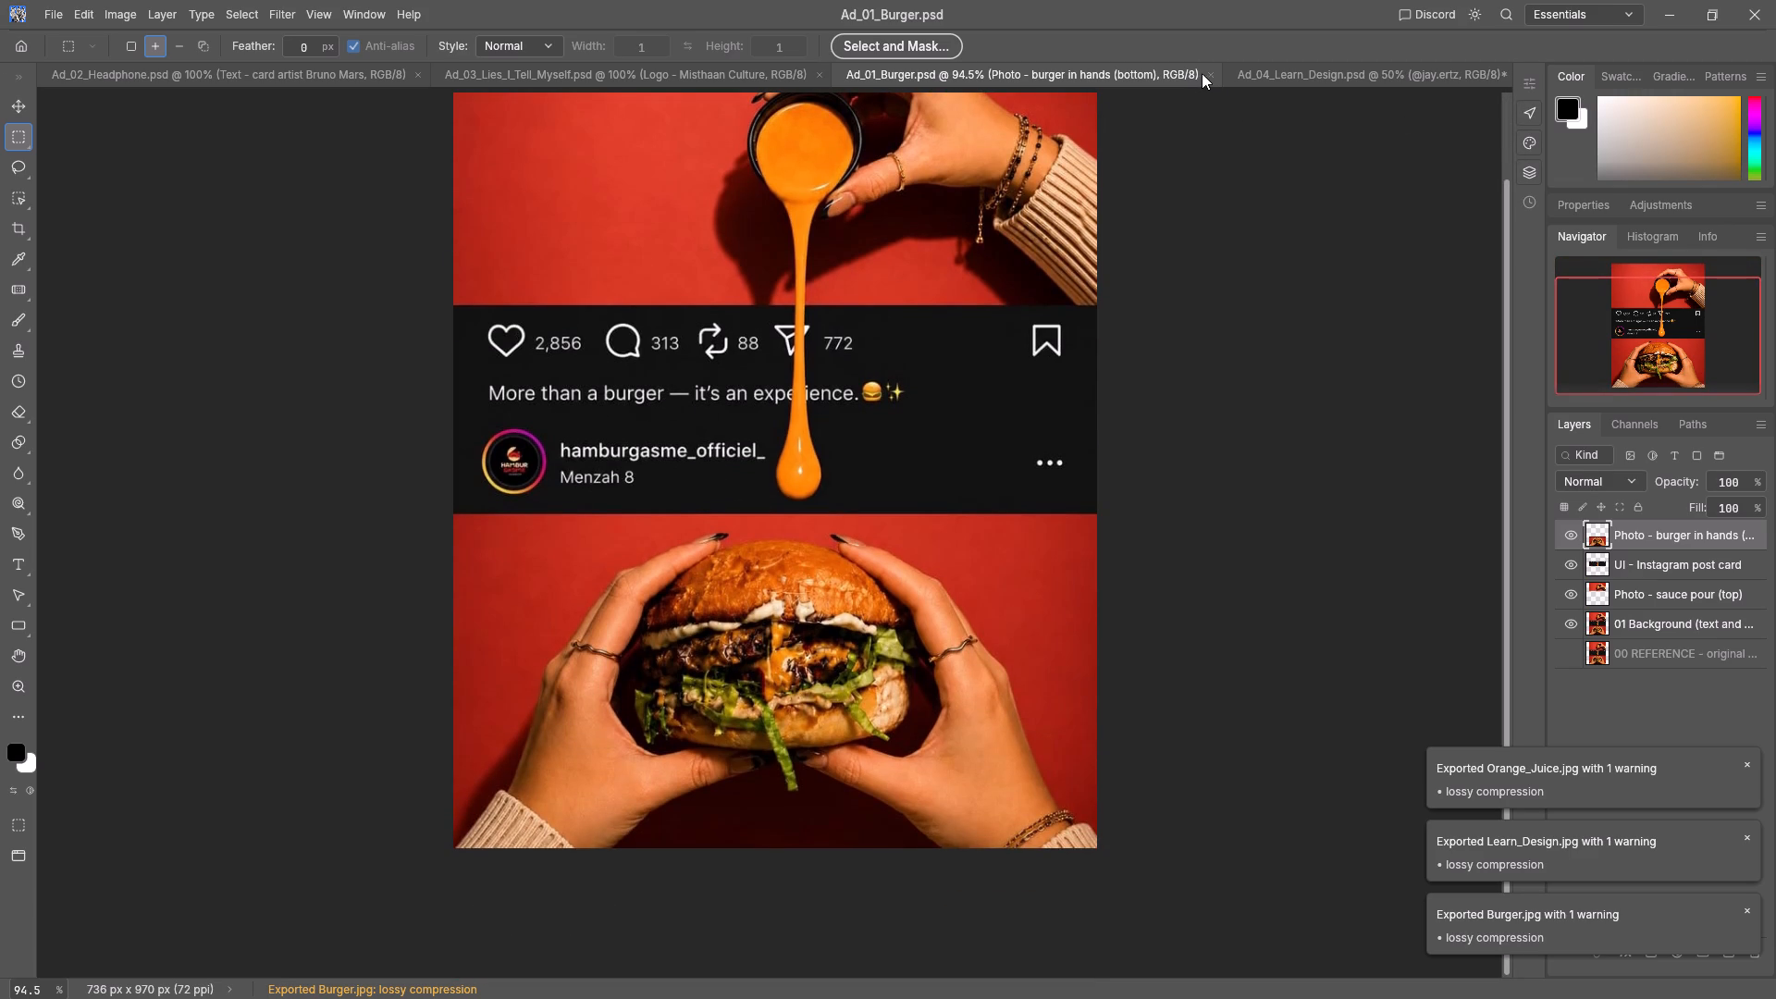
click(1209, 73)
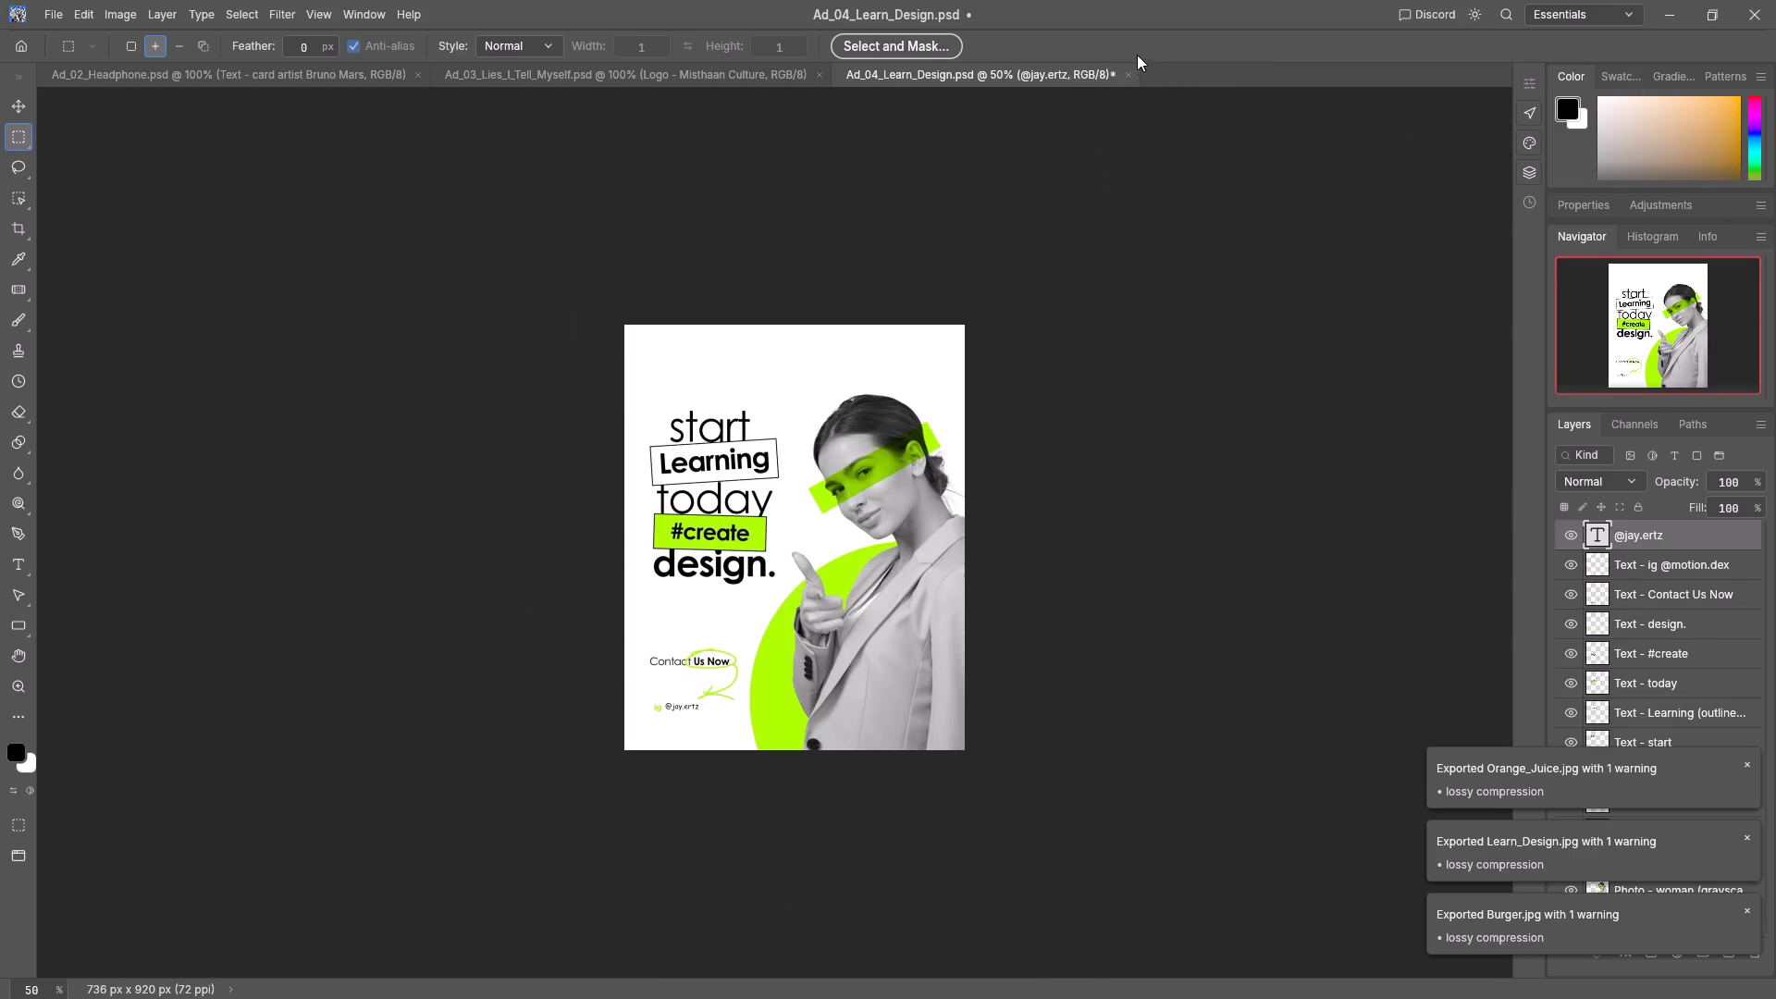
Close the Ad_04_Learn_Design document without saving its changes.
click(1128, 72)
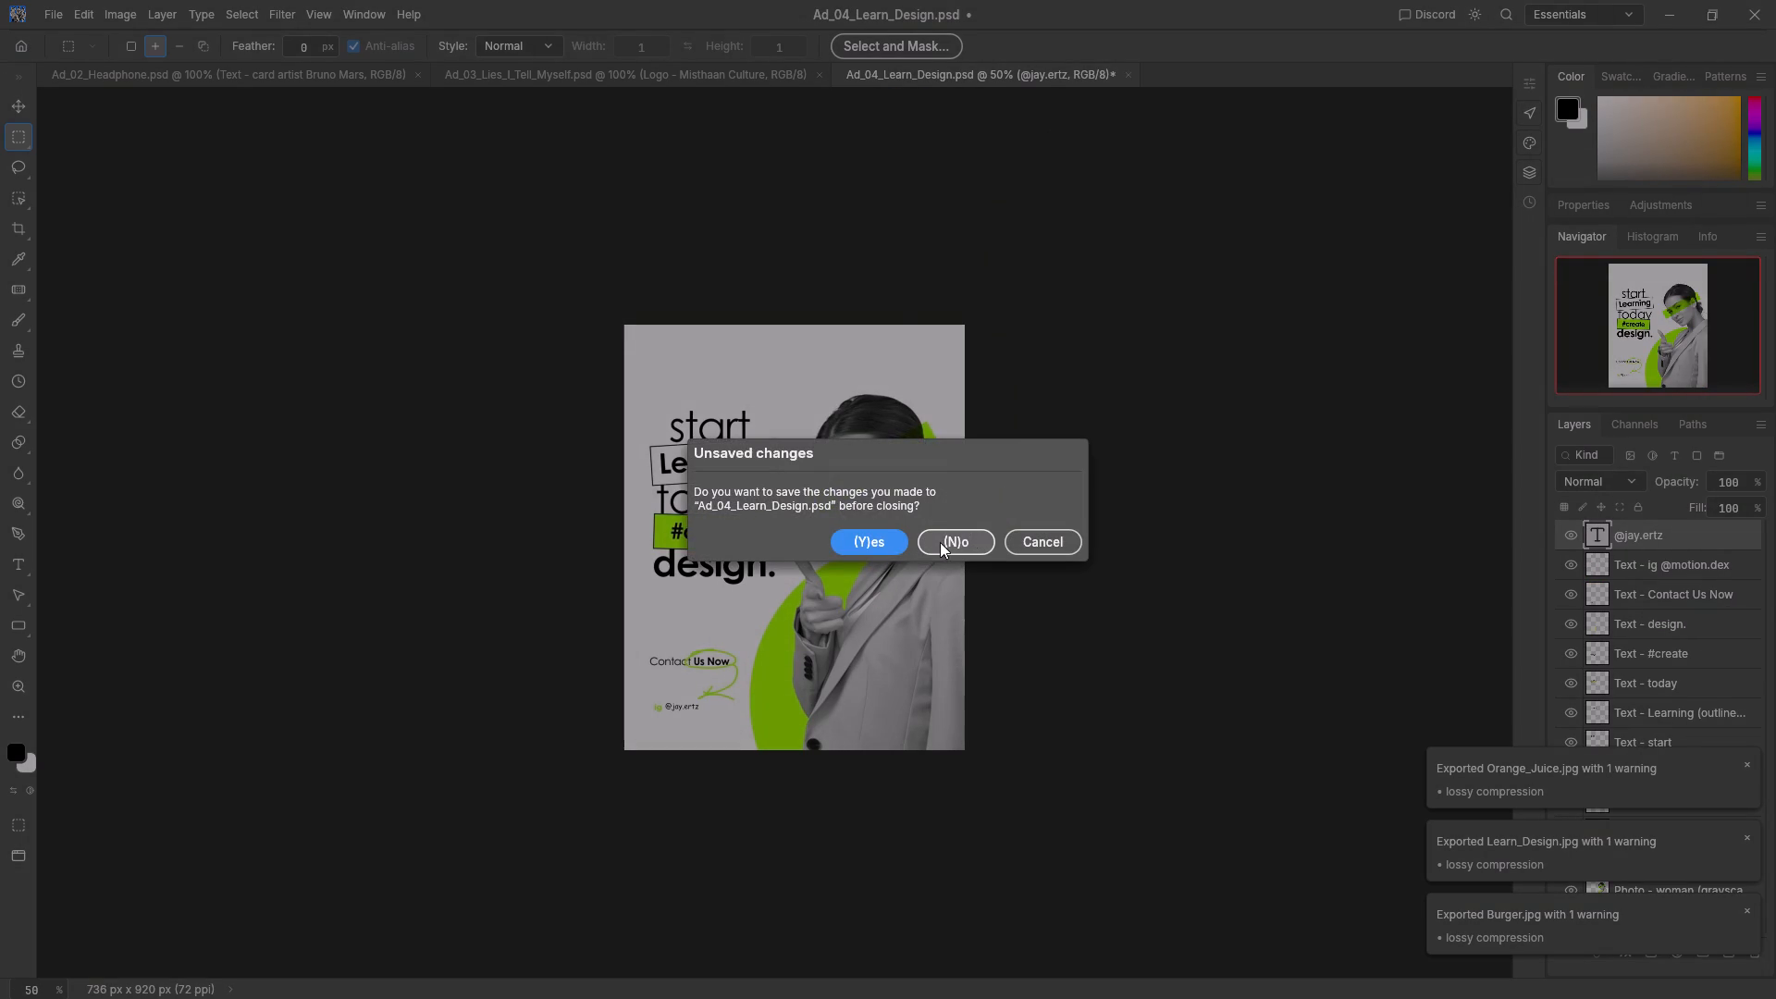
click(945, 542)
Delete the Logo - Misthaan Culture layer from the Lies I Tell Myself ad, clearing the export notifications that cover the layer list.
scroll(858, 399, down, 4)
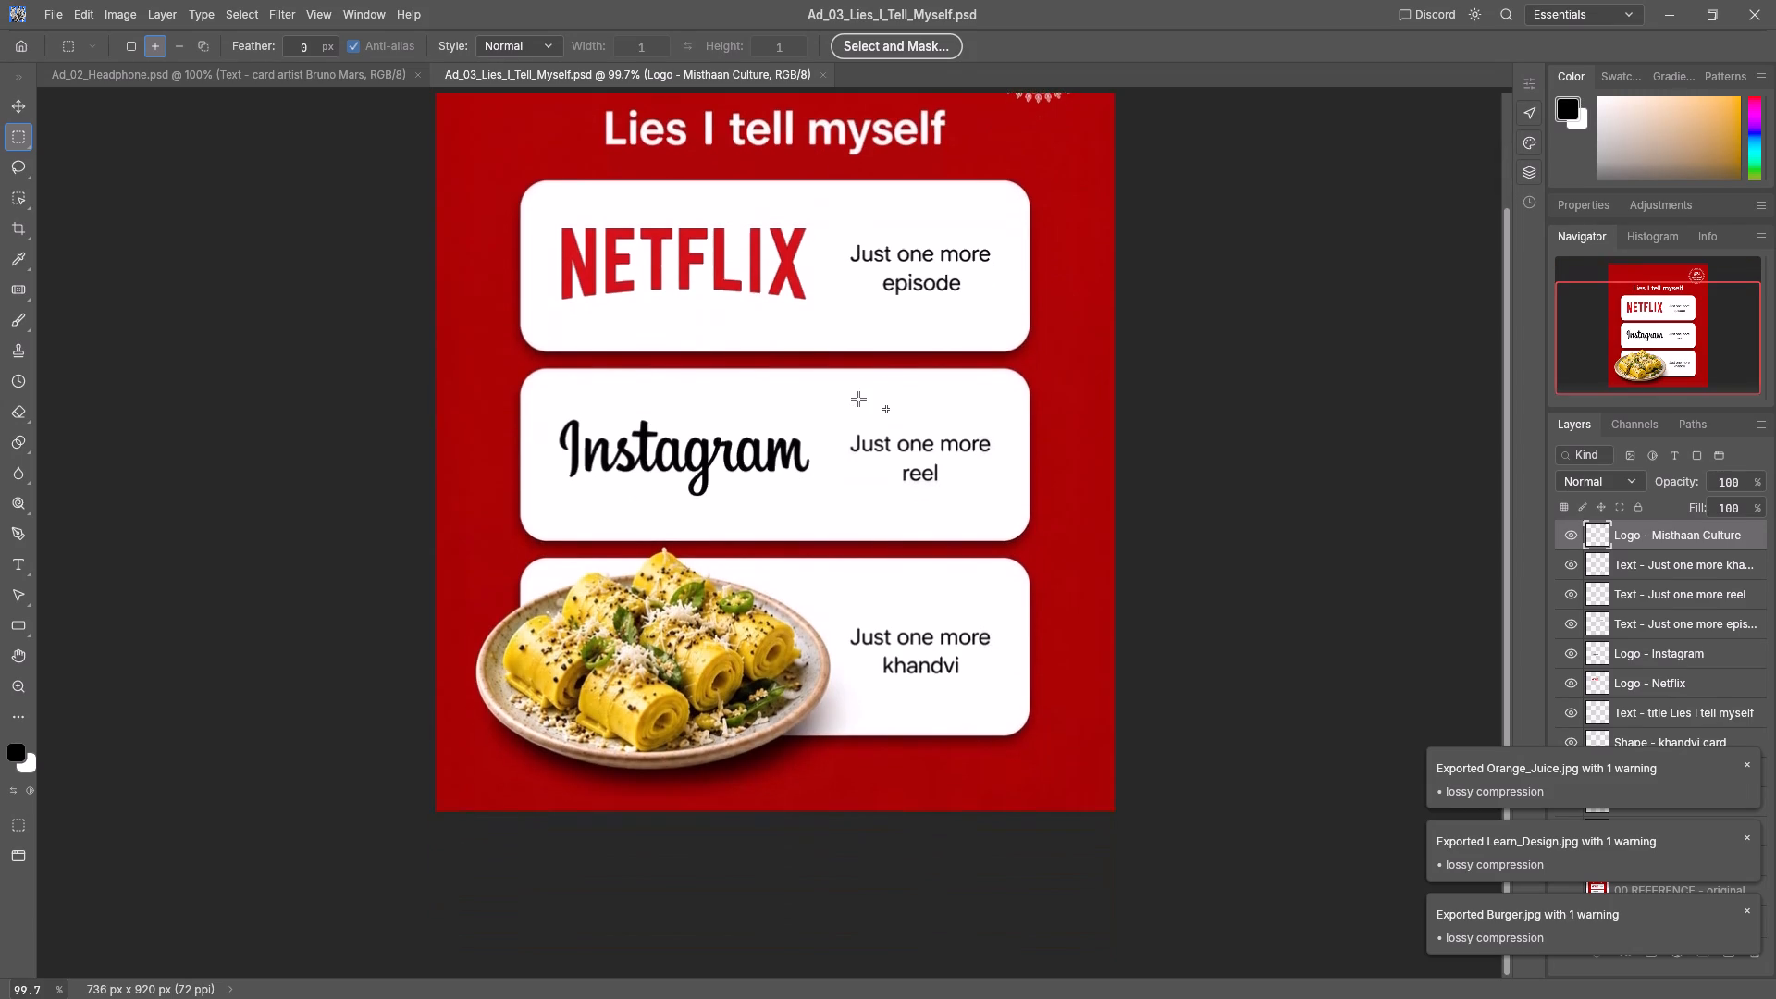
scroll(858, 399, up, 1)
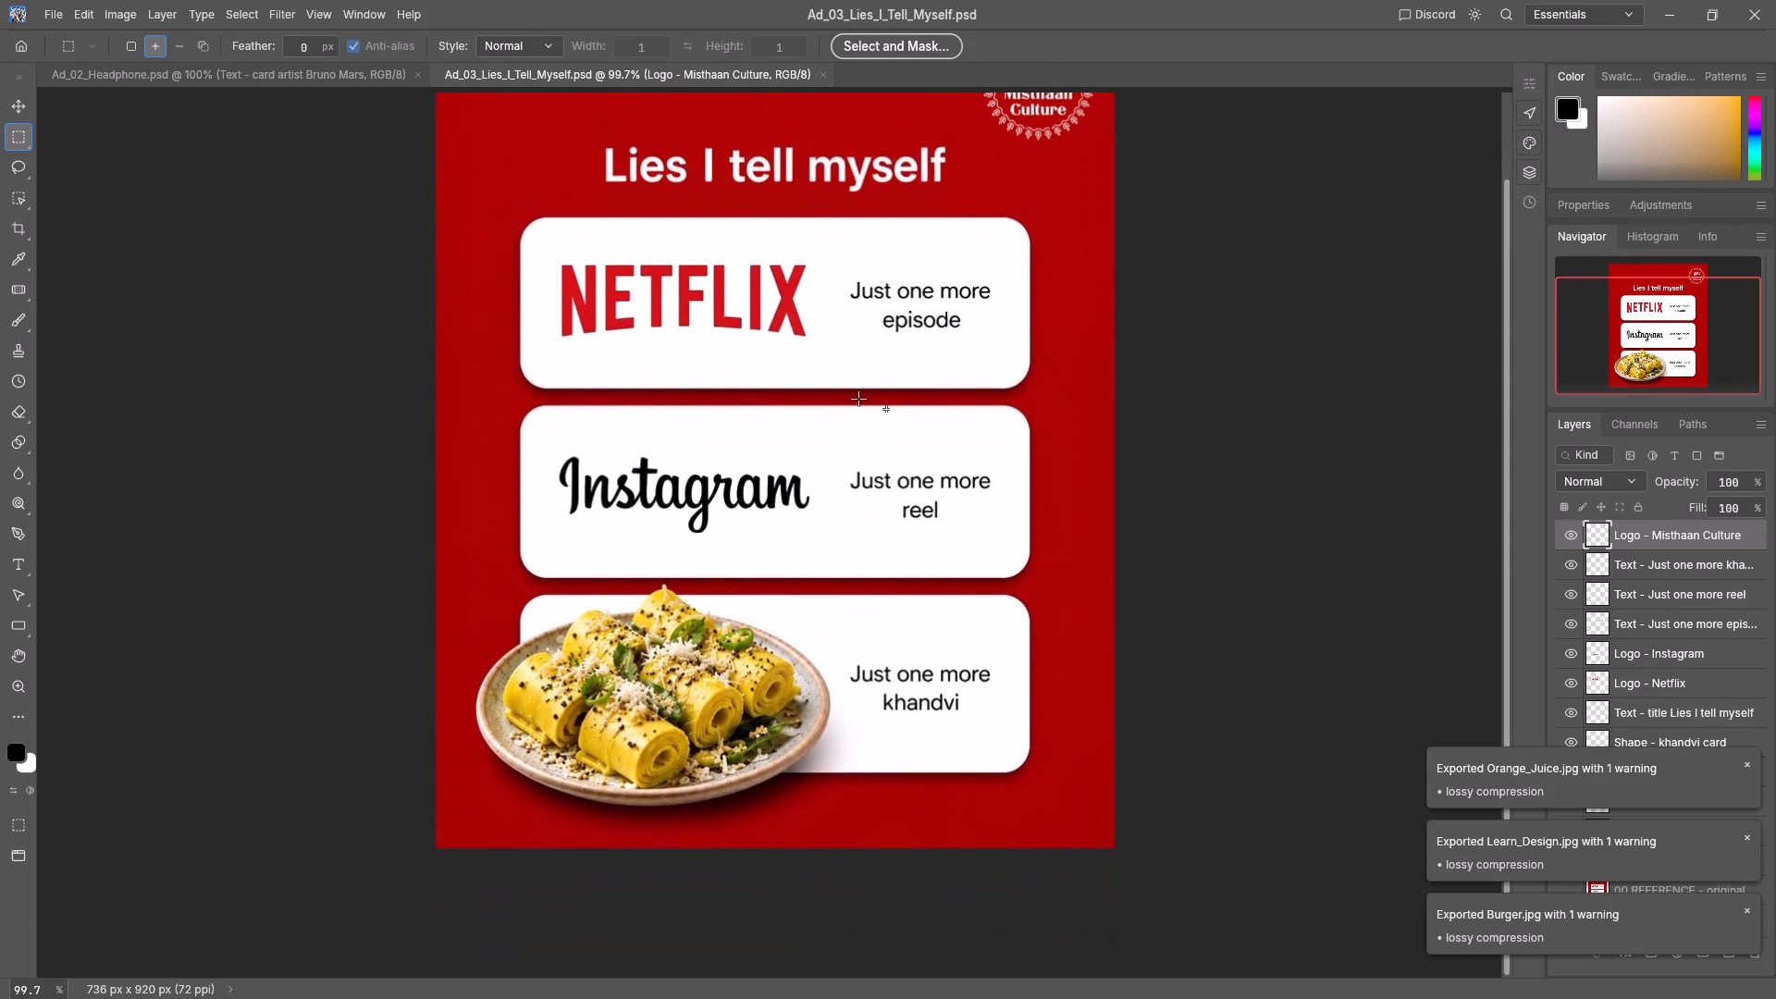
scroll(858, 399, up, 1)
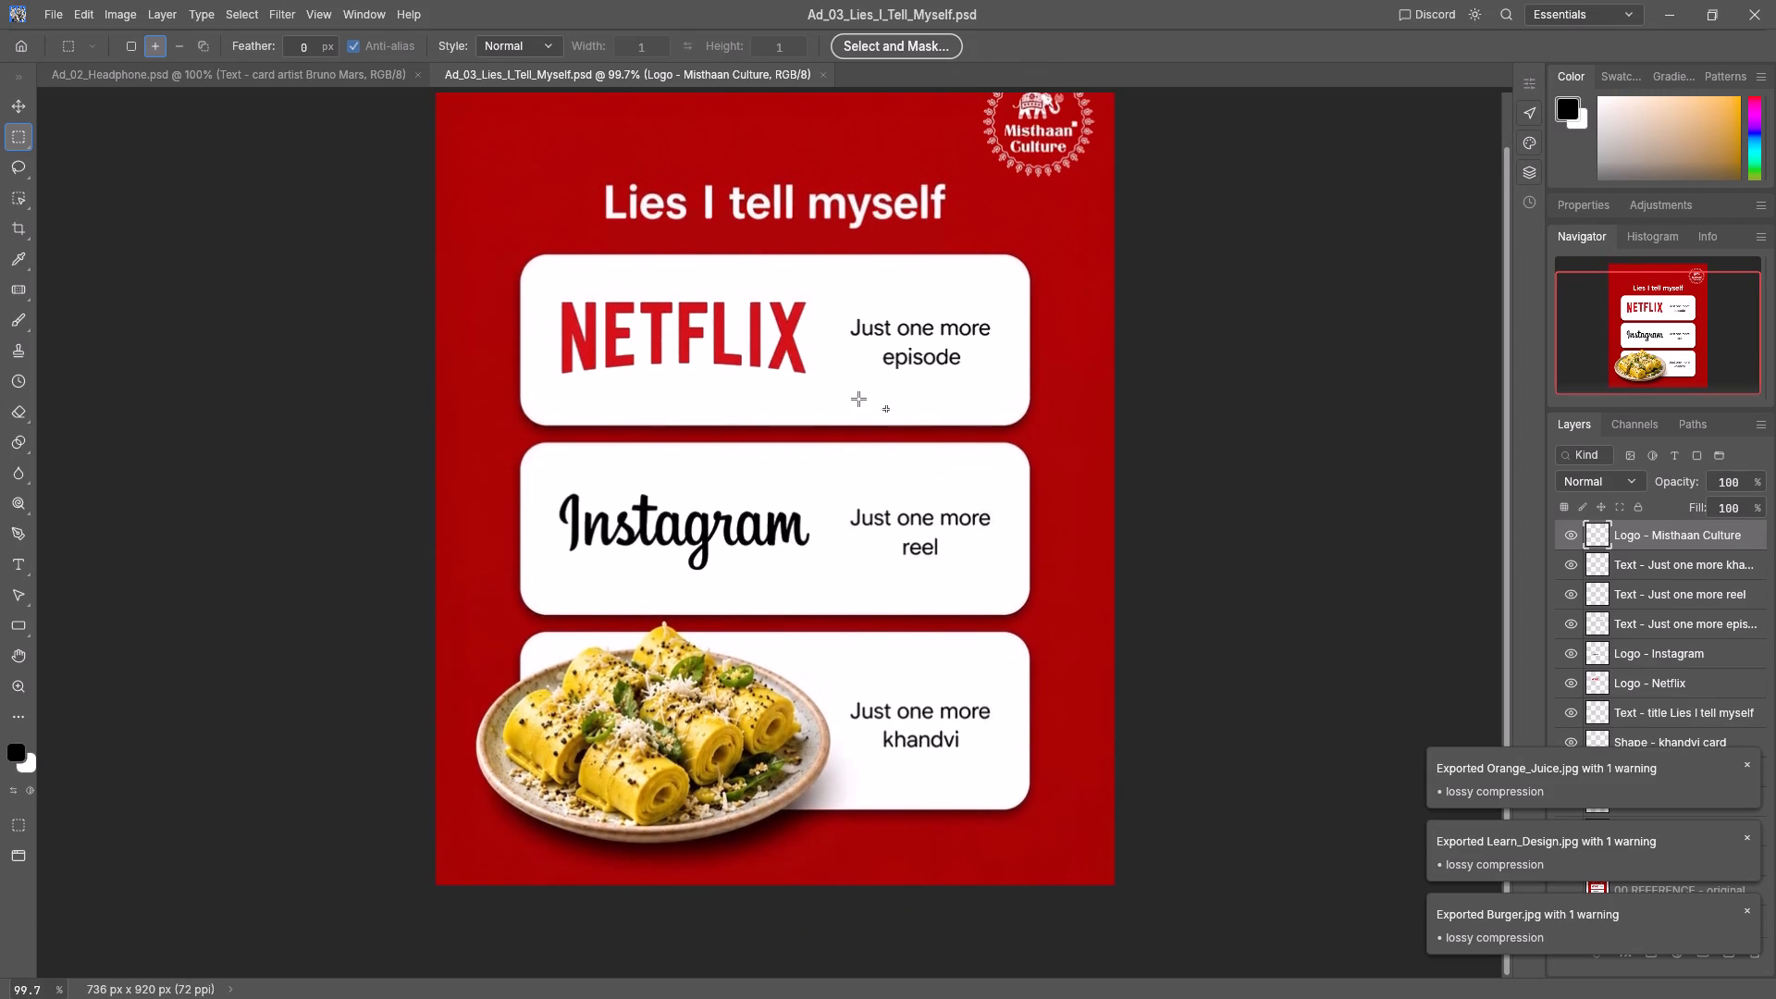
scroll(858, 399, up, 2)
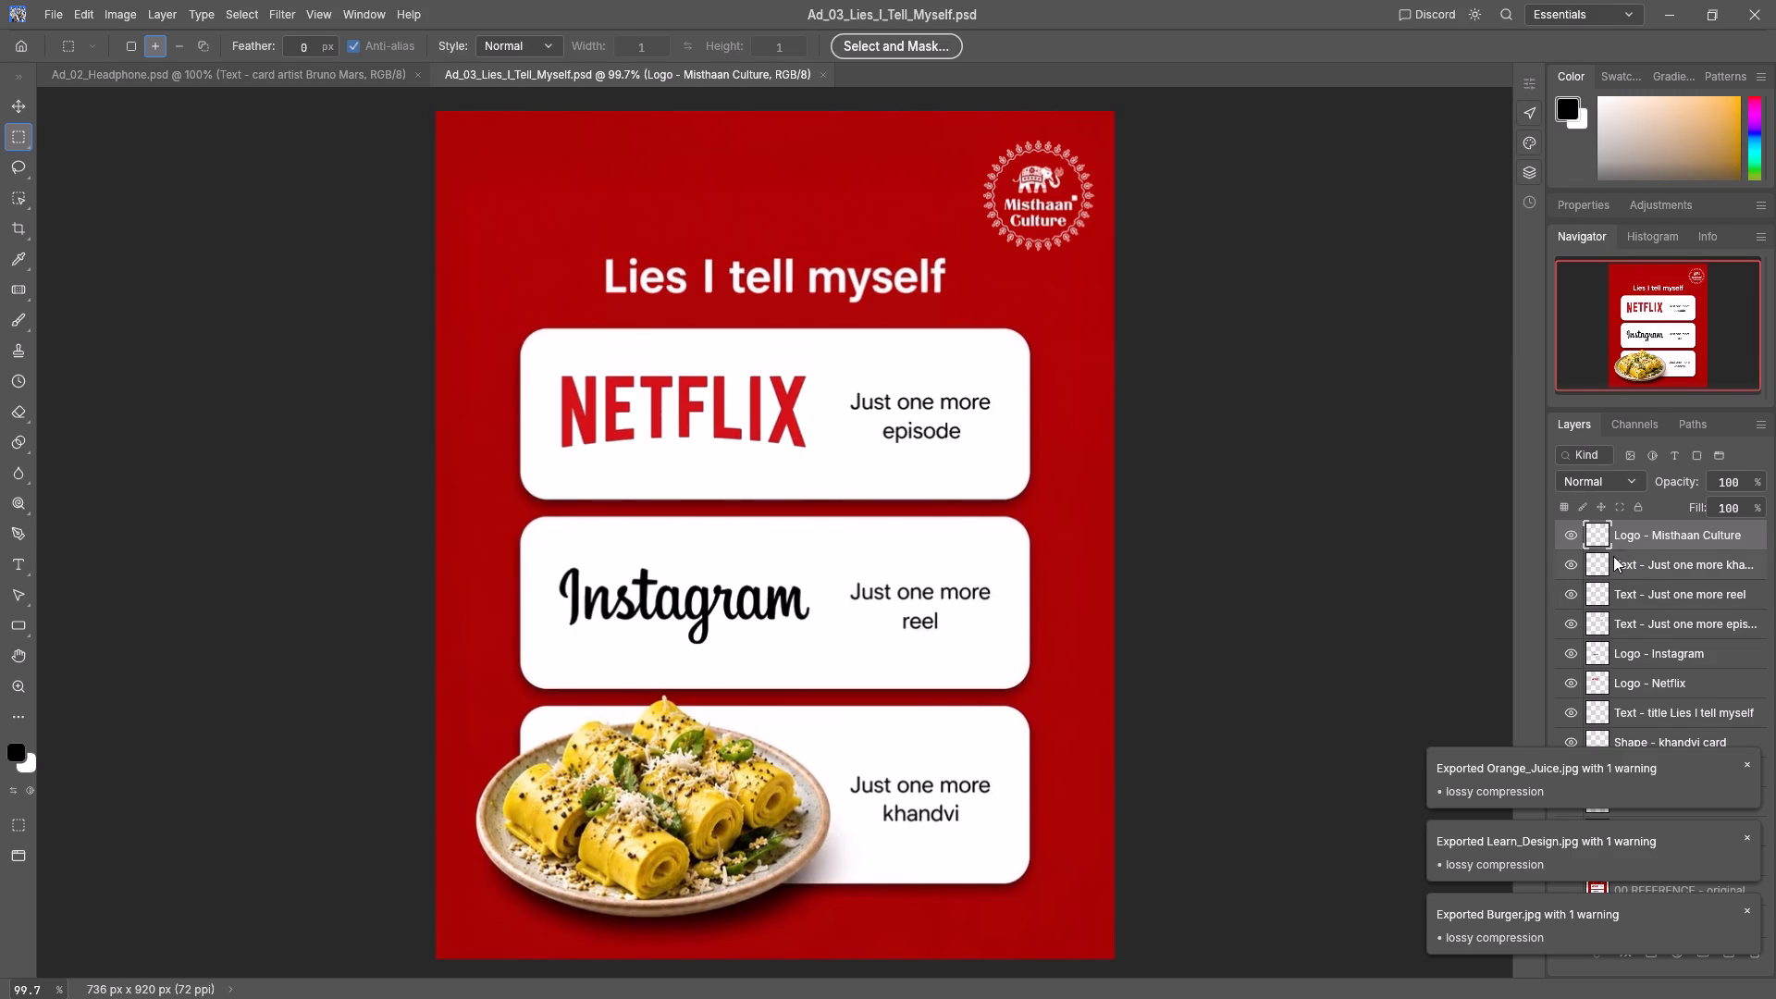
click(1567, 537)
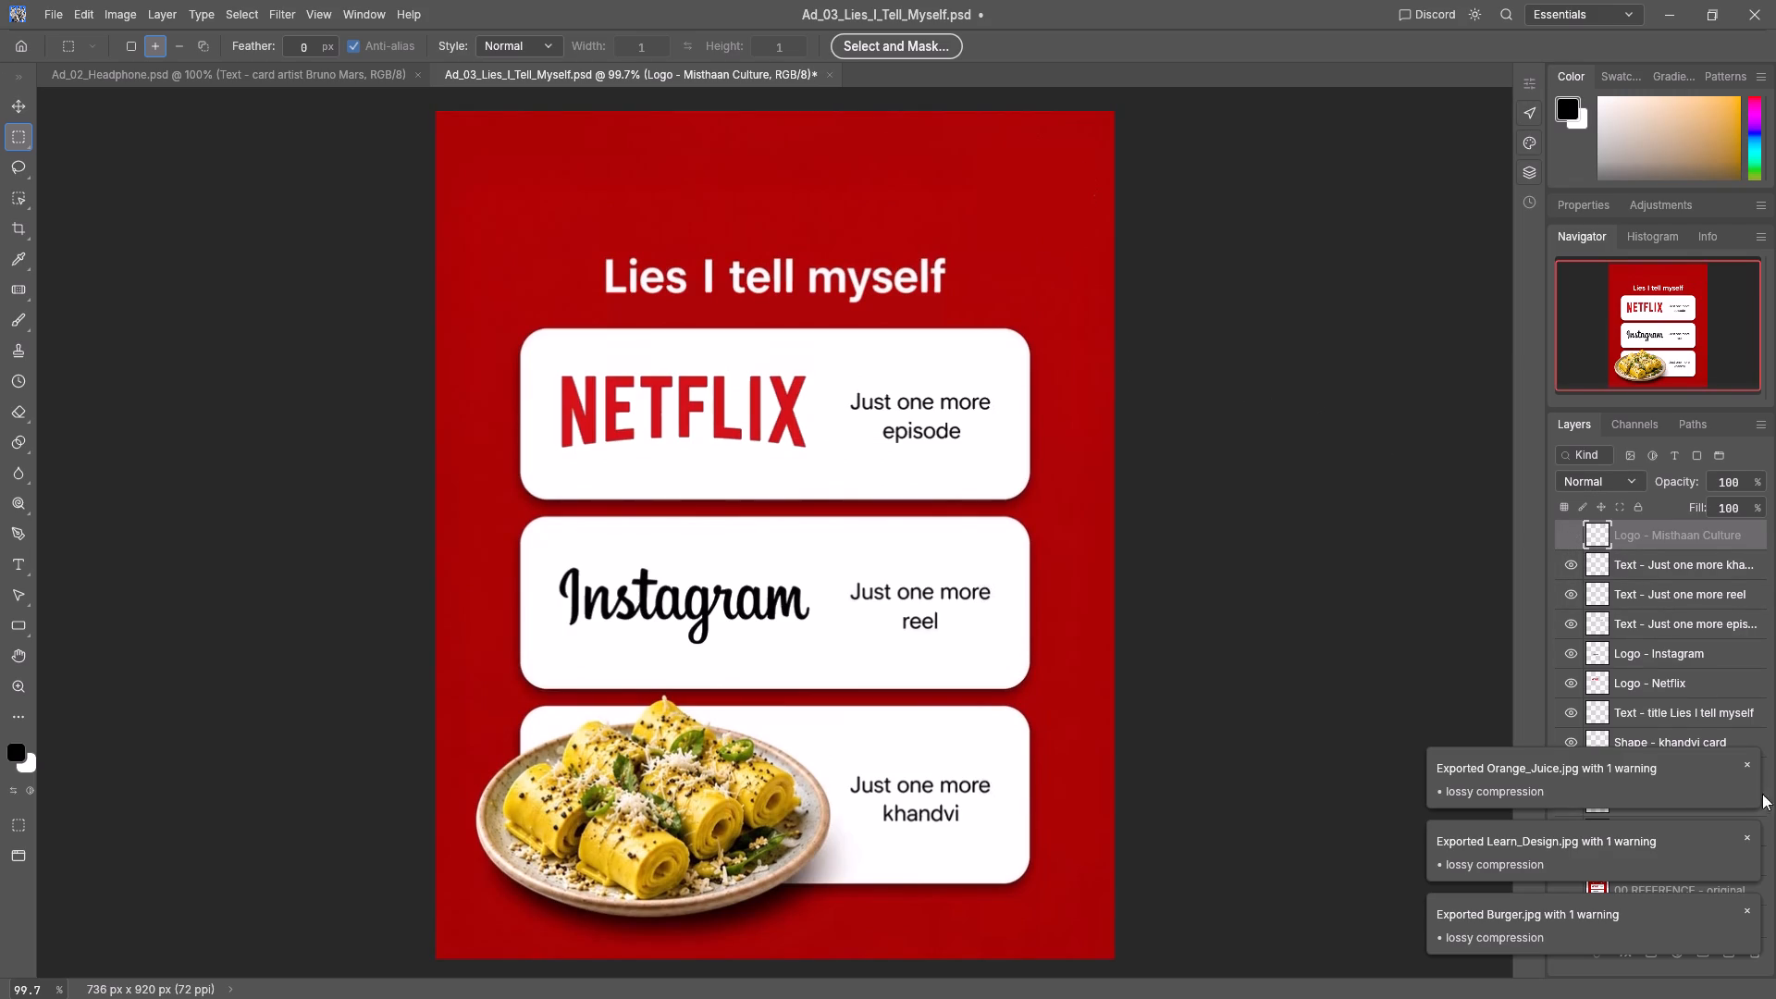
click(1745, 762)
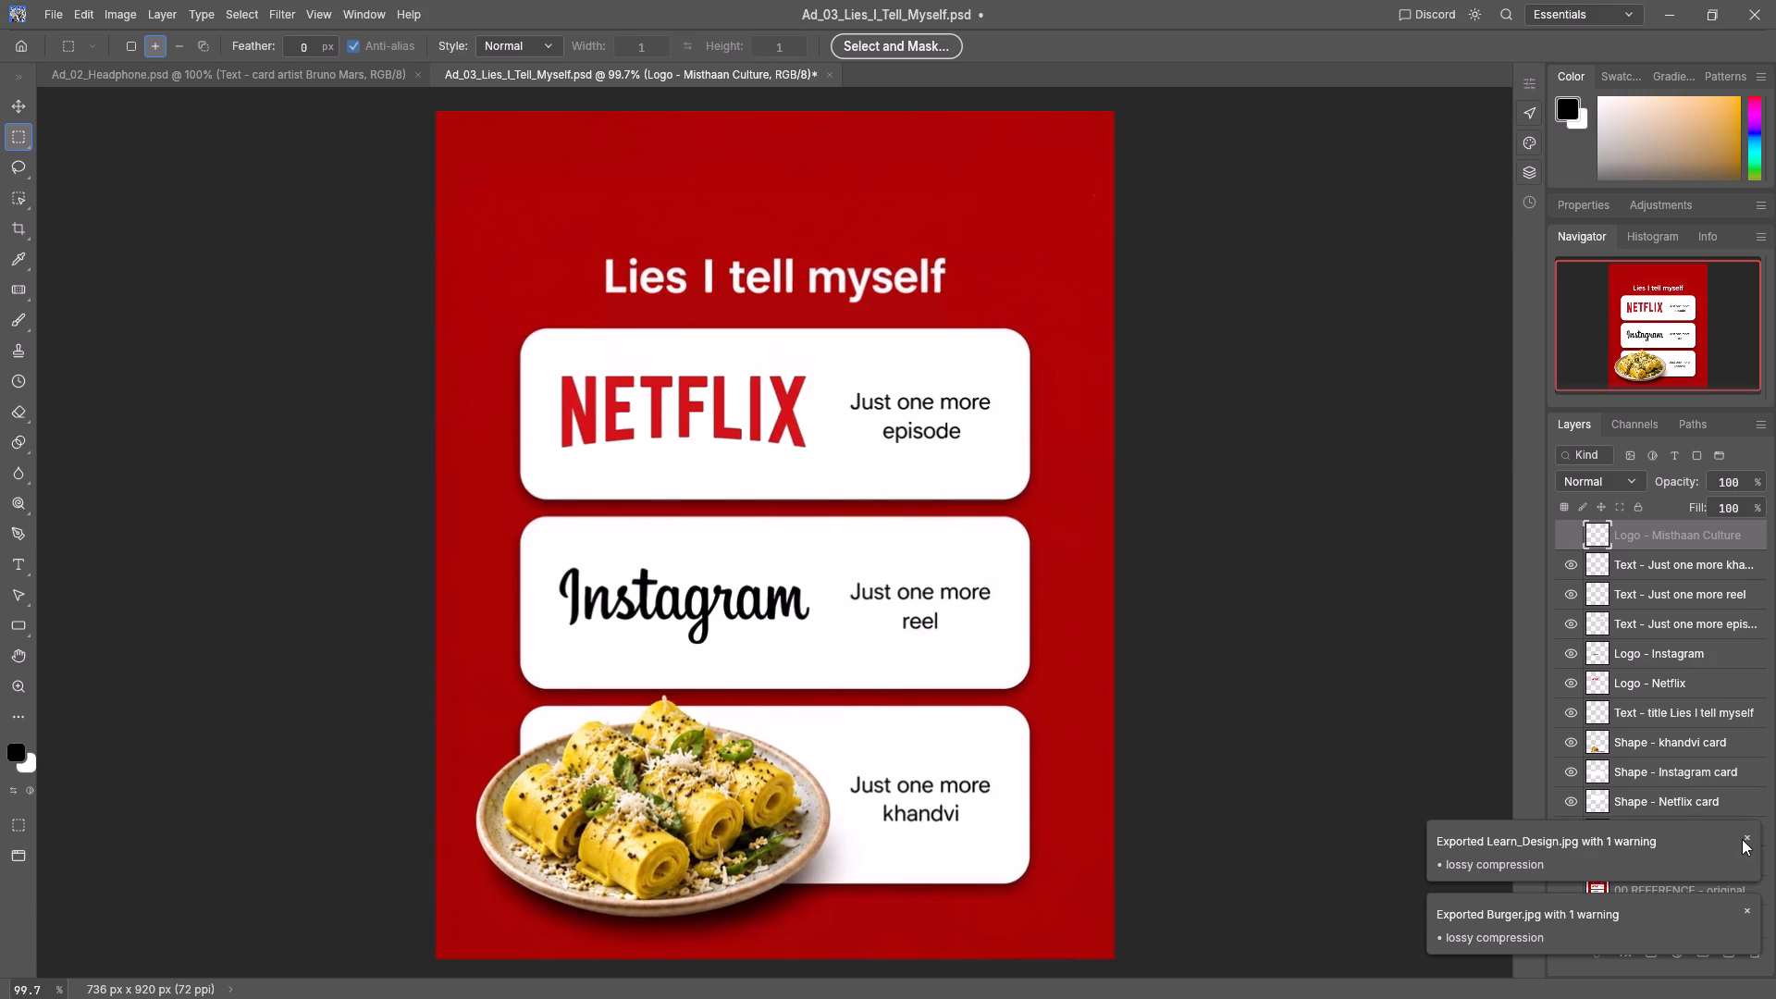
click(1745, 835)
click(1747, 909)
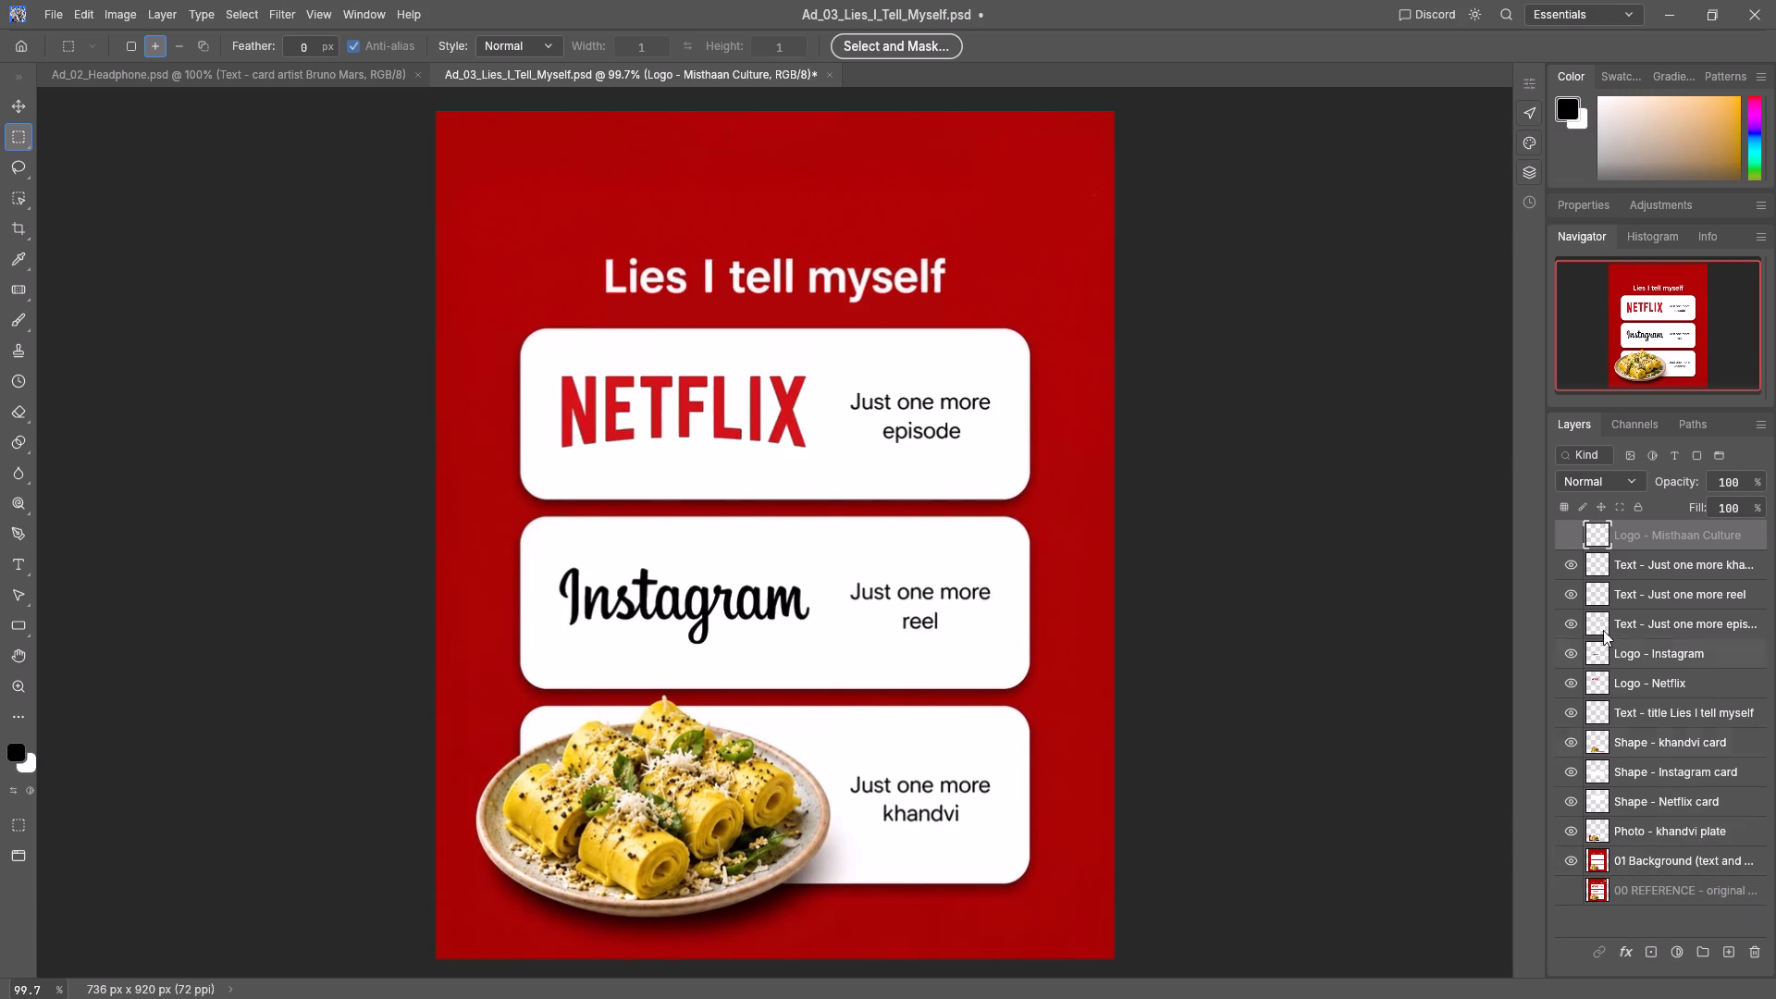
drag(1598, 536, 1733, 967)
drag(1733, 967, 1745, 959)
Toggle the 01 Background and Photo - khandvi plate layers off and back on to check what each contributes.
click(1570, 825)
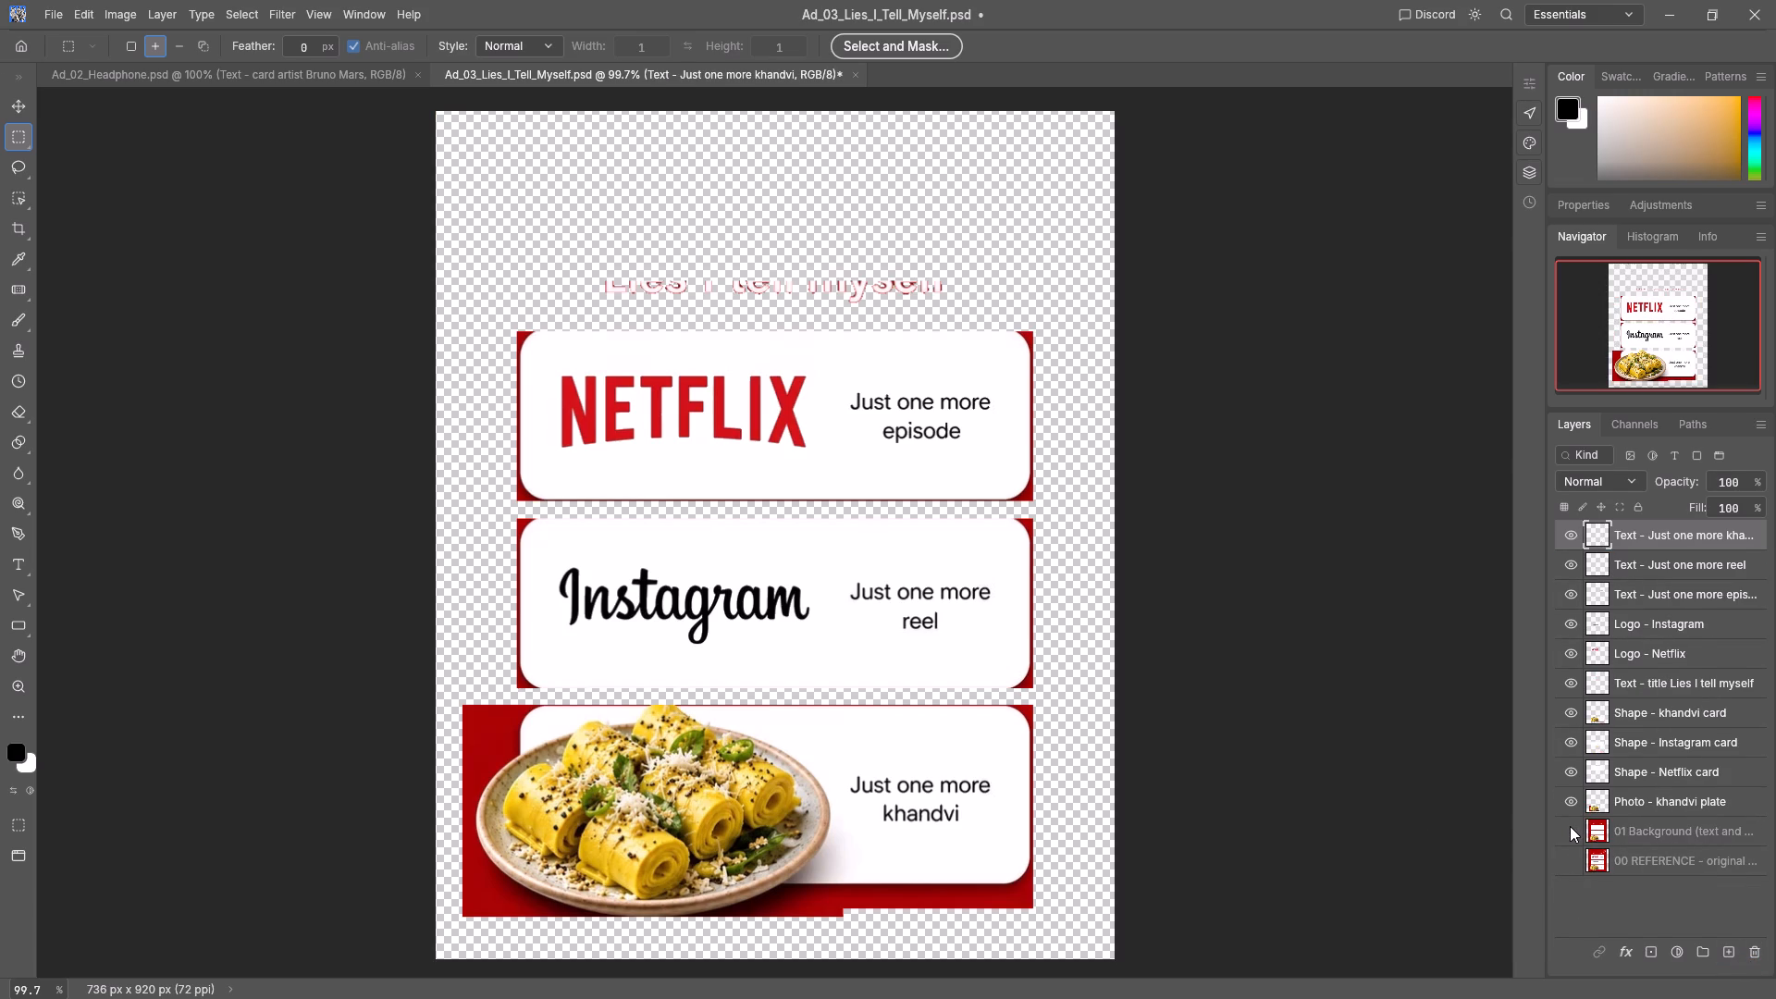
click(1570, 826)
click(1572, 796)
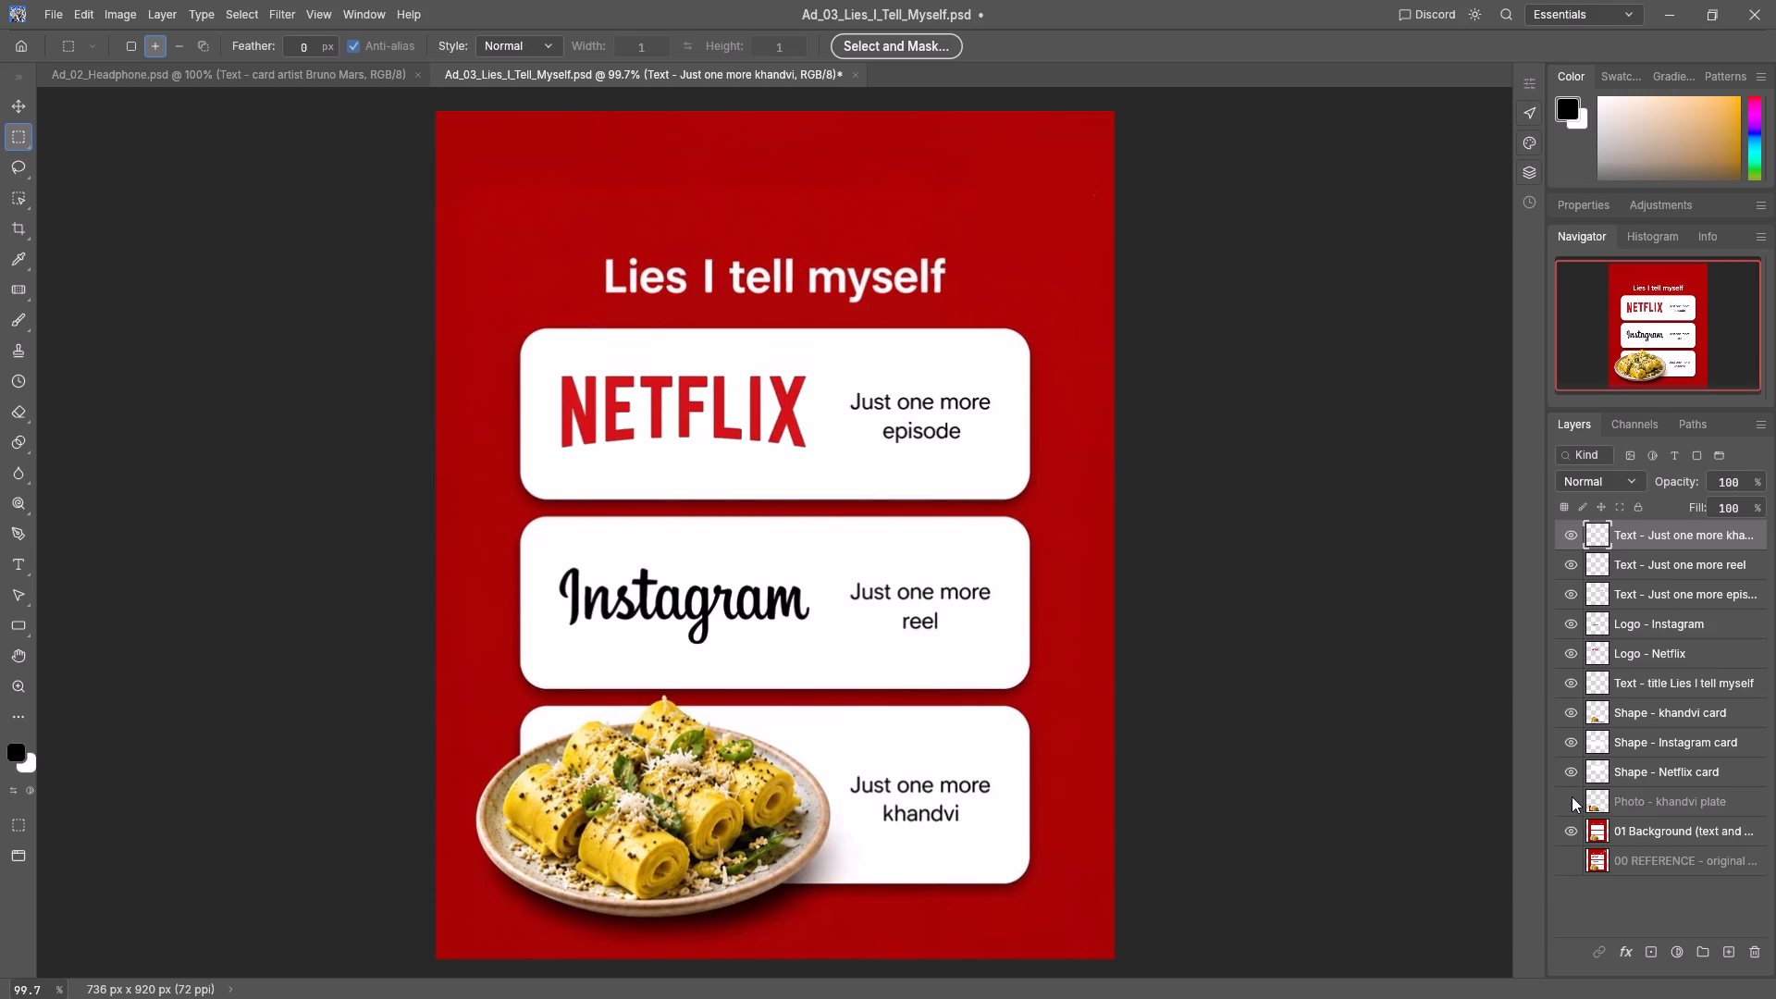
click(1569, 797)
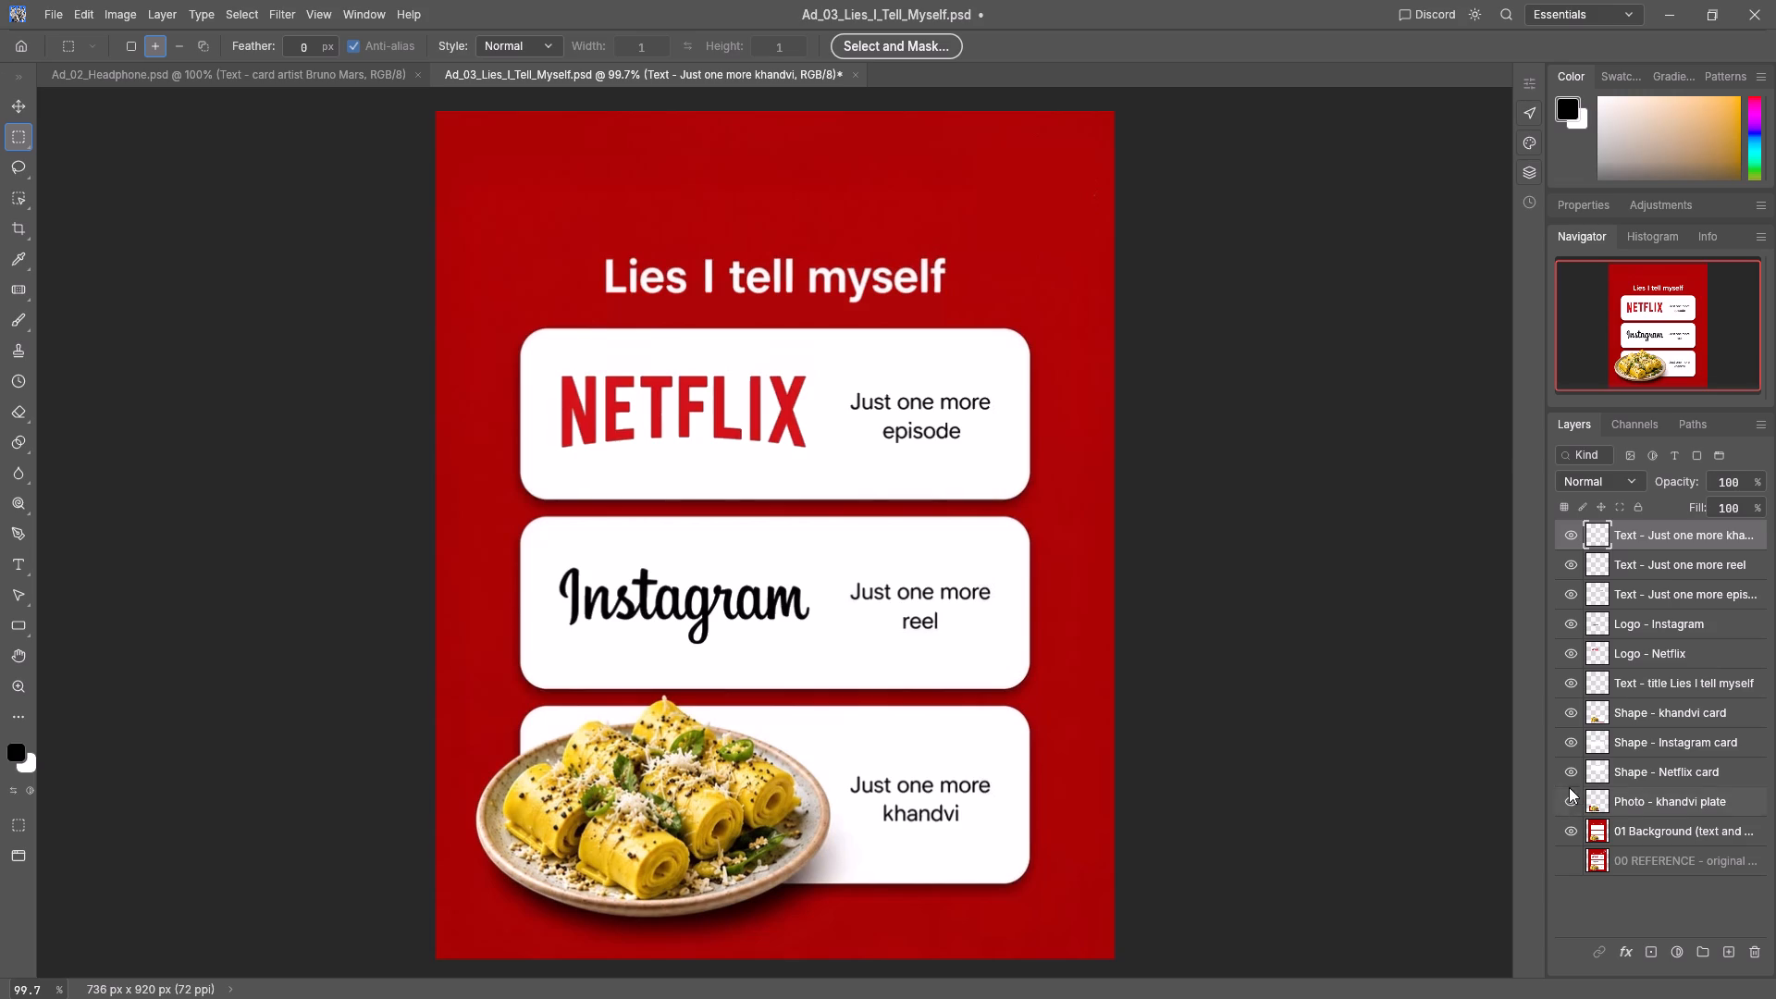
Examine the Lies I Tell Myself ad by hiding and reshowing its title, card shape, khandvi photo and background layers.
click(1565, 805)
click(1572, 775)
click(1574, 742)
click(1569, 713)
click(1575, 677)
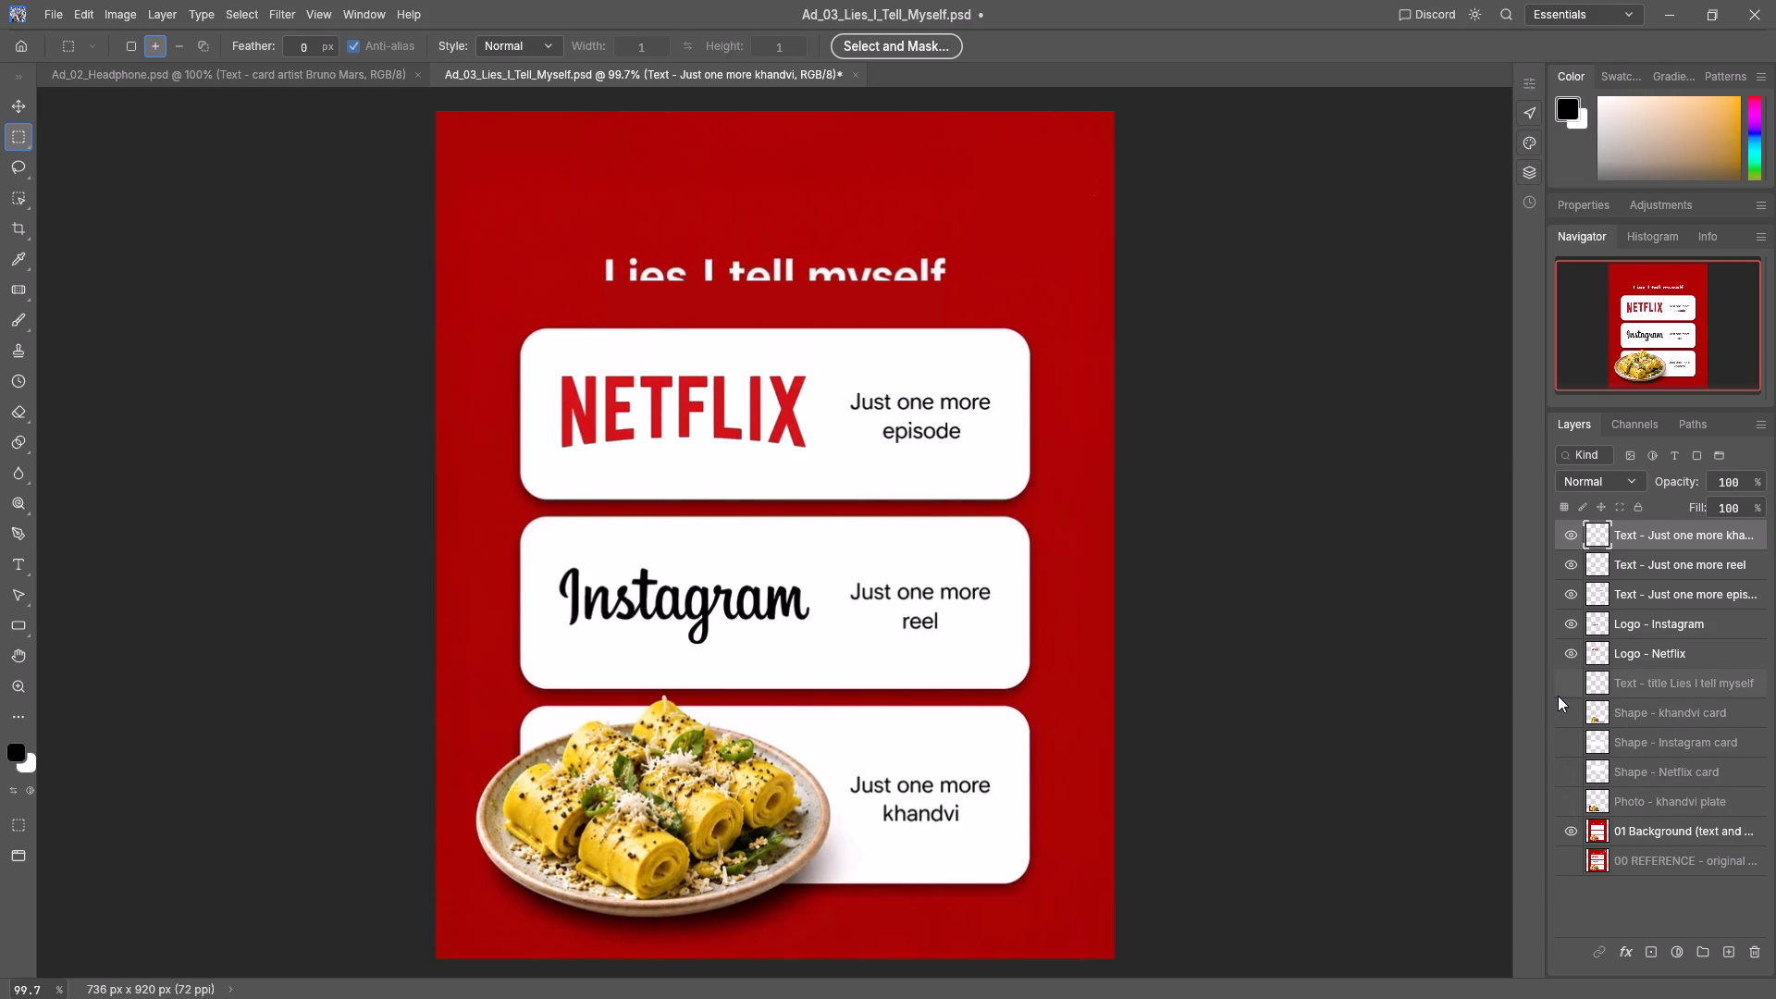
click(1567, 829)
click(1570, 795)
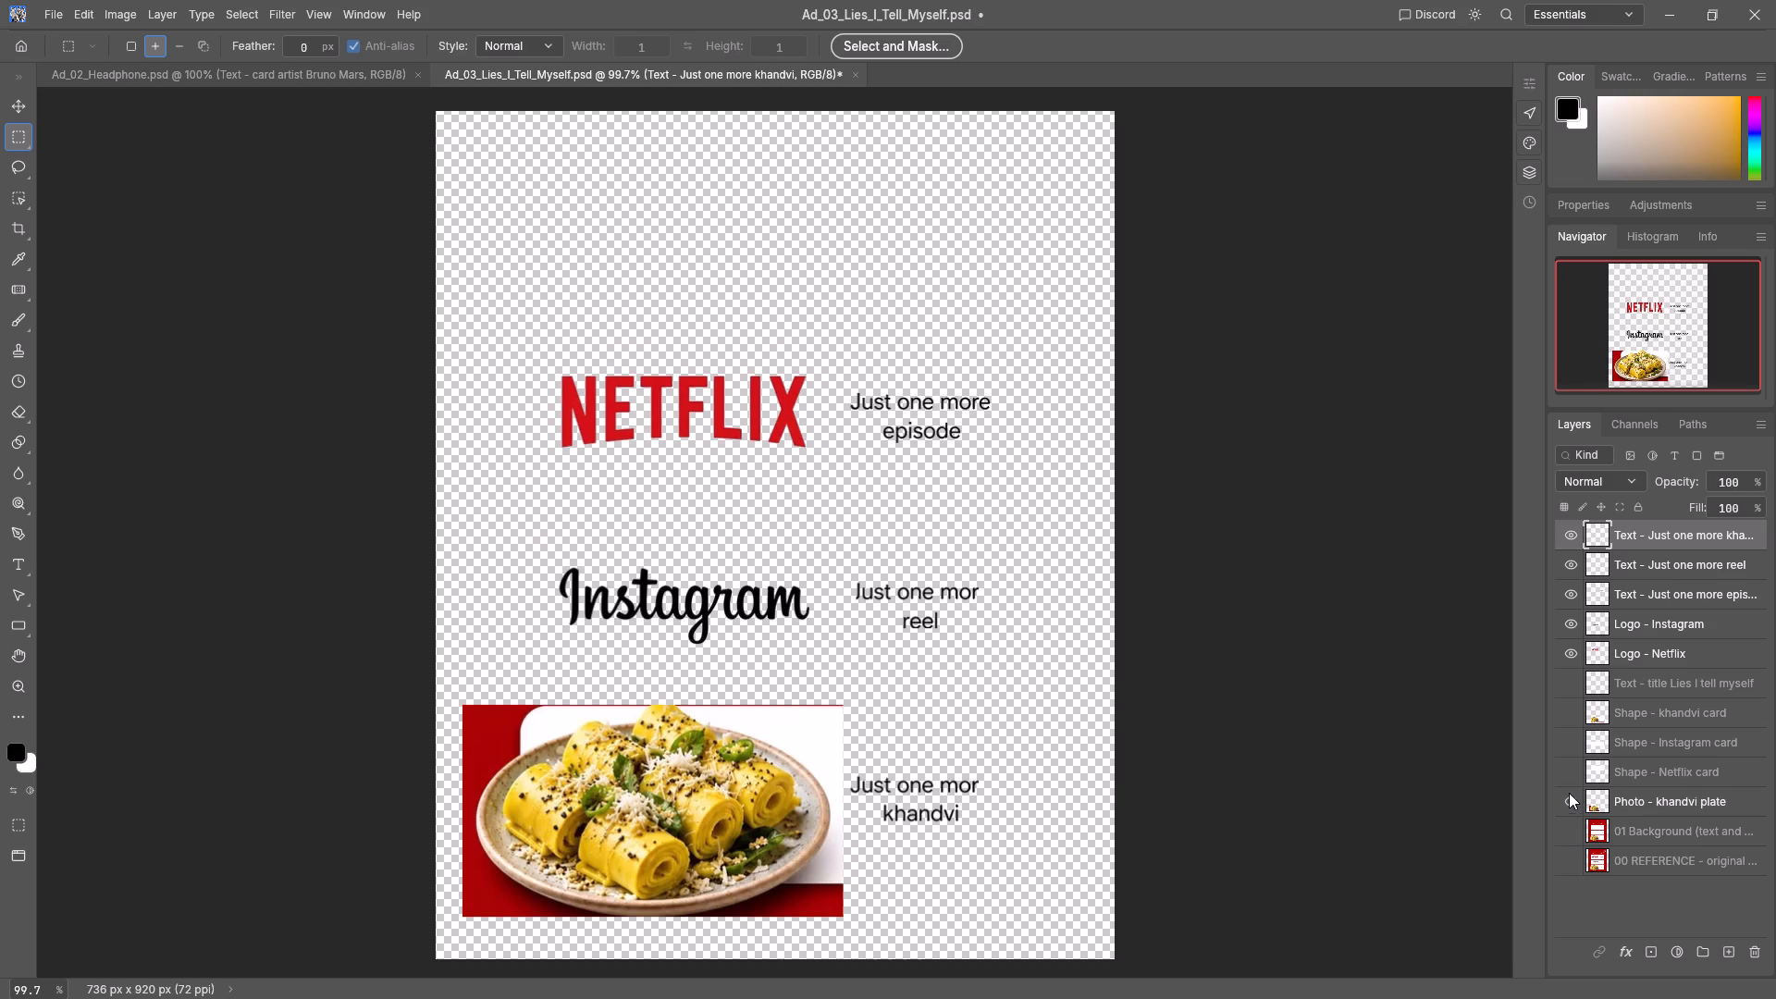
click(1567, 764)
click(1567, 741)
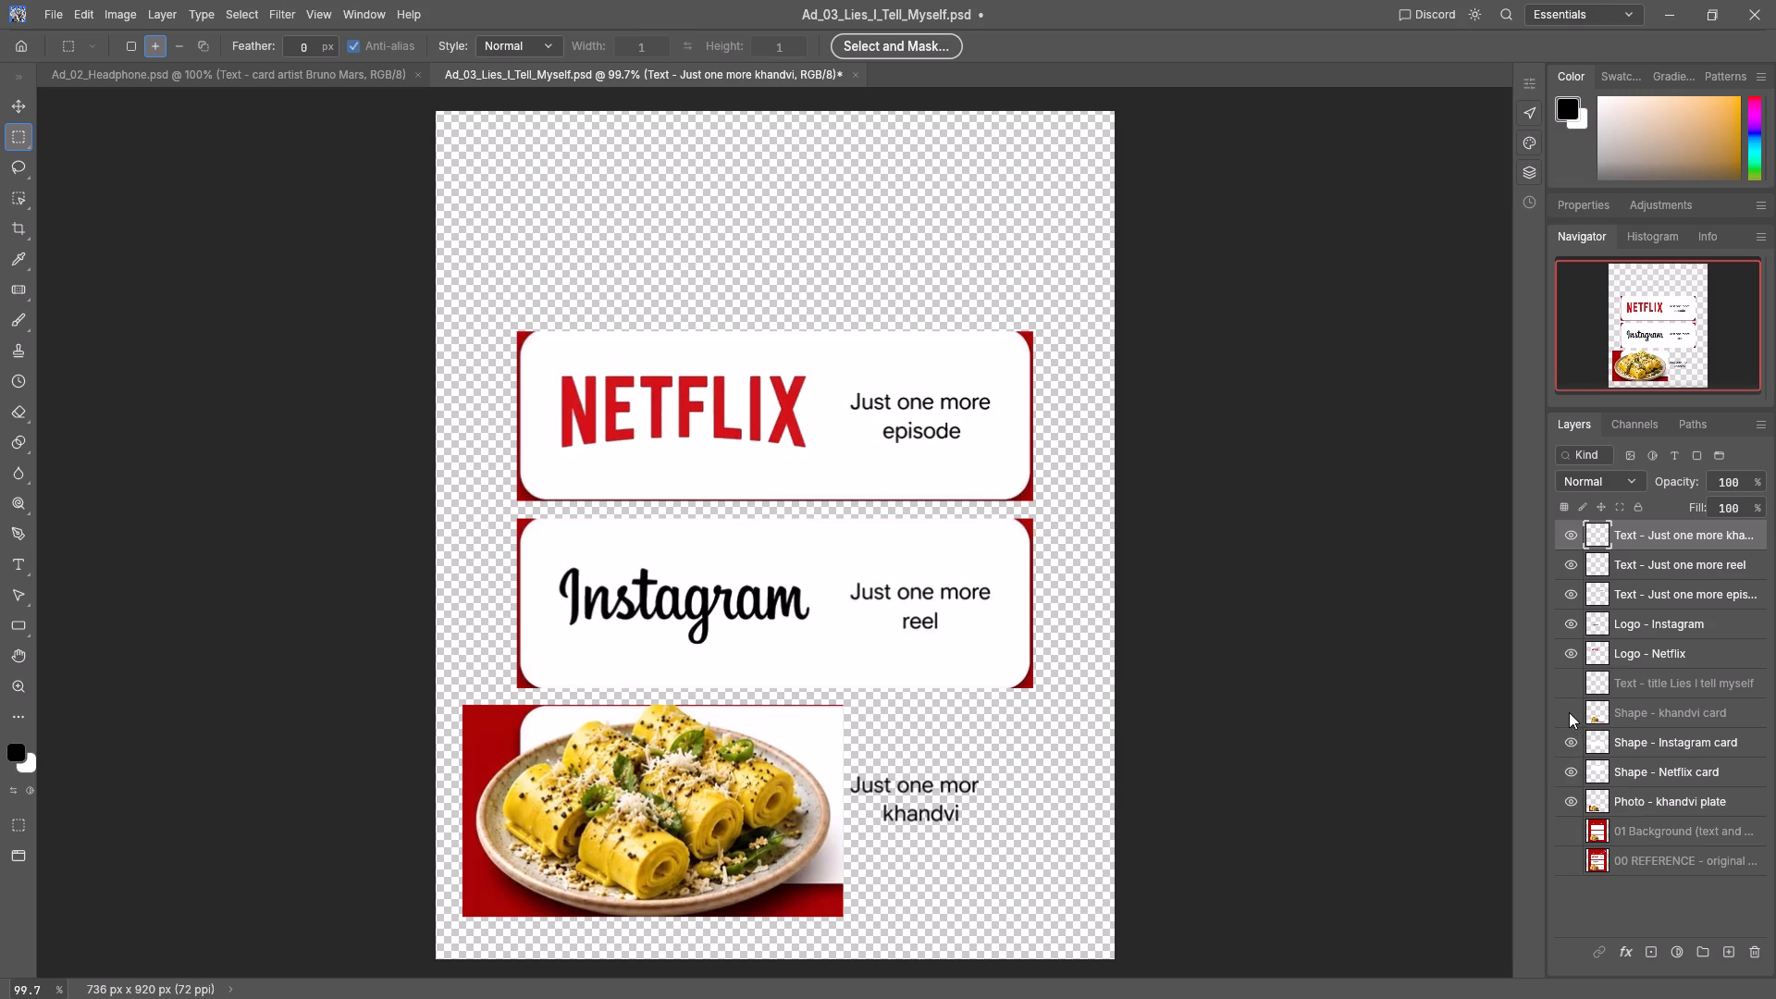
click(1569, 712)
click(1568, 679)
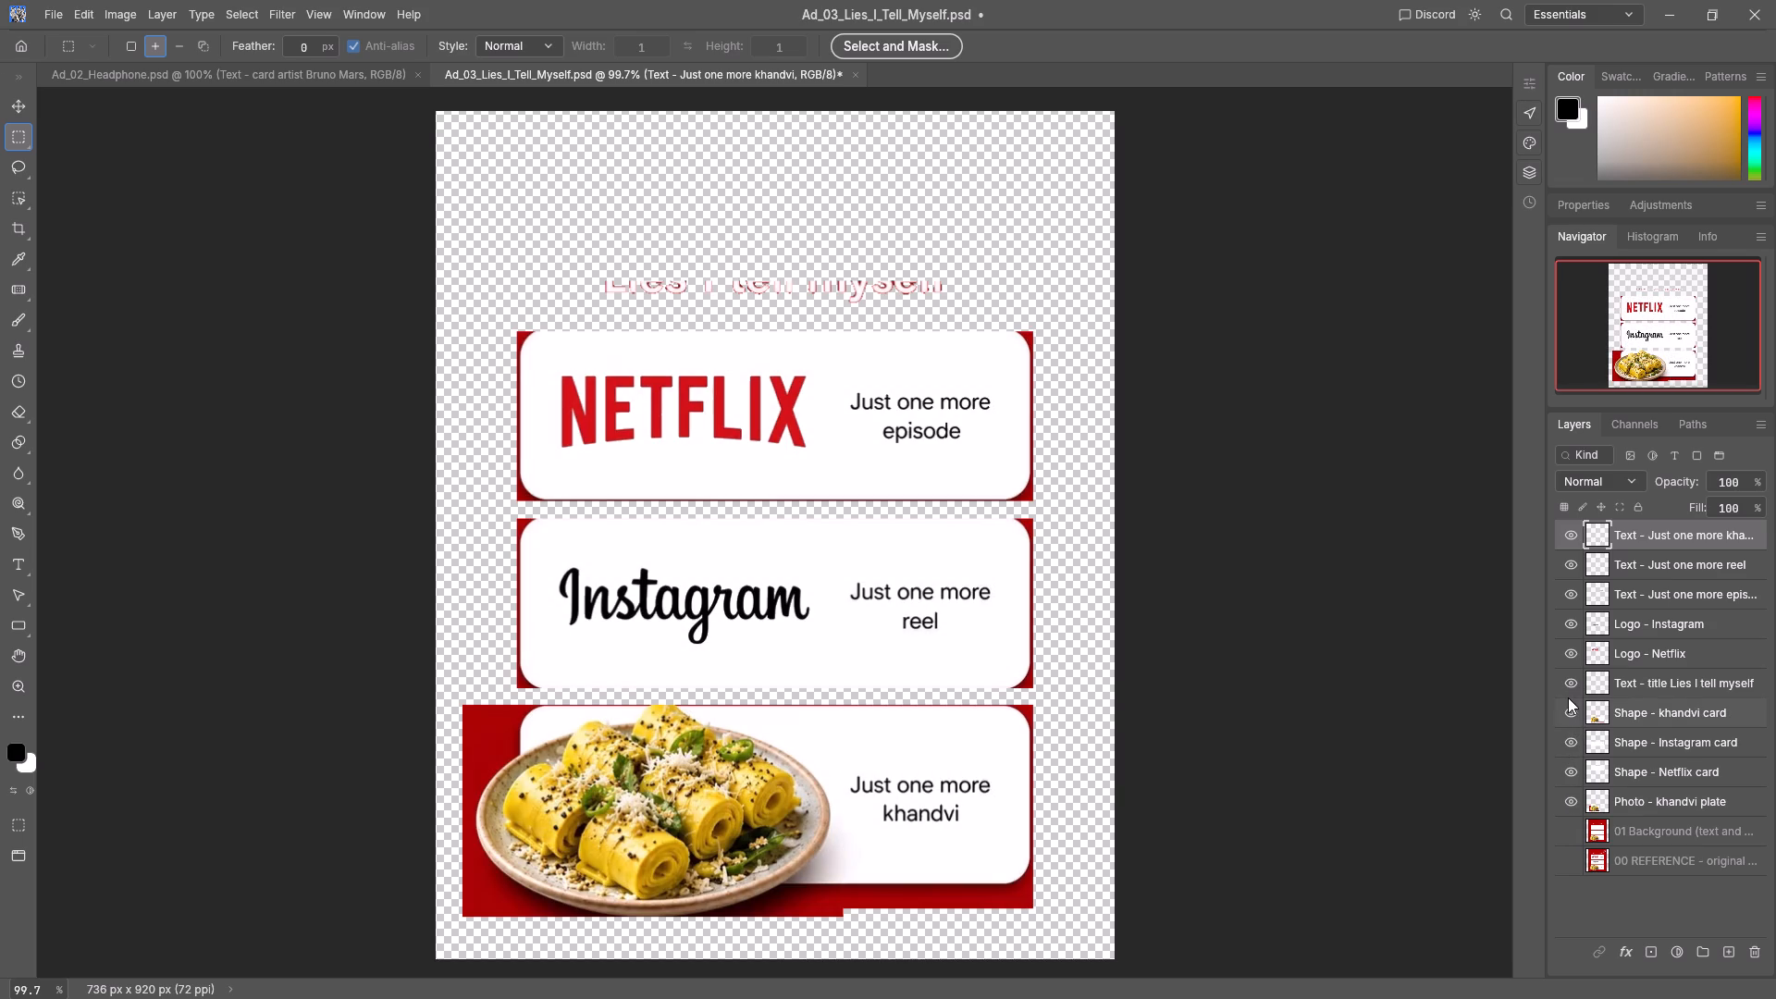
click(1568, 832)
click(1568, 832)
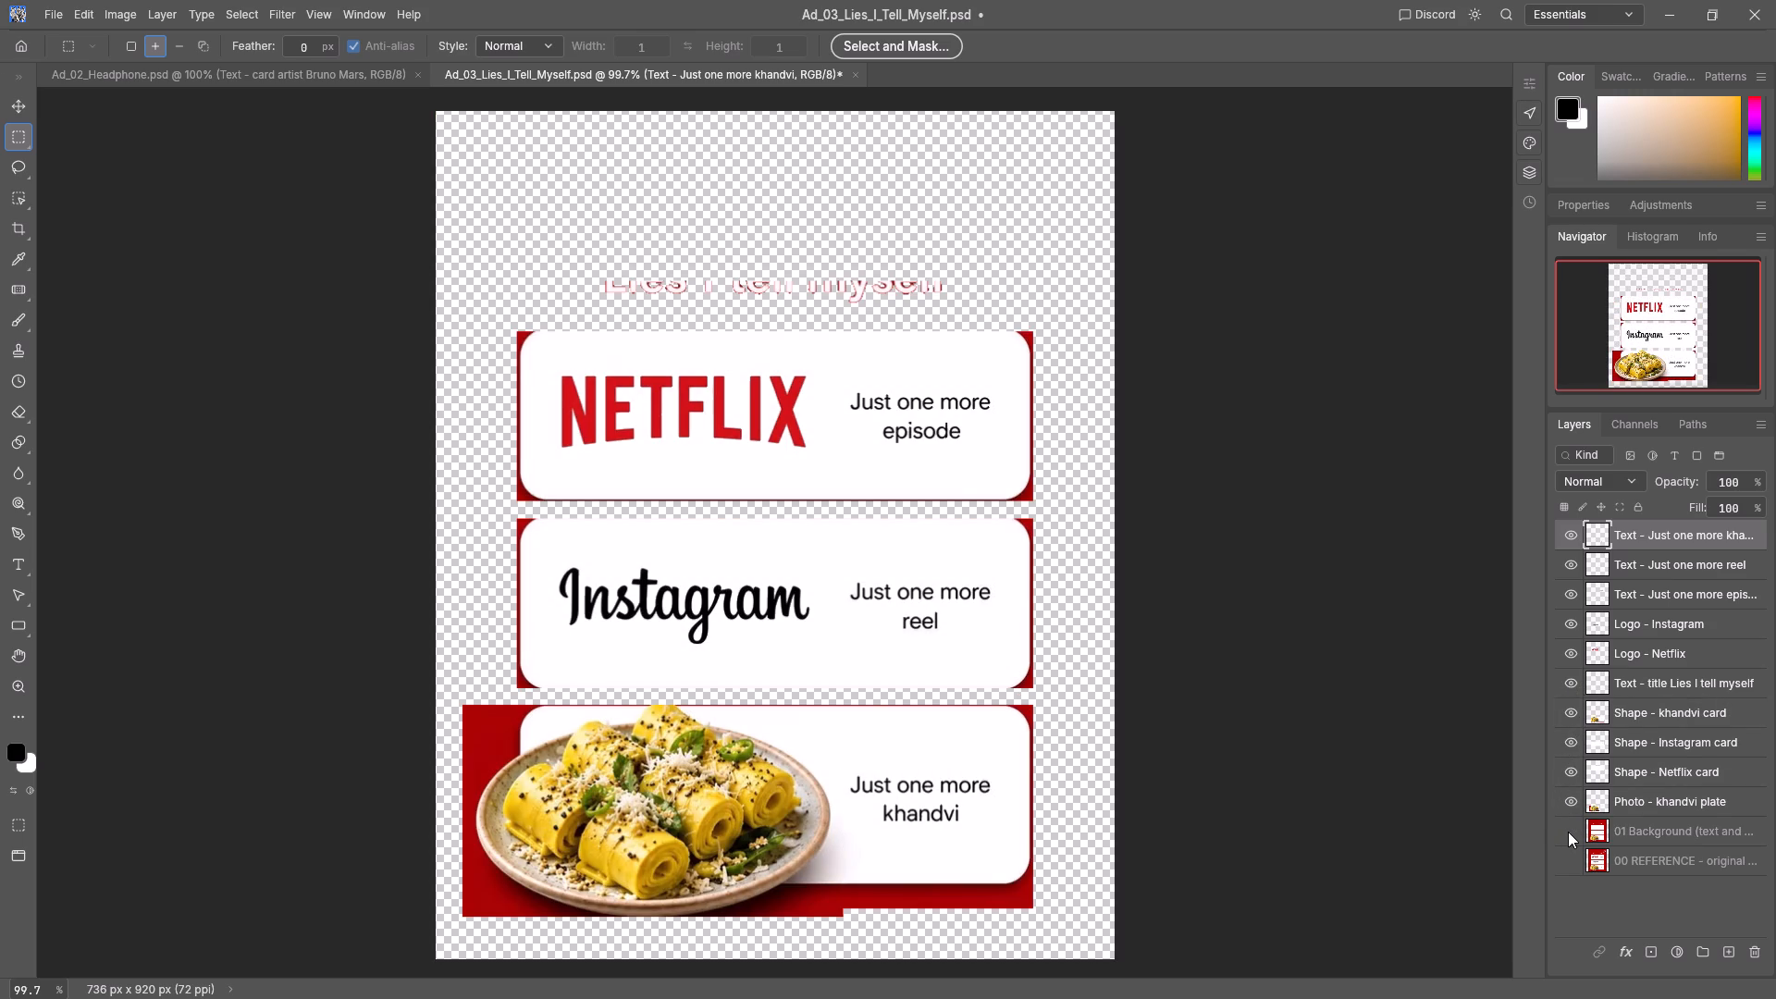
click(1568, 832)
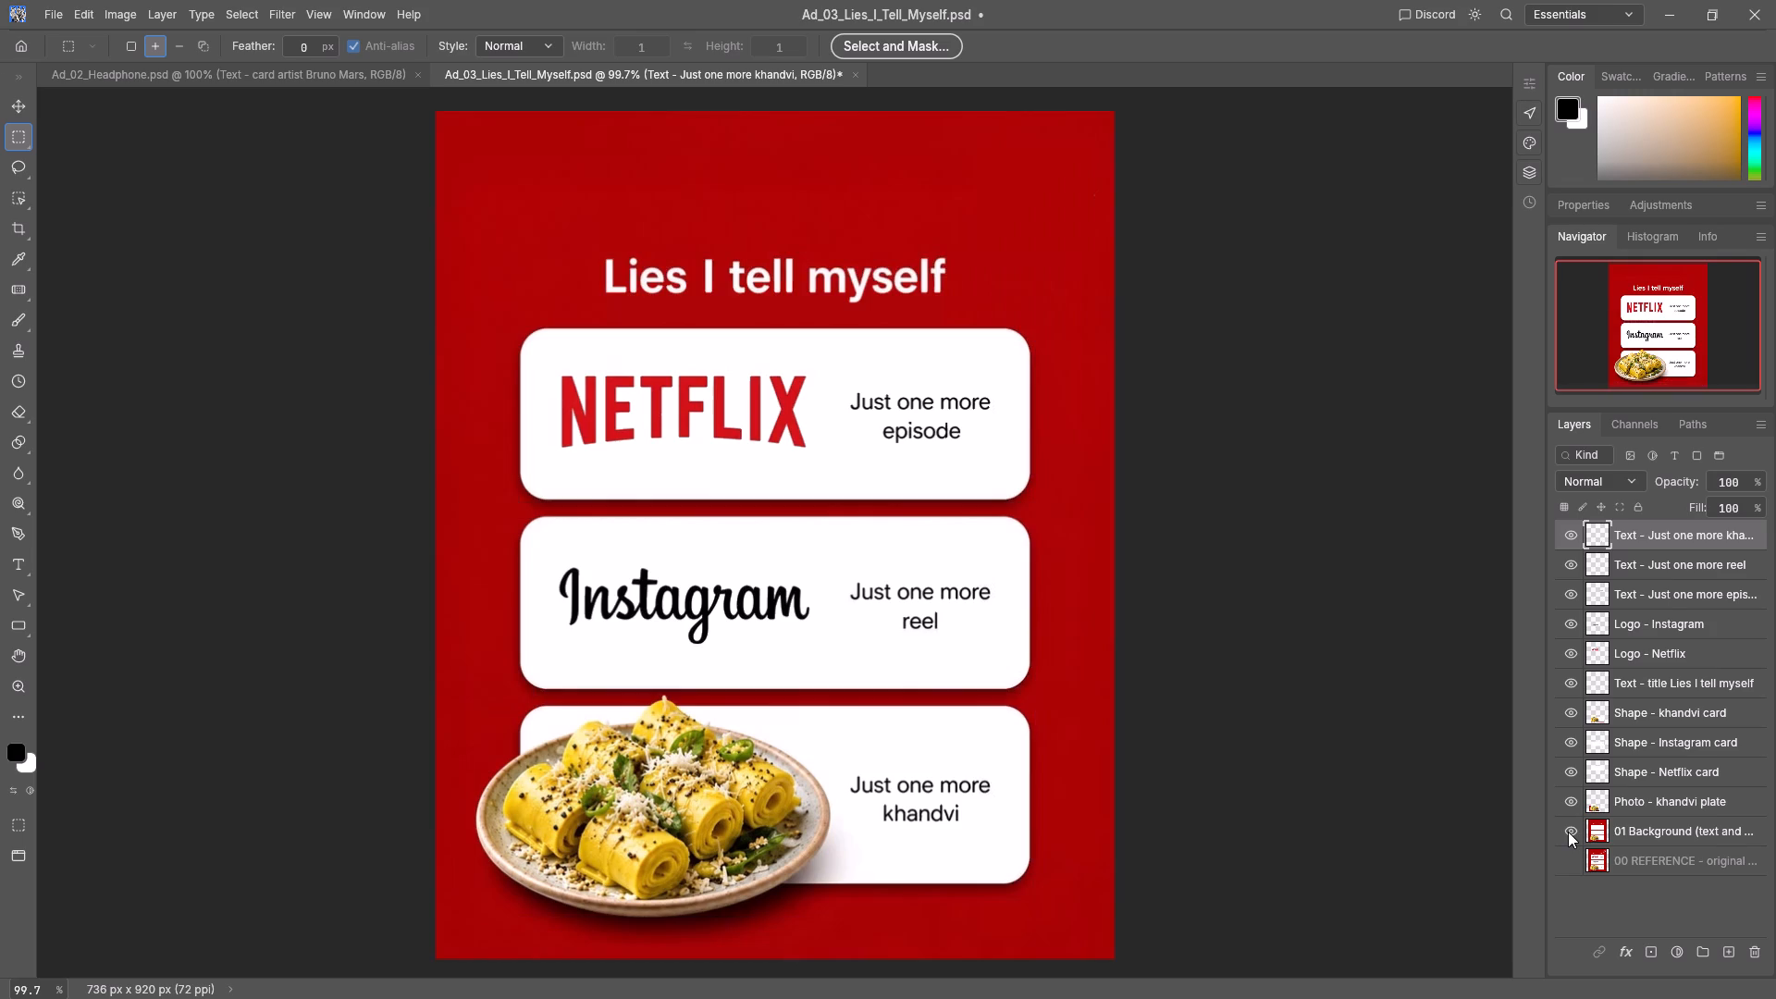
scroll(1334, 778, down, 2)
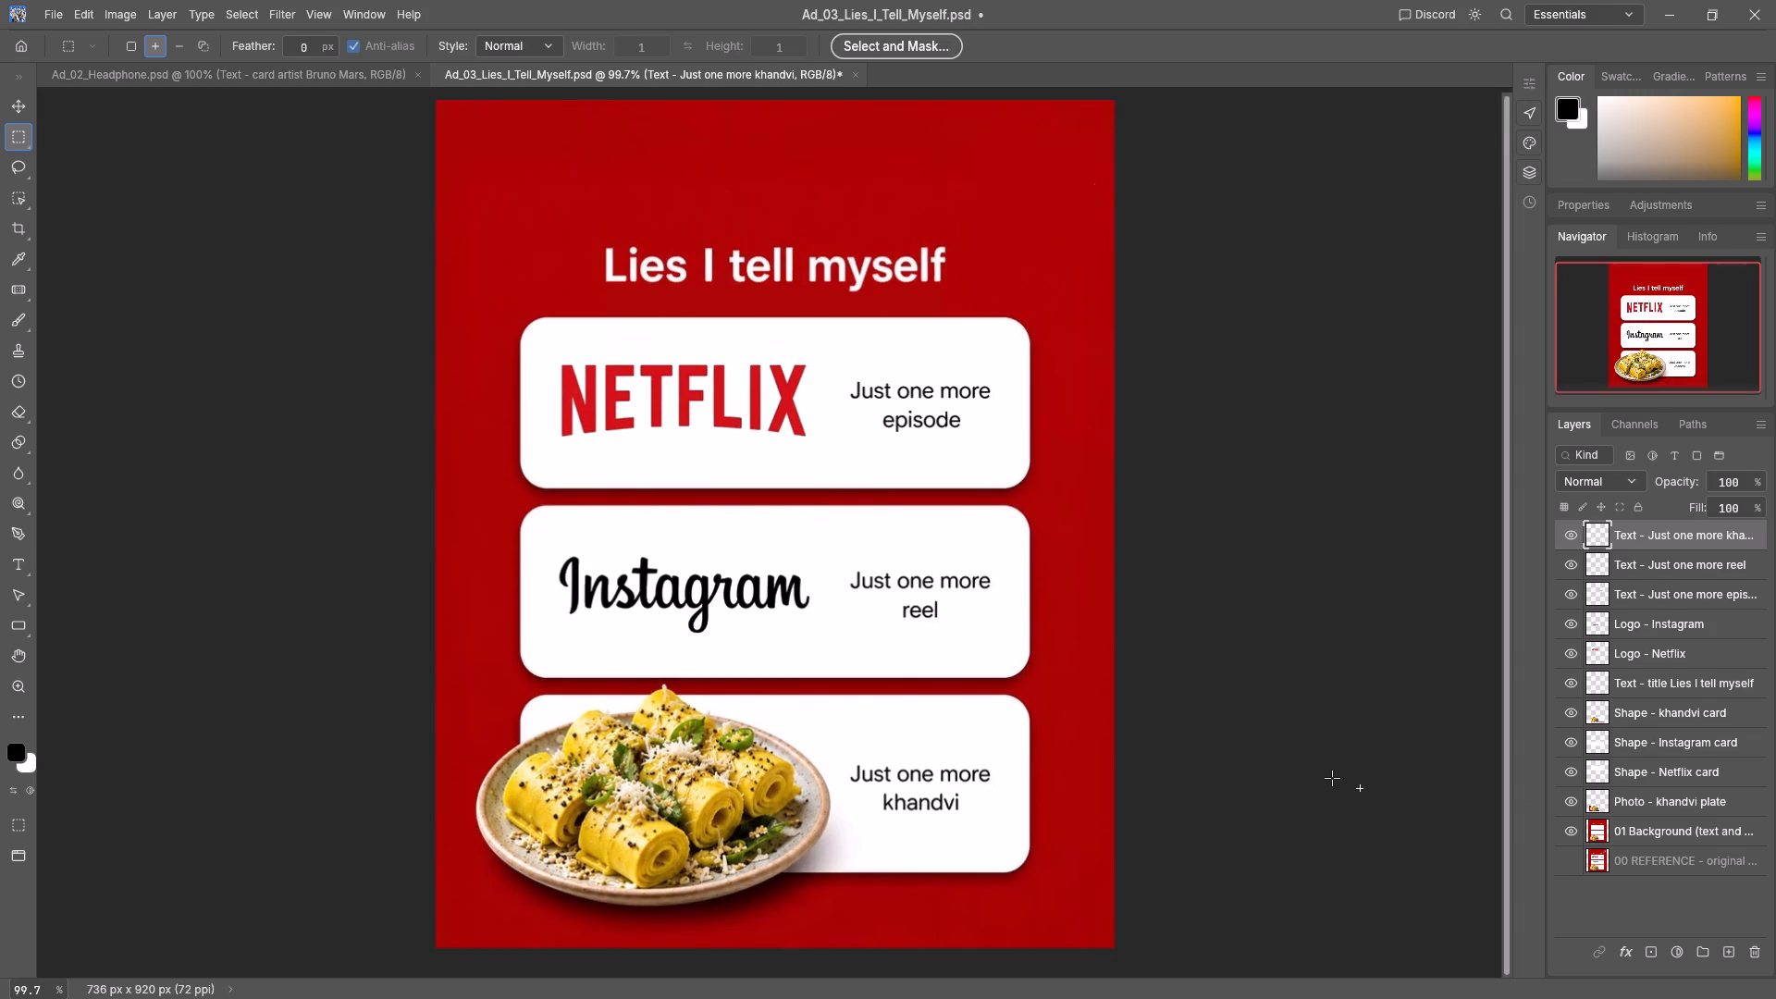
Set up the Lies I Tell Myself ad's export as a JPG at maximum quality and proceed to saving it.
scroll(1332, 778, down, 2)
scroll(1328, 779, up, 4)
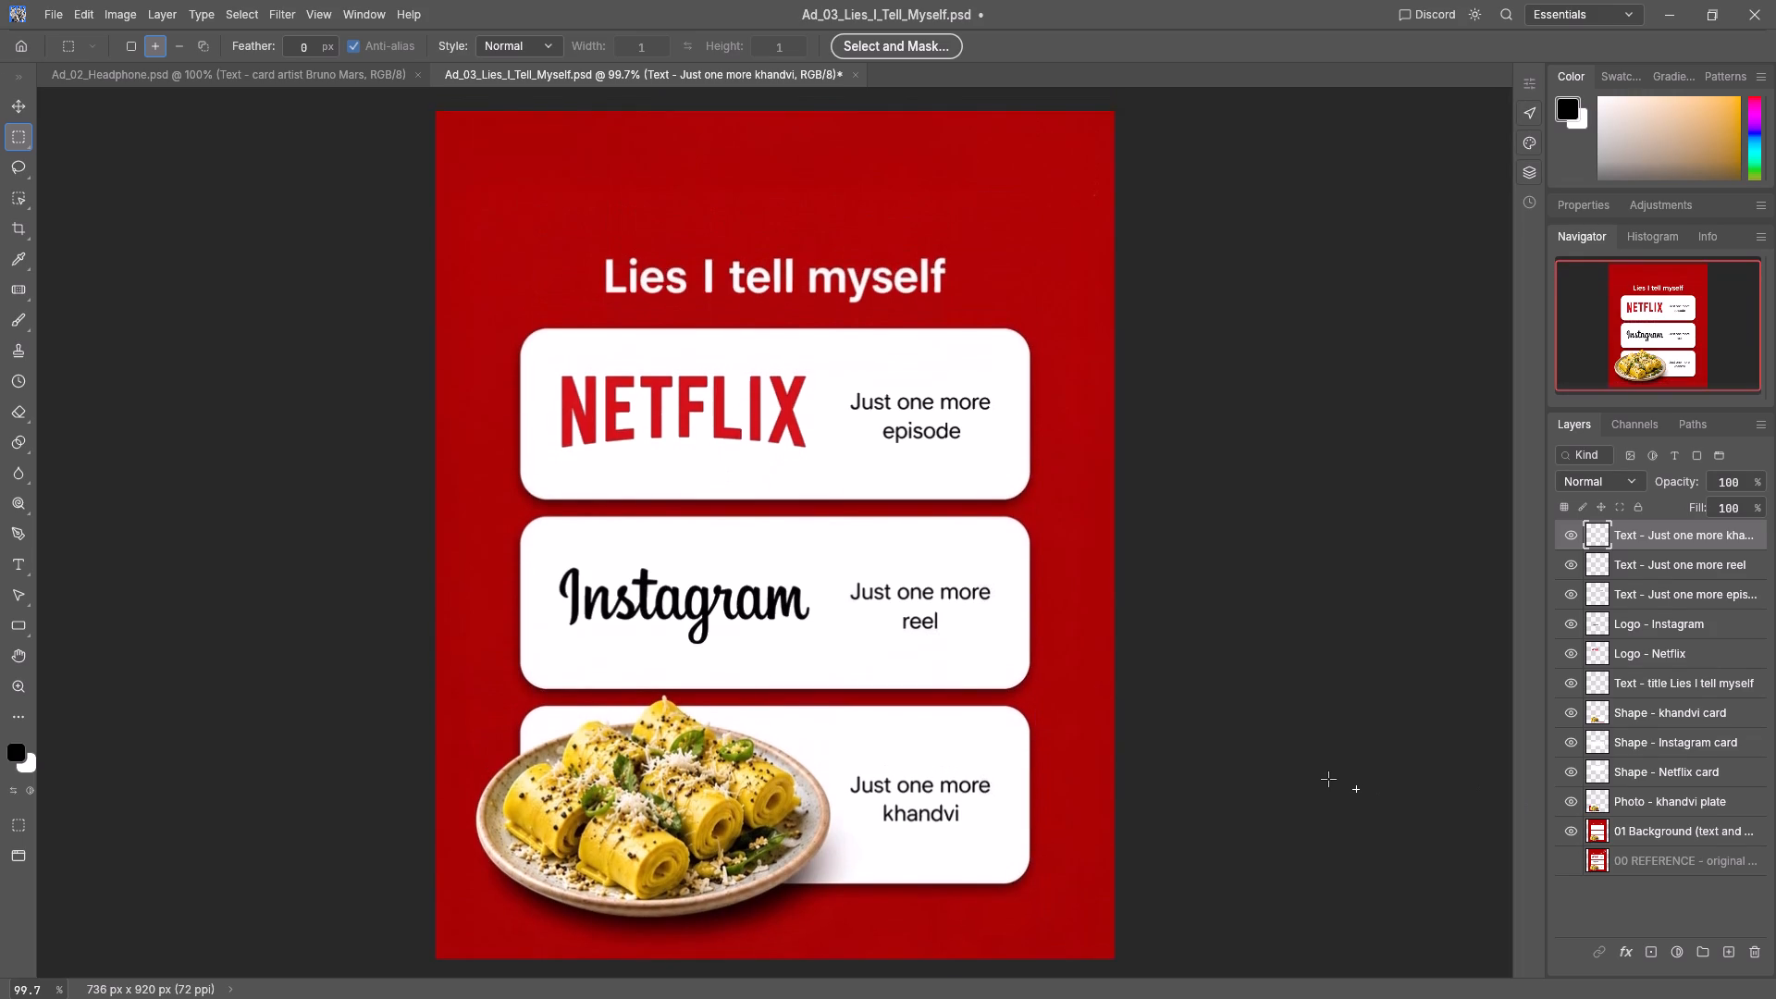
scroll(1324, 783, down, 4)
scroll(1323, 785, up, 4)
click(53, 9)
click(180, 339)
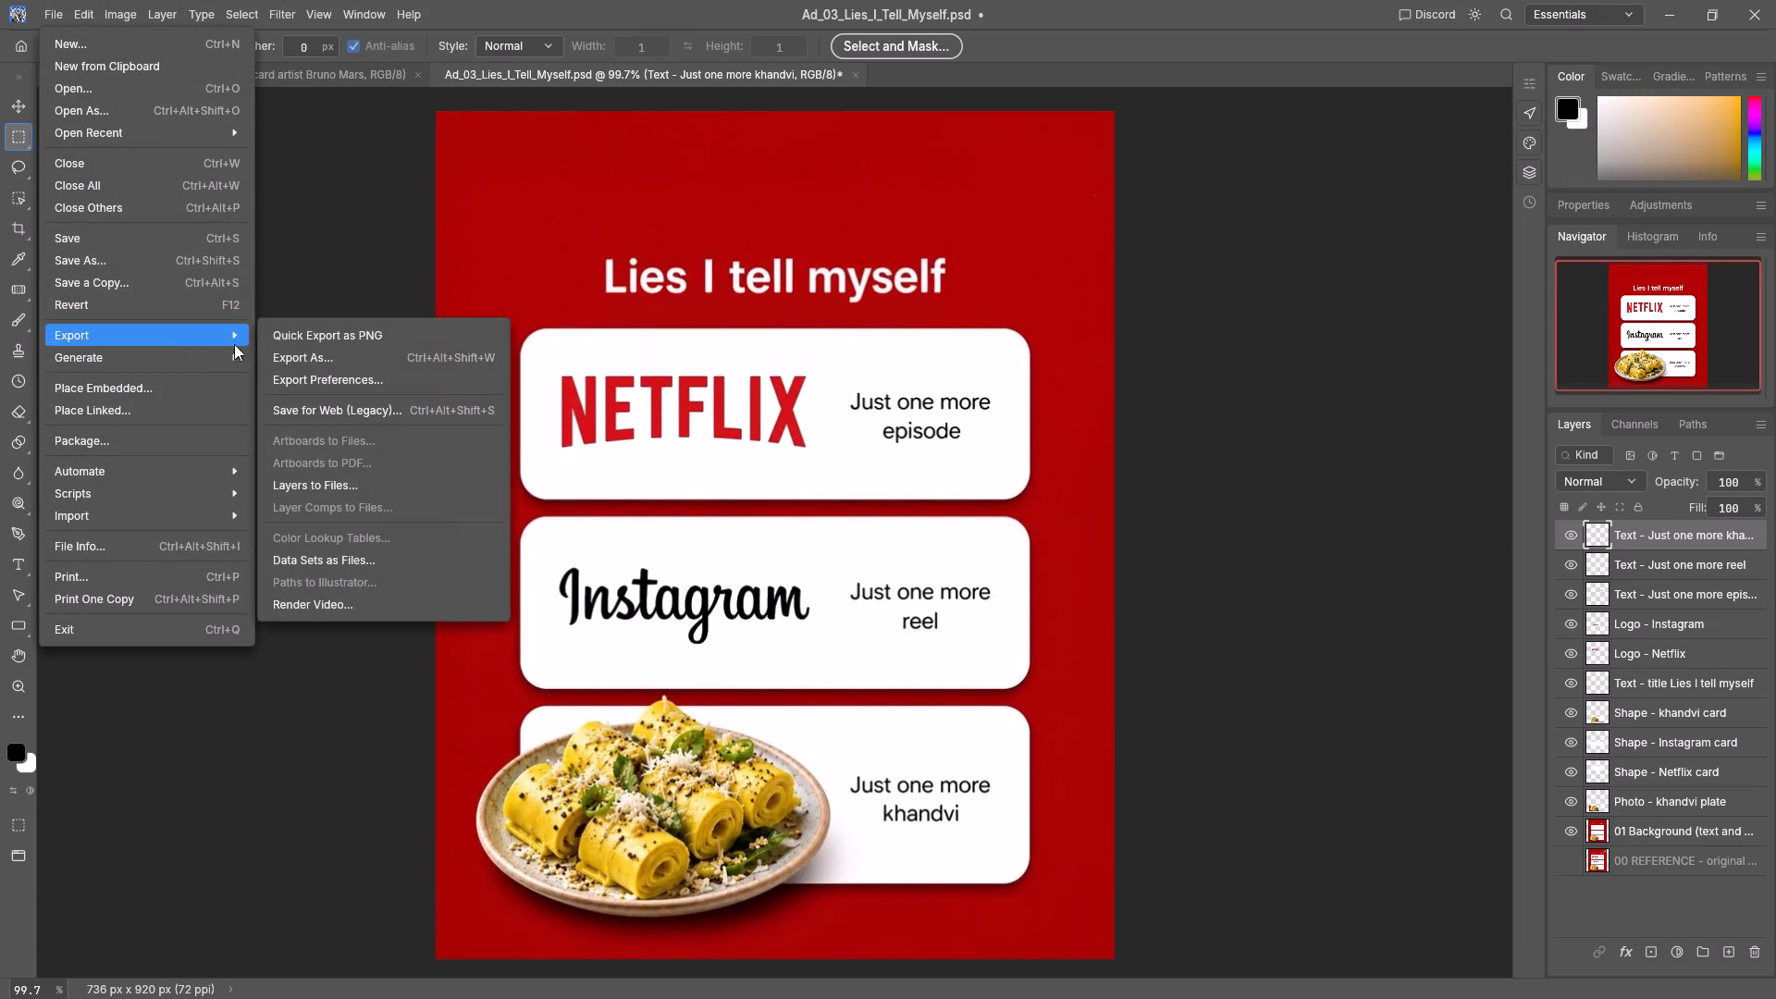
click(361, 356)
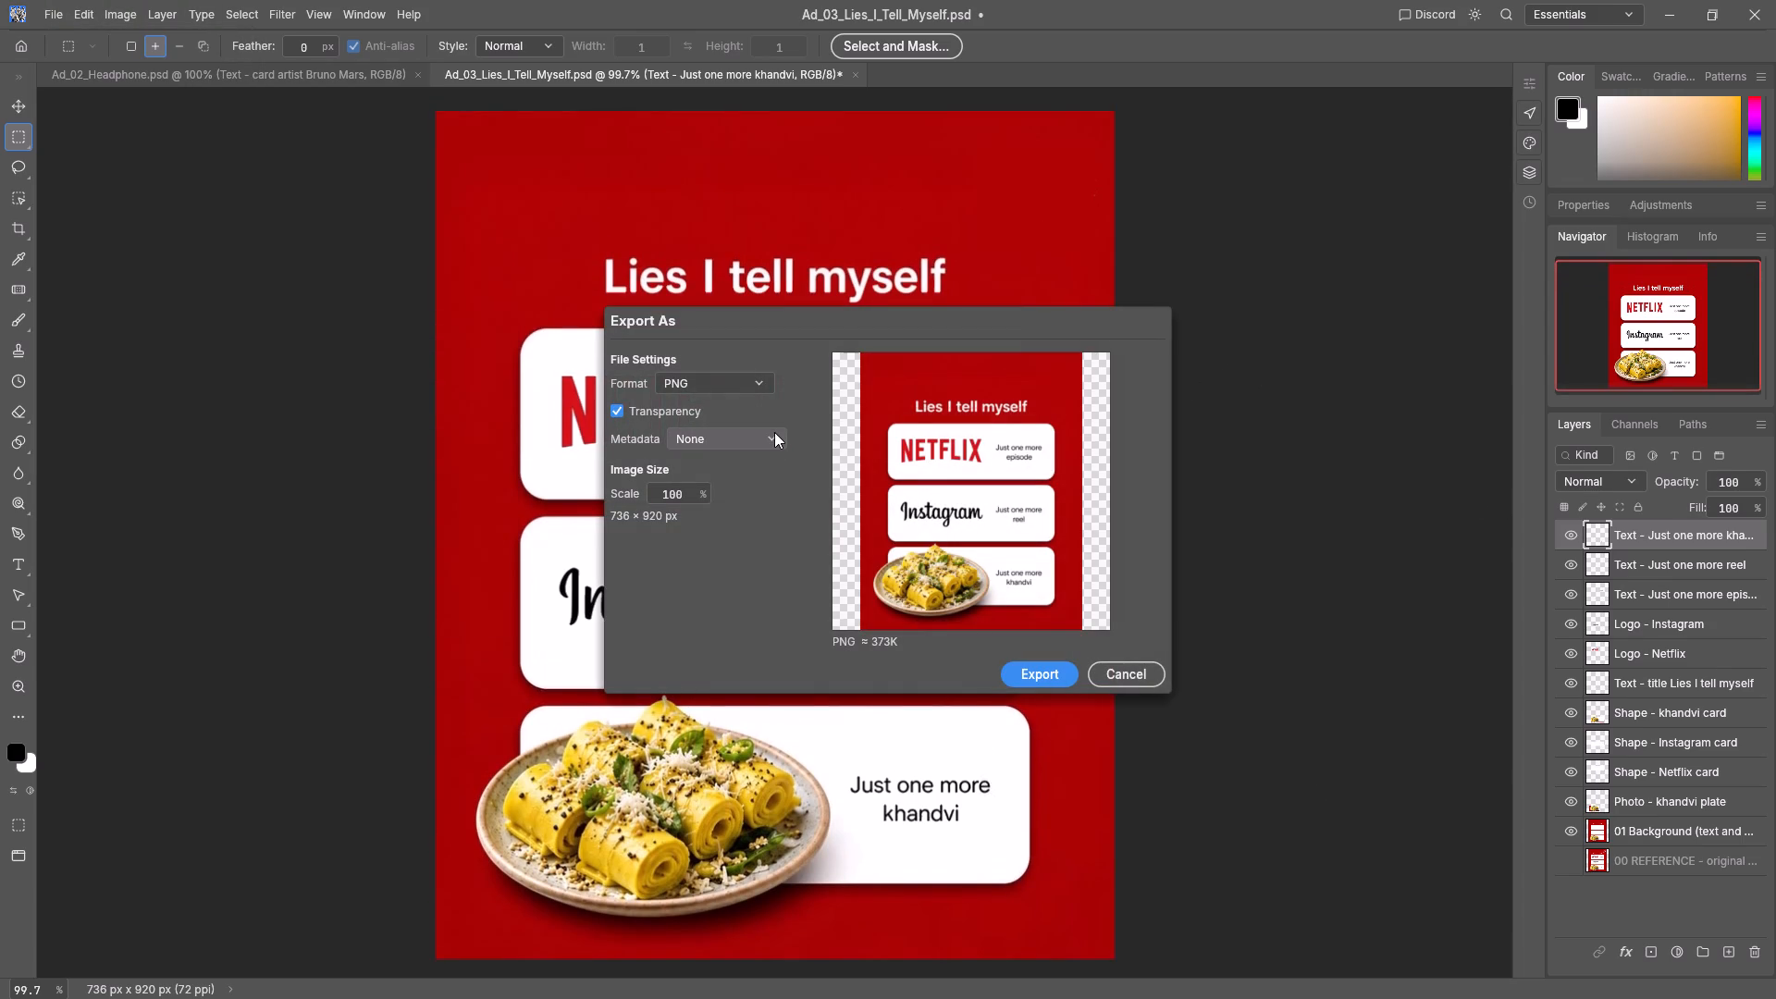
click(765, 389)
click(727, 437)
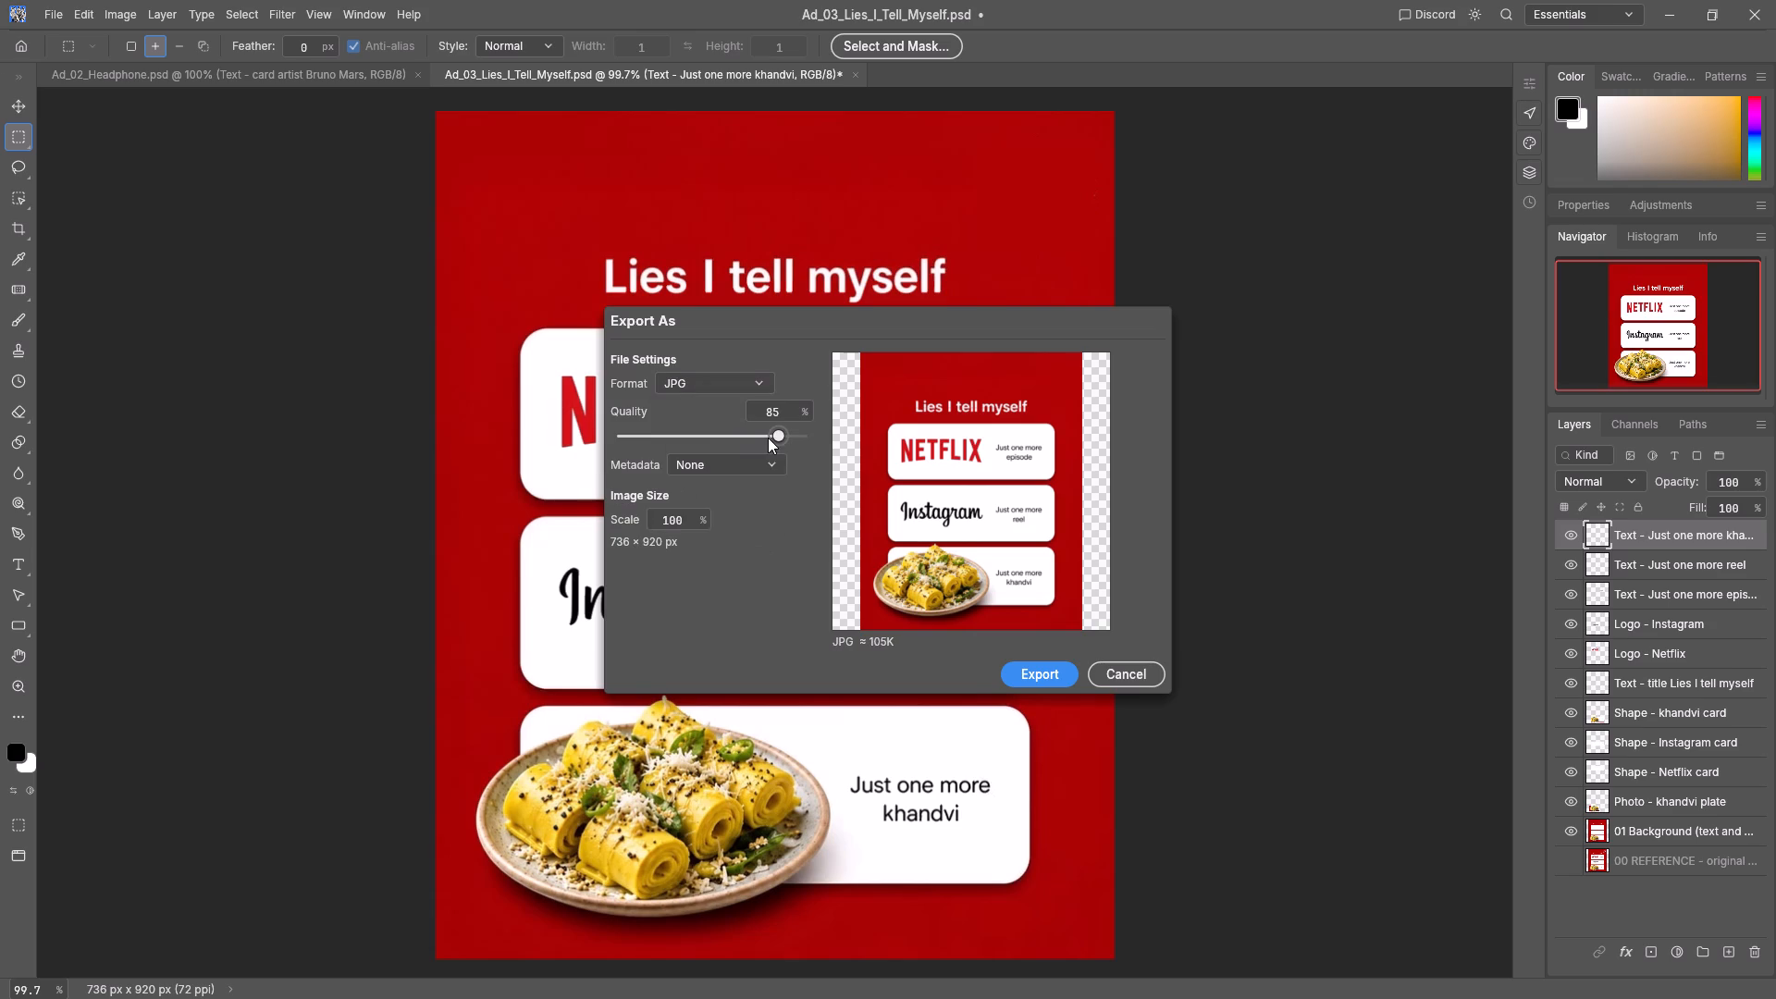
drag(773, 436, 895, 446)
click(1035, 674)
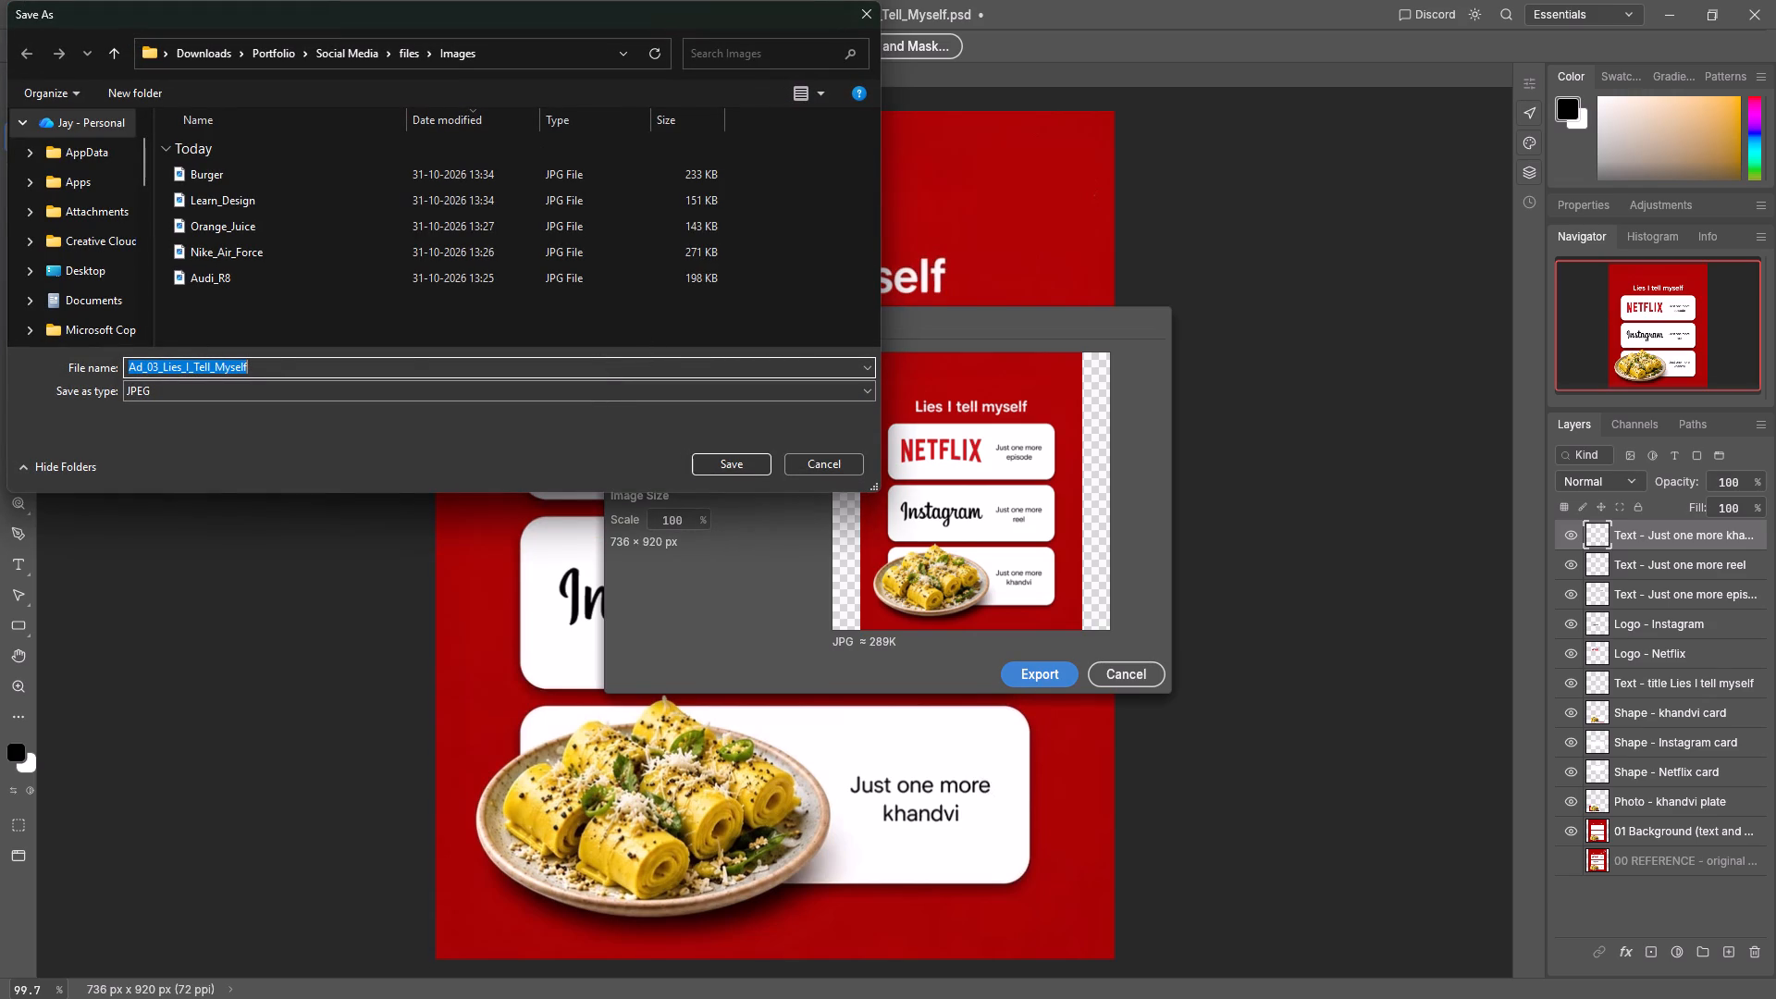
Save the exported JPG in the Images folder as Lies_I_Tell_Myself, without the Ad_03_ prefix.
click(162, 368)
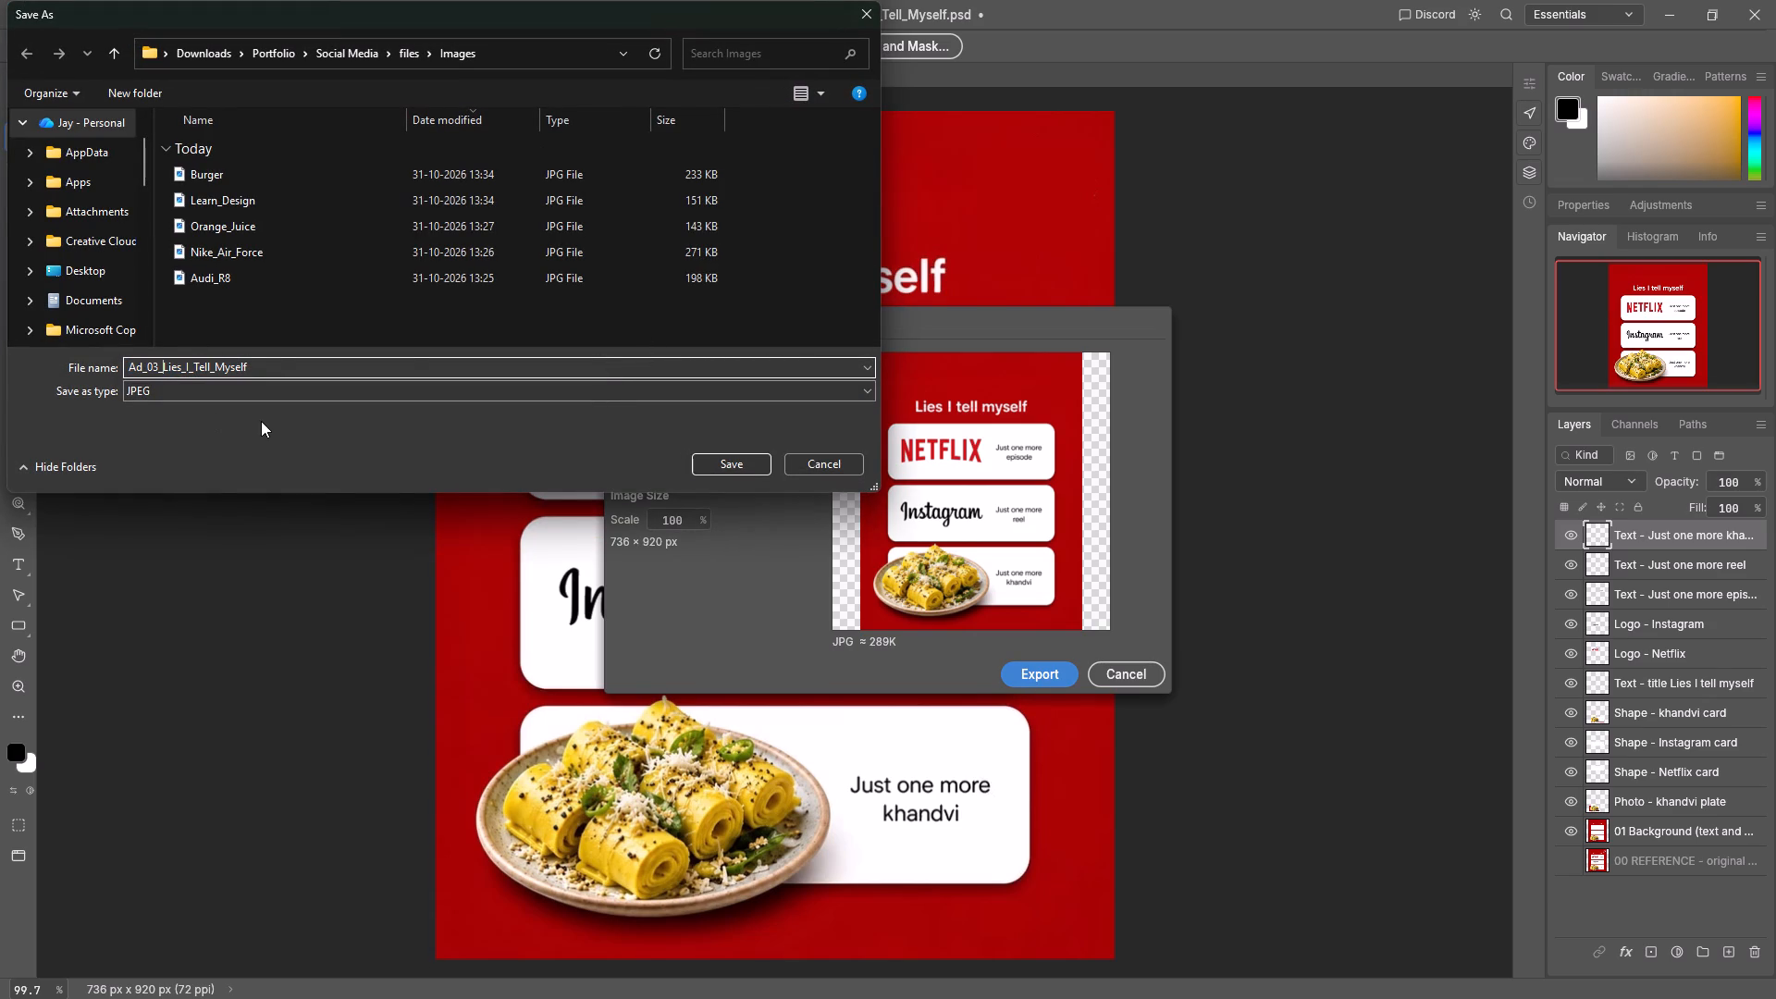
key(BackSpace)
key(BackSpace)
key(BackSpace)
key(BackSpace)
key(BackSpace)
key(BackSpace)
key(BackSpace)
key(BackSpace)
key(BackSpace)
key(BackSpace)
key(BackSpace)
key(BackSpace)
key(BackSpace)
key(BackSpace)
key(BackSpace)
key(BackSpace)
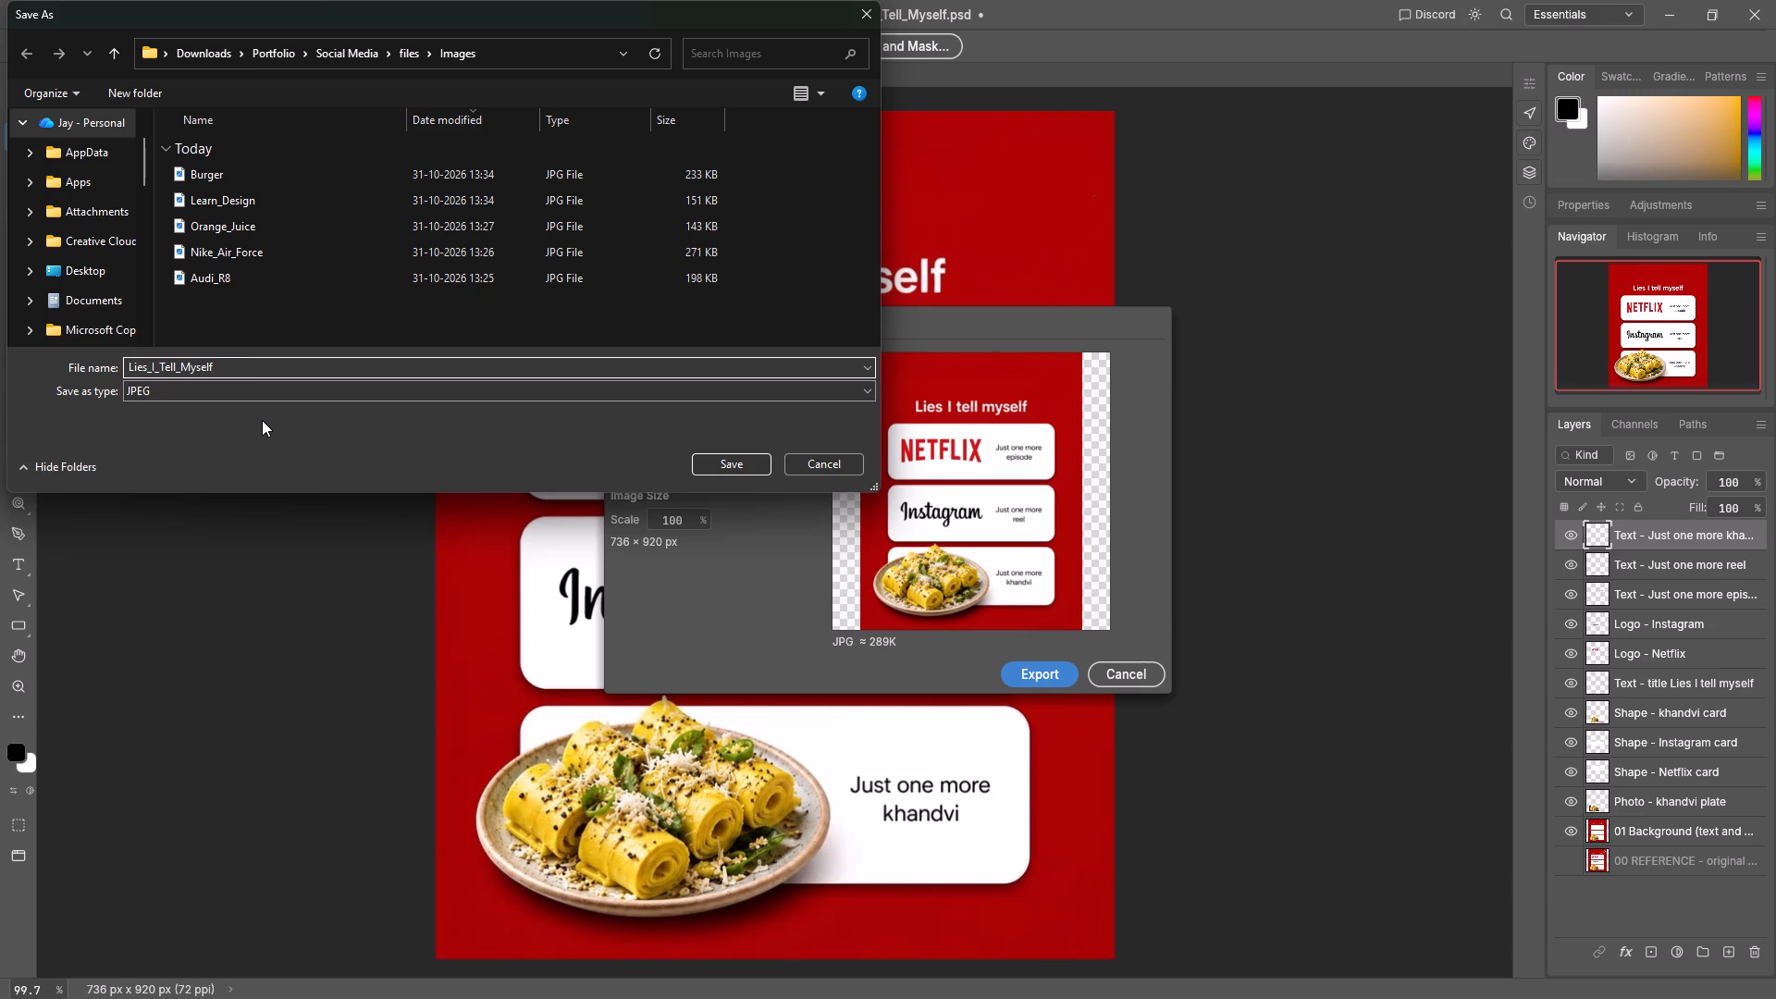
click(735, 454)
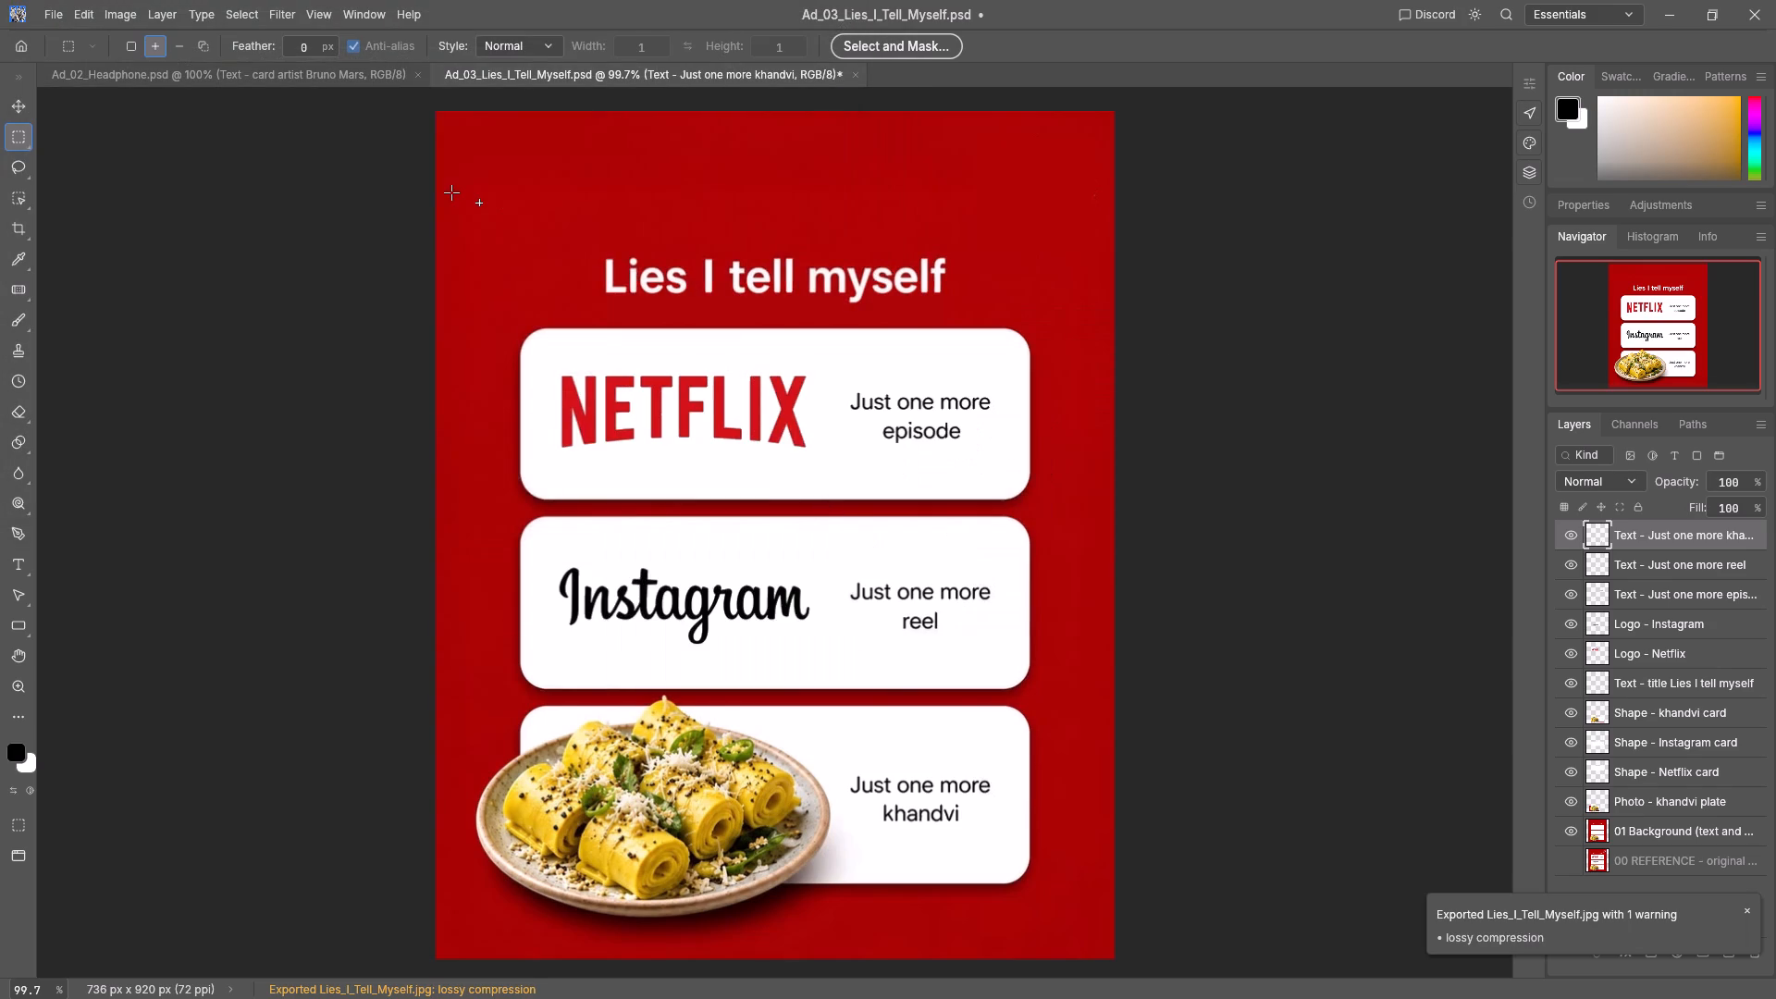
Close the Ad_03_Lies_I_Tell_Myself document.
click(857, 74)
click(928, 542)
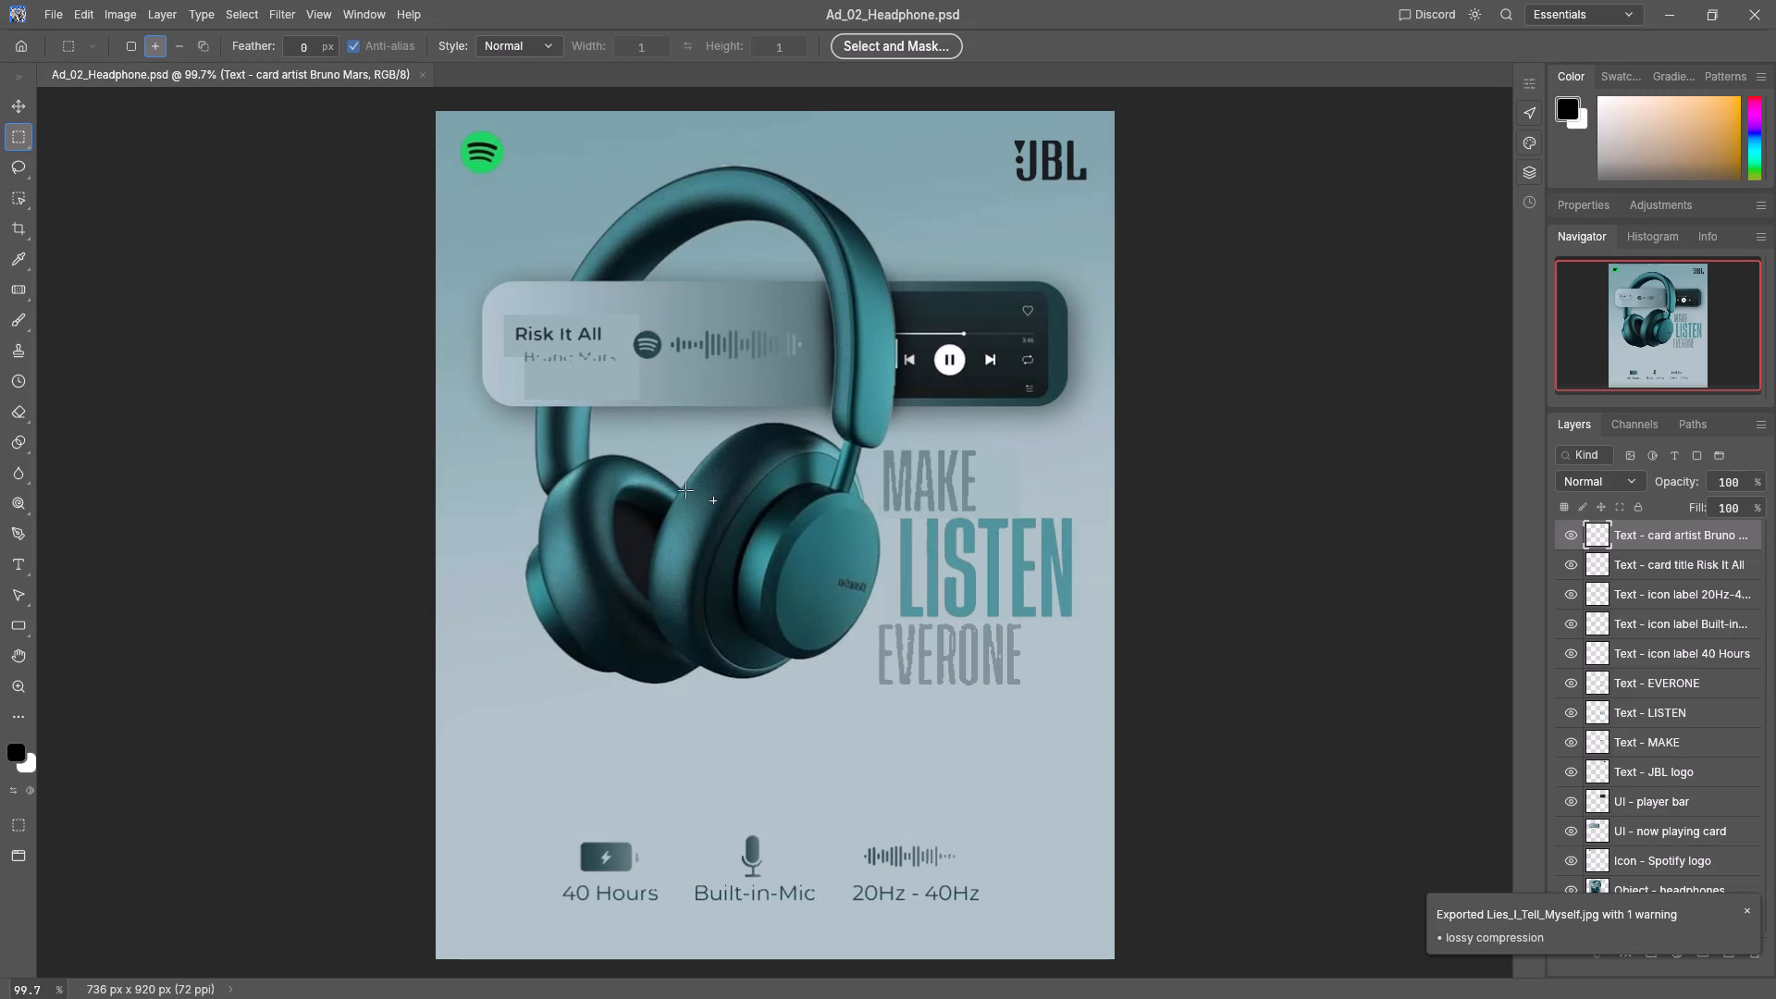
Hide the Bruno Mars card artist text layer in the Headphone ad.
scroll(684, 489, down, 2)
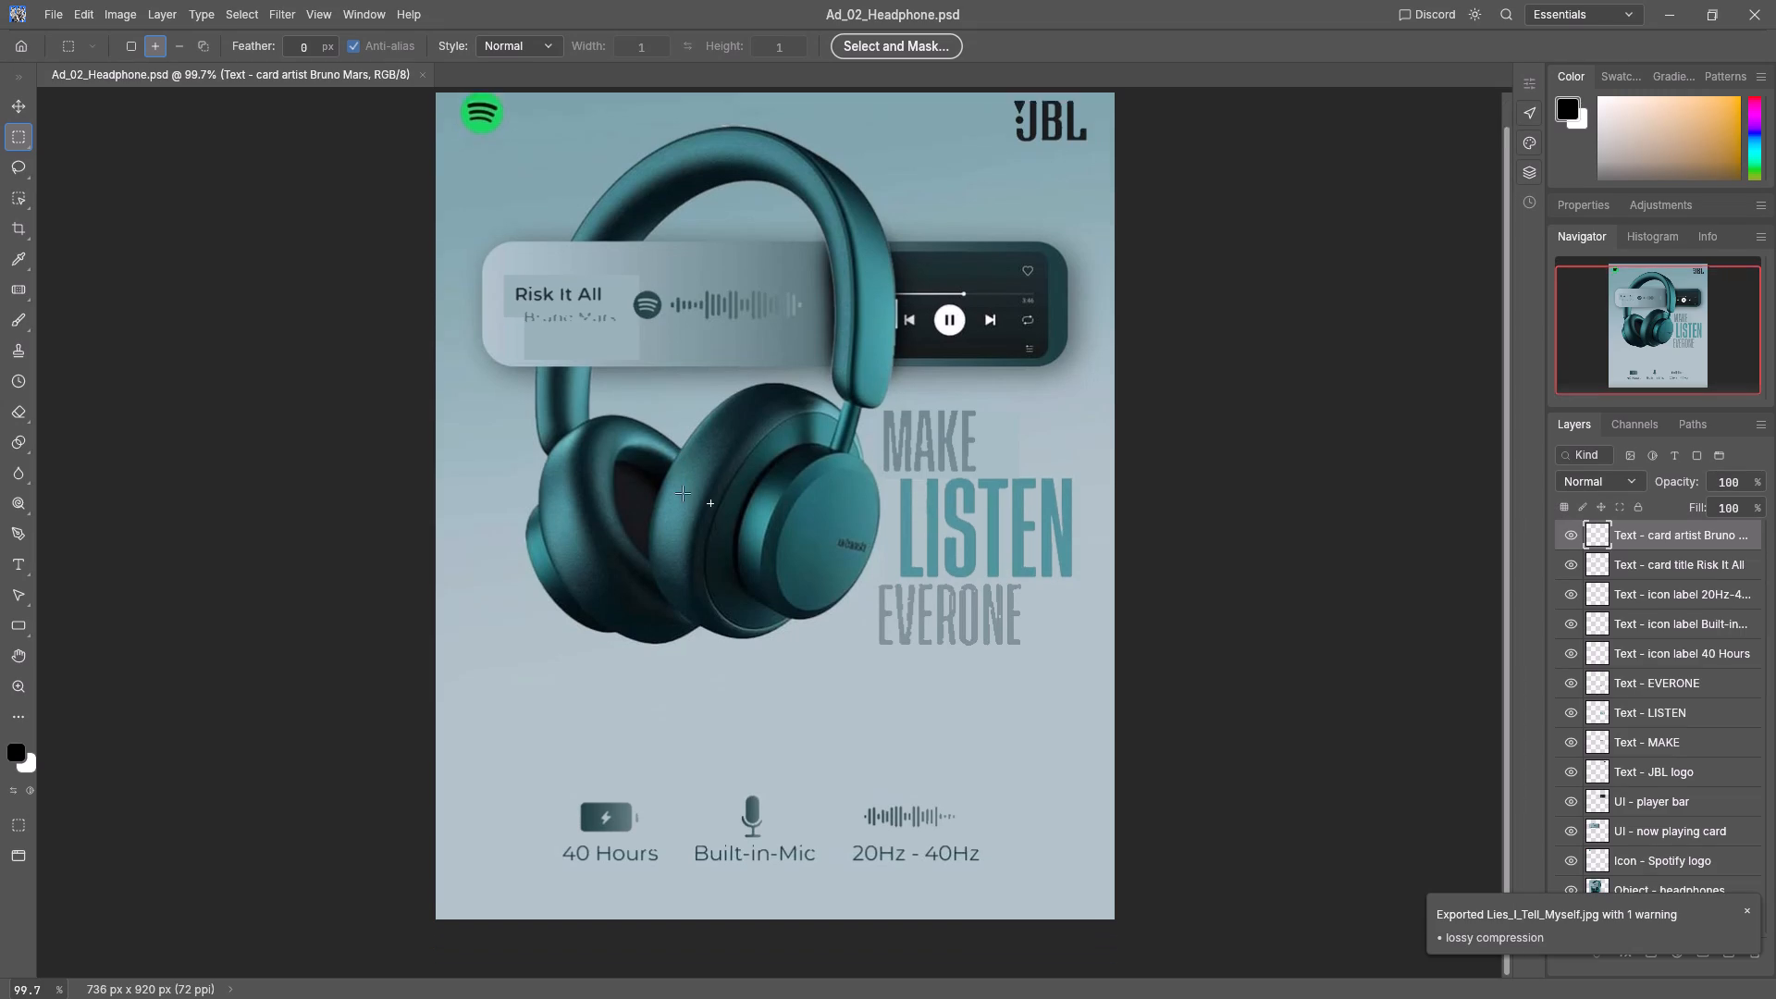
scroll(683, 494, up, 1)
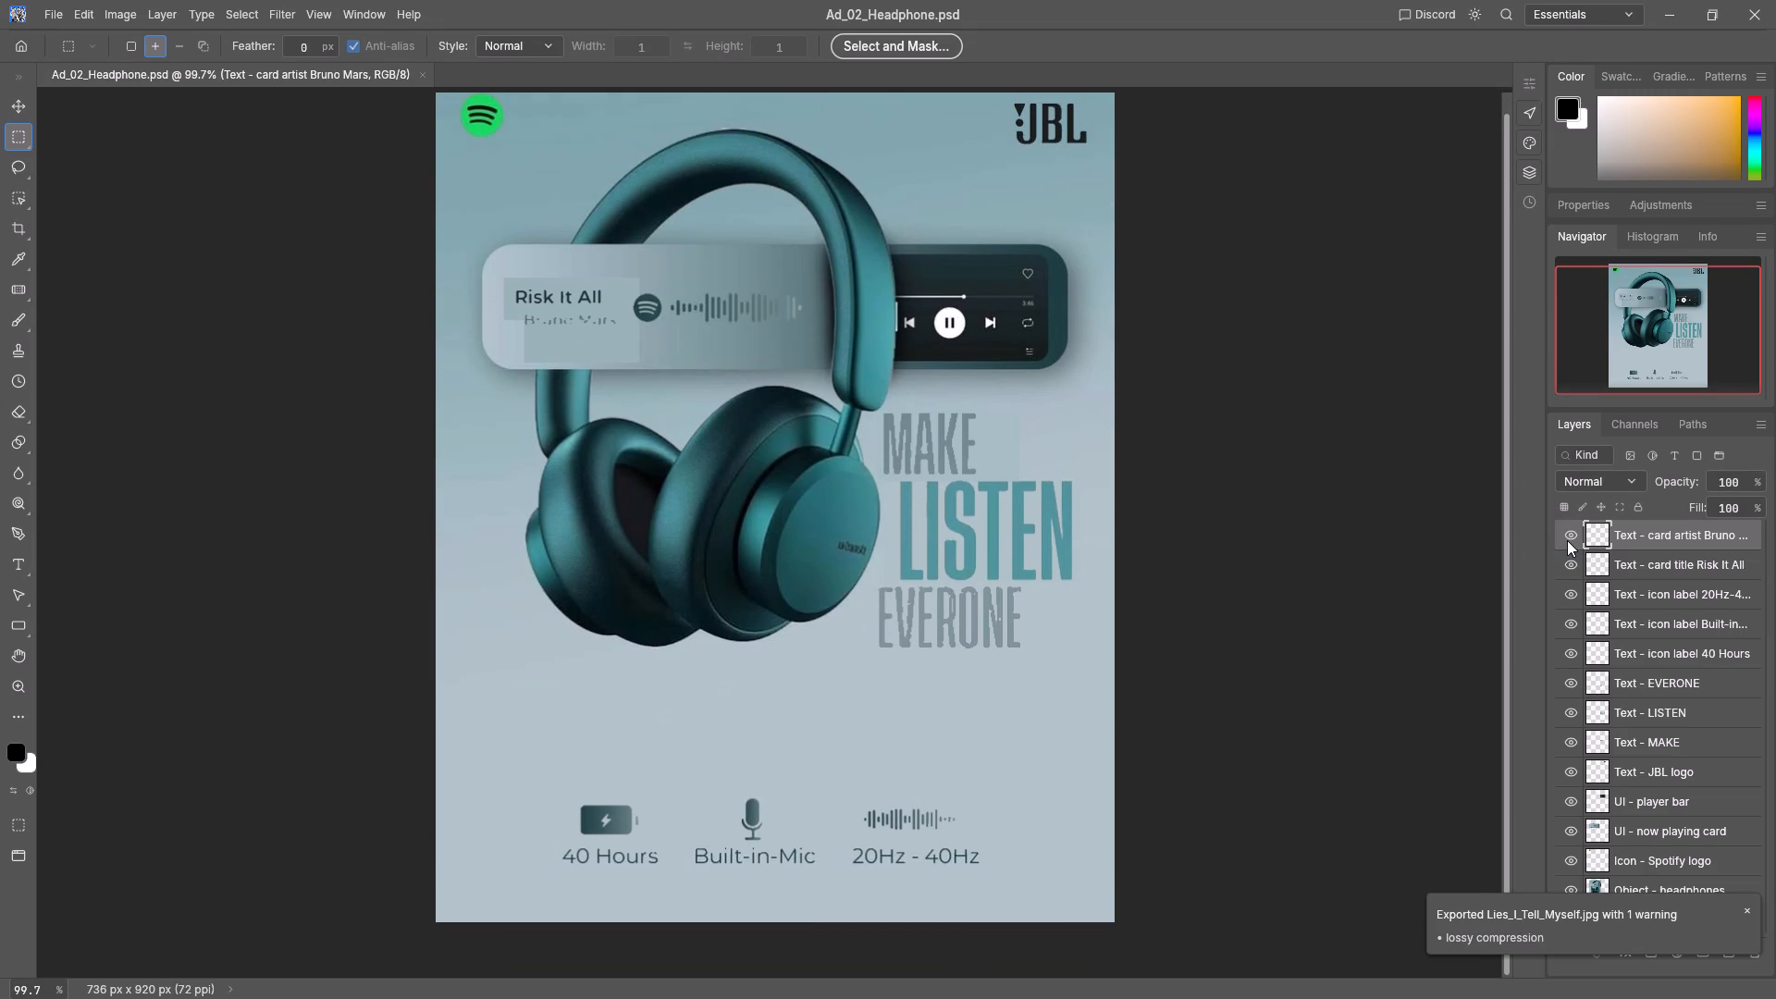
click(1568, 536)
Examine the Headphone ad's card title, icon label, MAKE LISTEN EVERONE and JBL logo text layers by hiding and reshowing each one.
click(1566, 568)
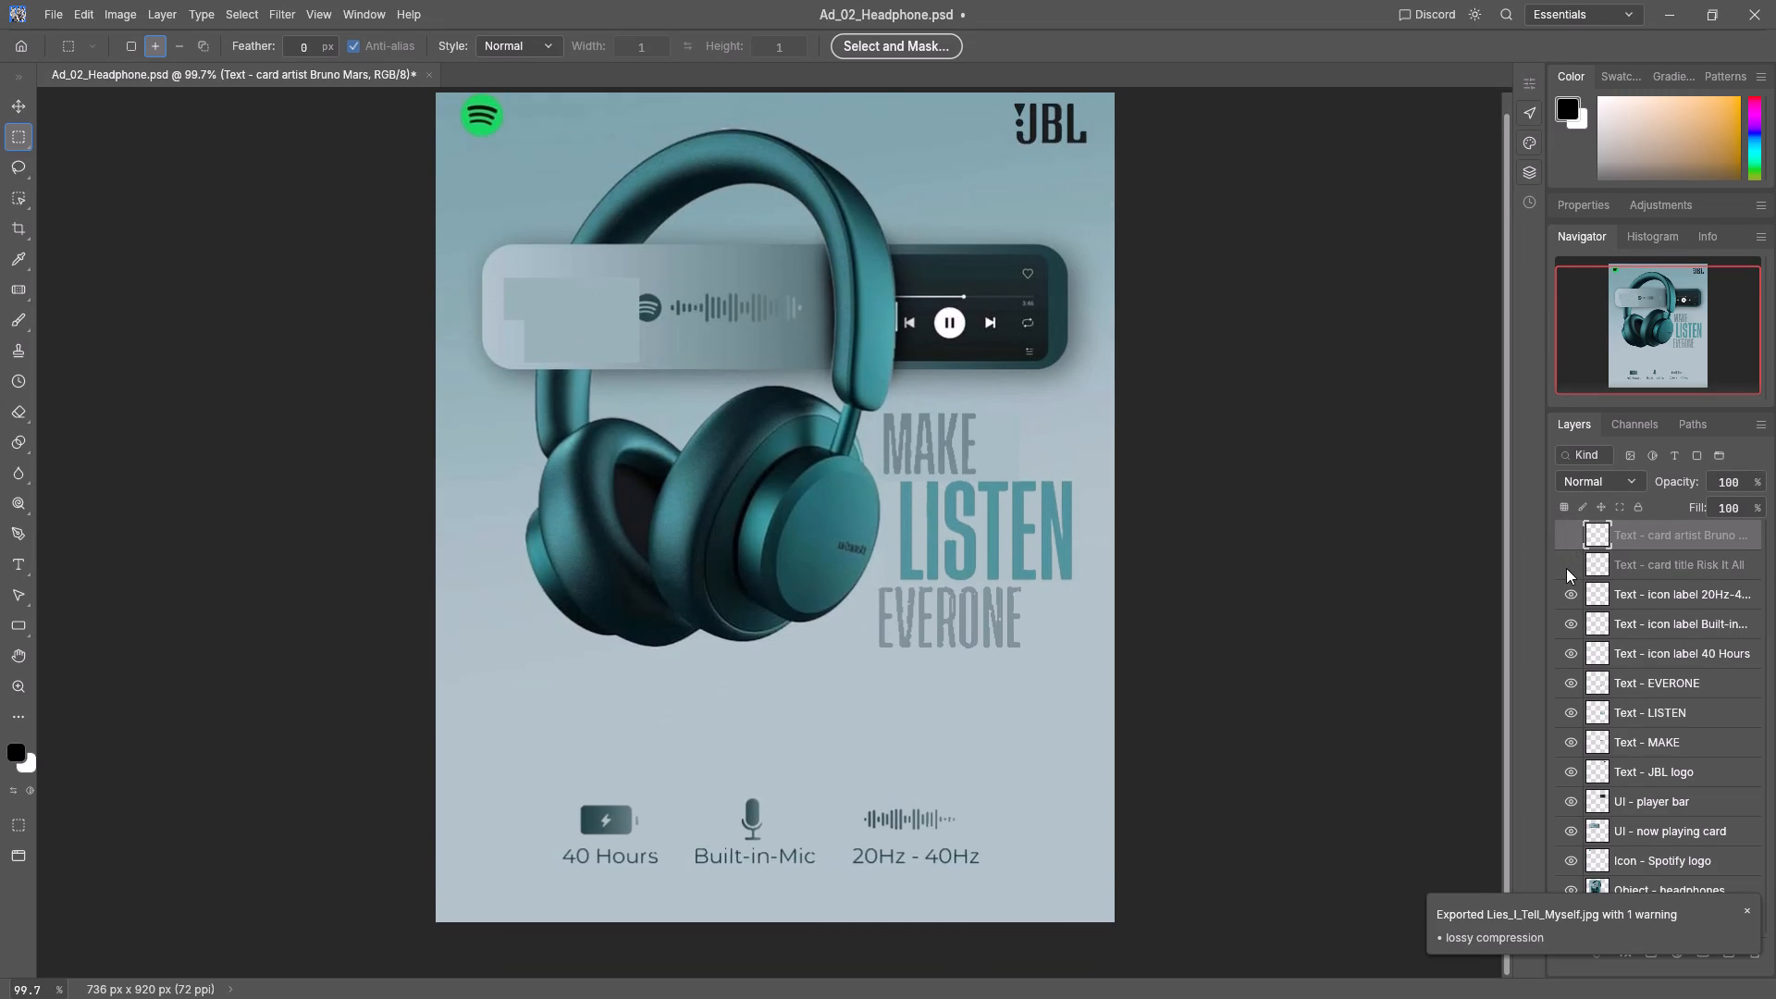
click(1568, 568)
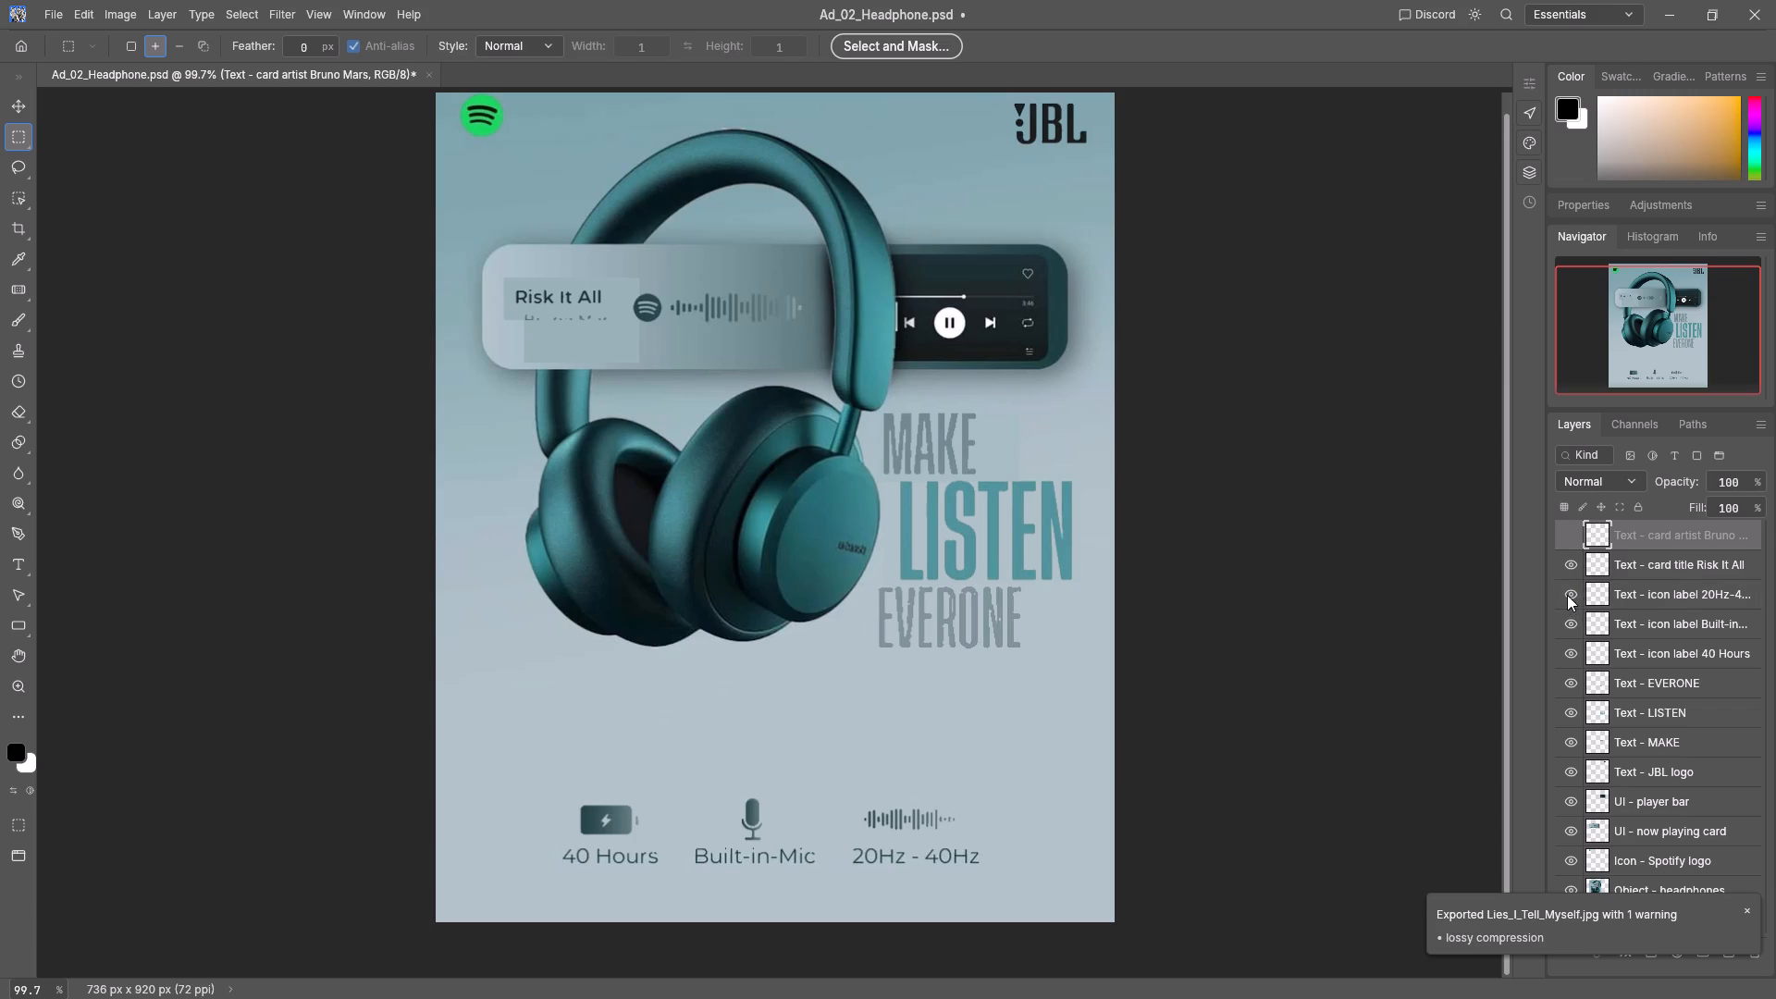
click(1567, 592)
click(1567, 592)
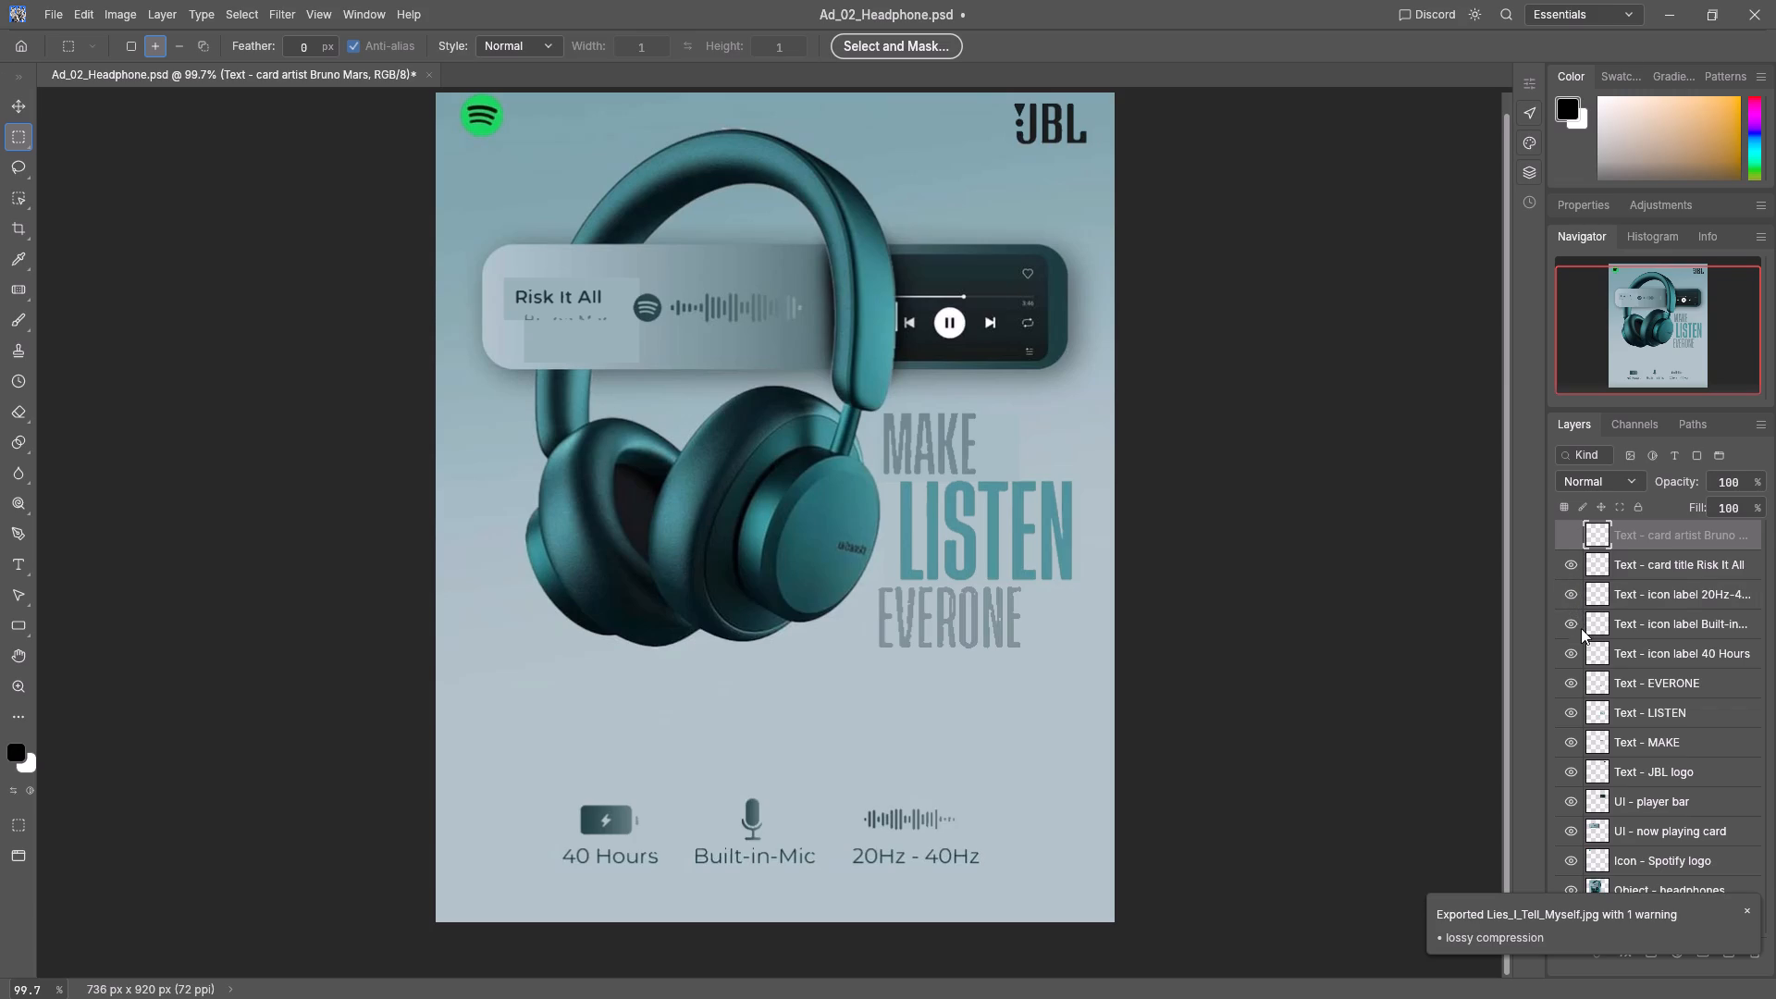
click(1574, 626)
click(1574, 626)
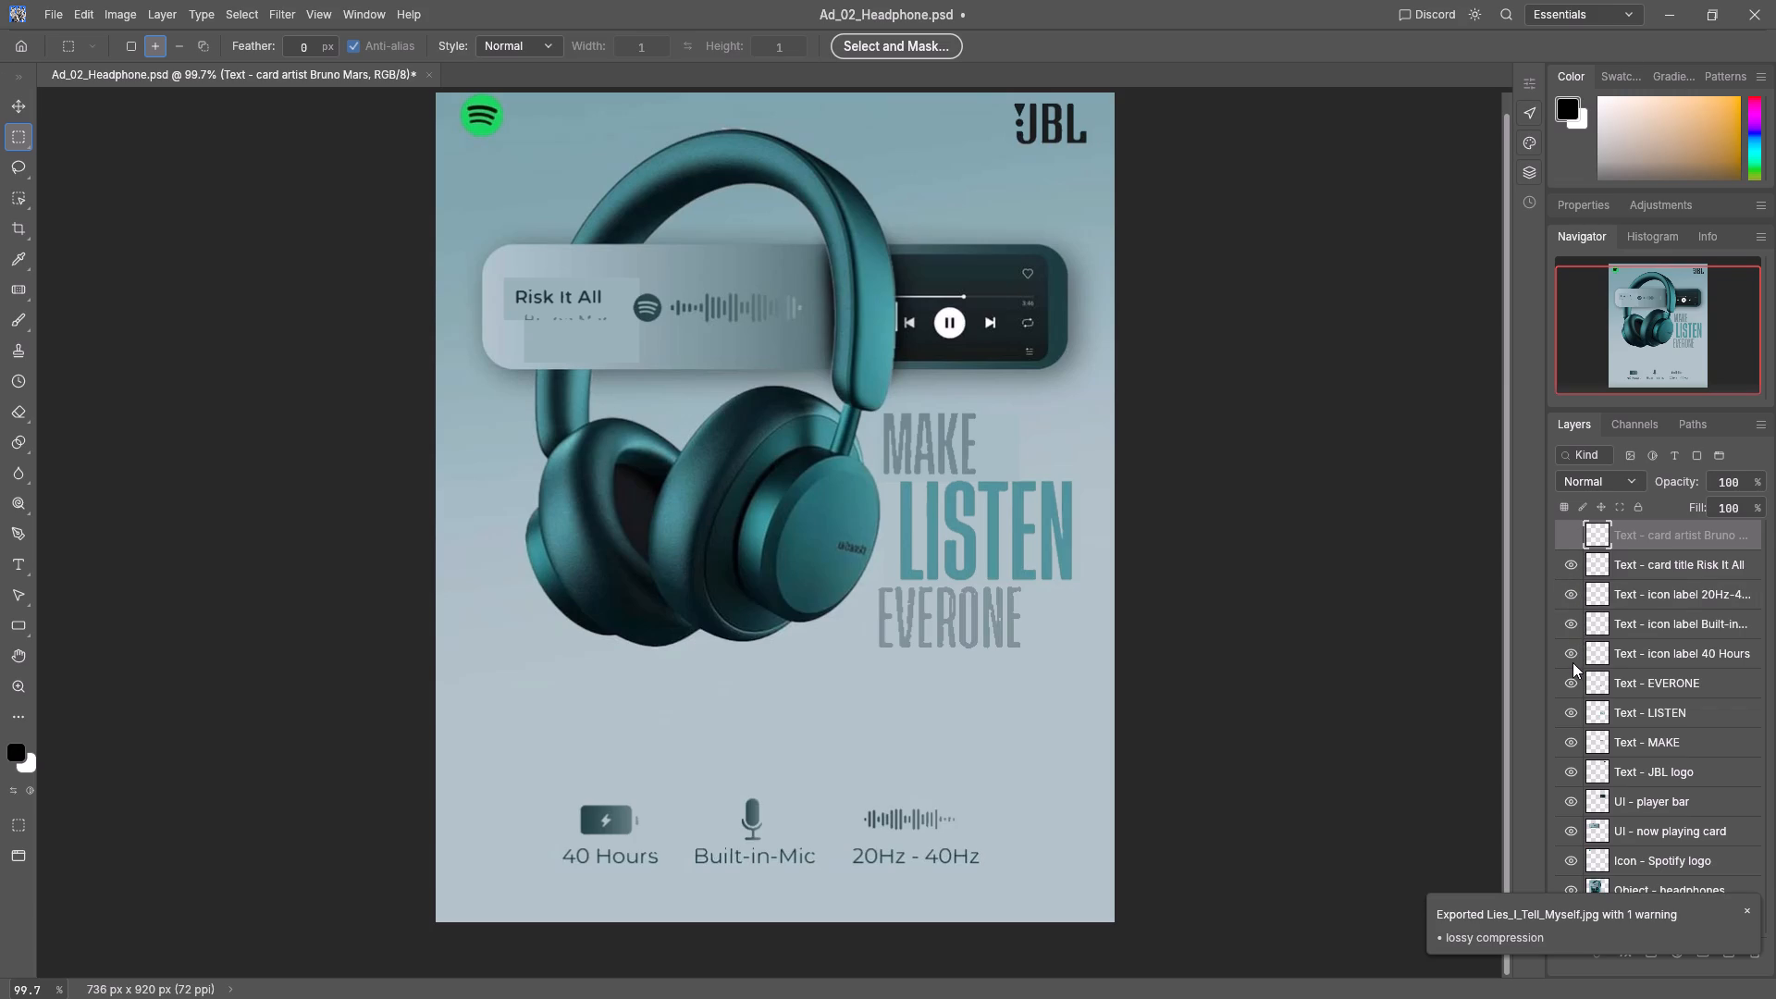
click(1569, 653)
click(1569, 653)
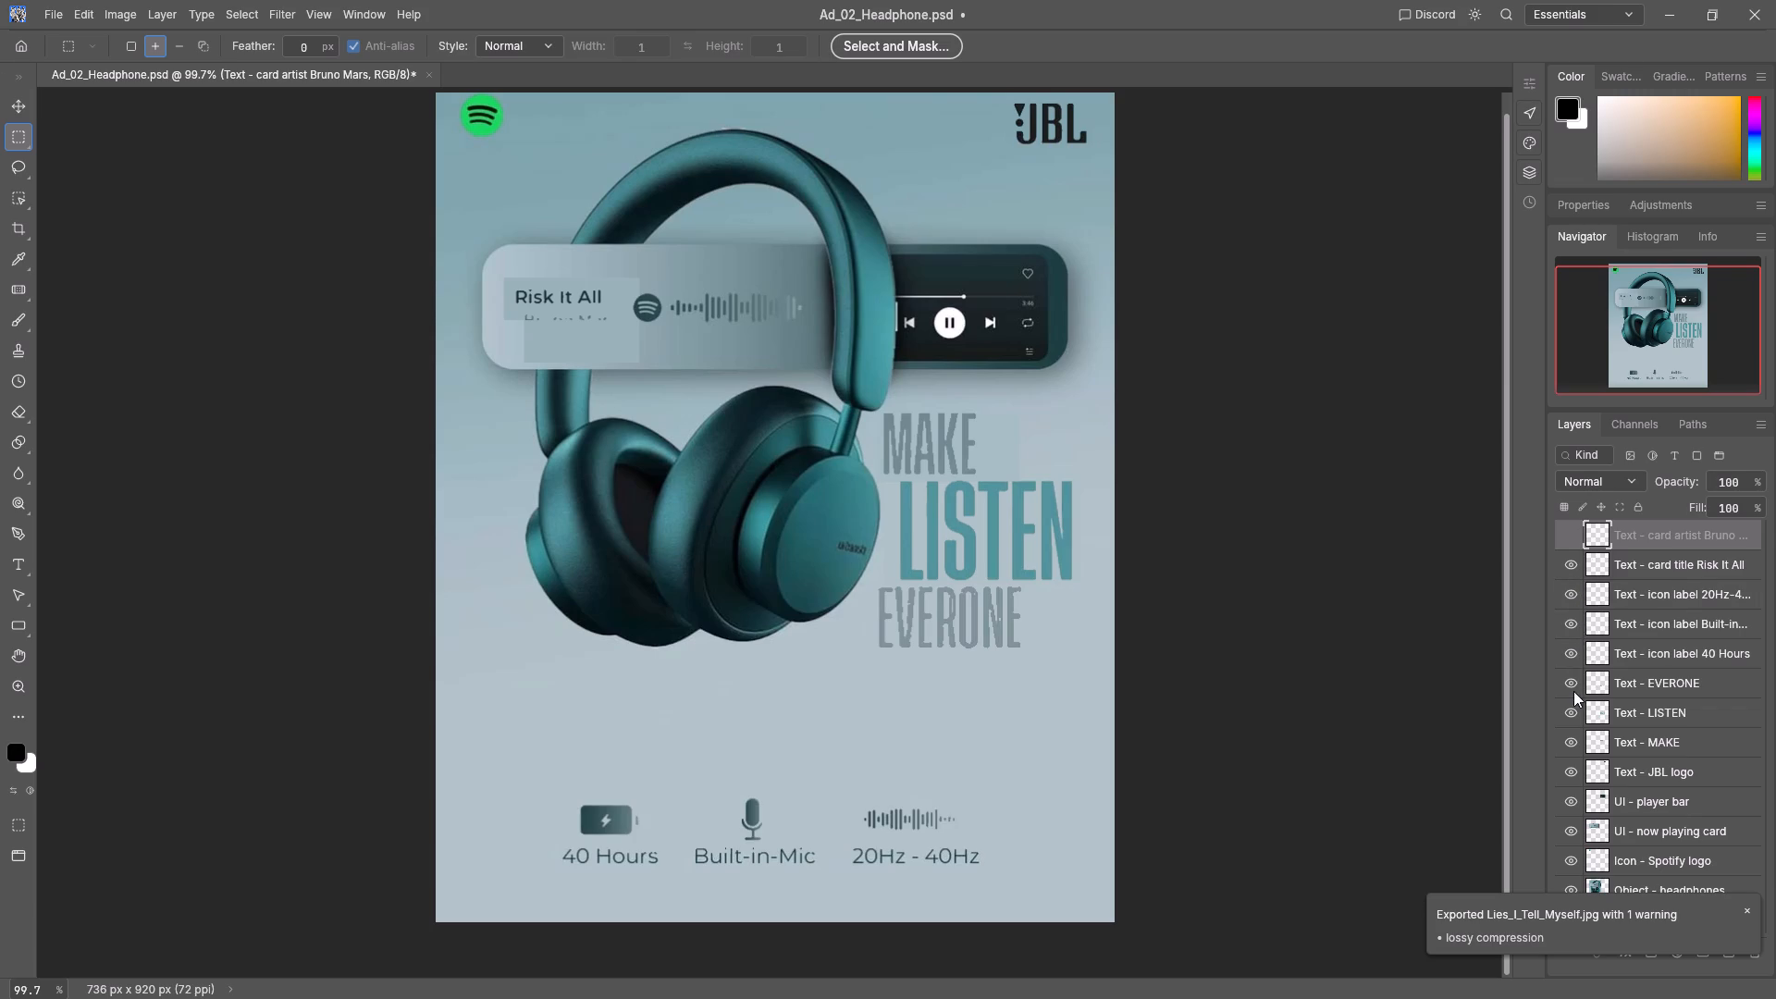
click(1568, 674)
click(1569, 681)
click(1574, 705)
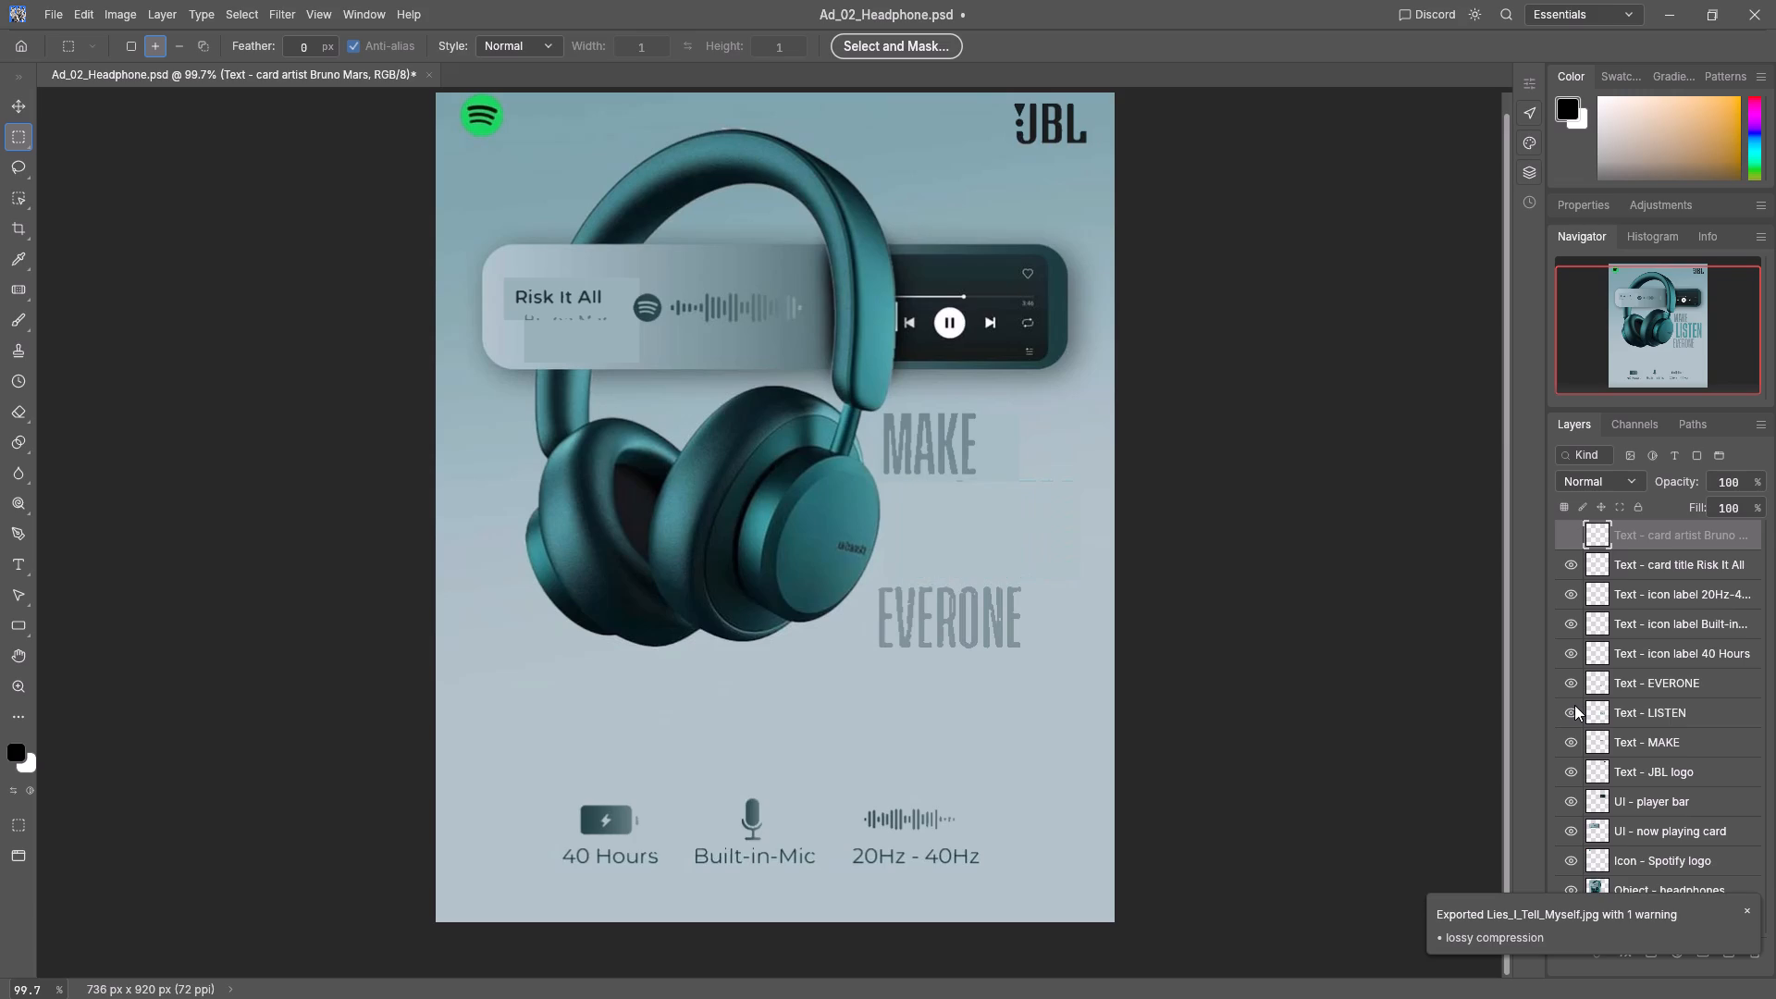
click(1574, 705)
click(1569, 750)
click(1567, 746)
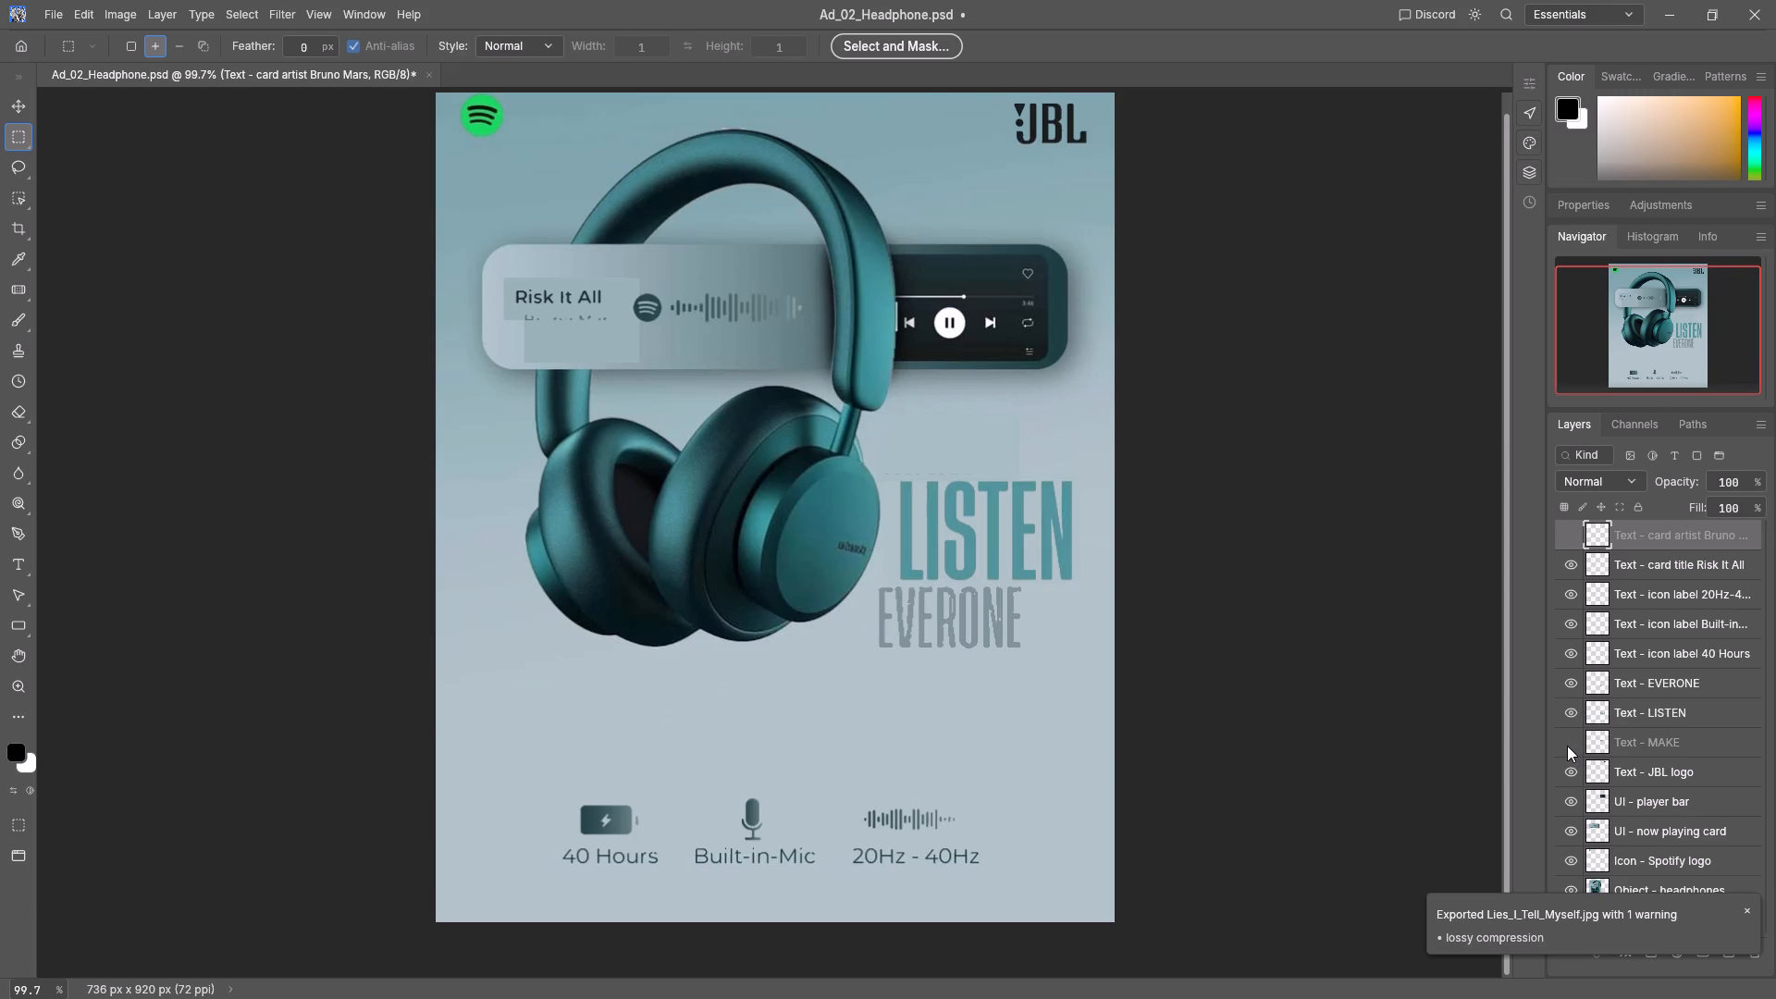
click(1573, 769)
click(1573, 769)
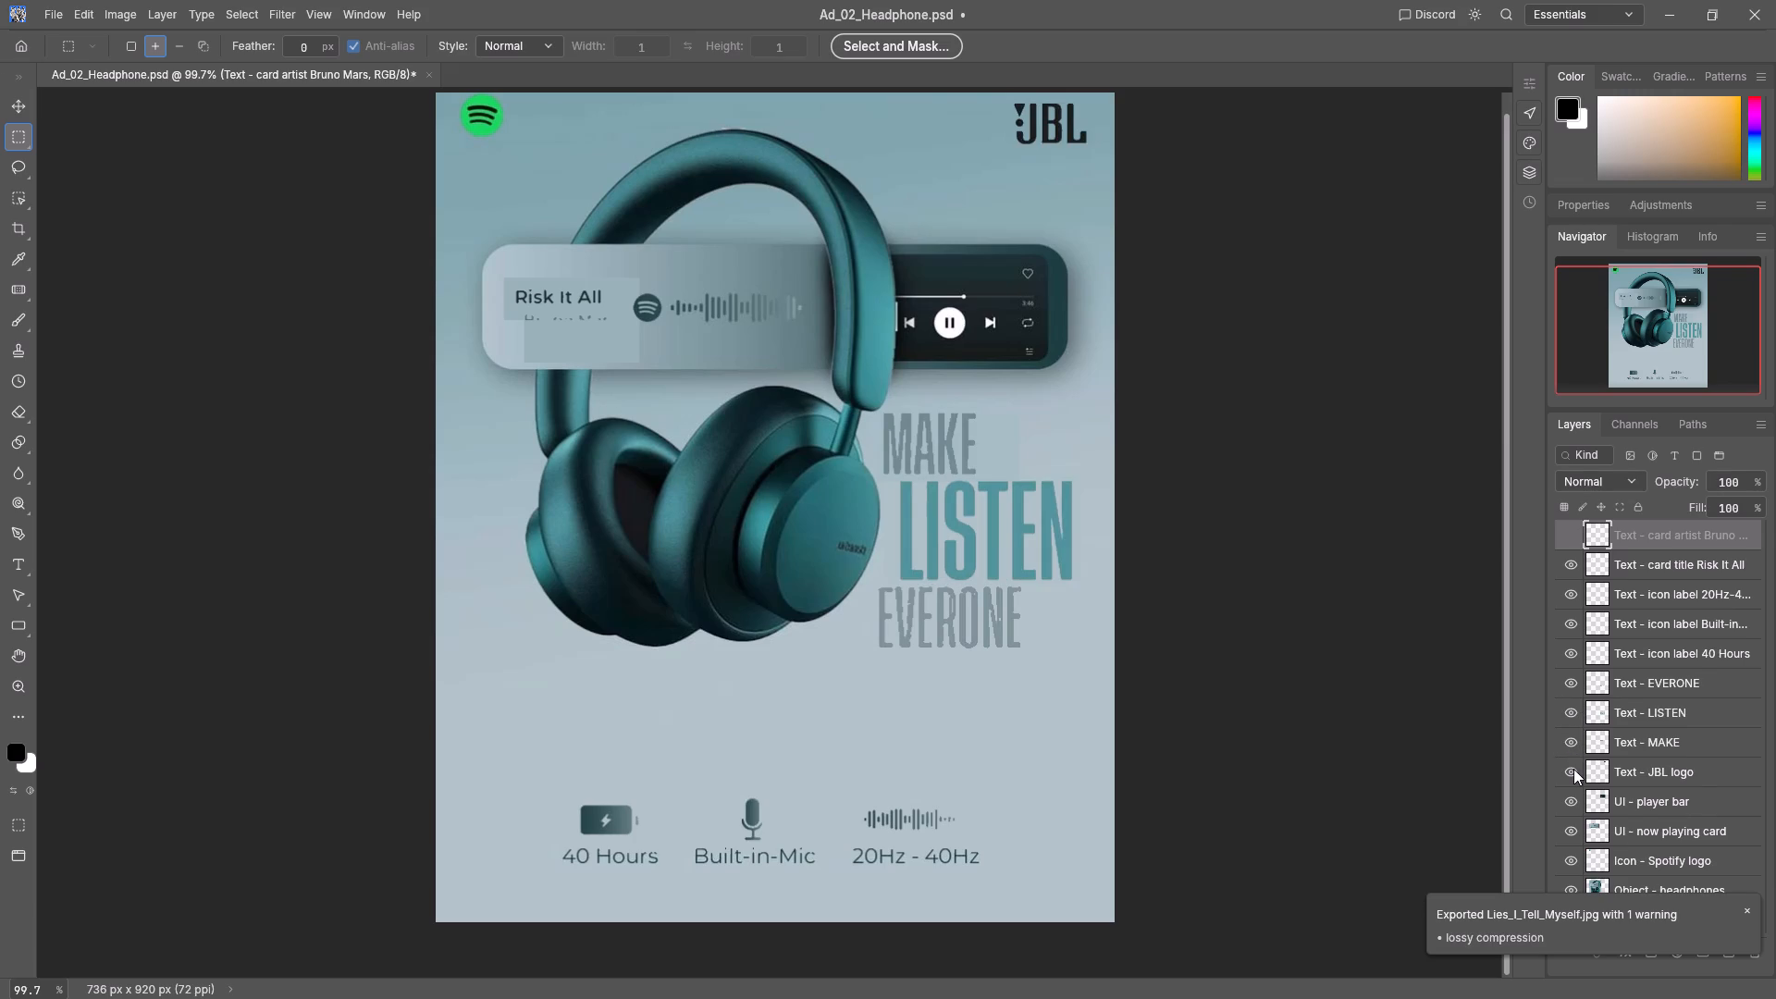
Inspect the Headphone ad's composition by hiding its player bar, background, headphones and Spotify logo layers.
scroll(1329, 704, up, 1)
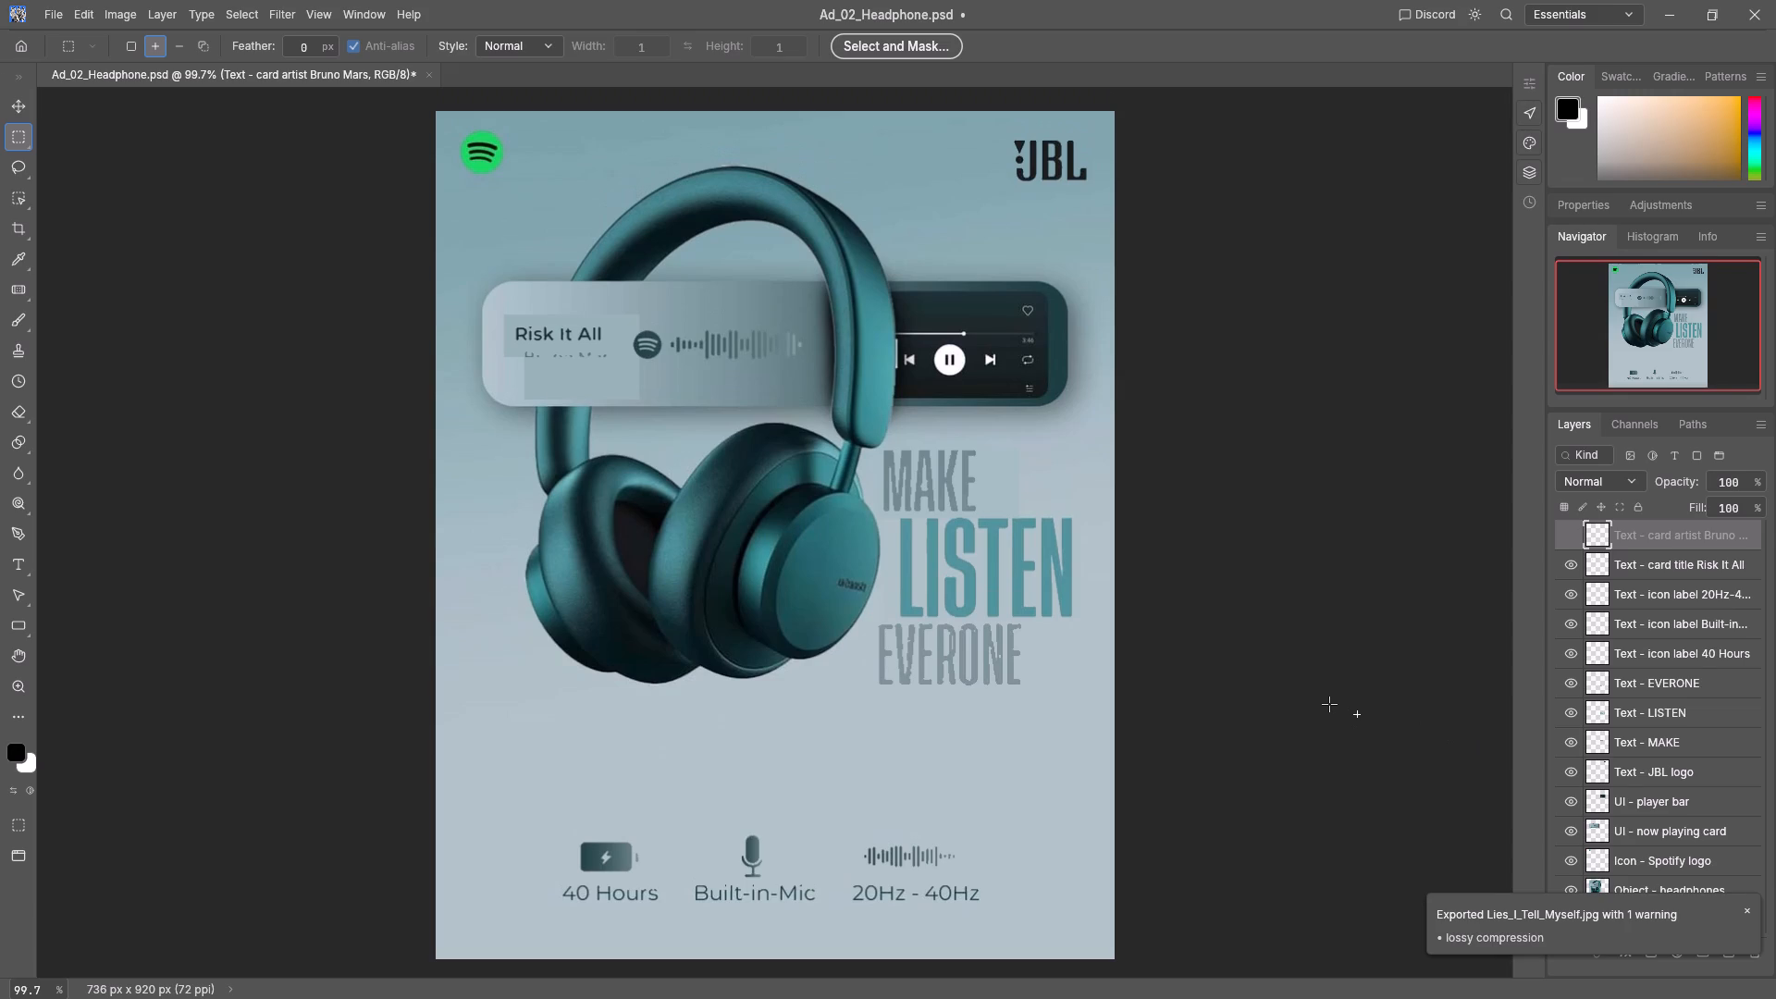
scroll(1616, 765, down, 3)
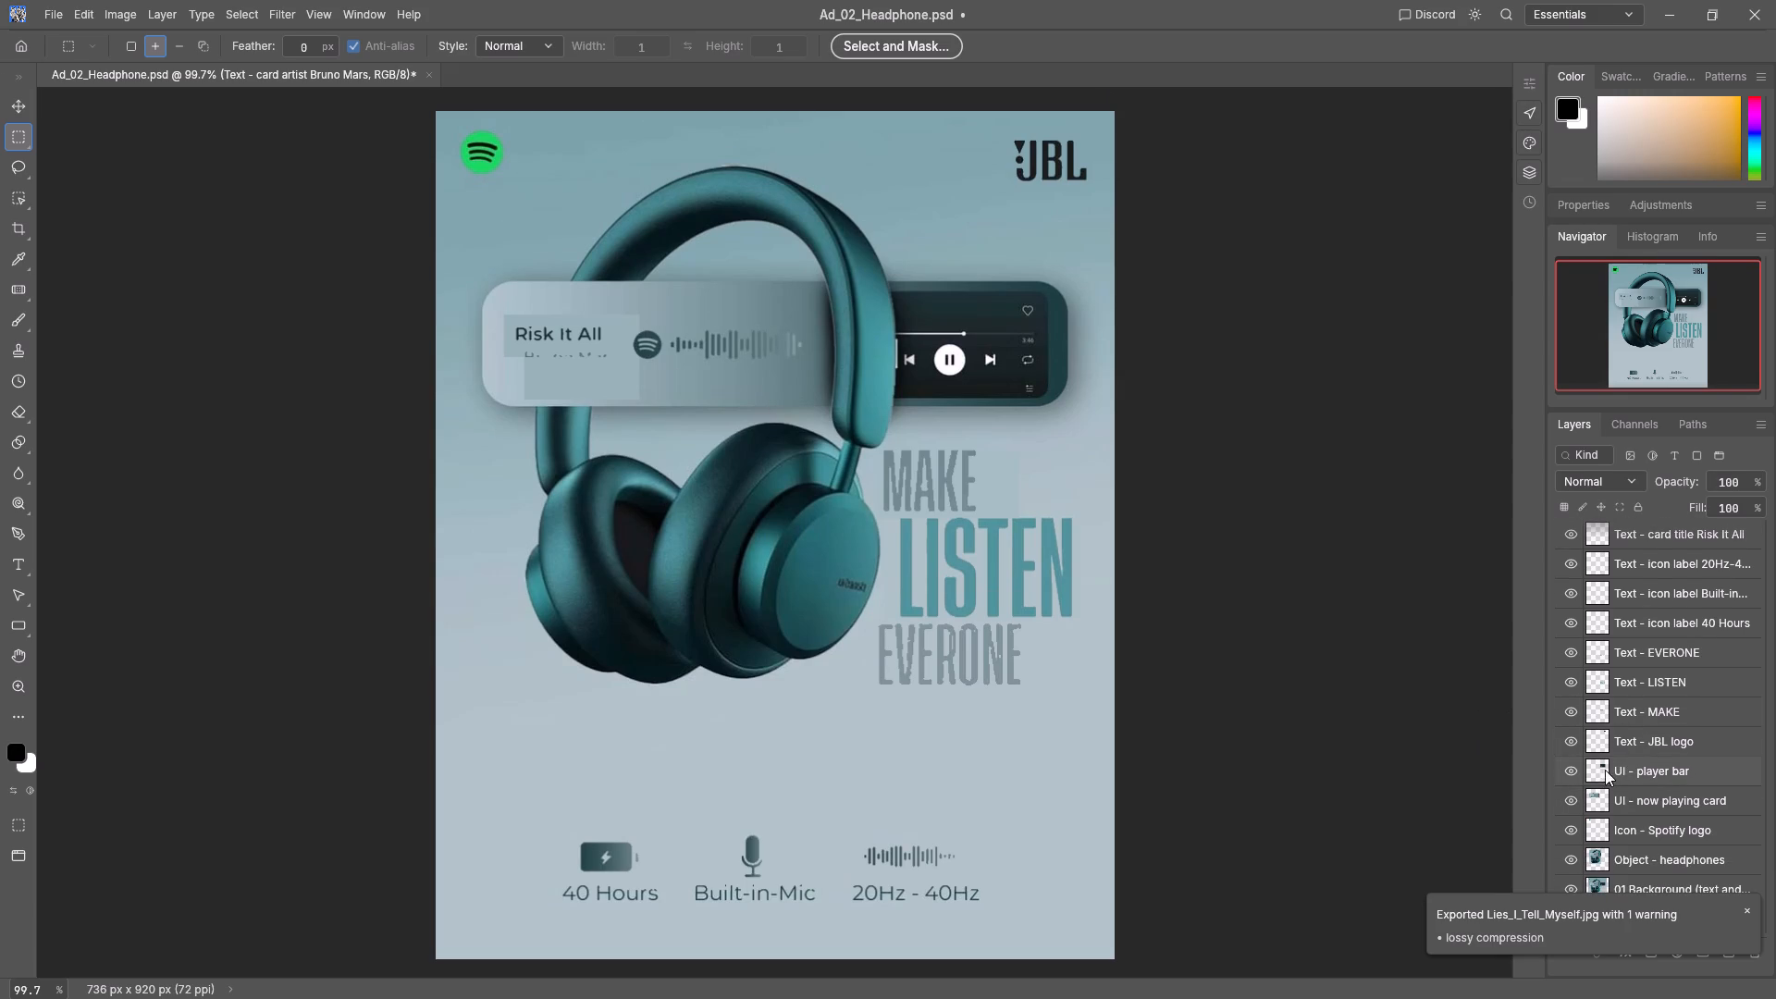
click(1570, 770)
click(1570, 770)
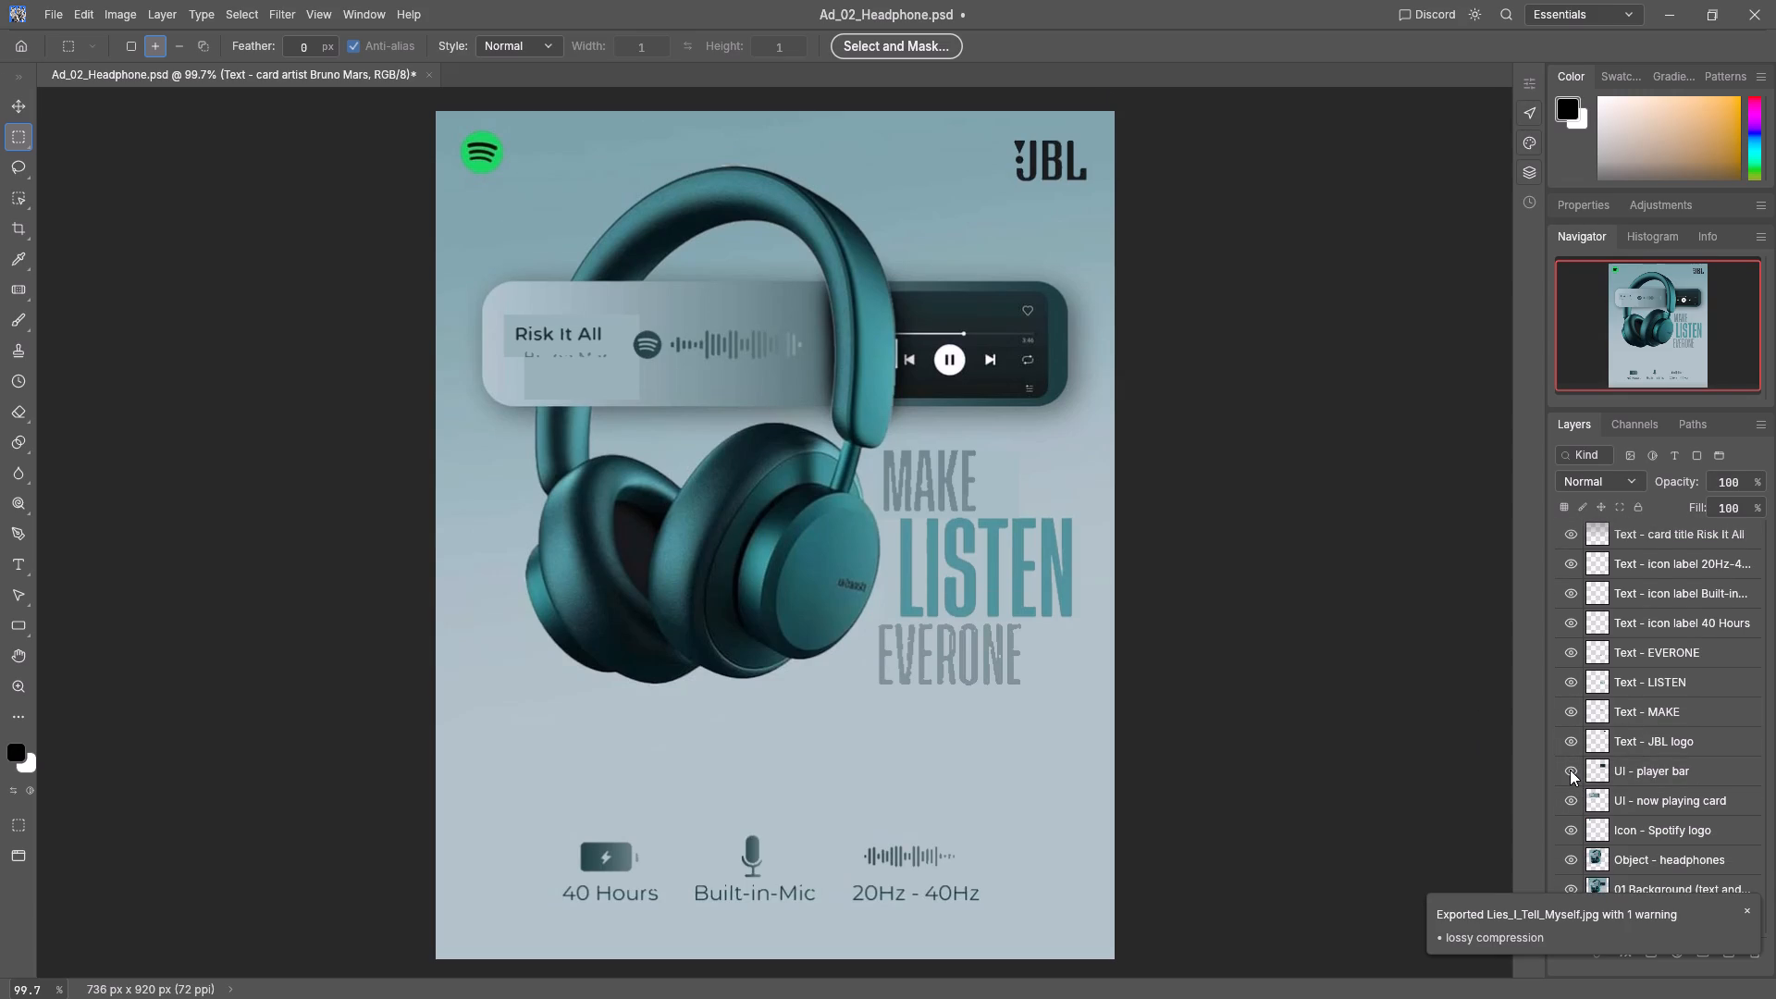
click(1570, 770)
scroll(1603, 772, down, 2)
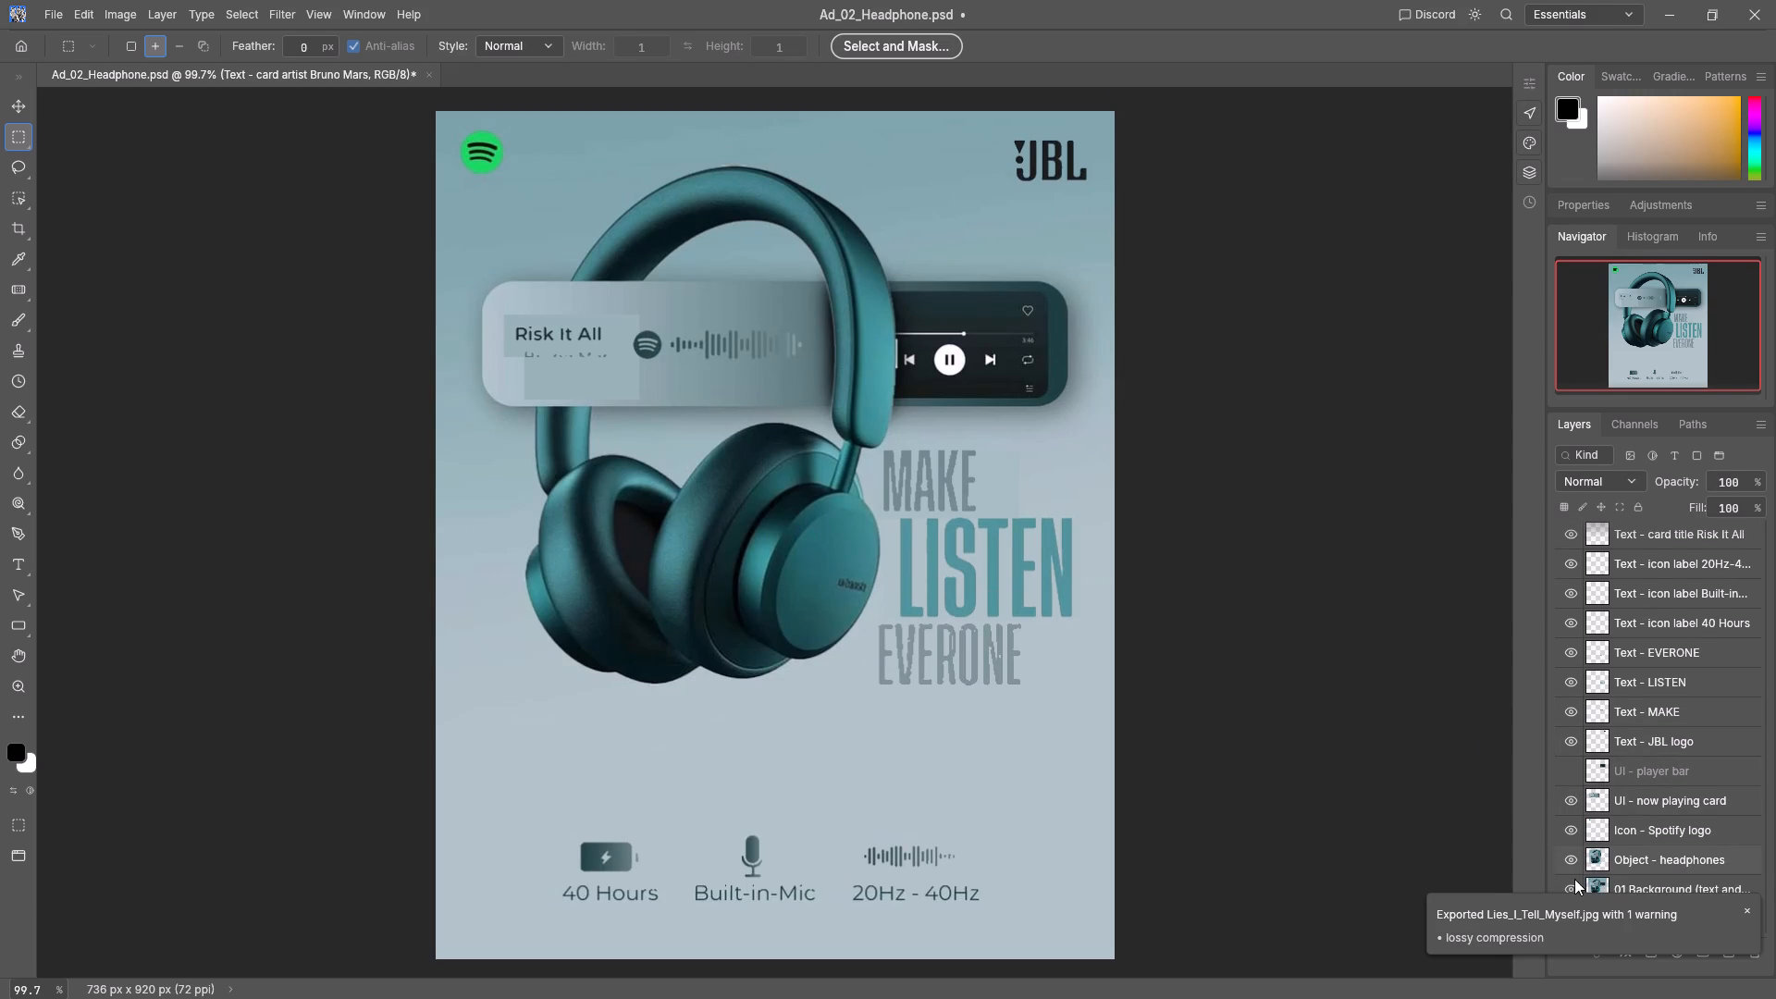
click(1572, 882)
click(1569, 858)
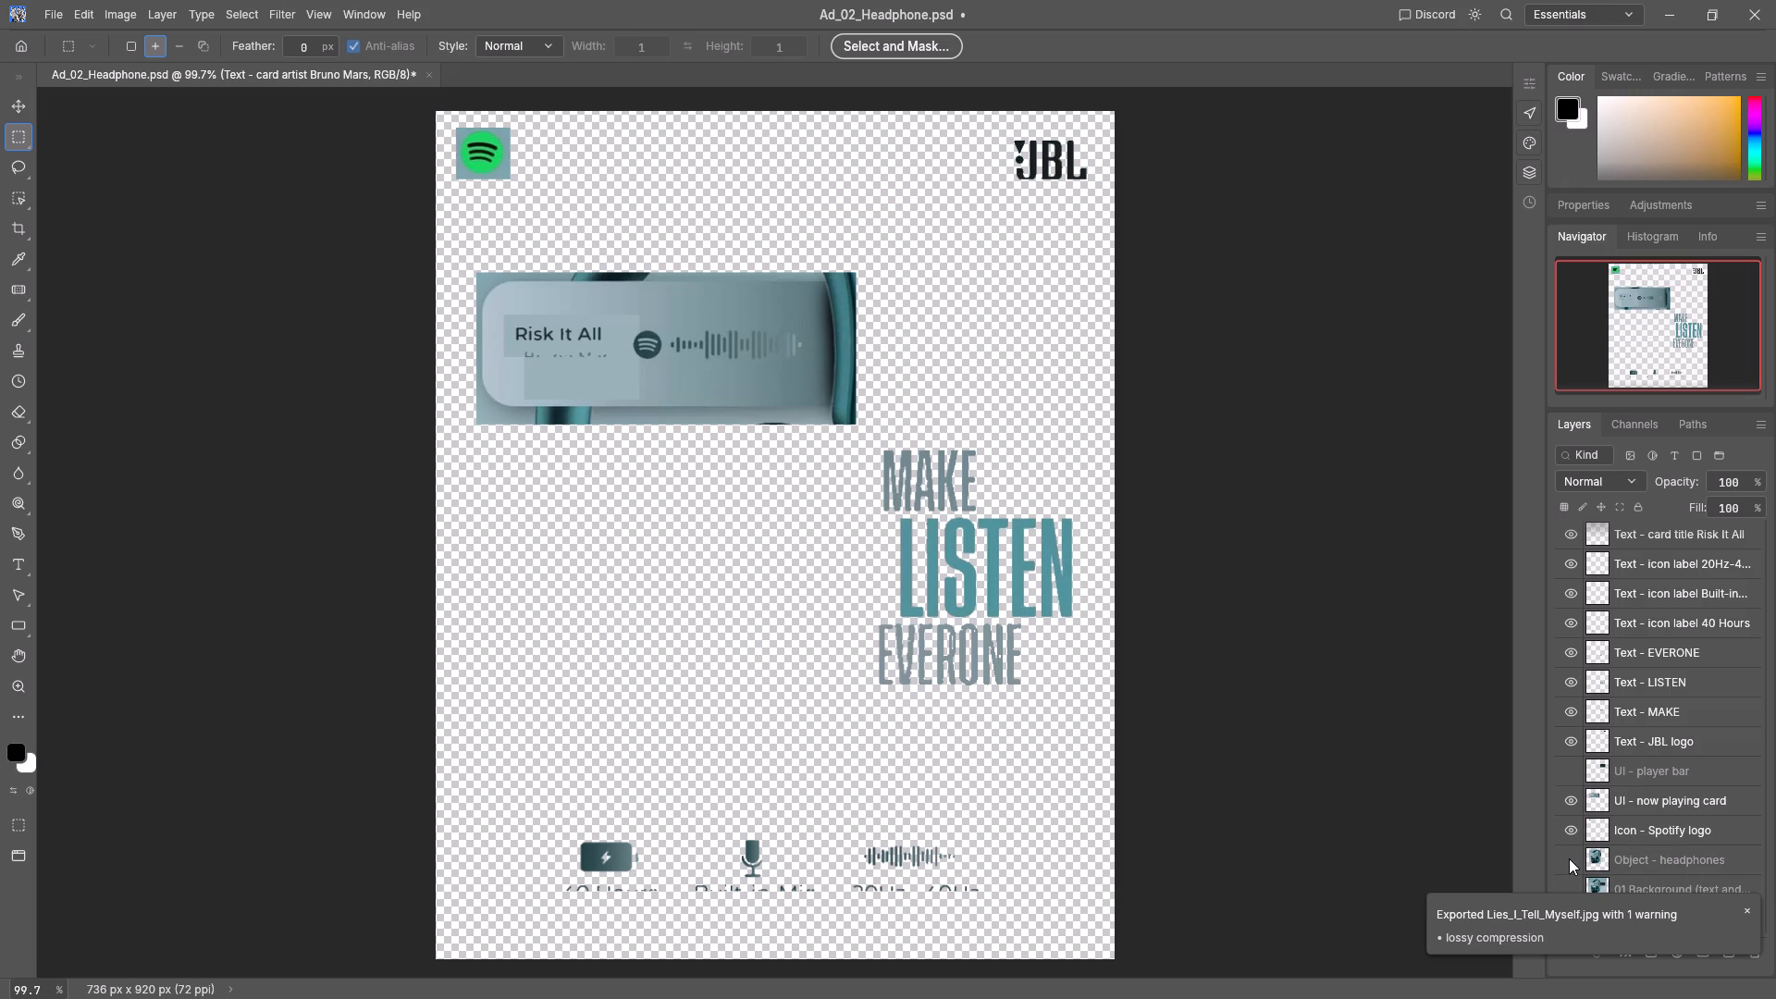
click(1570, 829)
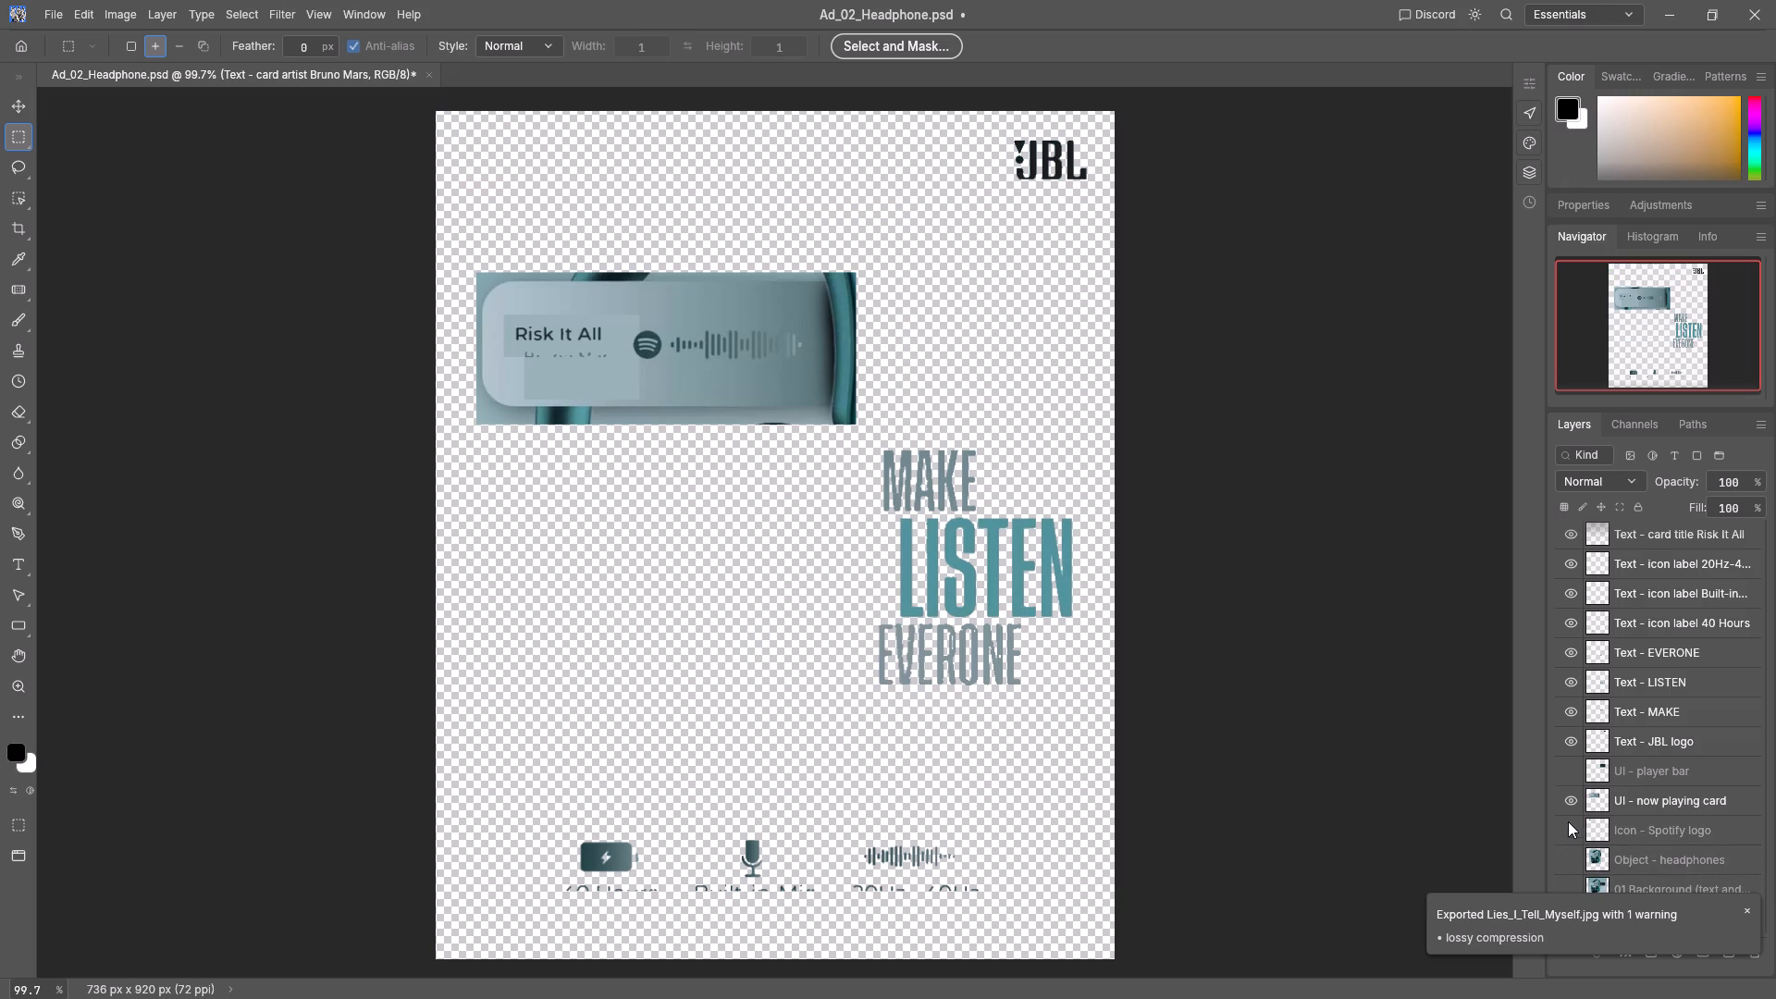
Examine the now playing card and player bar layers by toggling their visibility, leaving both shown.
click(1569, 798)
click(1569, 798)
click(1569, 798)
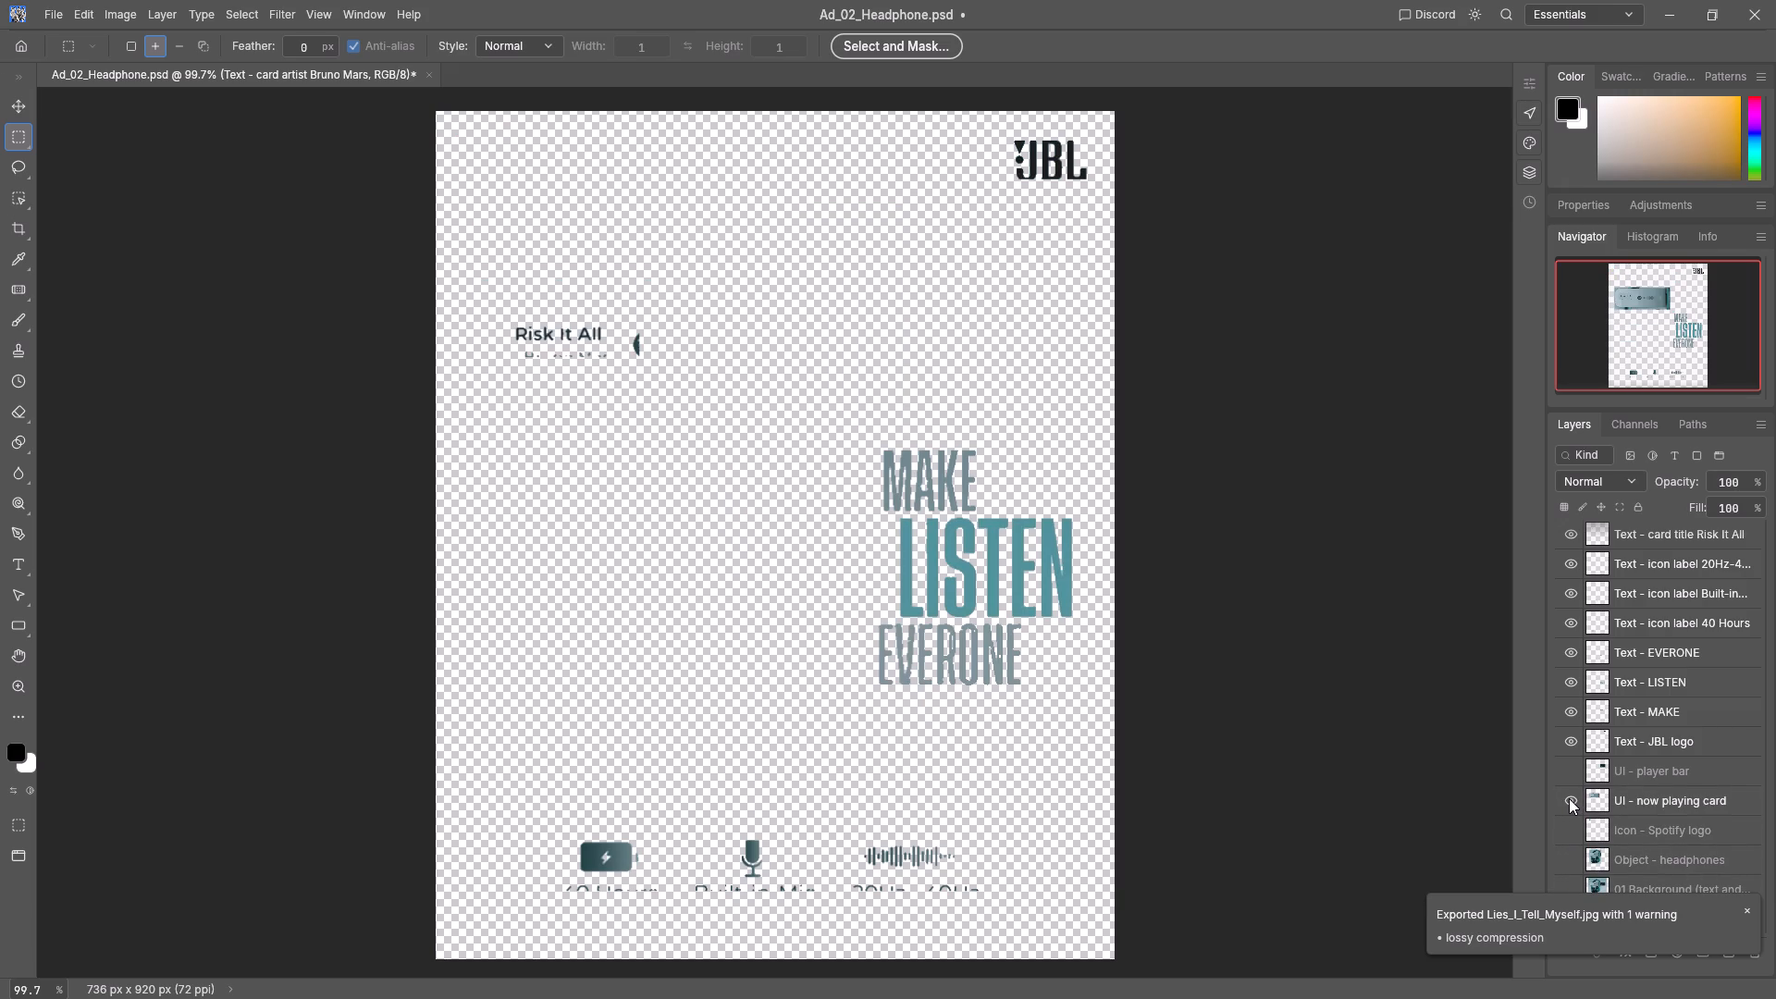
click(1569, 798)
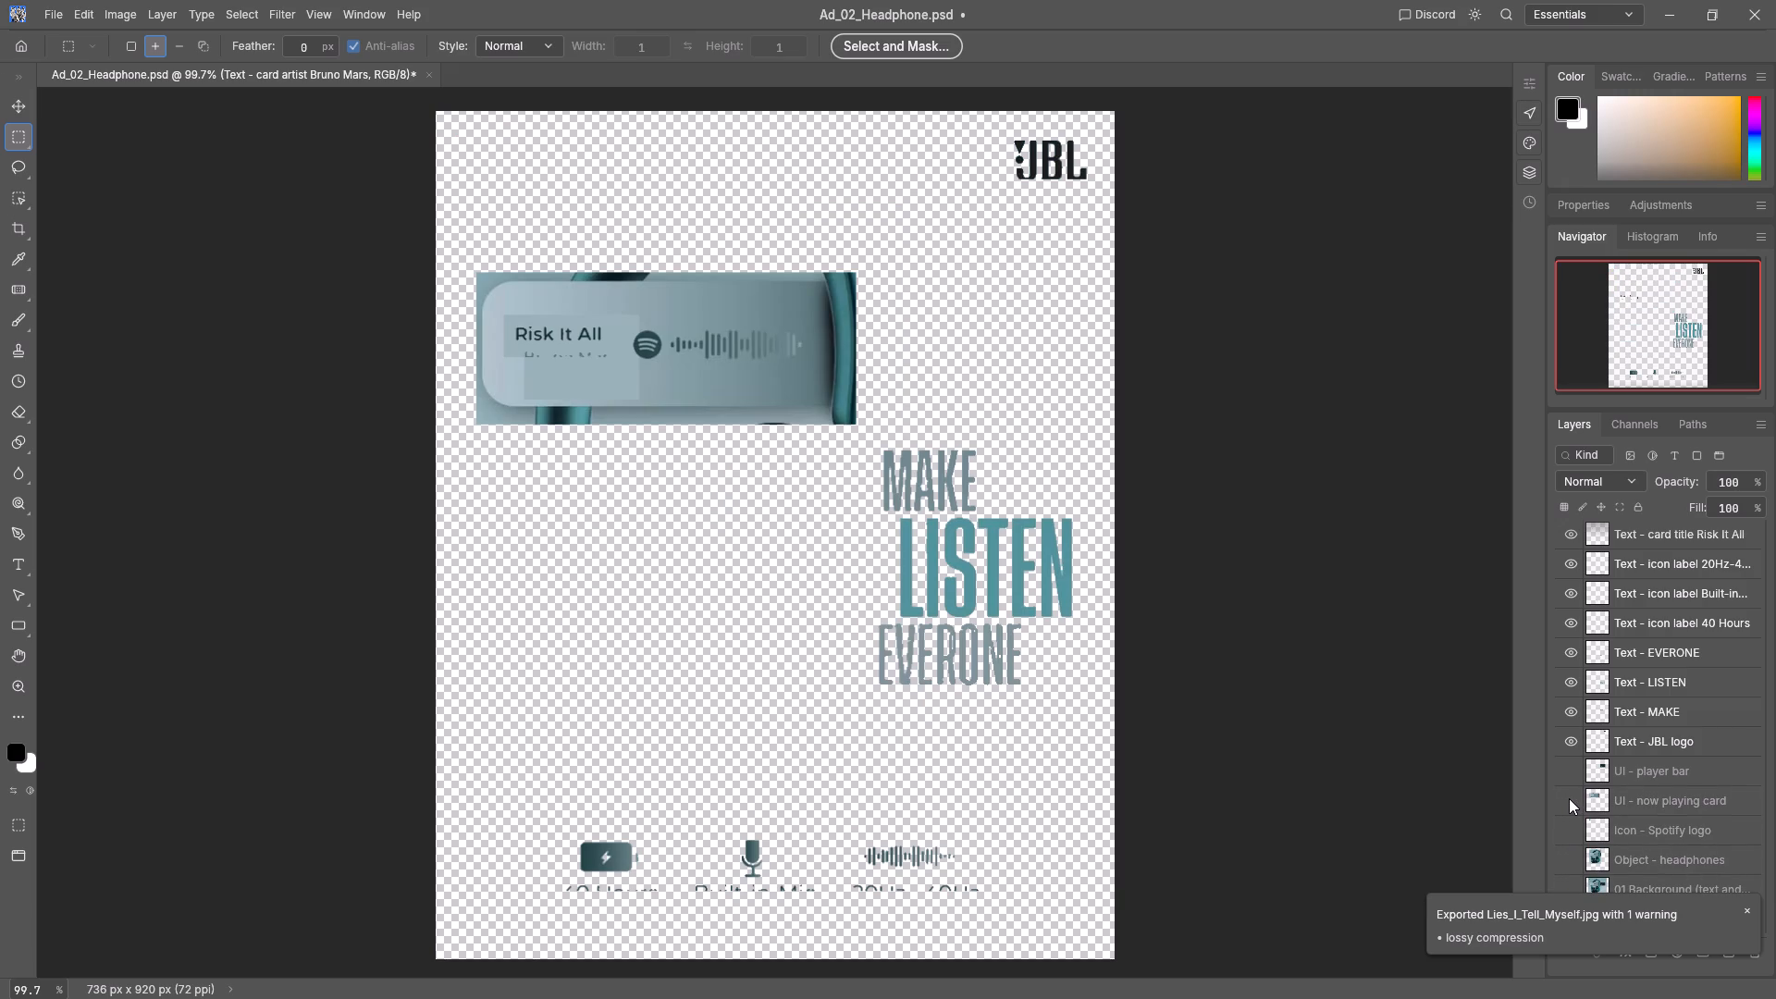
click(1568, 772)
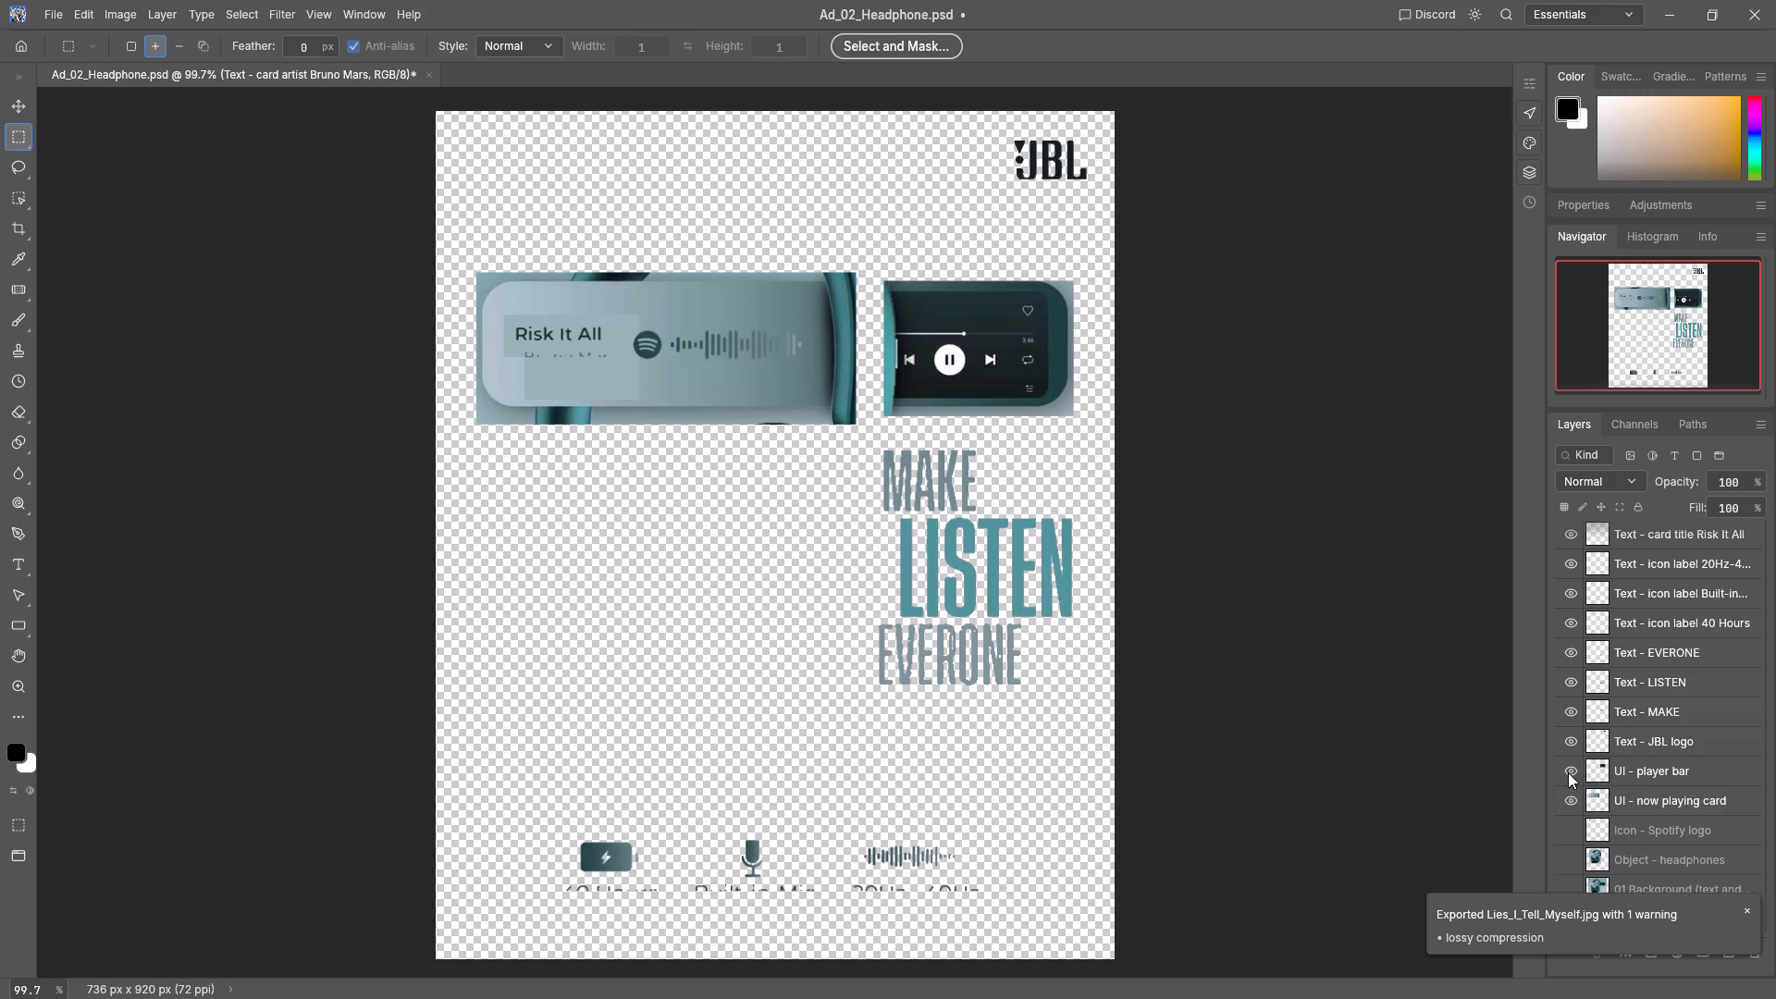
click(1570, 798)
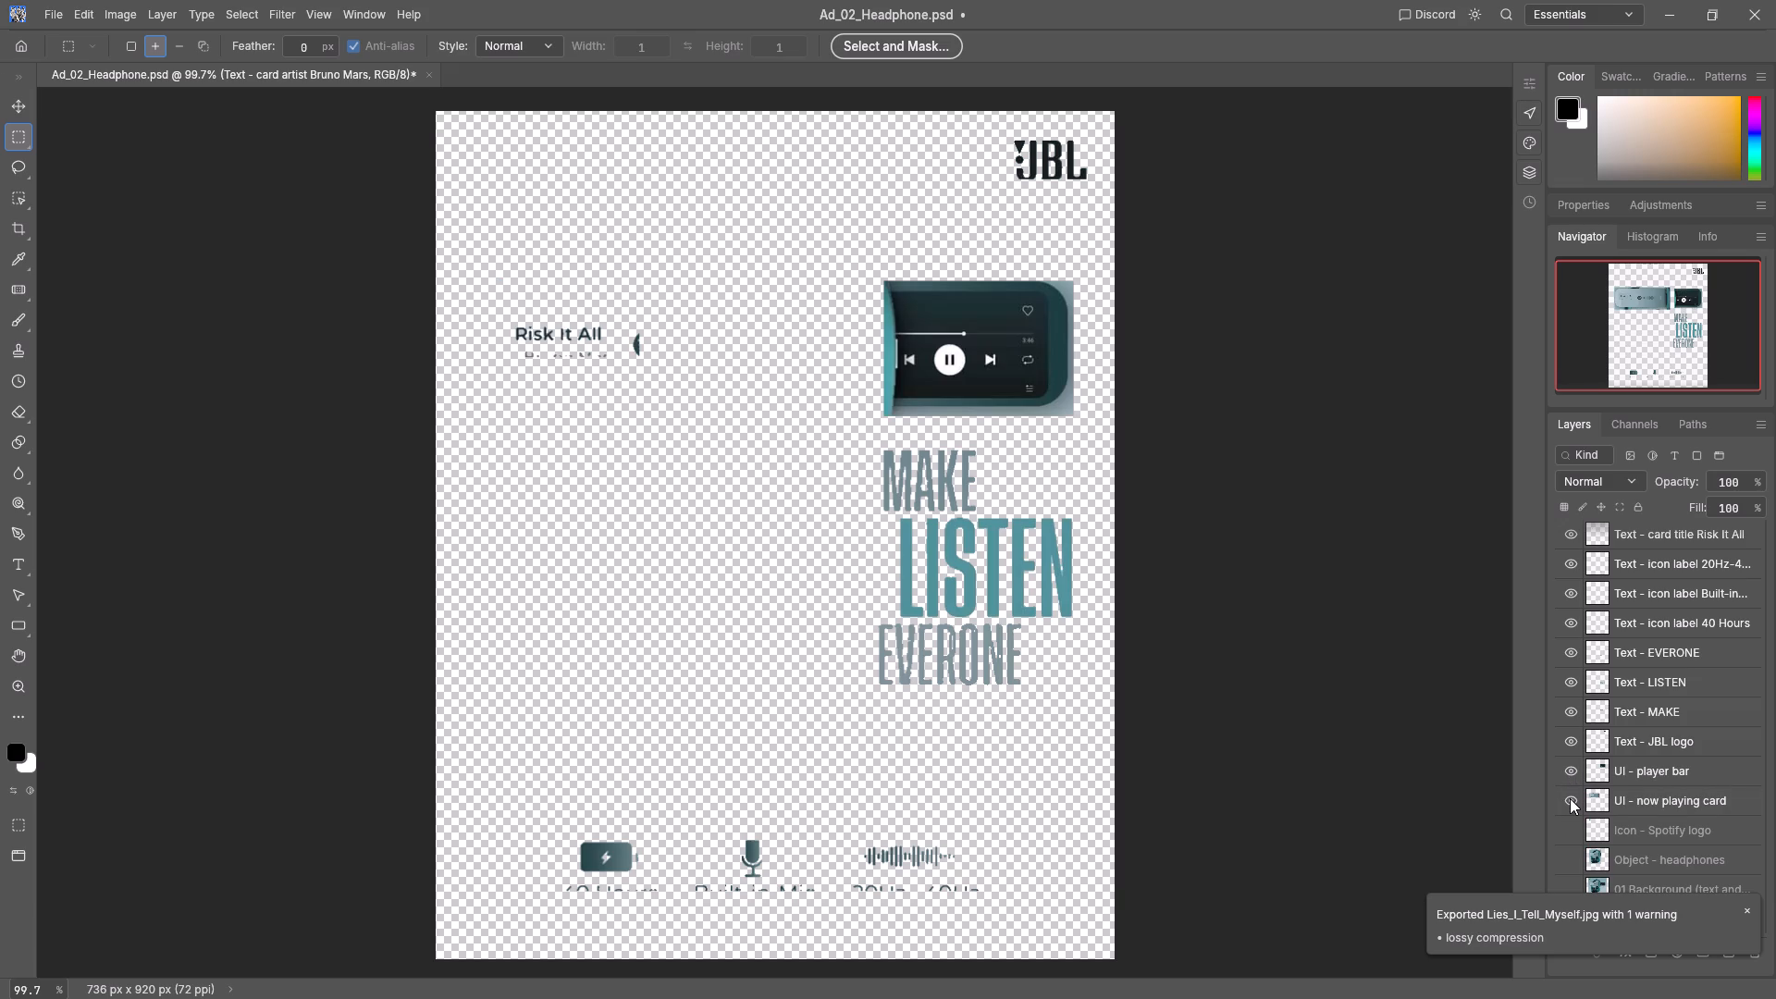
click(1570, 798)
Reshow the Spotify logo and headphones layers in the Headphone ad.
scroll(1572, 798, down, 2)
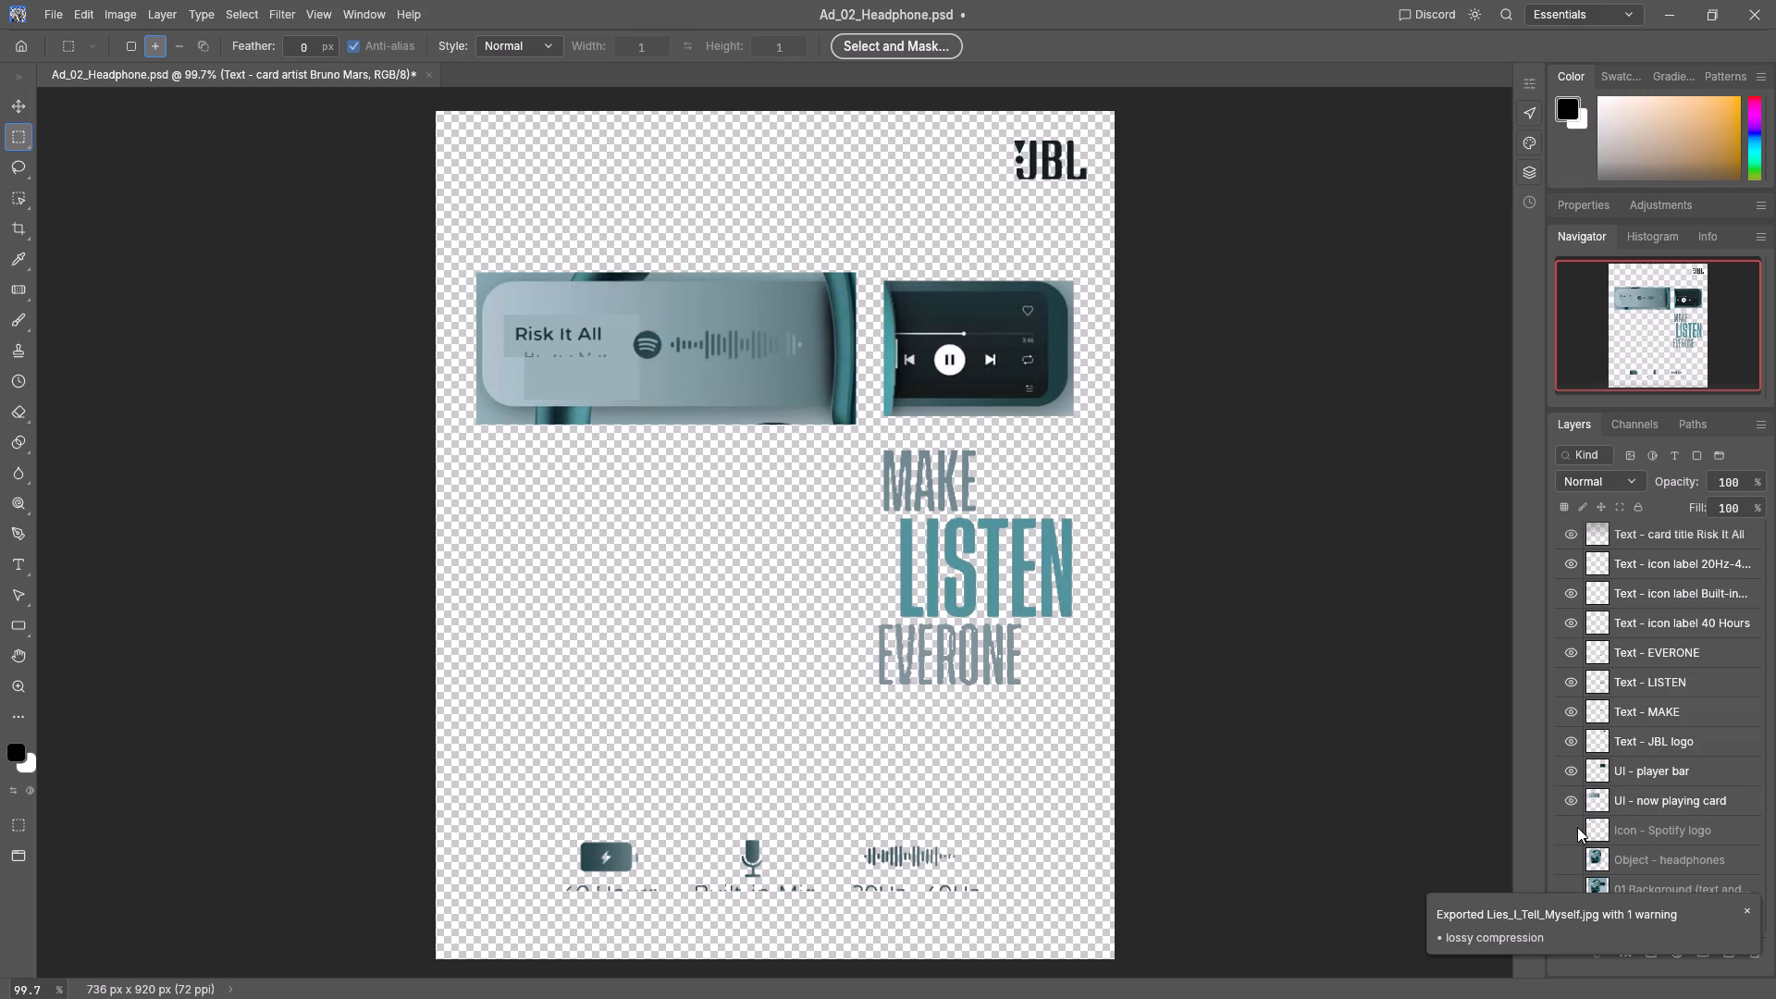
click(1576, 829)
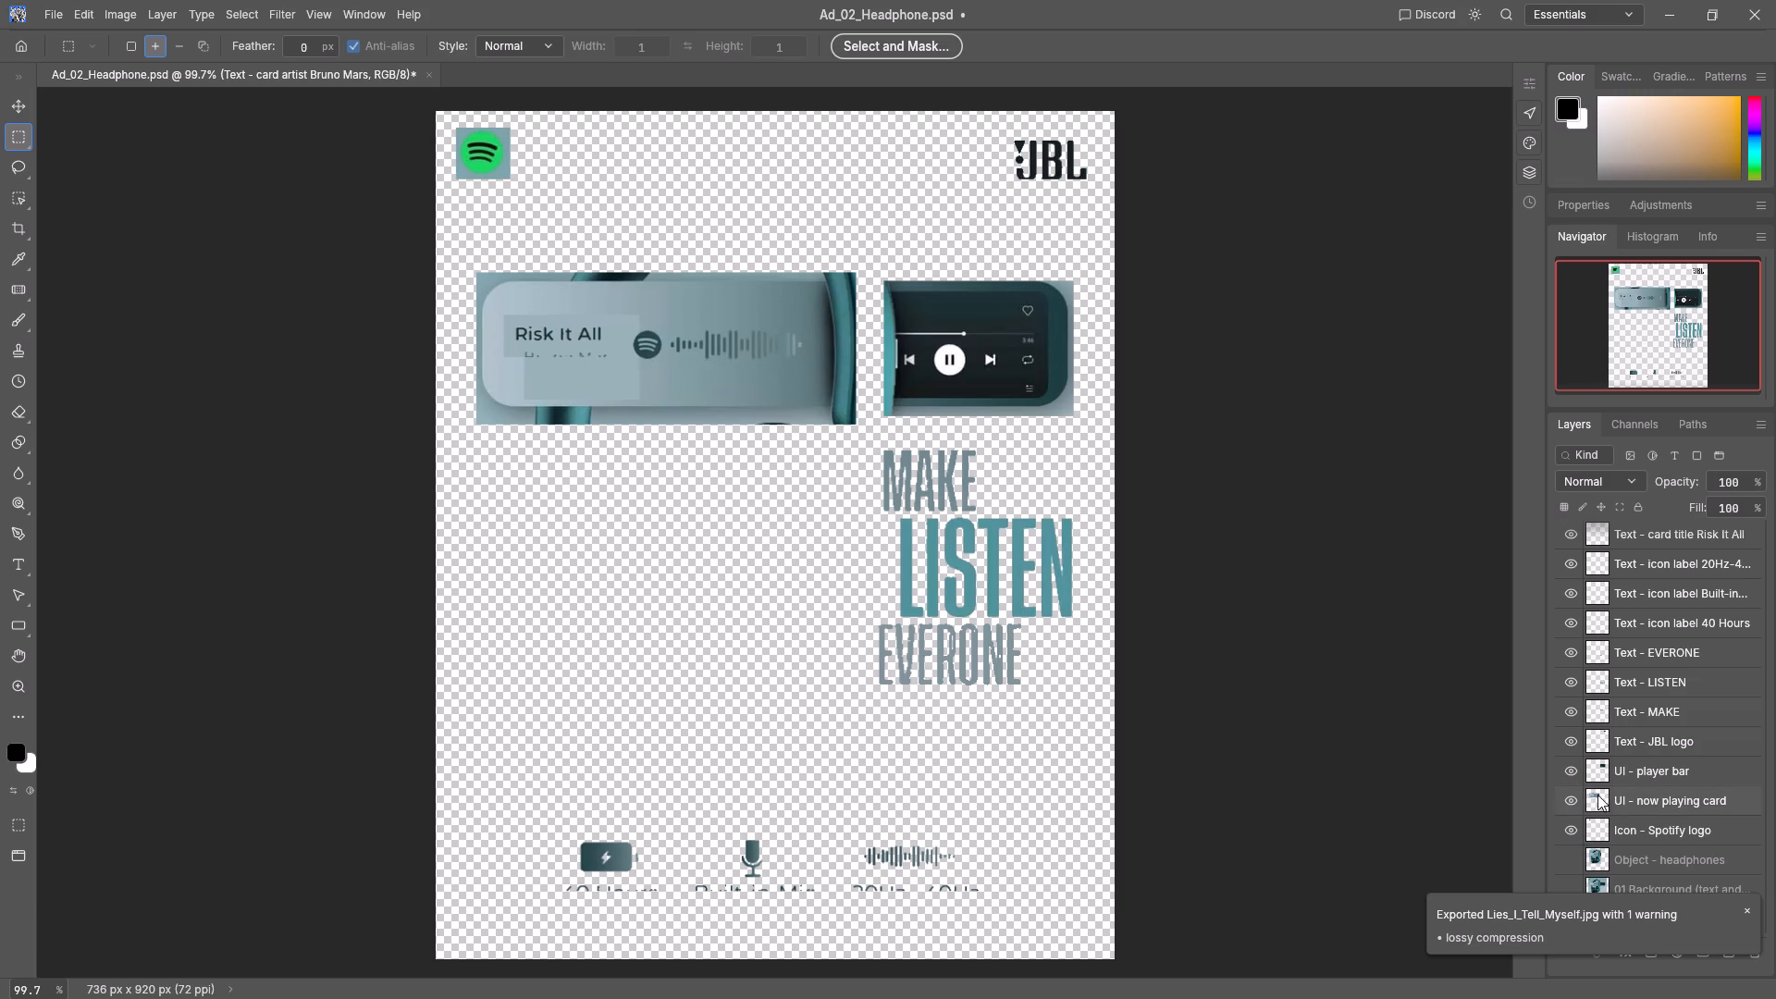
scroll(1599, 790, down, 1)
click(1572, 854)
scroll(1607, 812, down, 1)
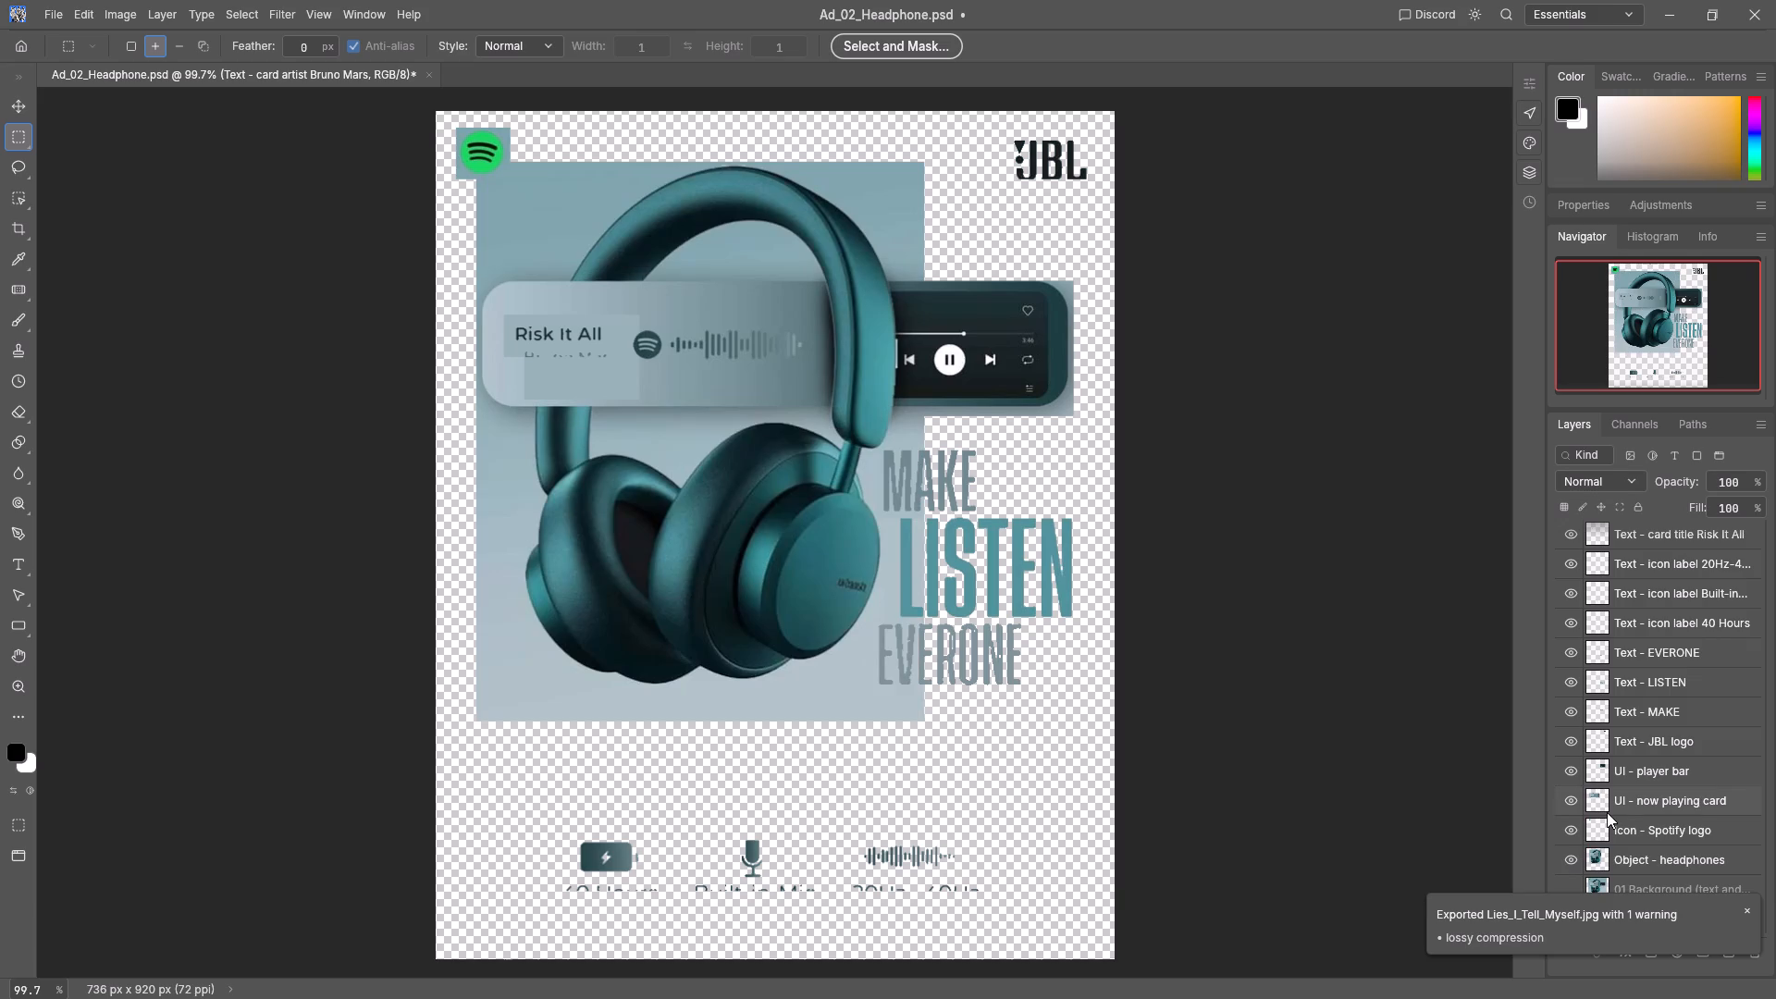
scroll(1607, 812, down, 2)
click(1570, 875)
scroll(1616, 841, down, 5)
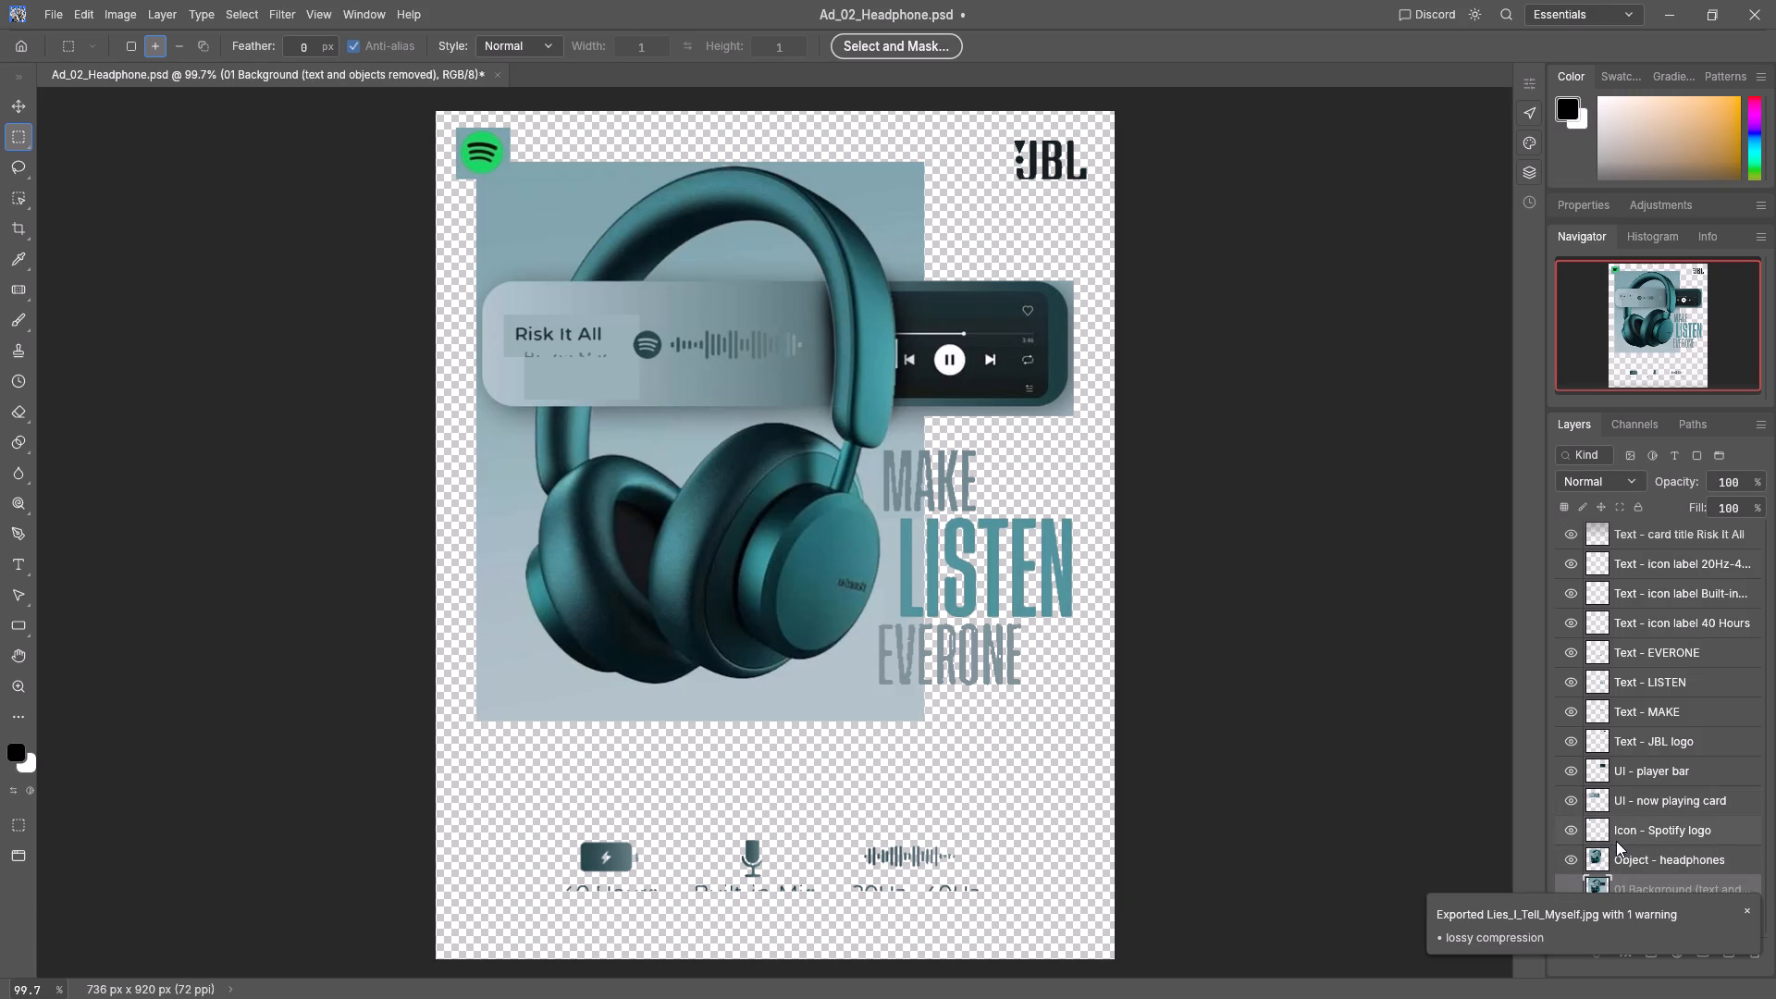
Show the 00 REFERENCE original layer and keep the 01 Background layer hidden.
click(1745, 908)
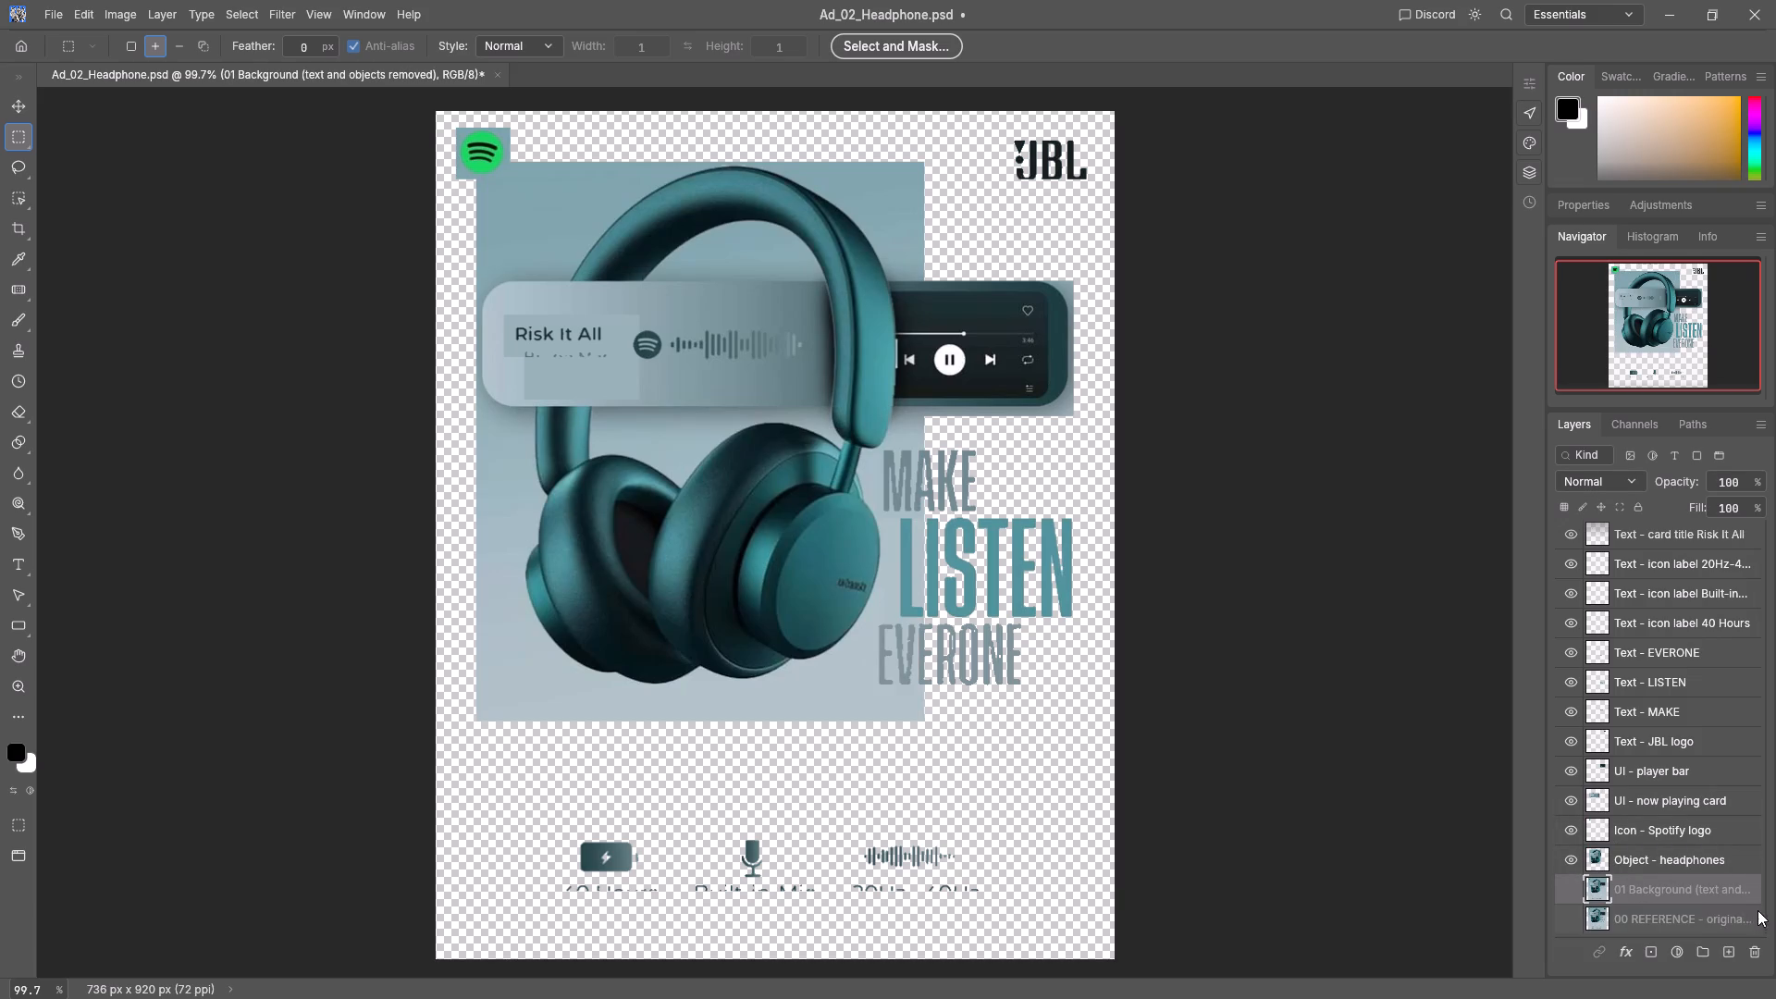
click(1569, 888)
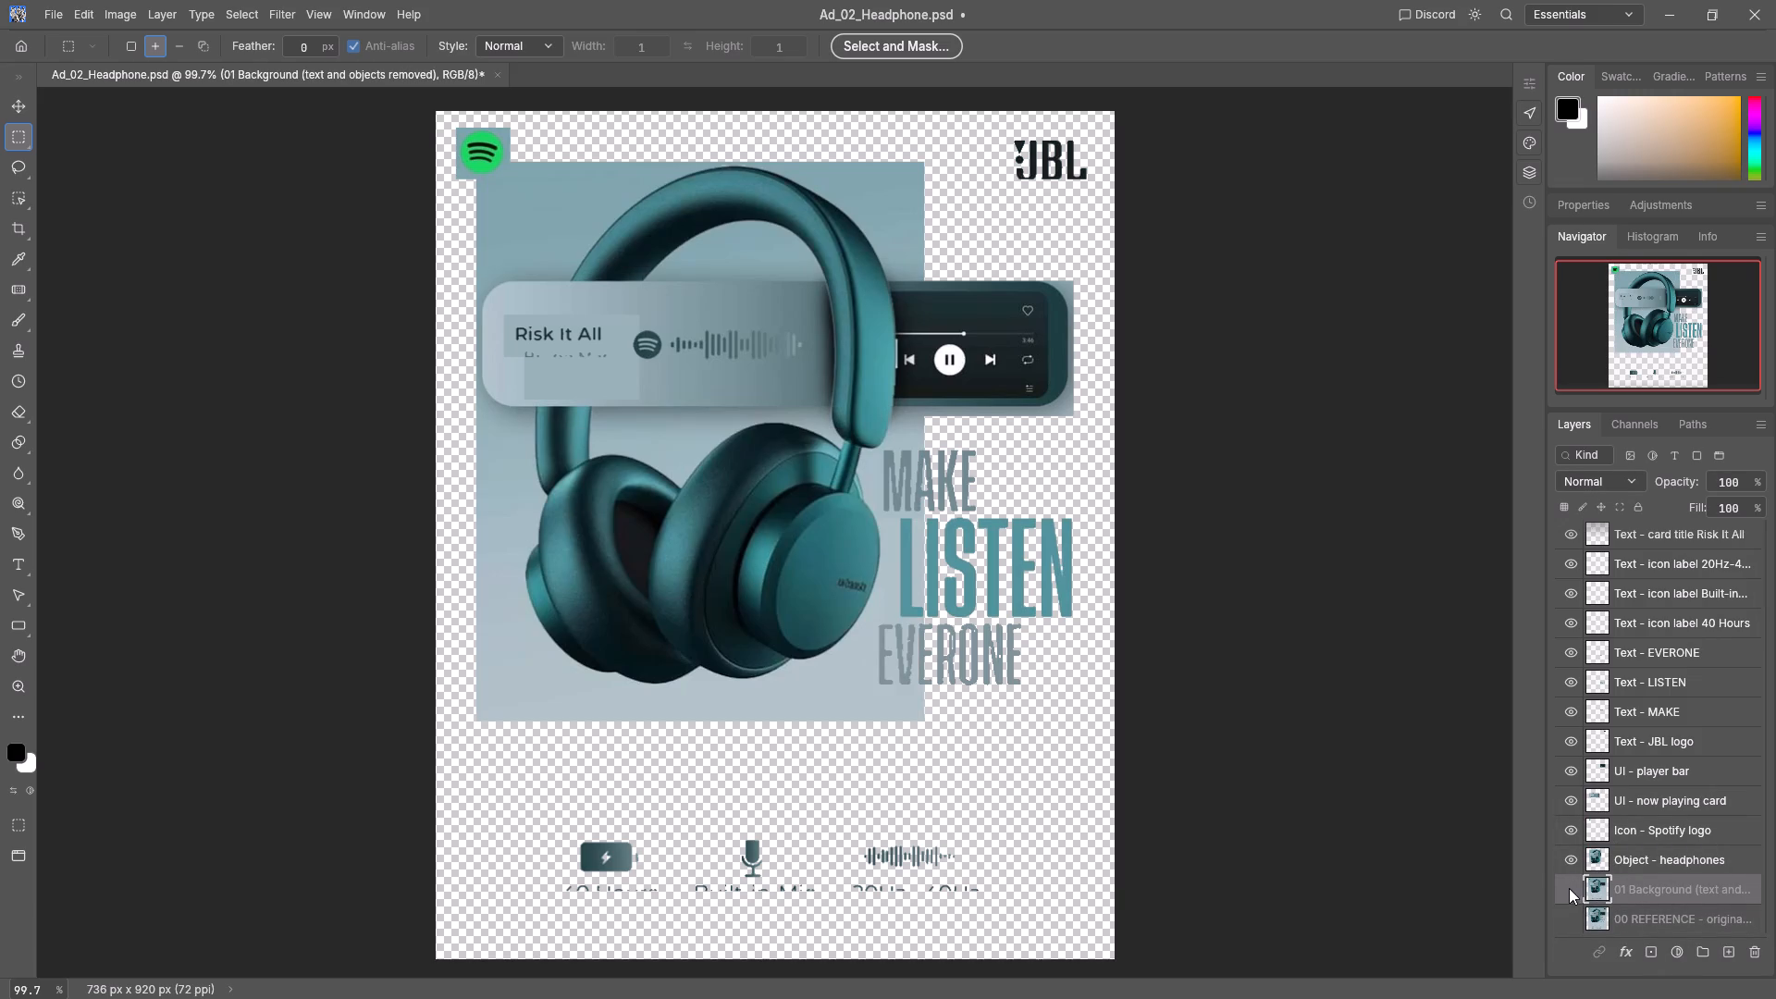
click(1572, 923)
click(1567, 892)
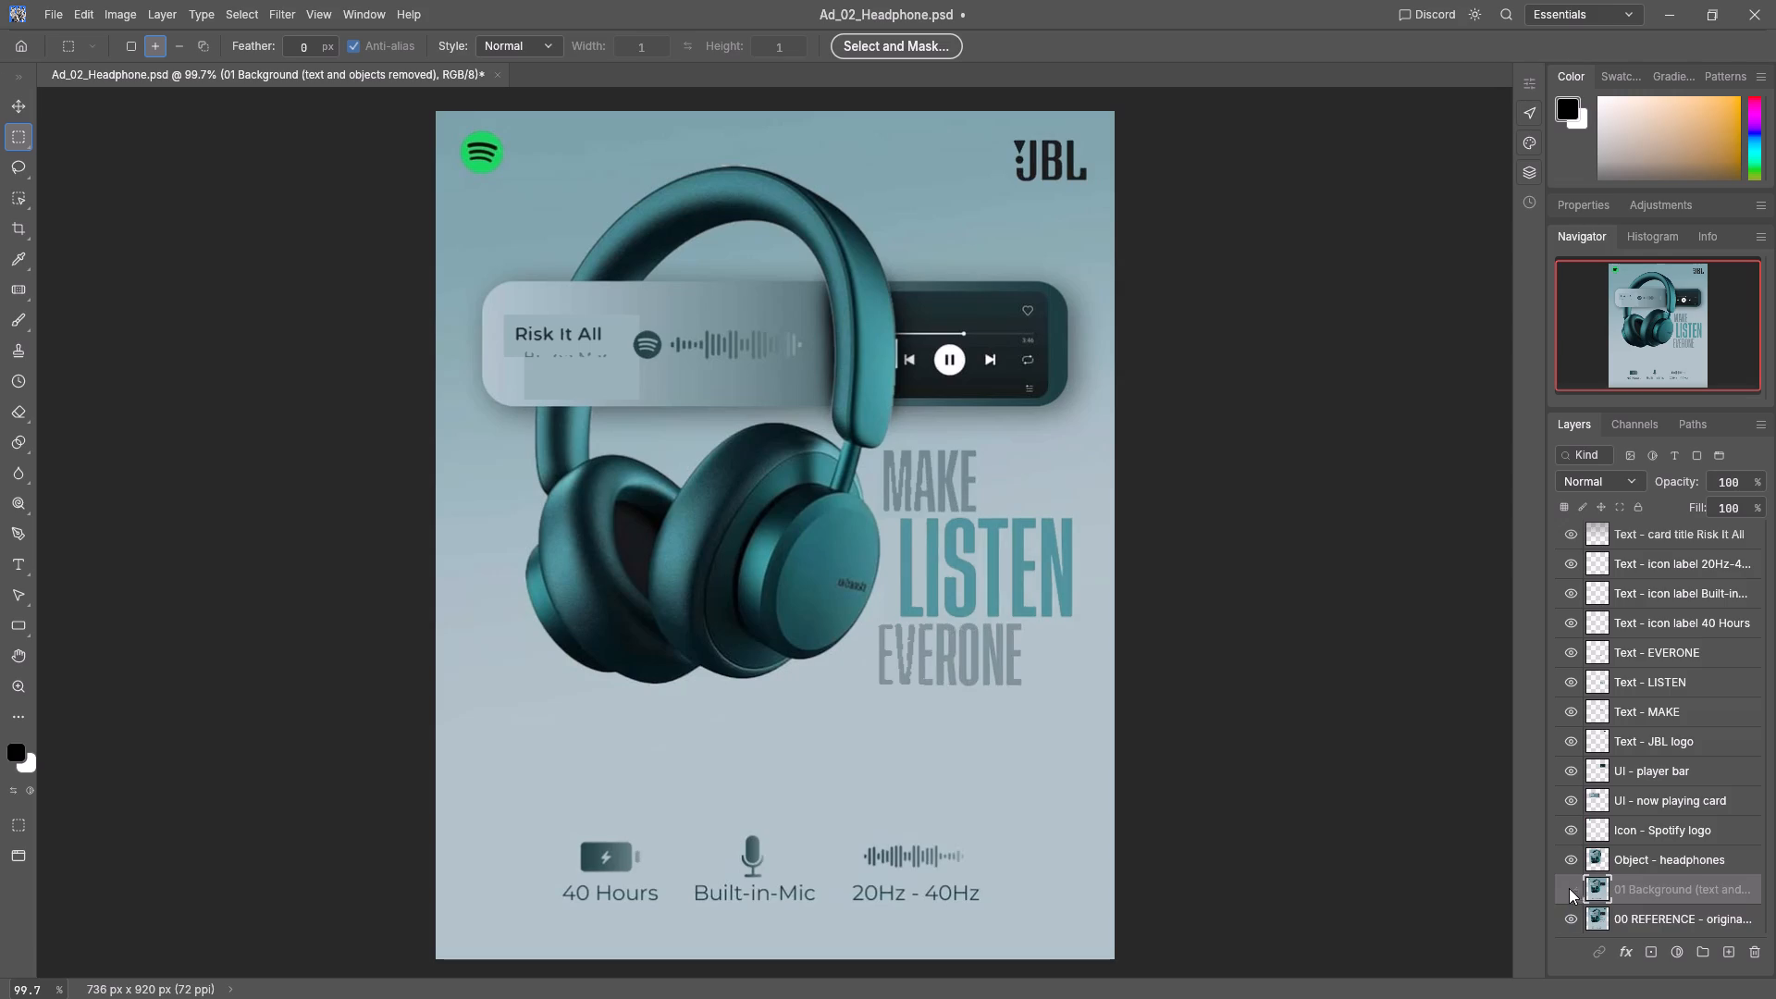
Compare the headphones, Spotify logo, now playing card, player bar and background layers against the reference by toggling their visibility.
click(1573, 857)
click(1566, 830)
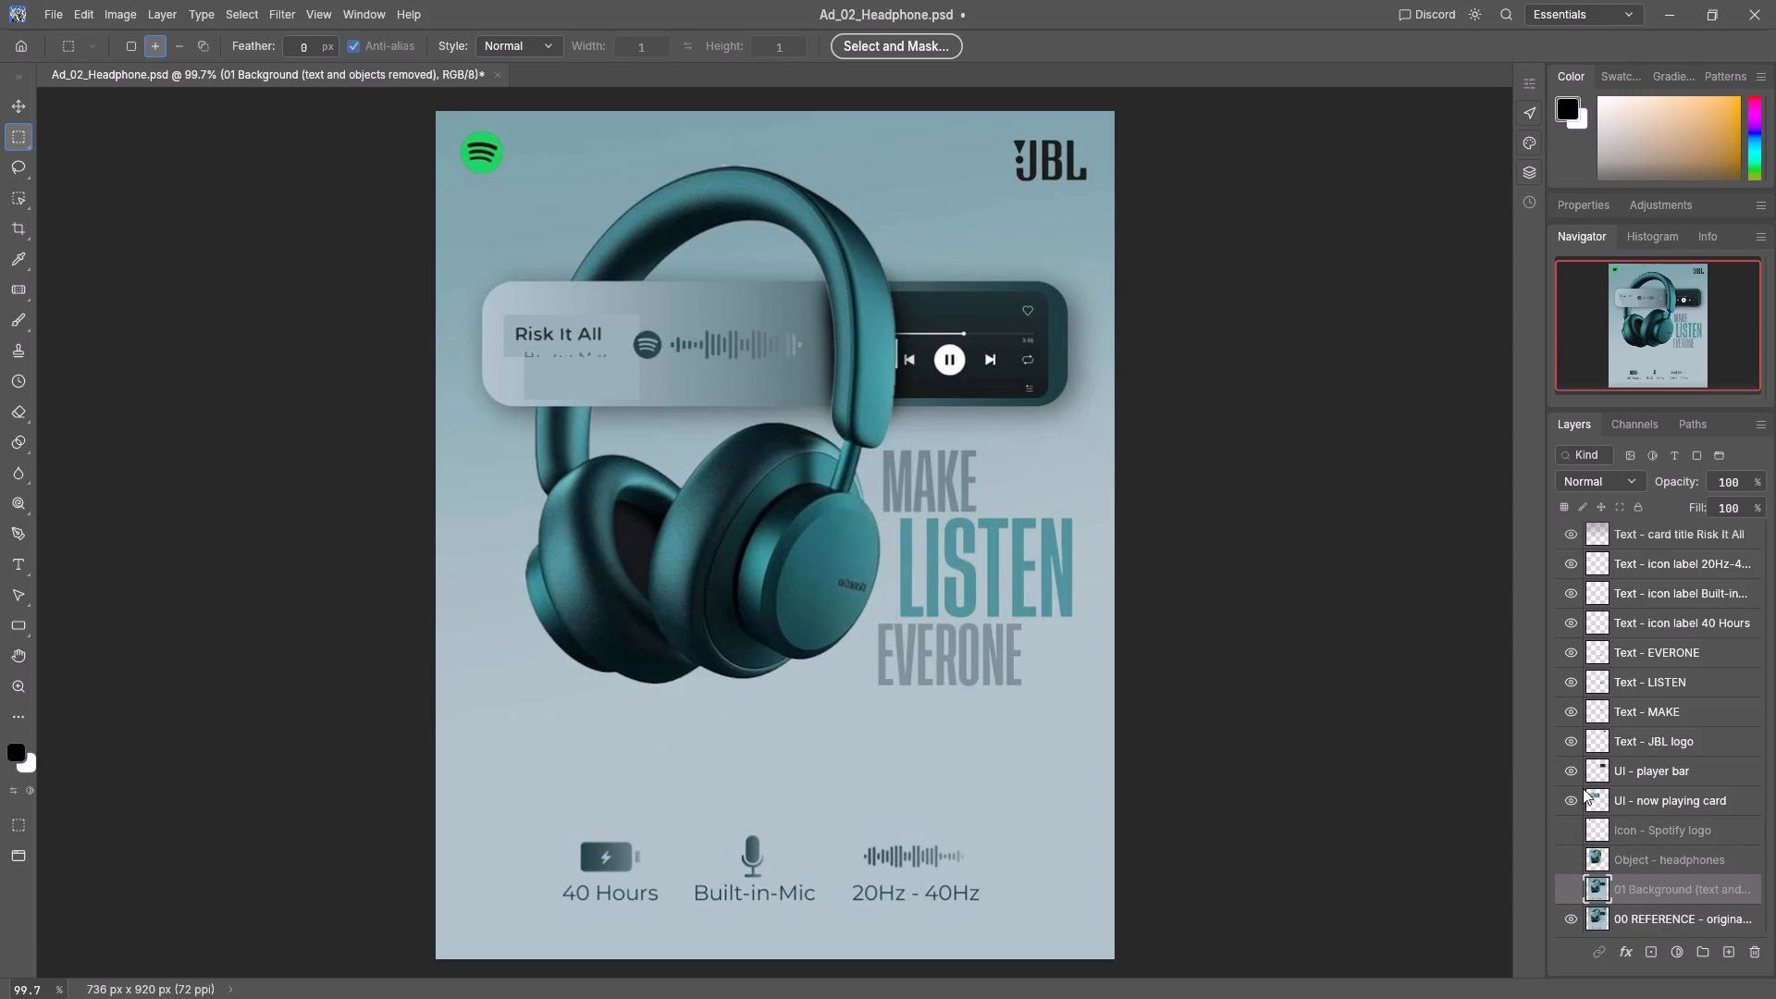
click(1576, 794)
click(1569, 771)
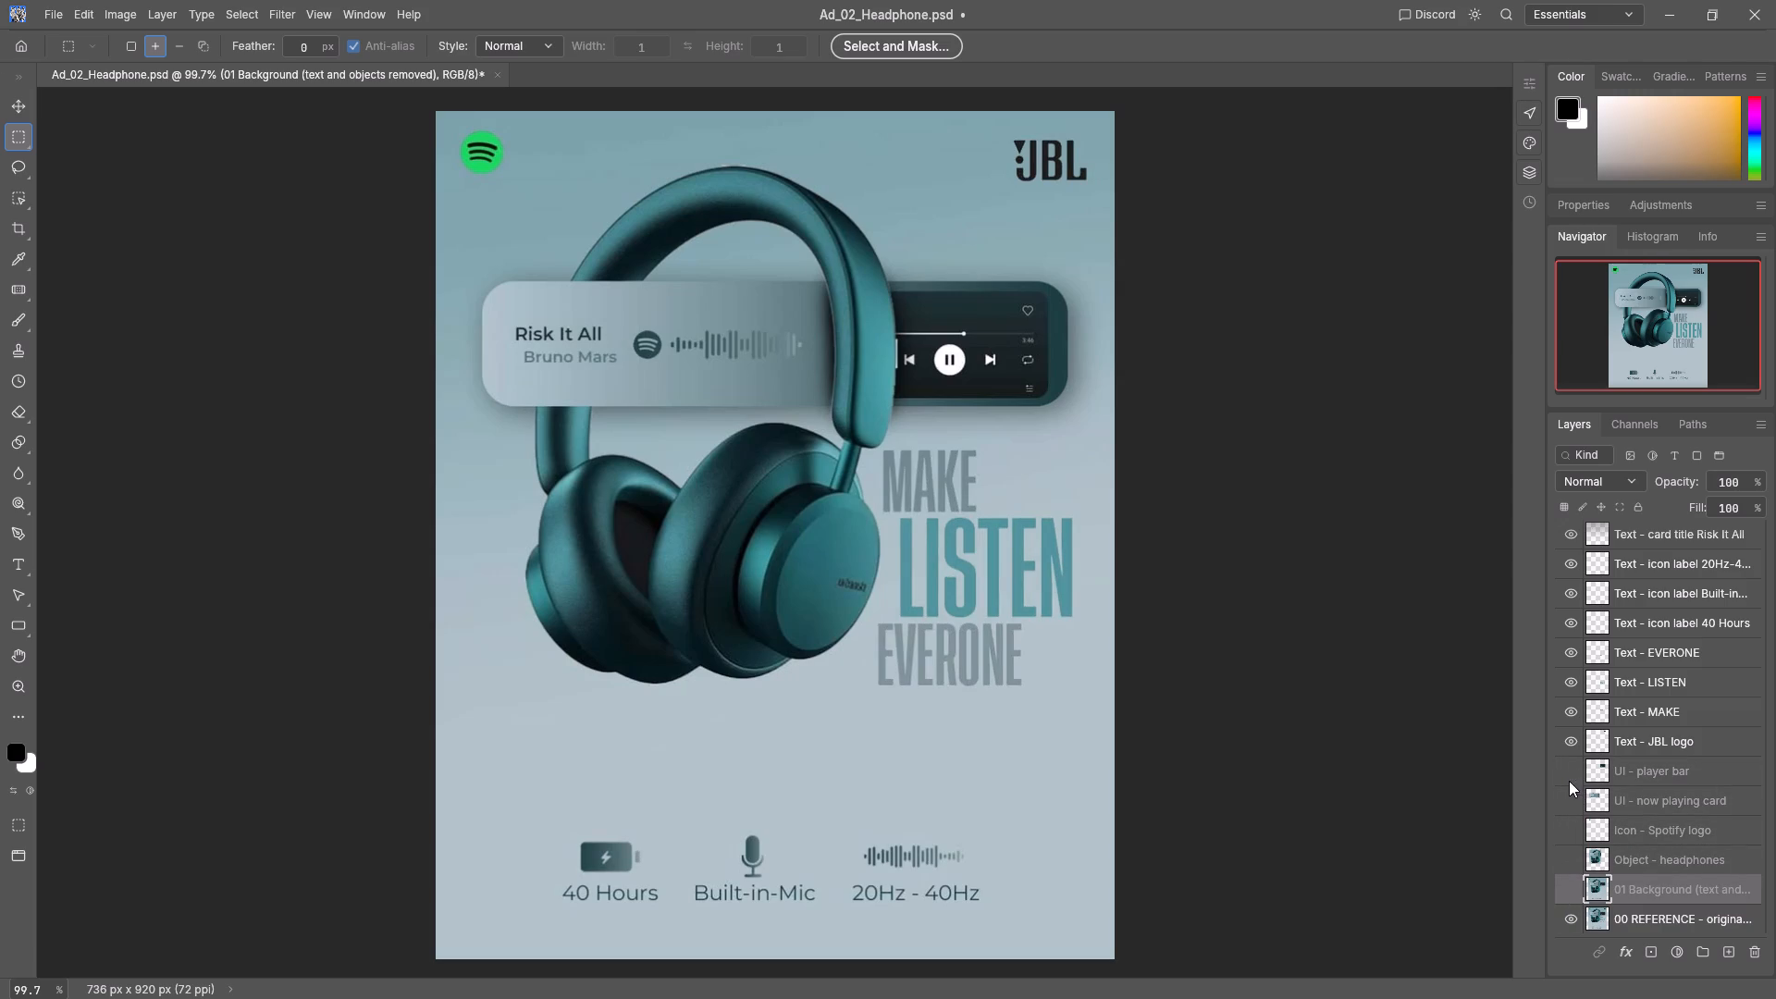
click(1566, 803)
click(1566, 803)
click(1566, 767)
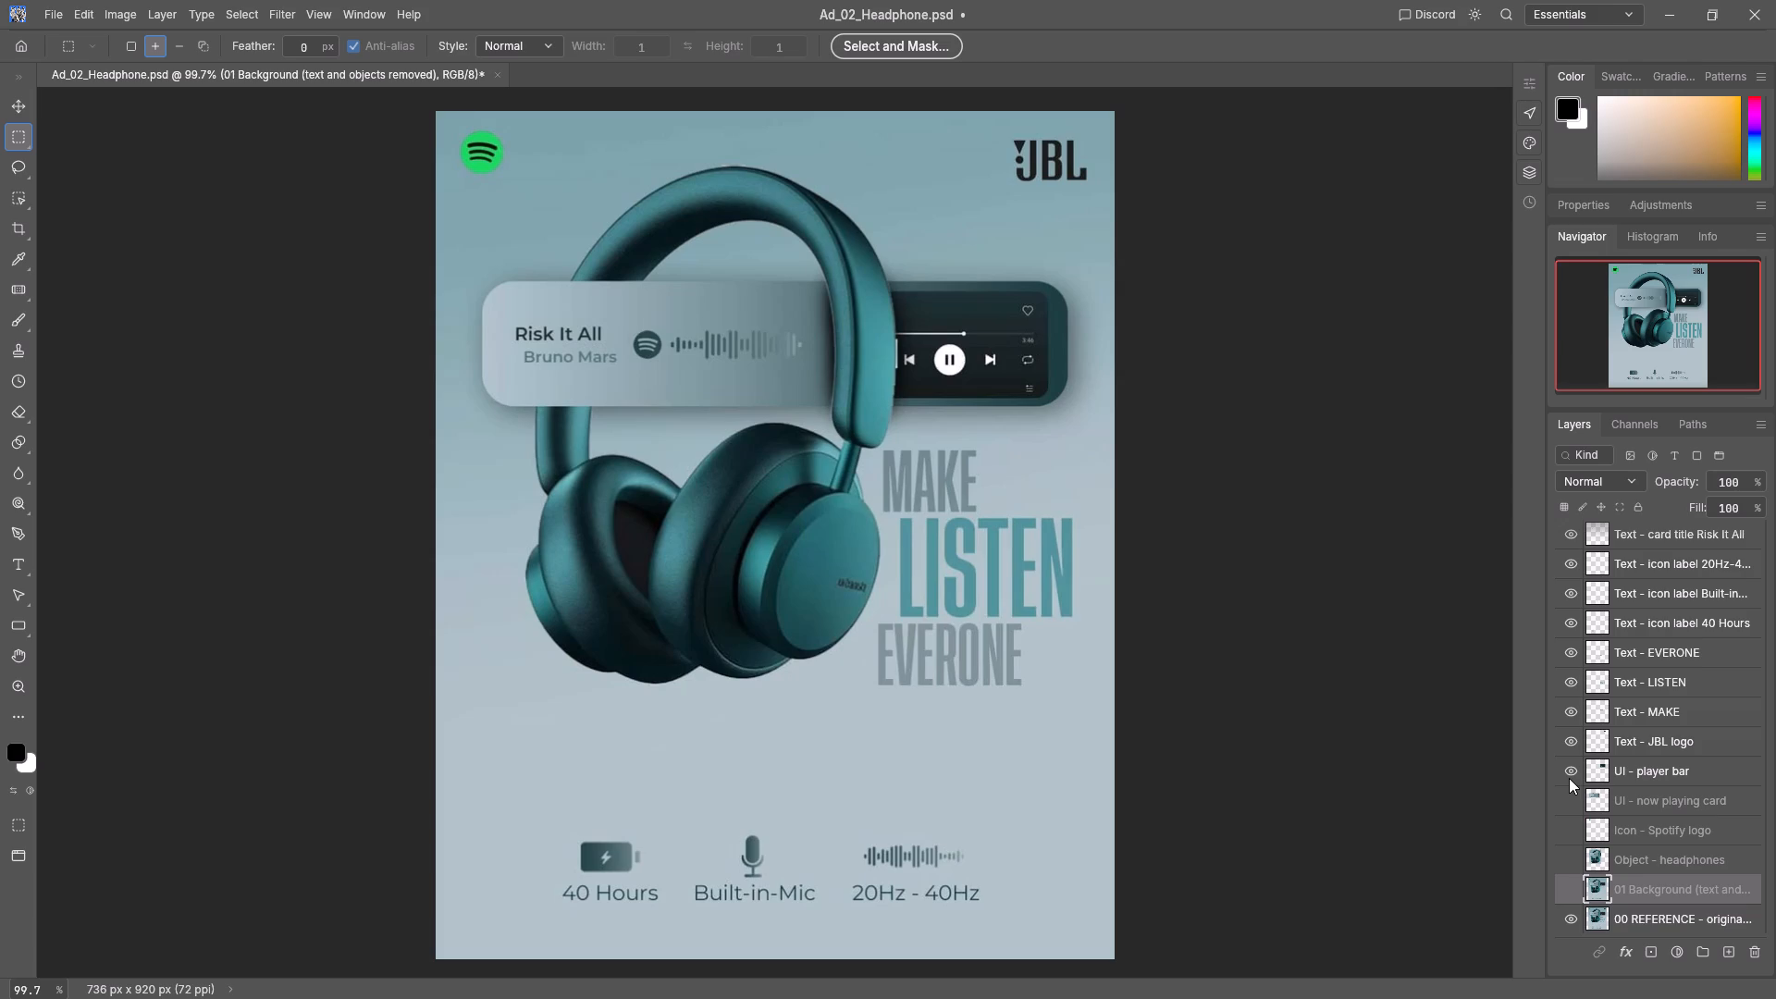
click(1569, 769)
click(1560, 888)
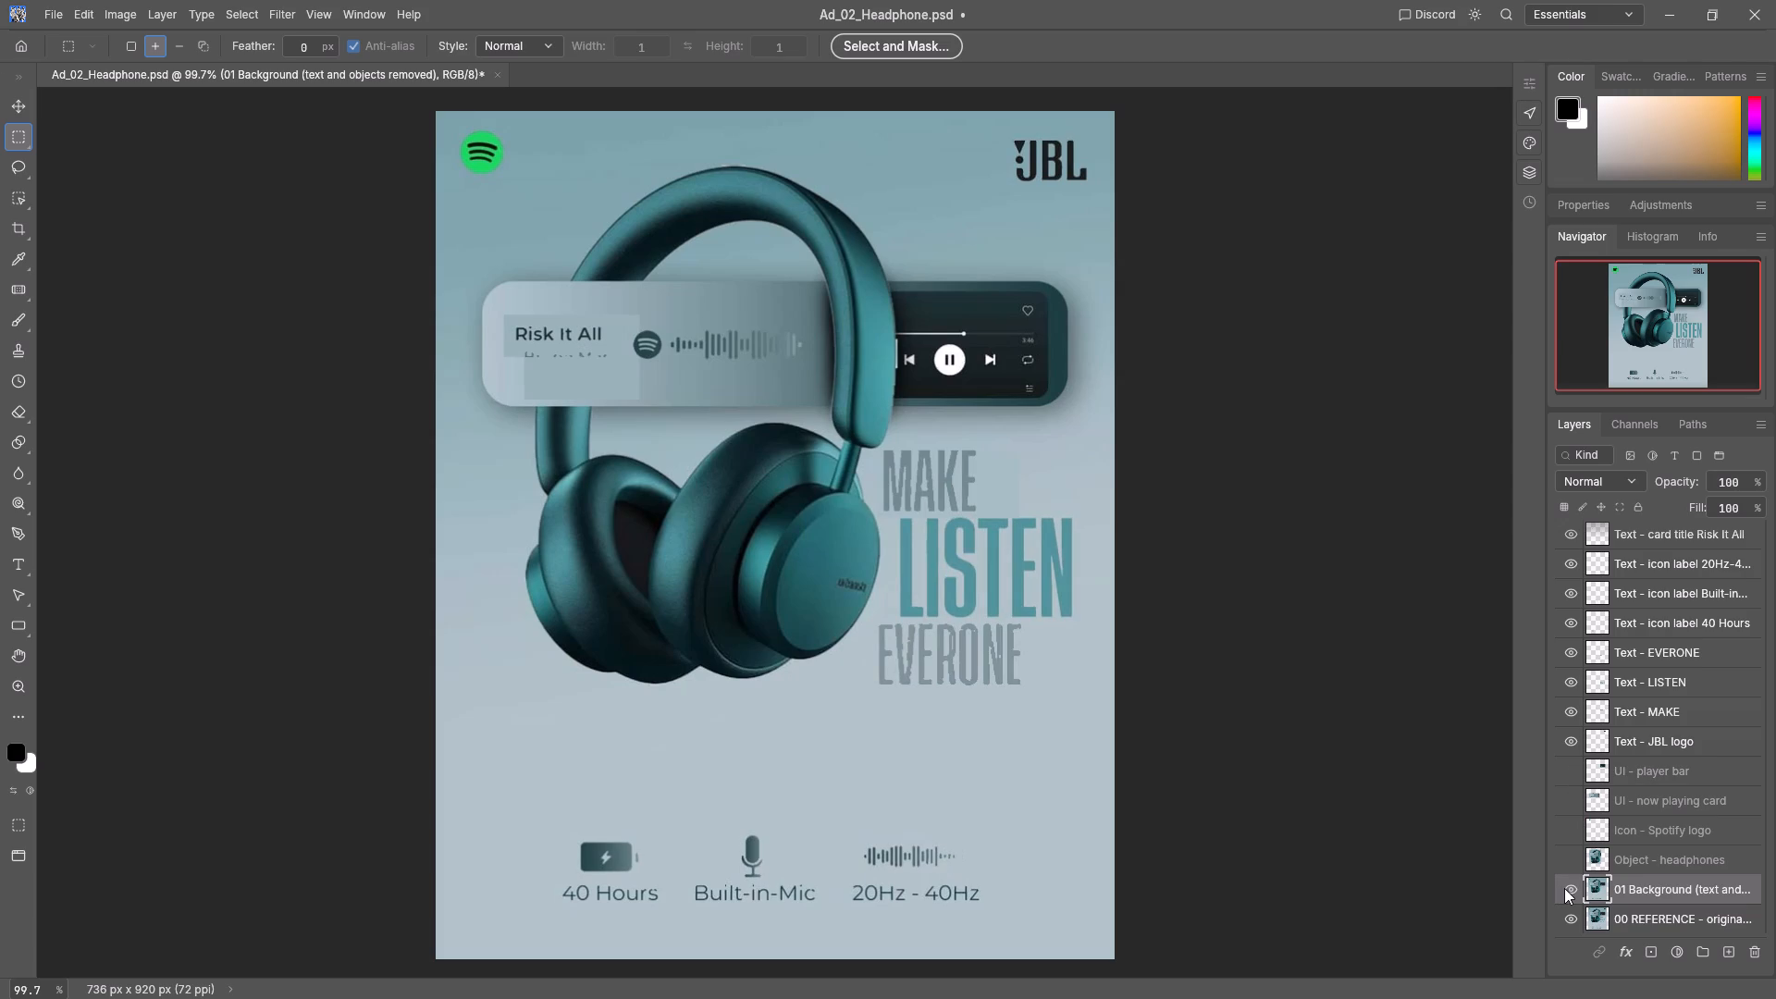
click(1564, 888)
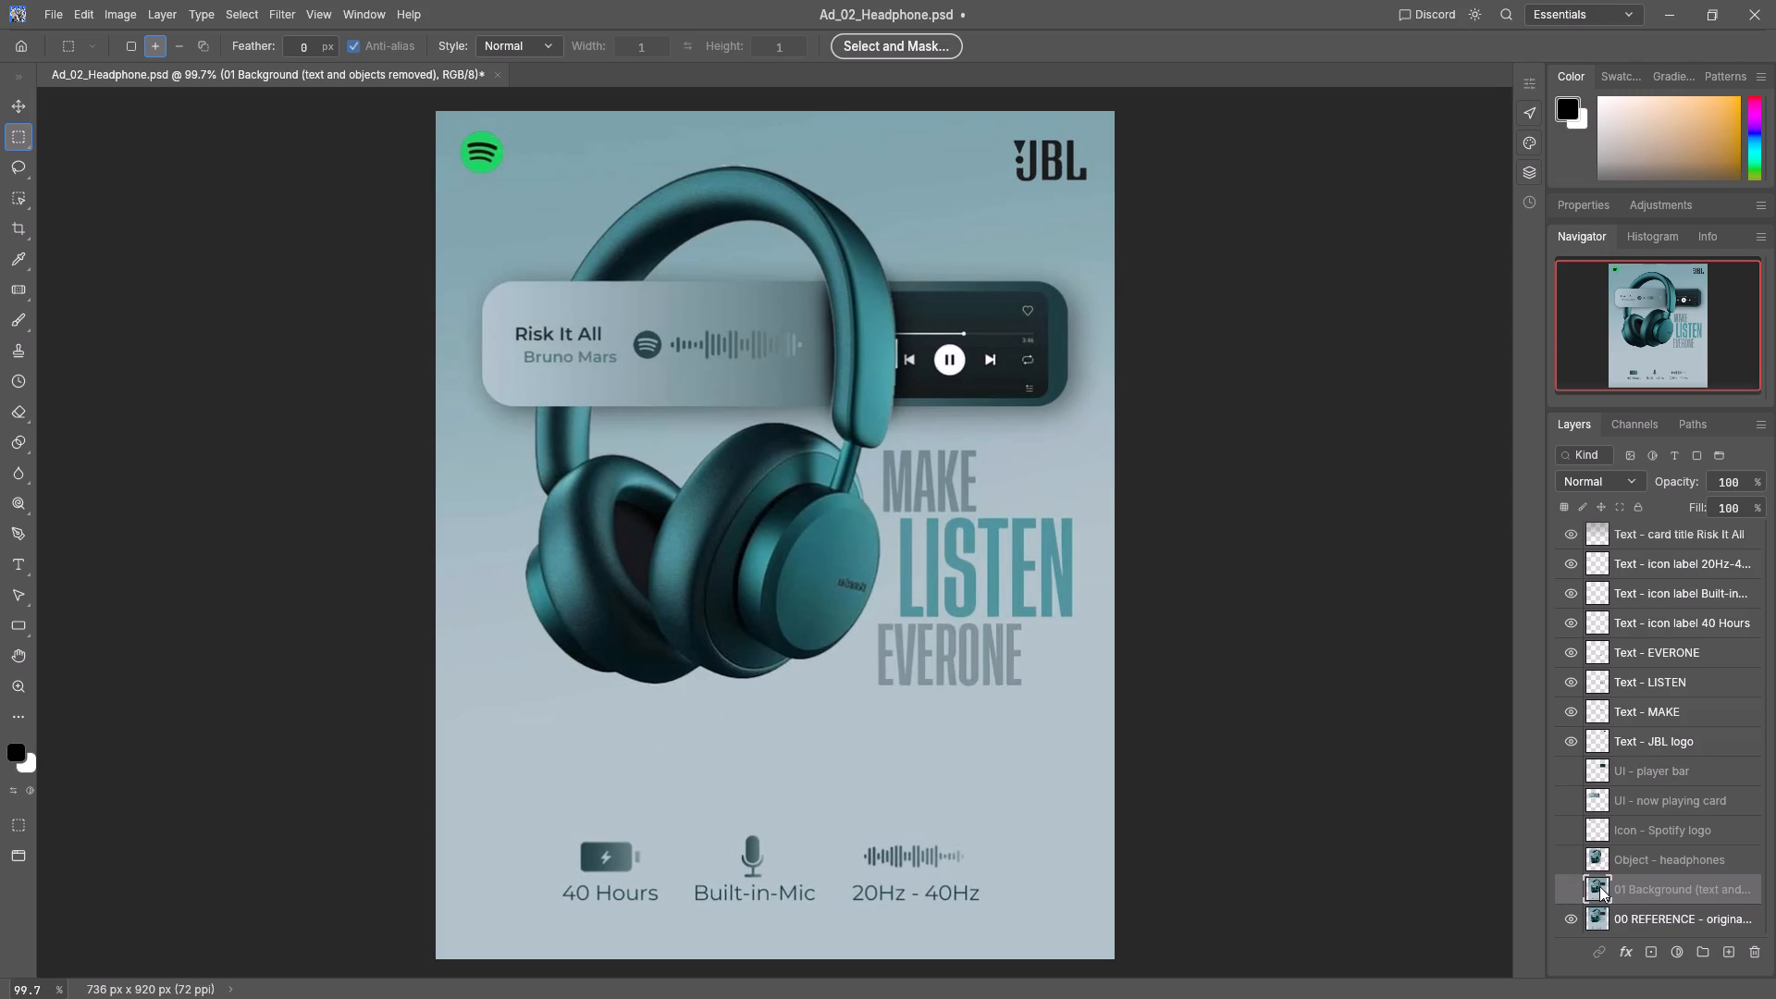
Delete the 01 Background, headphones, Spotify logo, now playing card and player bar layers from the Headphone ad.
drag(1599, 886, 1752, 949)
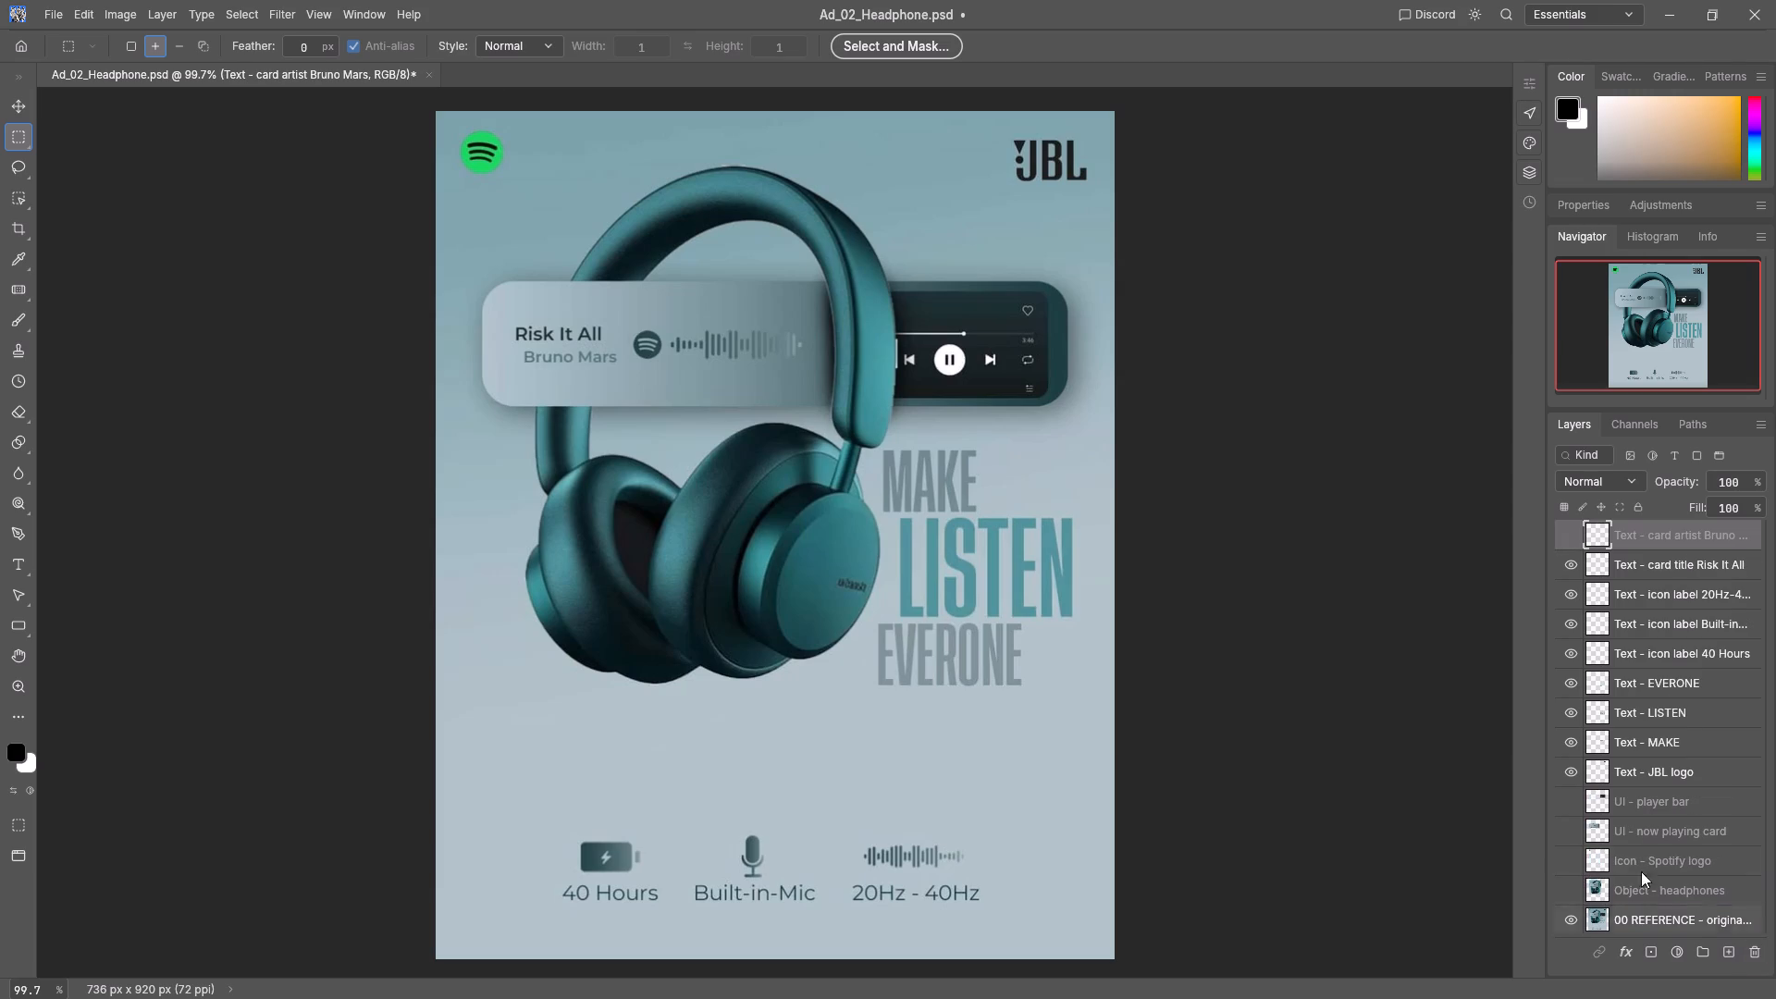
drag(1592, 882, 1751, 949)
drag(1751, 949, 1751, 950)
drag(1599, 861, 1756, 949)
drag(1594, 830, 1742, 977)
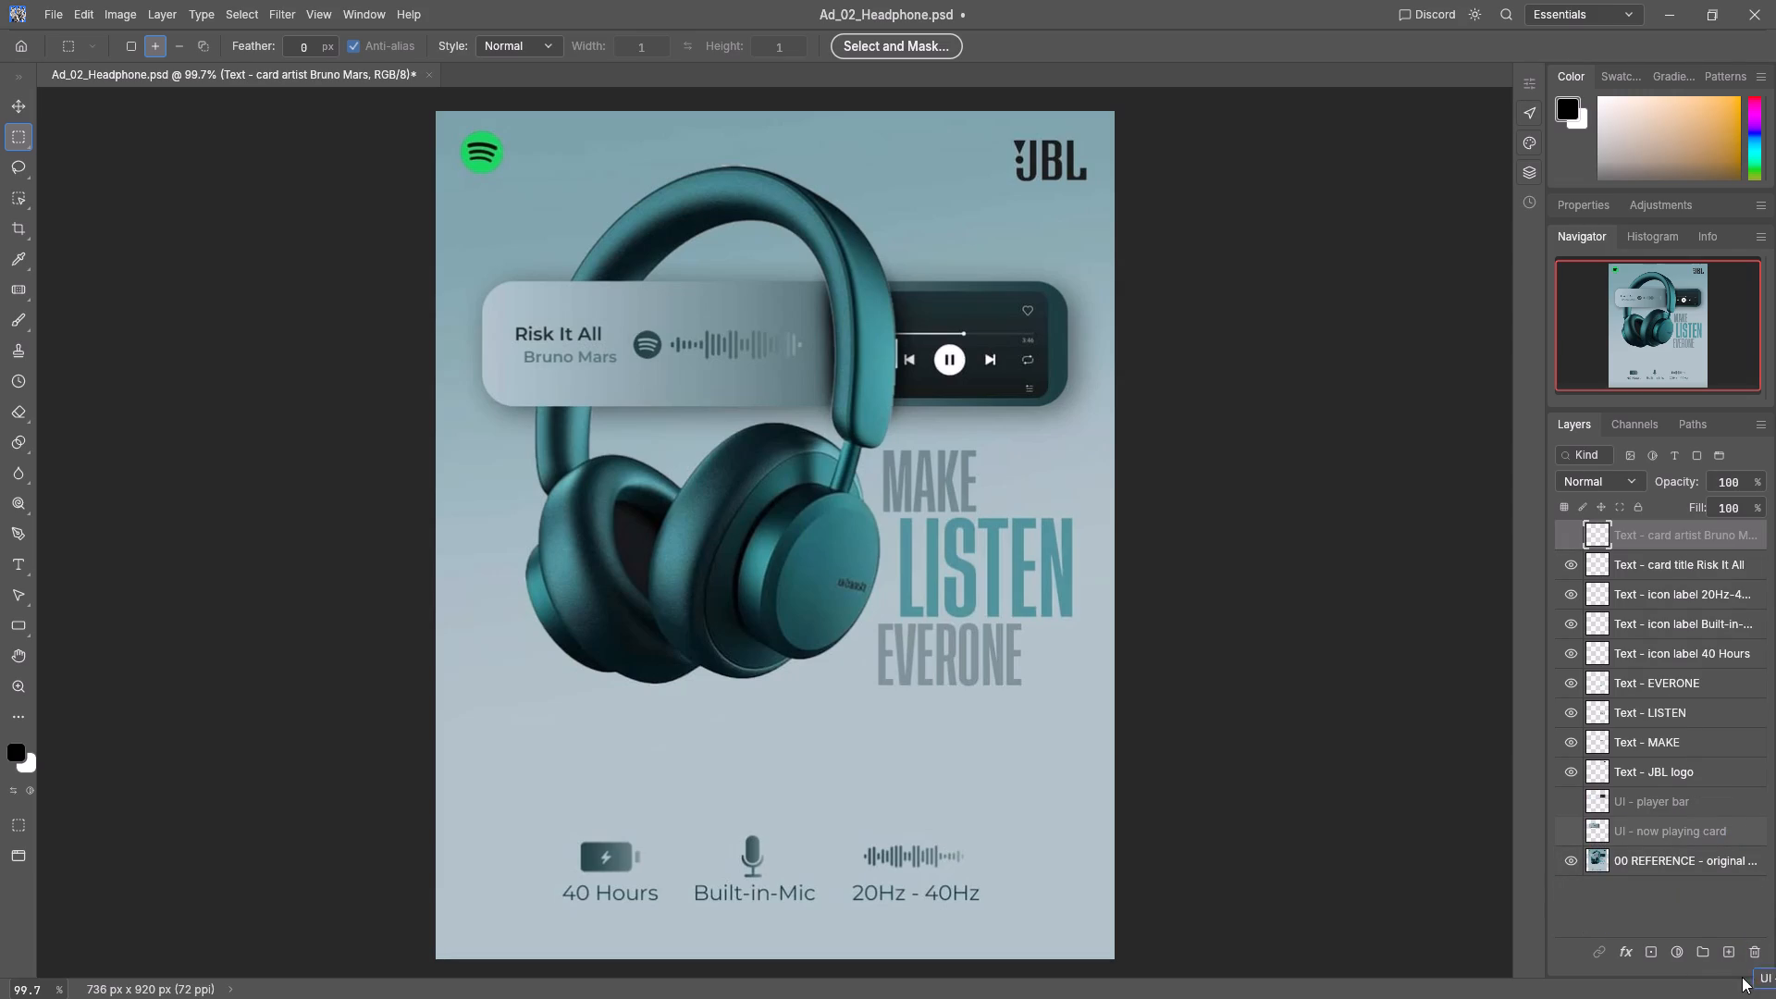
drag(1742, 977, 1753, 955)
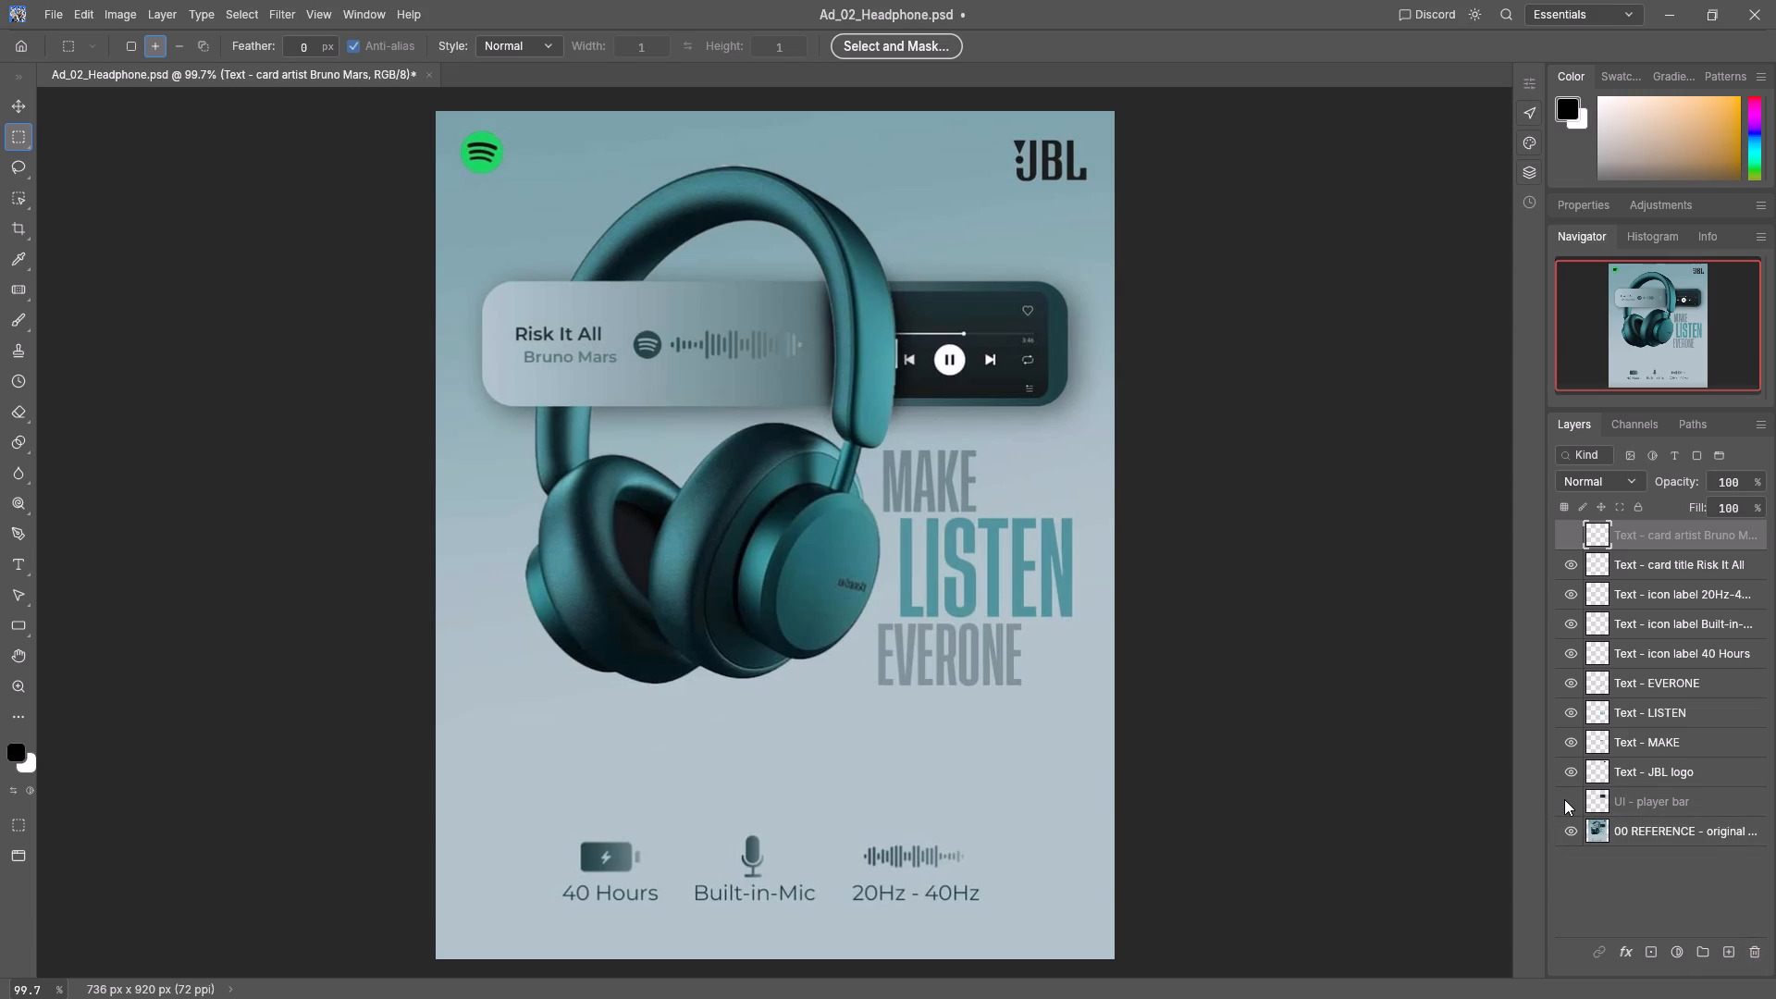
click(1570, 796)
click(1570, 796)
drag(1602, 796, 1752, 951)
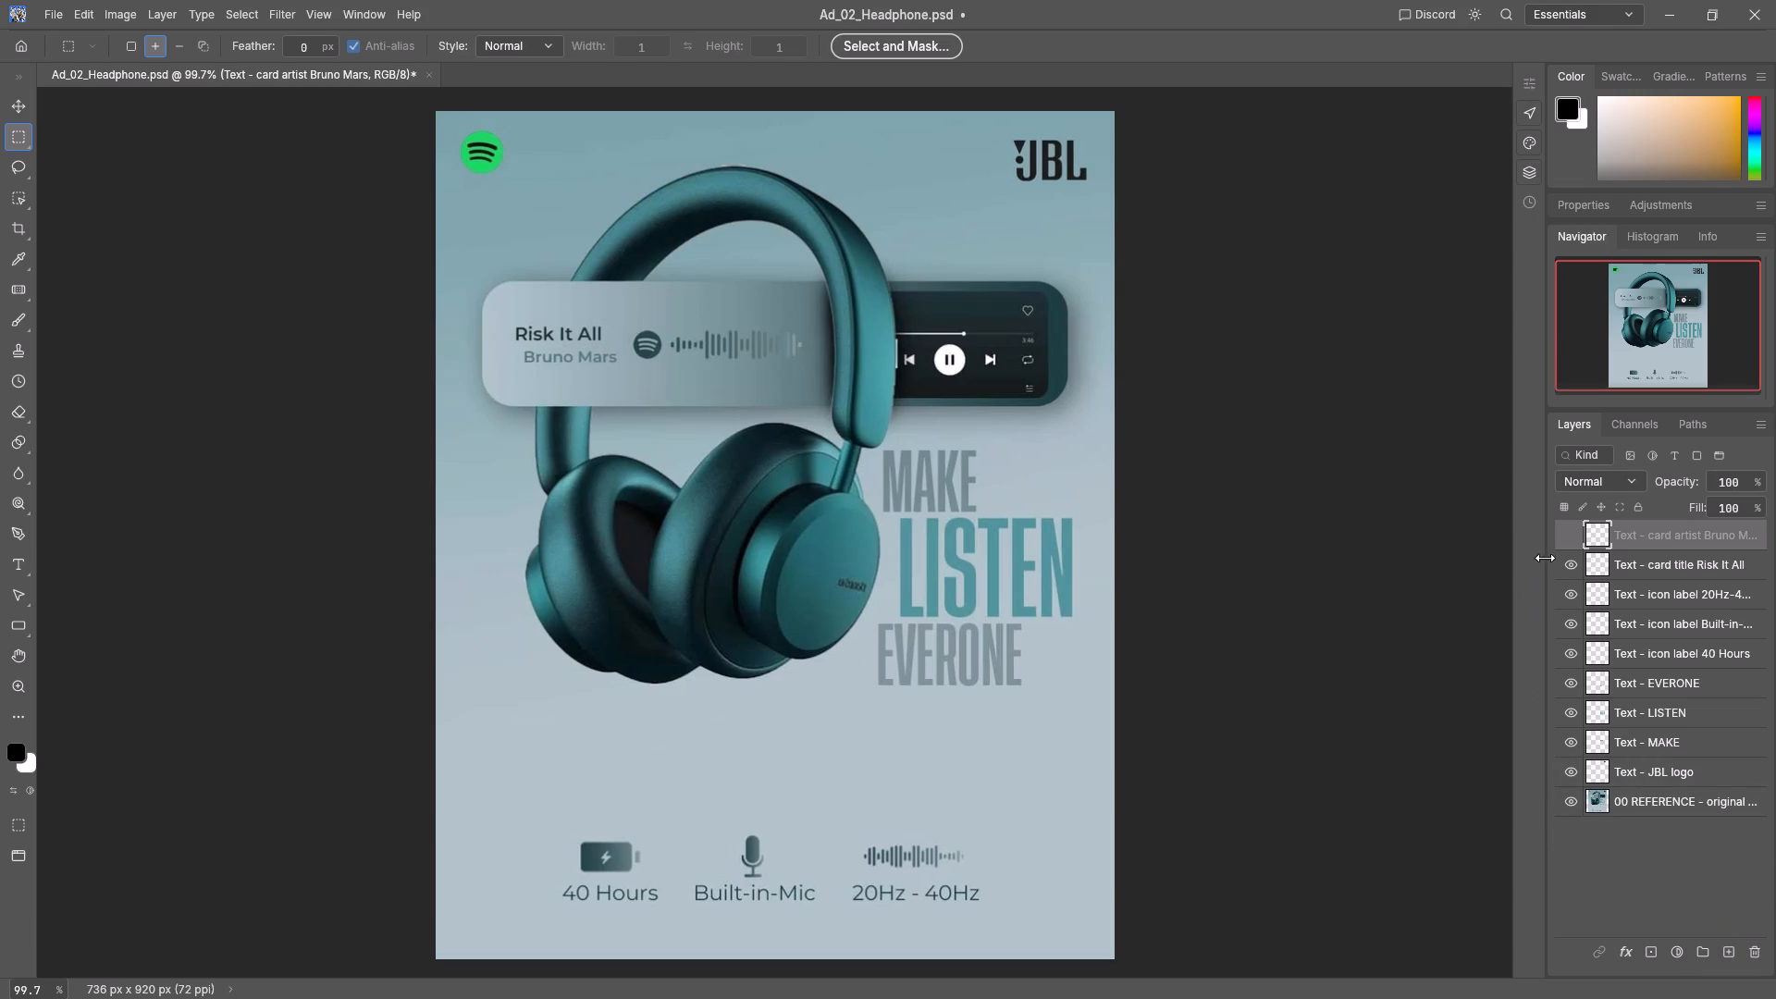
Check the Bruno Mars card artist text layer by toggling its visibility, leaving it shown.
click(1566, 538)
click(1568, 526)
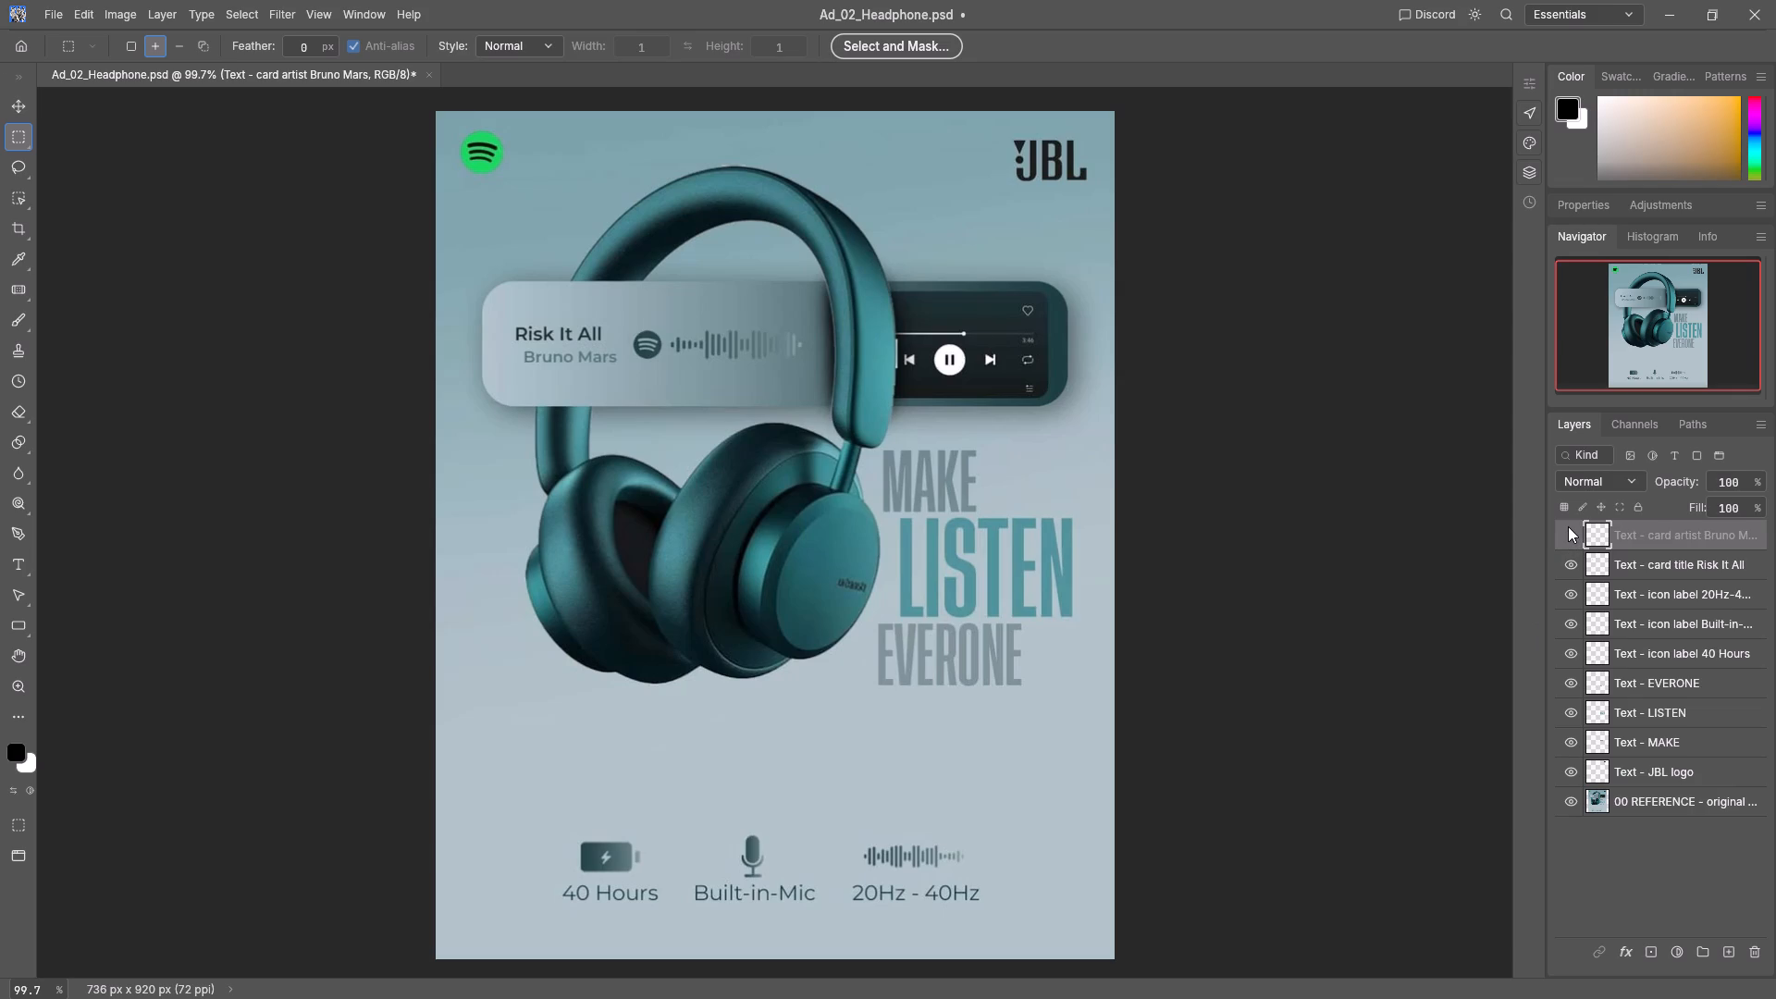
click(1568, 526)
click(1562, 540)
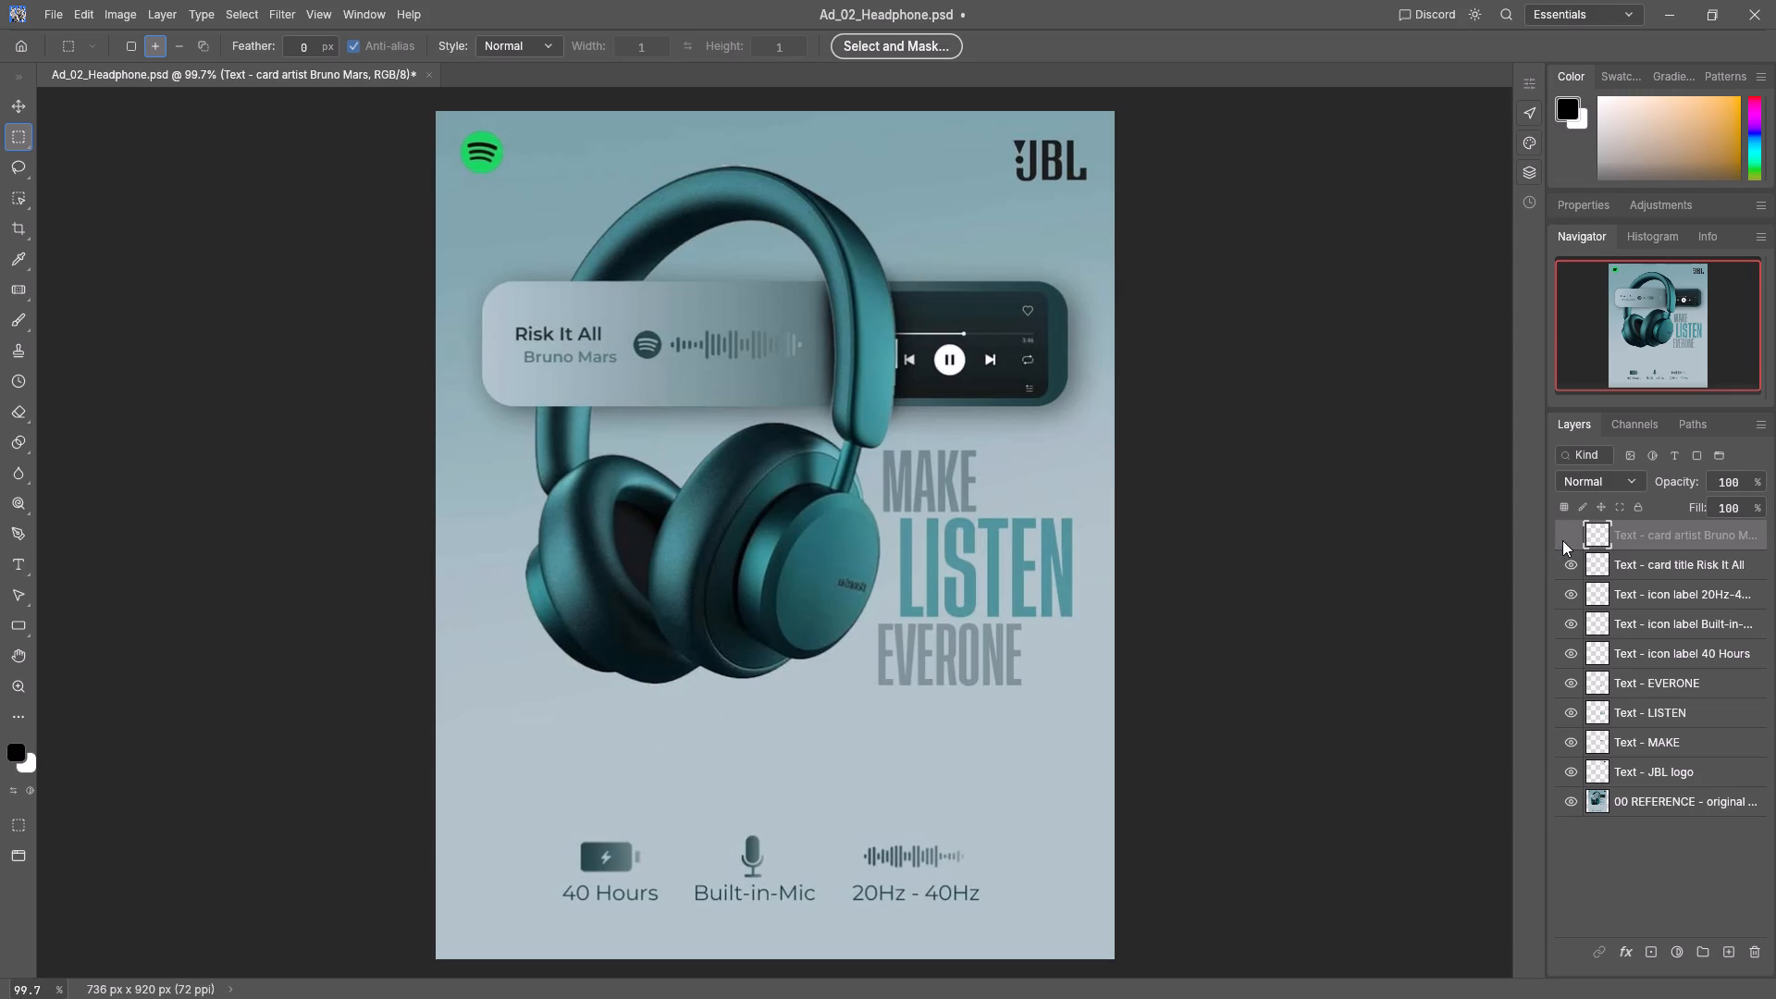
click(1572, 526)
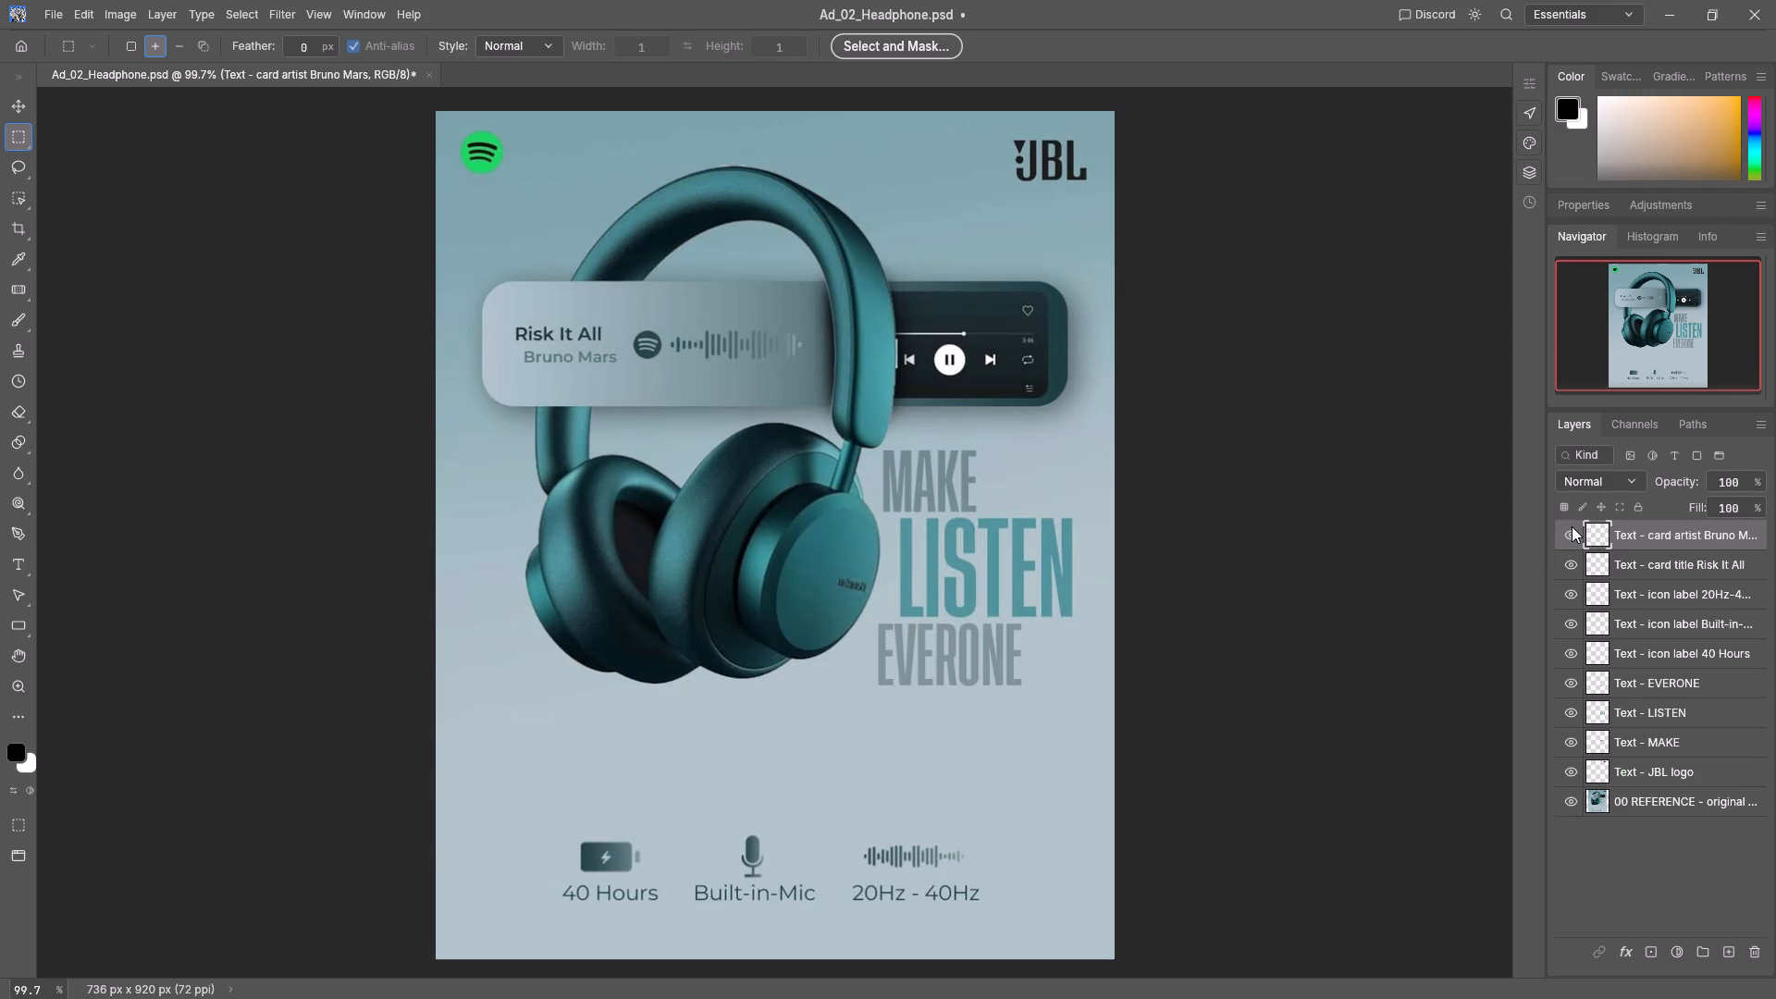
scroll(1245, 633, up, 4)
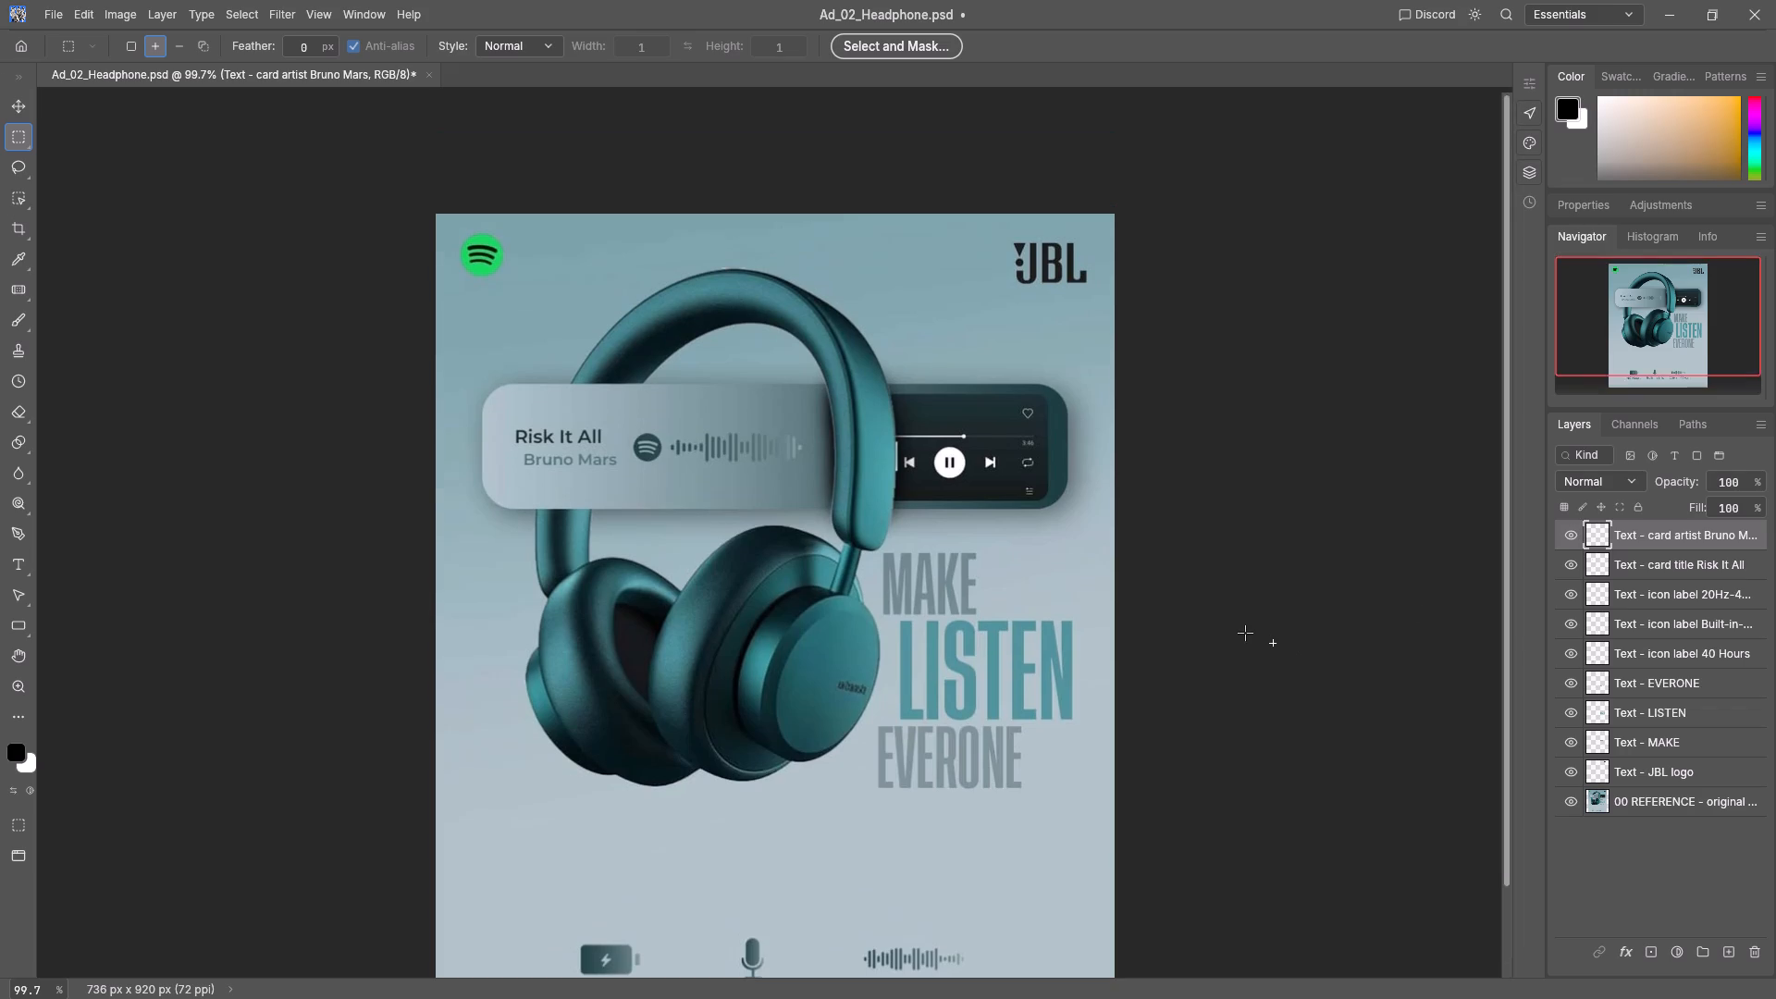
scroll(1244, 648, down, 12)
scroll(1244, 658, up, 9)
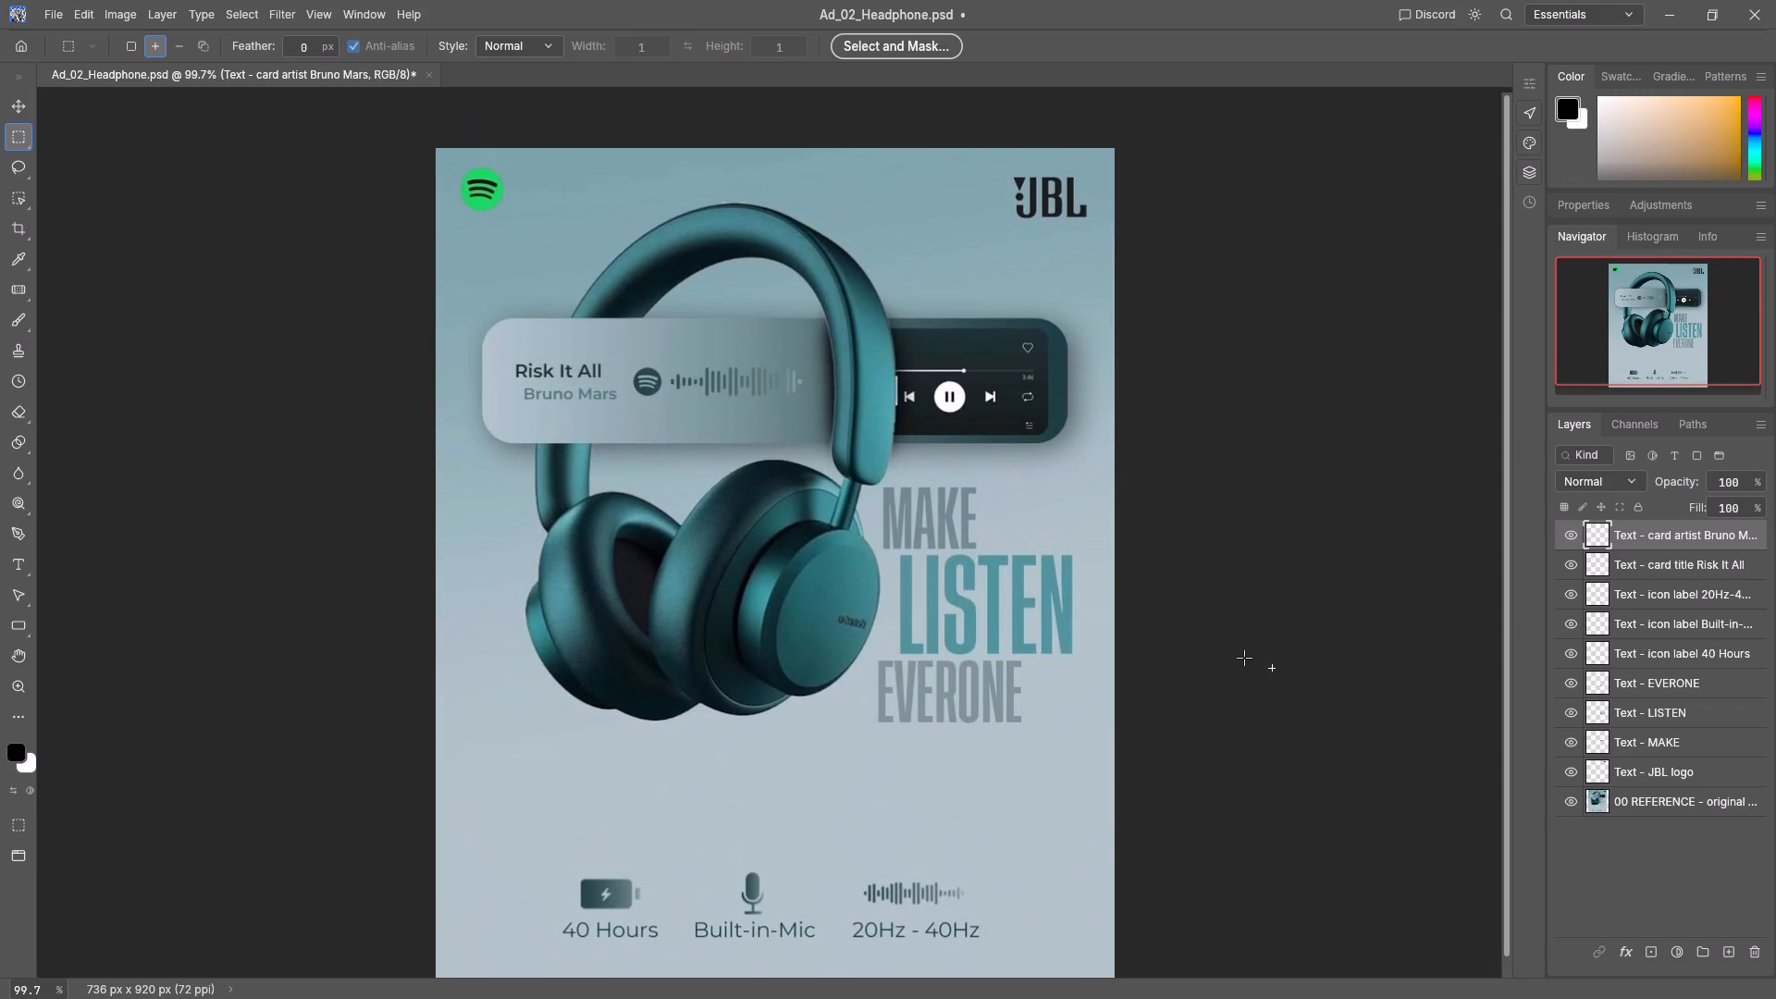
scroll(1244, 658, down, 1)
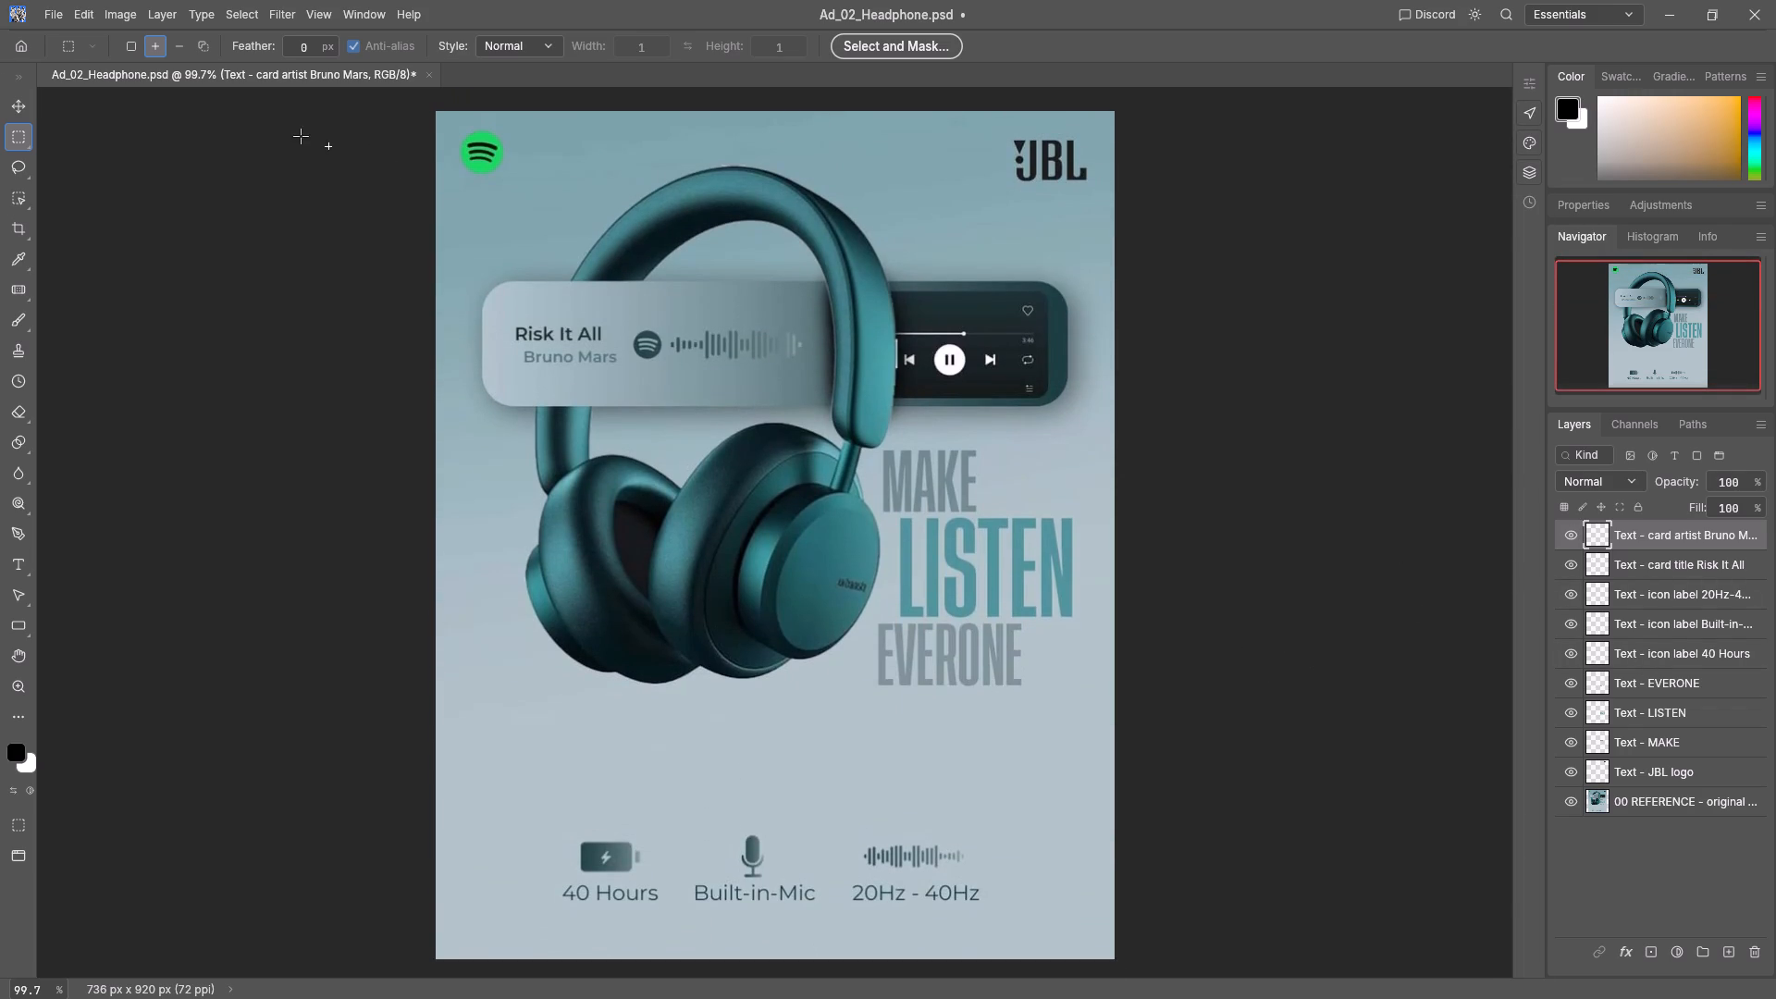
Set up the Headphone ad's export as a JPG at 100% quality and proceed to saving the file.
click(43, 9)
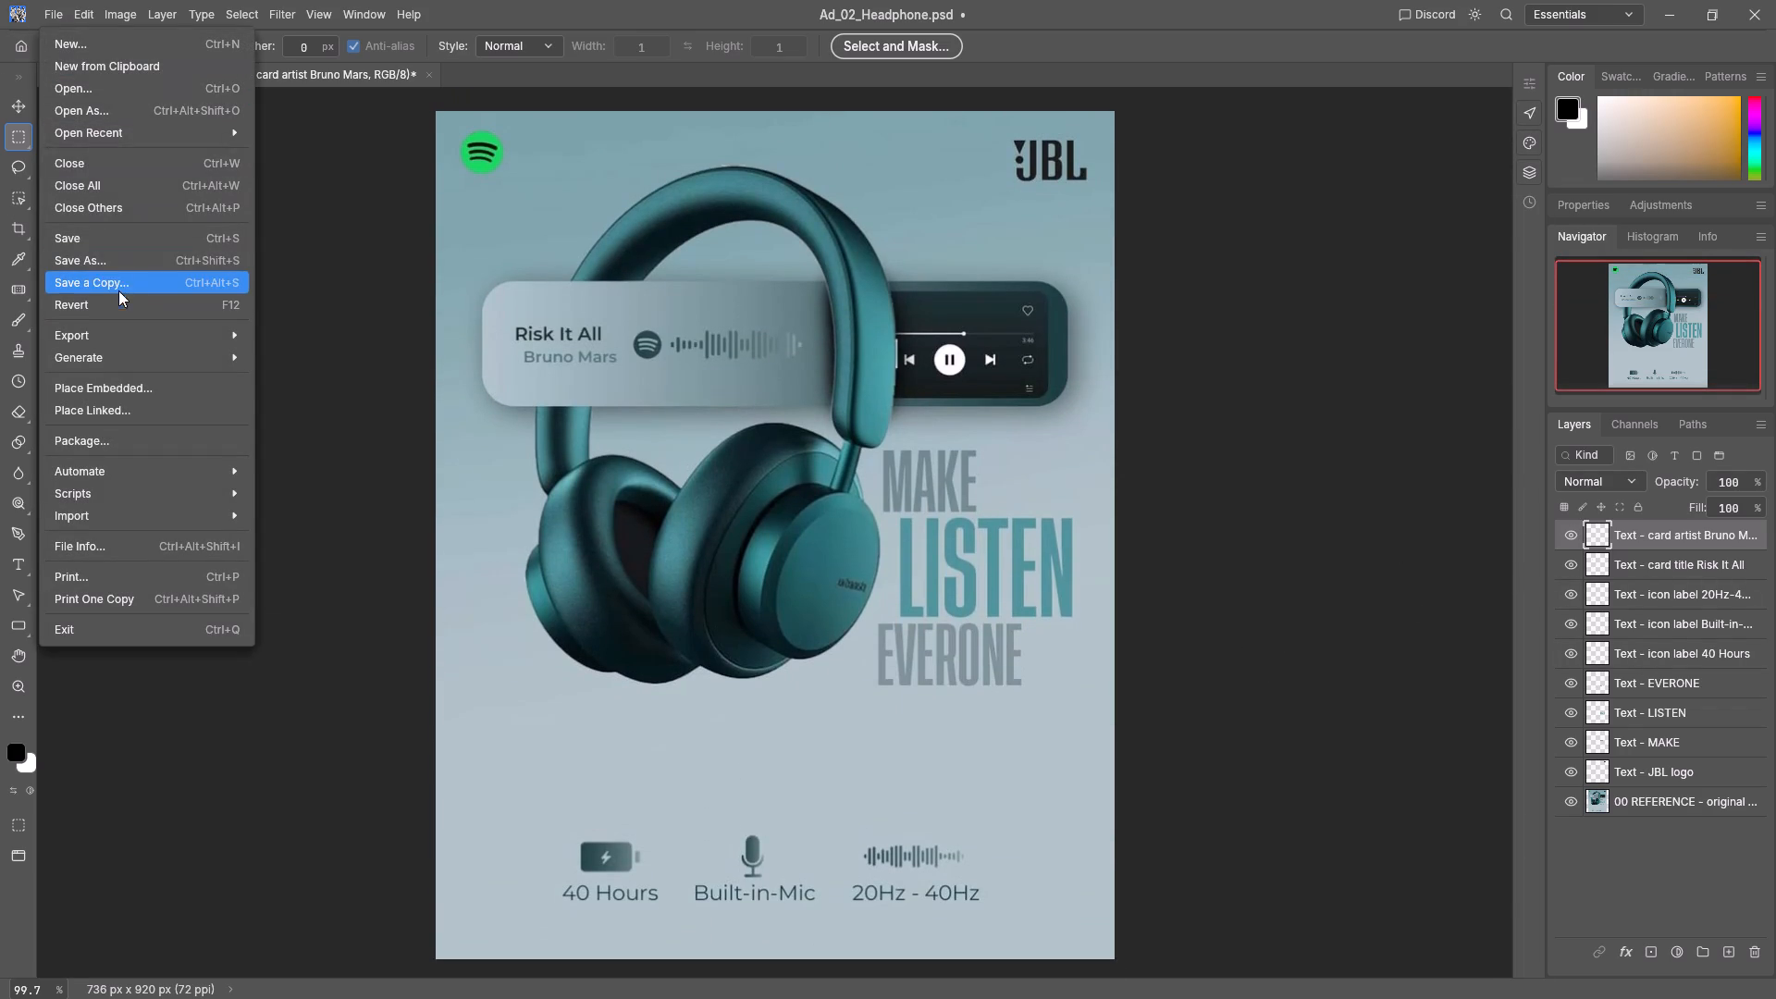
click(302, 354)
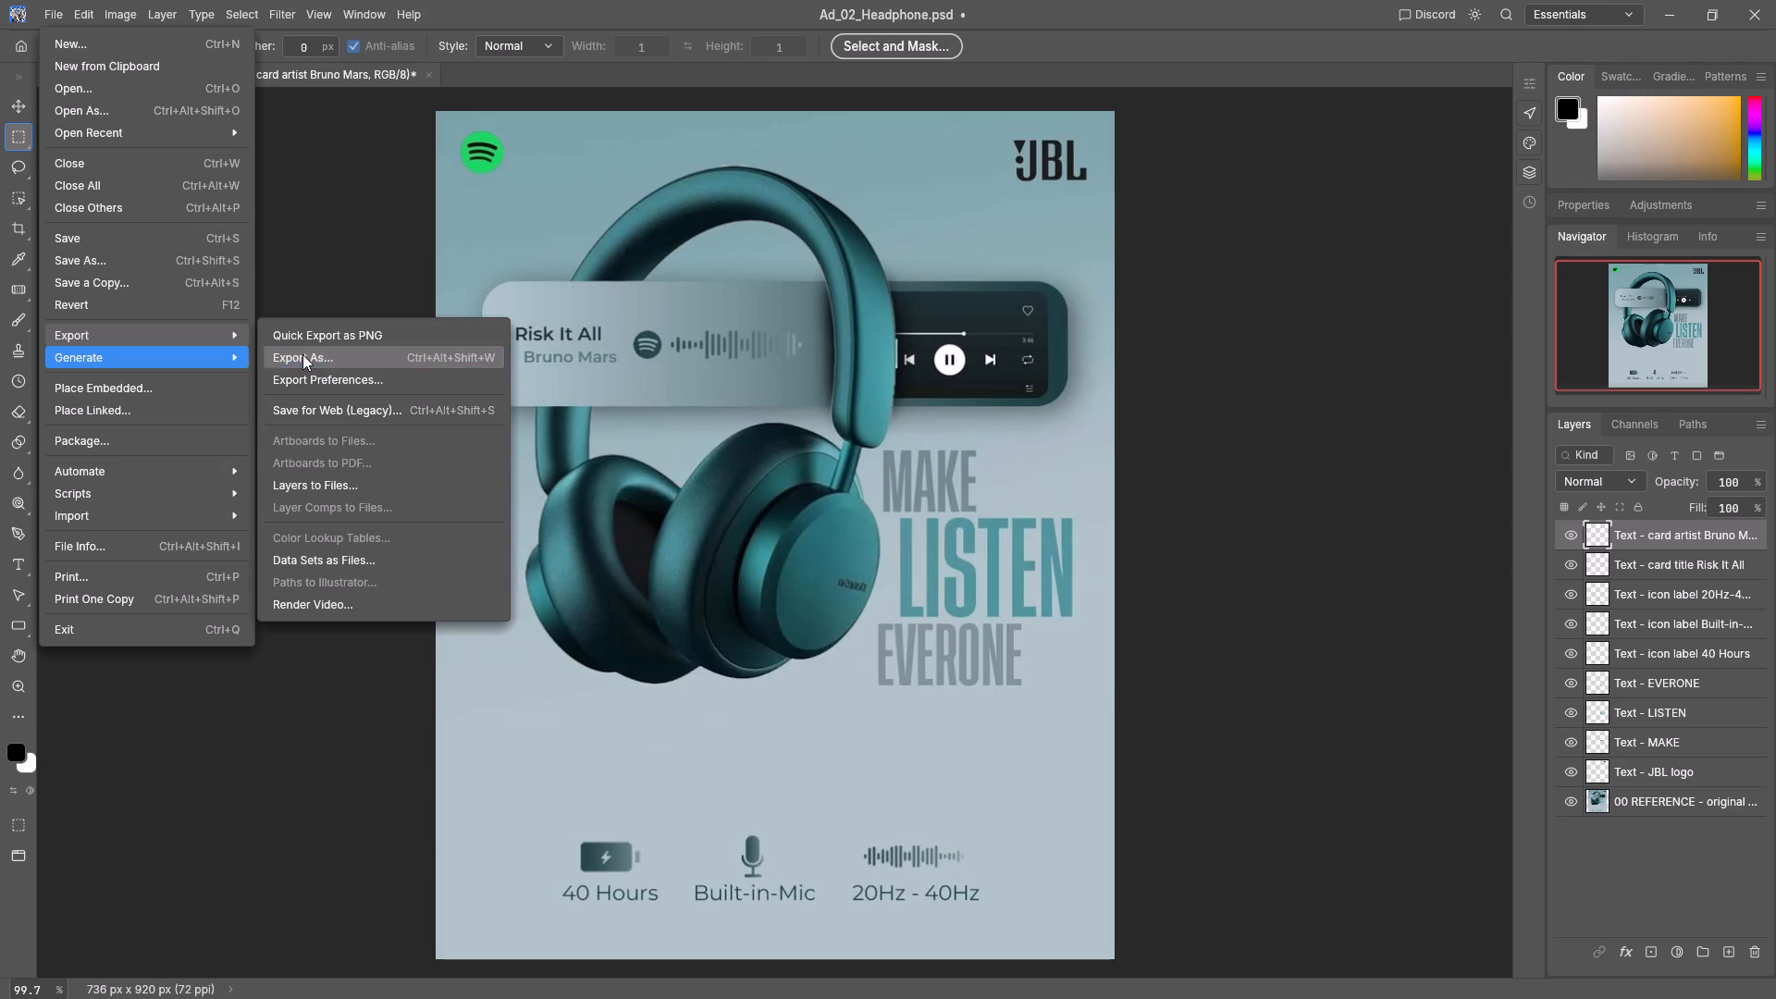
click(758, 381)
click(712, 435)
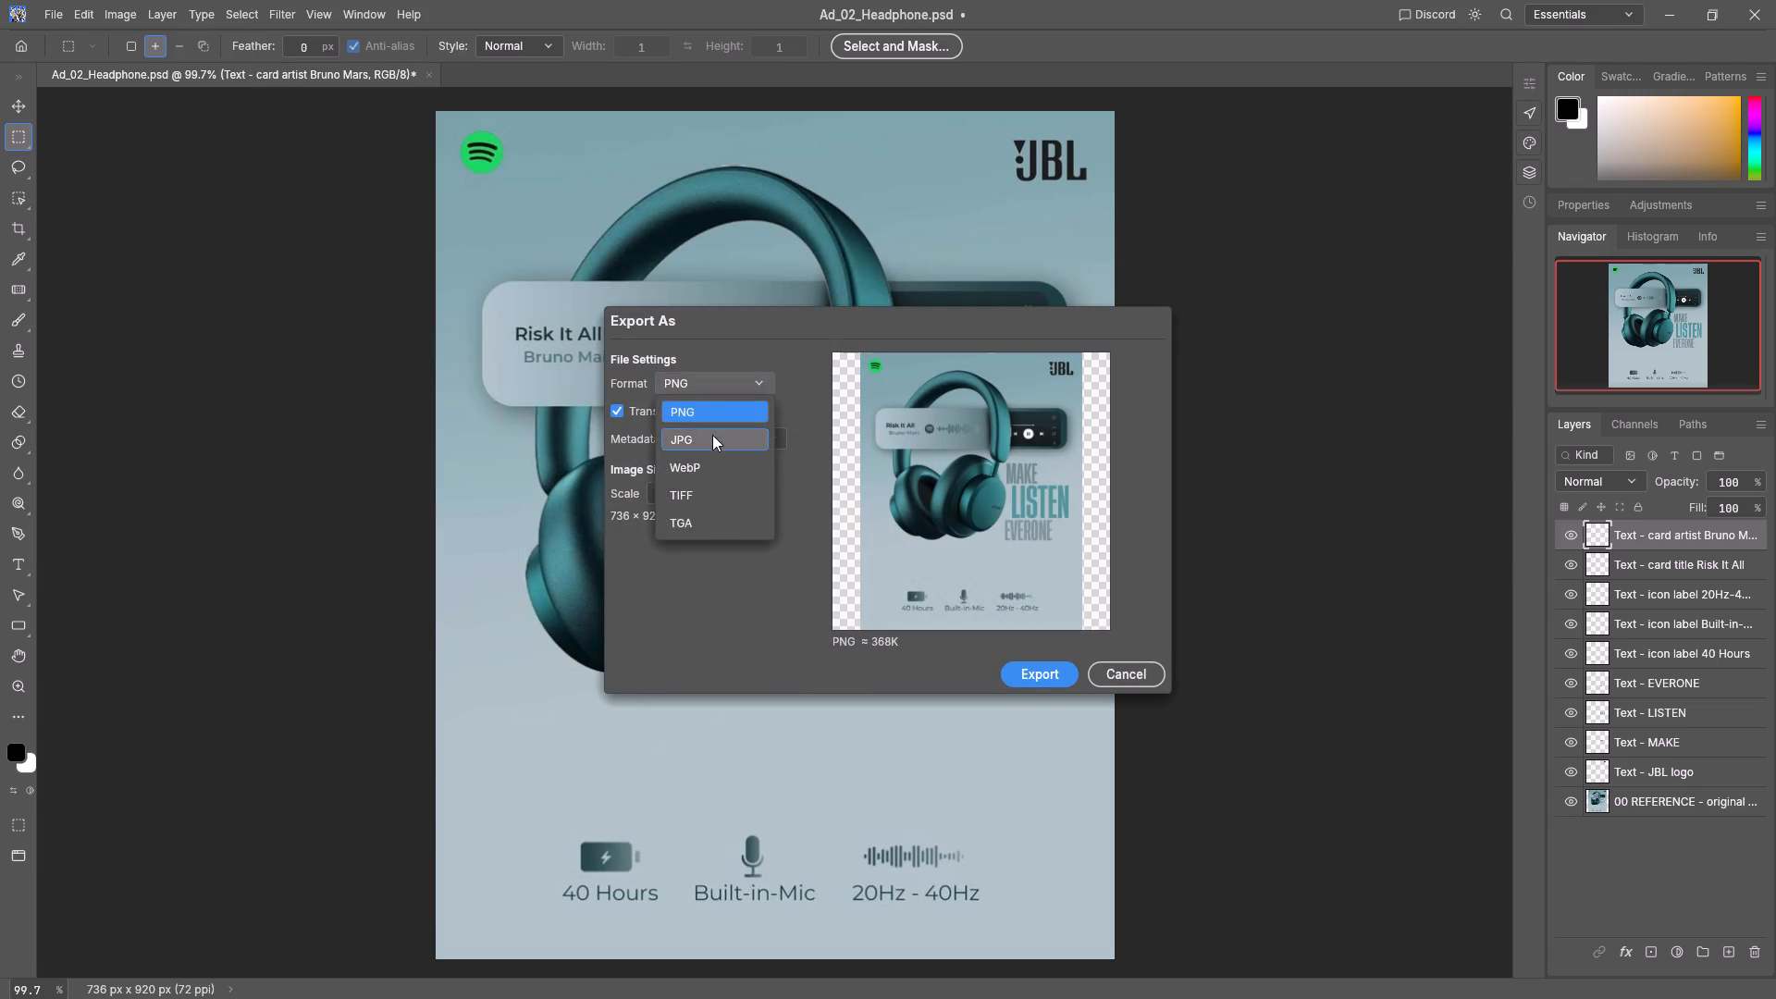
drag(781, 436, 877, 453)
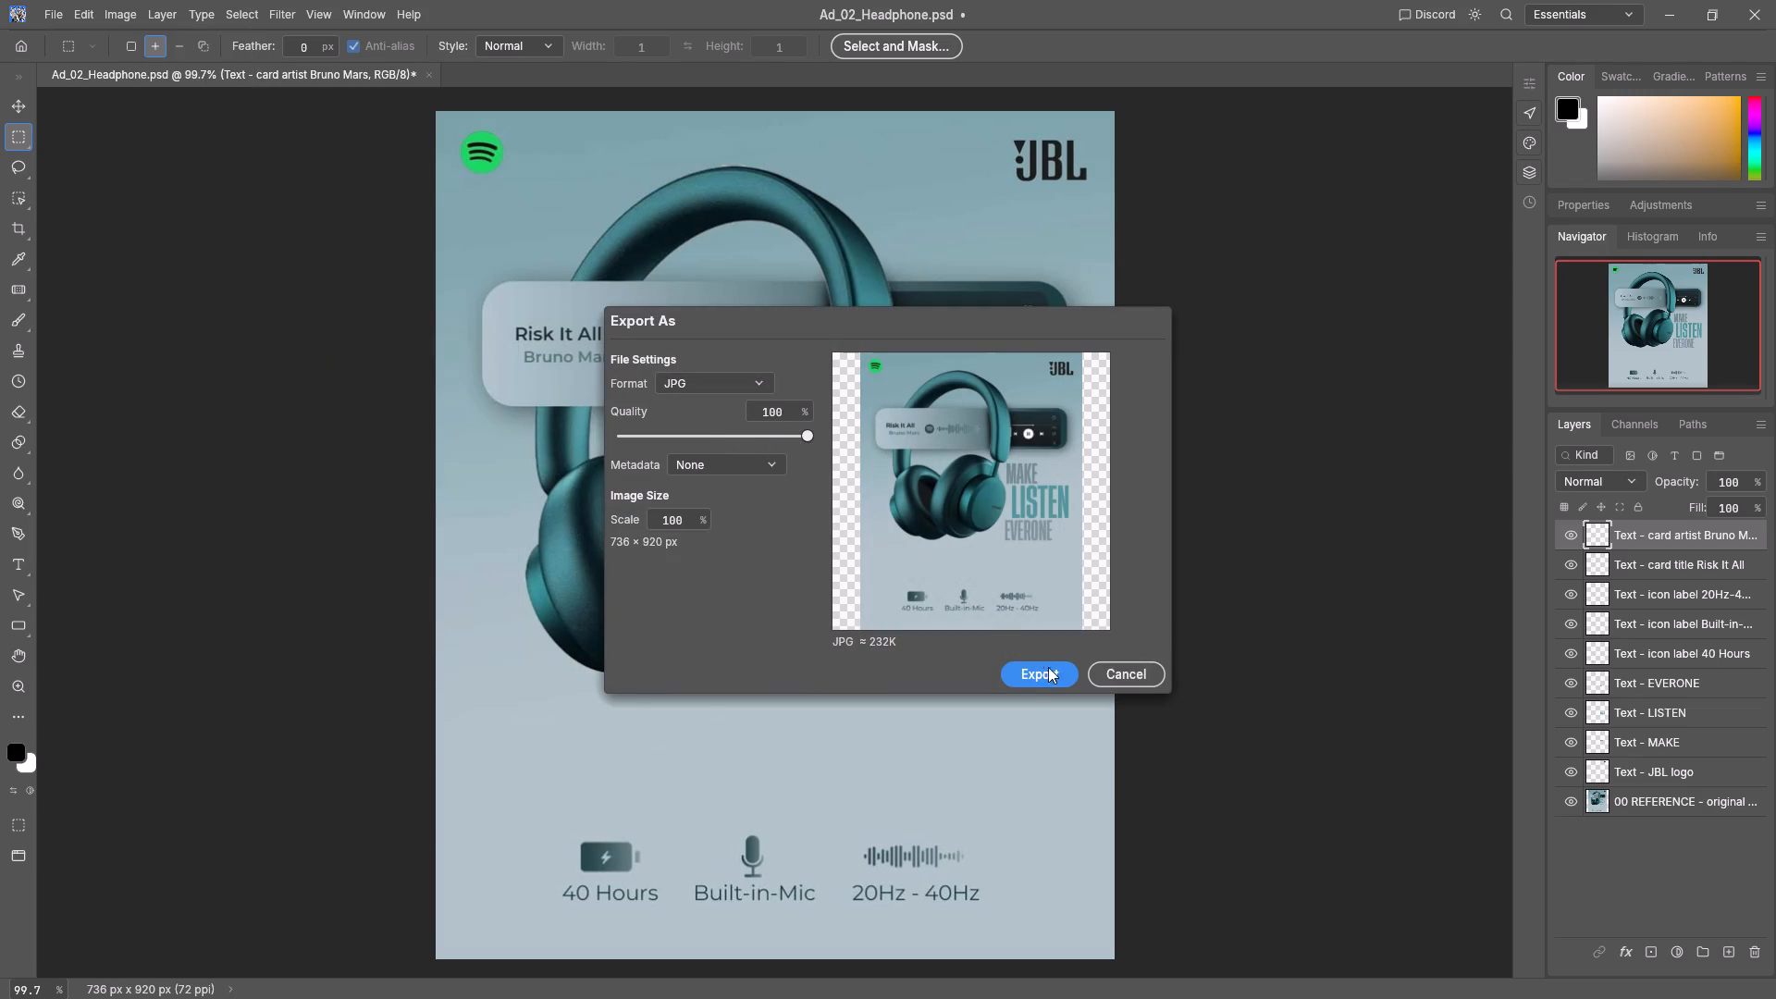
click(1049, 670)
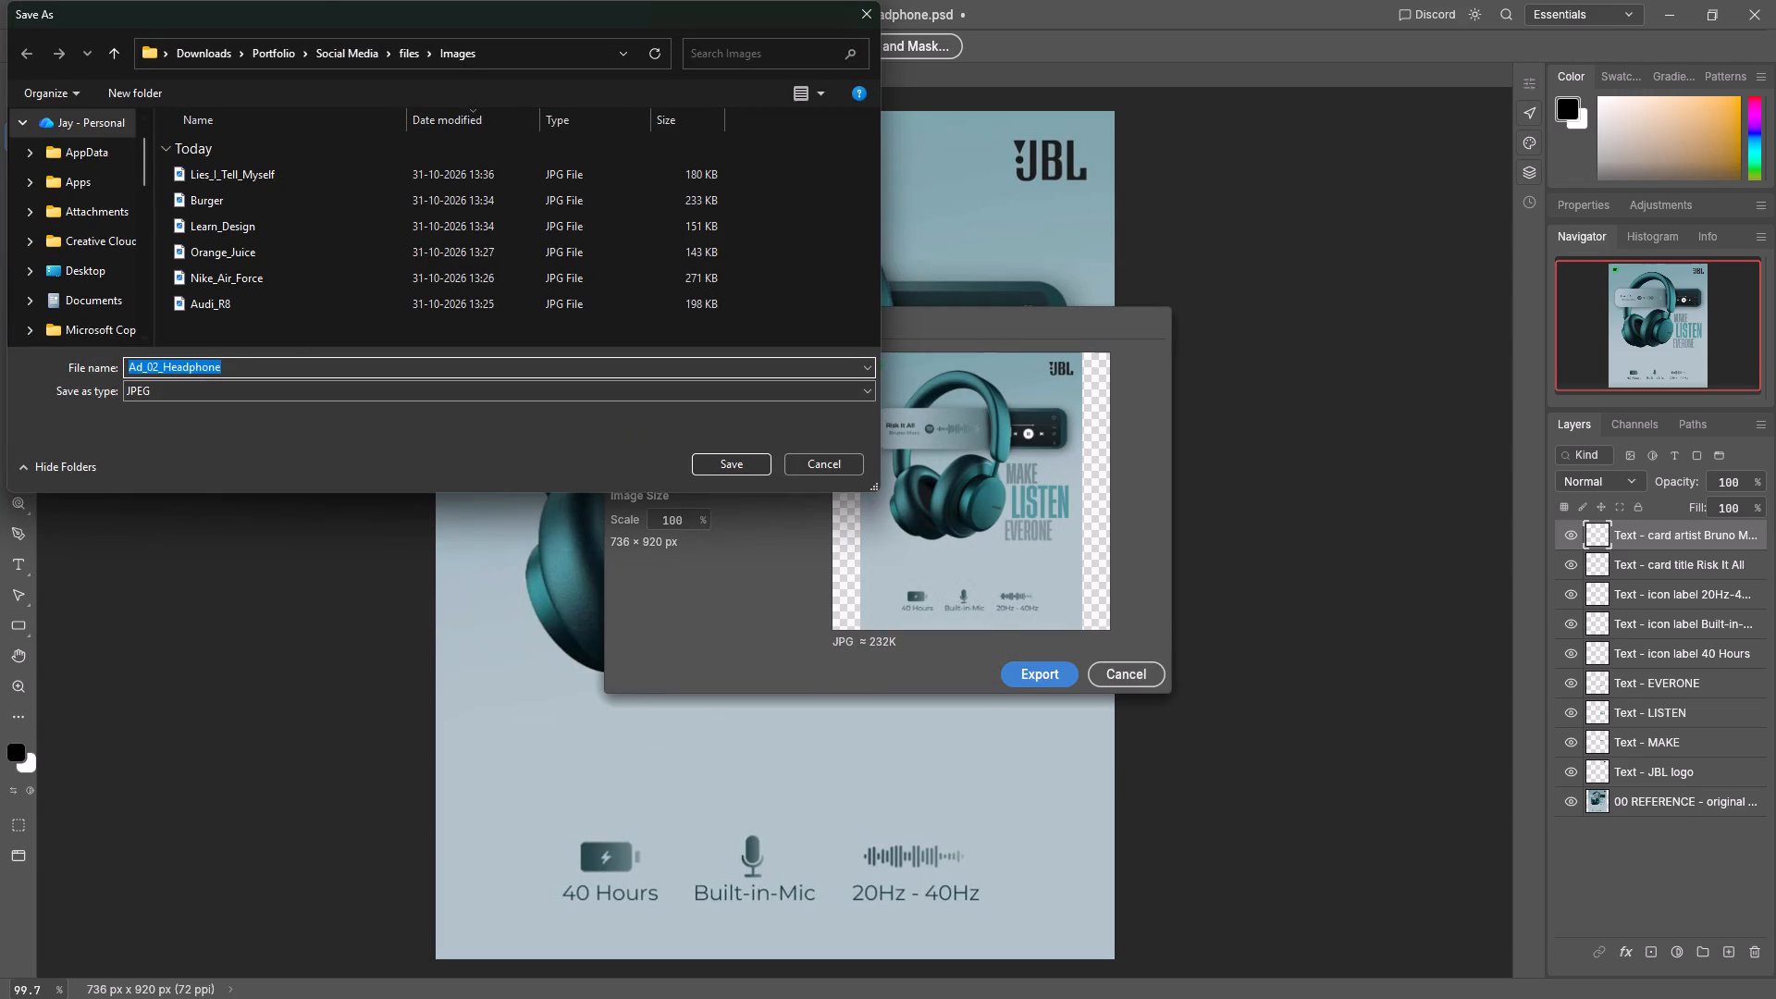
Rename the JPEG export as Headphone, removing the Ad_02_ prefix from the suggested file name.
click(163, 366)
key(BackSpace)
key(BackSpace)
key(BackSpace)
key(BackSpace)
key(BackSpace)
key(BackSpace)
key(BackSpace)
key(BackSpace)
key(BackSpace)
key(BackSpace)
key(BackSpace)
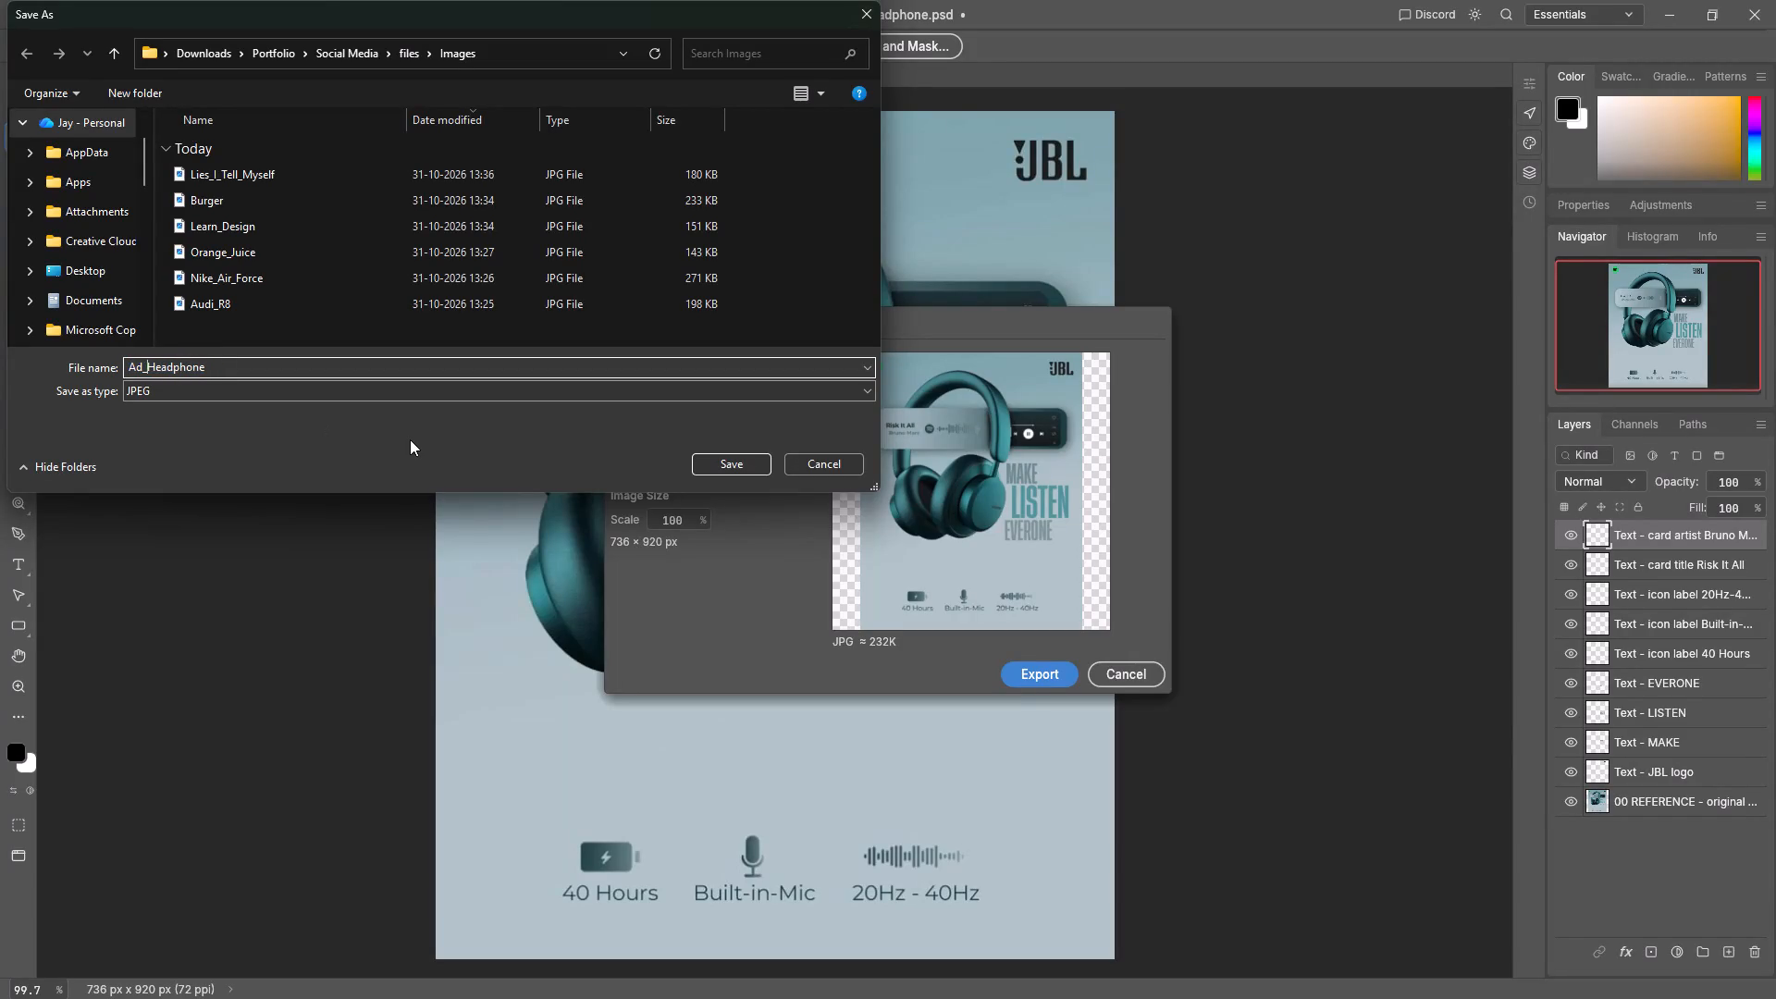
drag(621, 499, 724, 486)
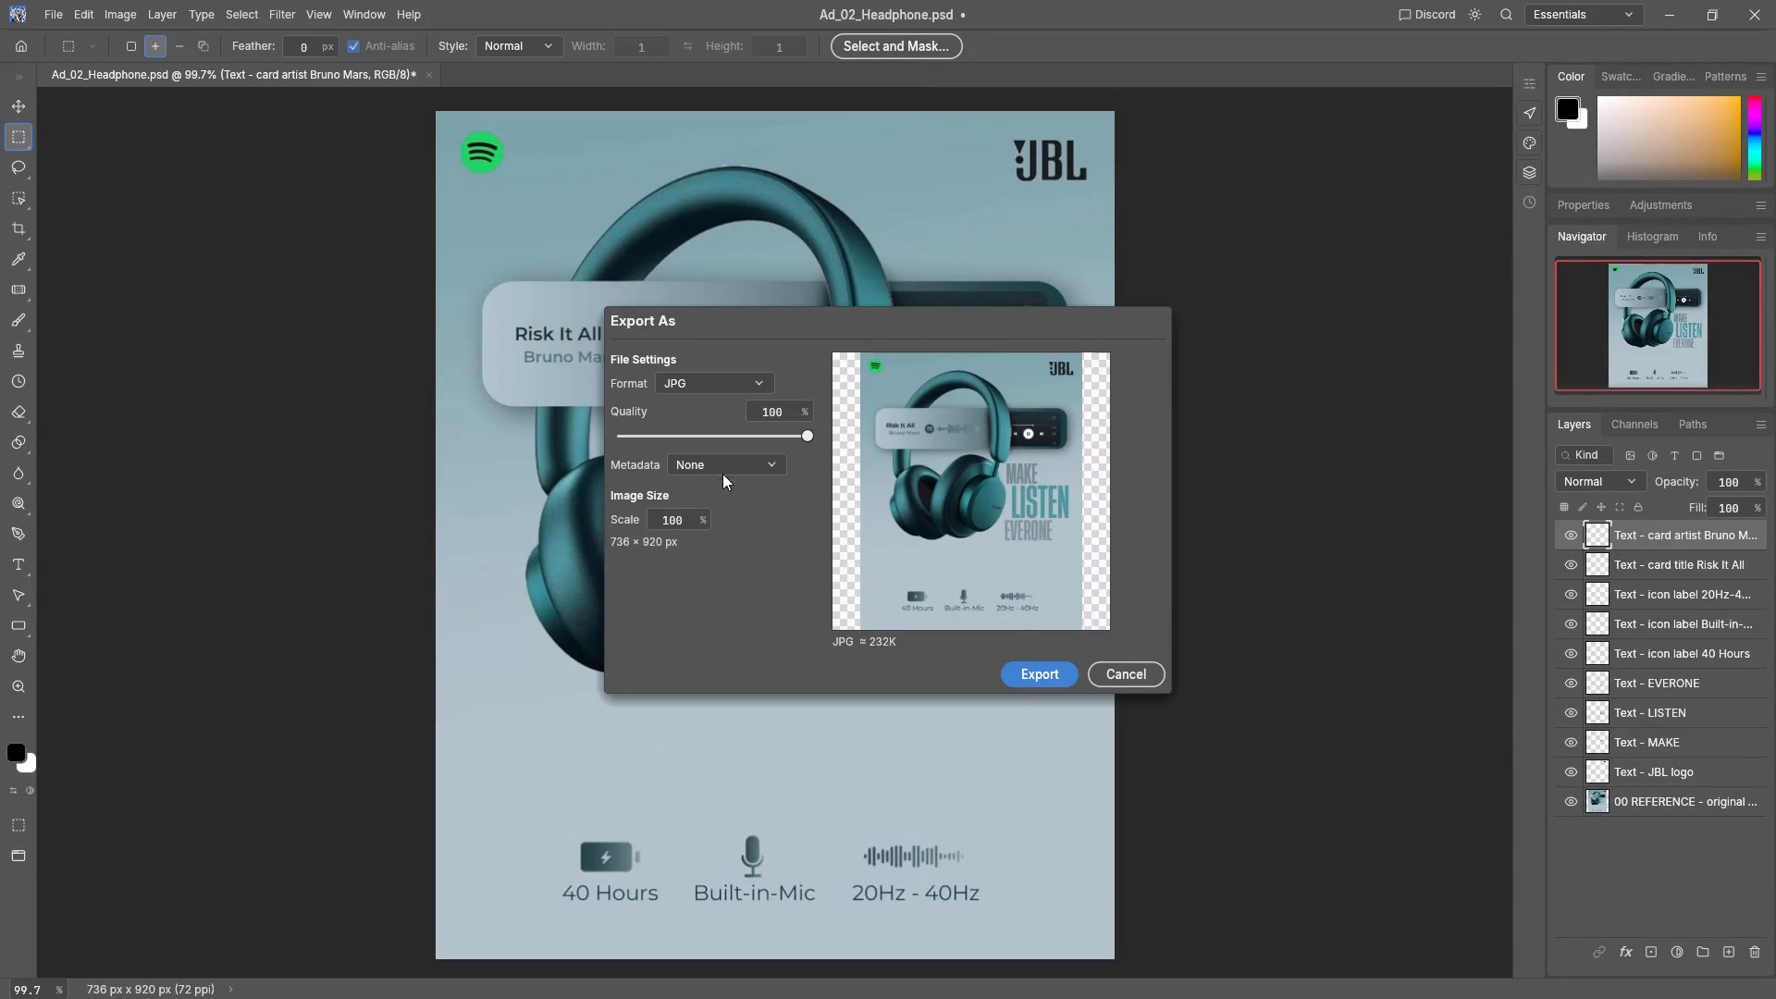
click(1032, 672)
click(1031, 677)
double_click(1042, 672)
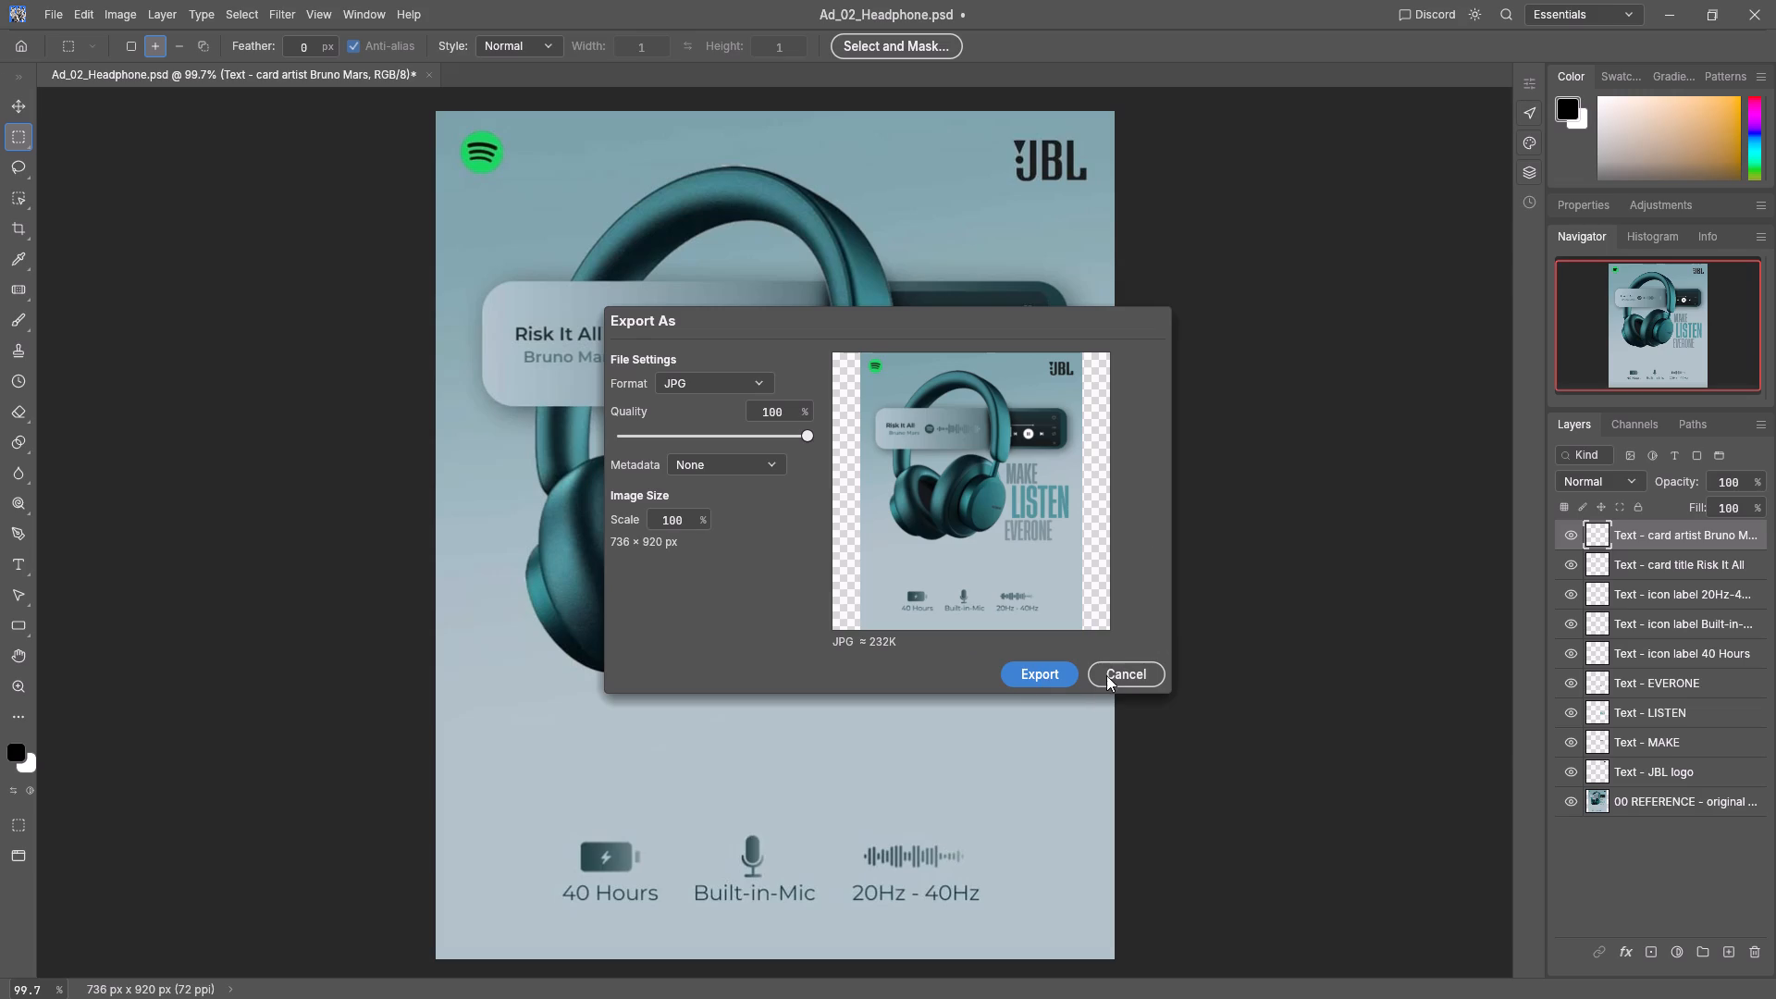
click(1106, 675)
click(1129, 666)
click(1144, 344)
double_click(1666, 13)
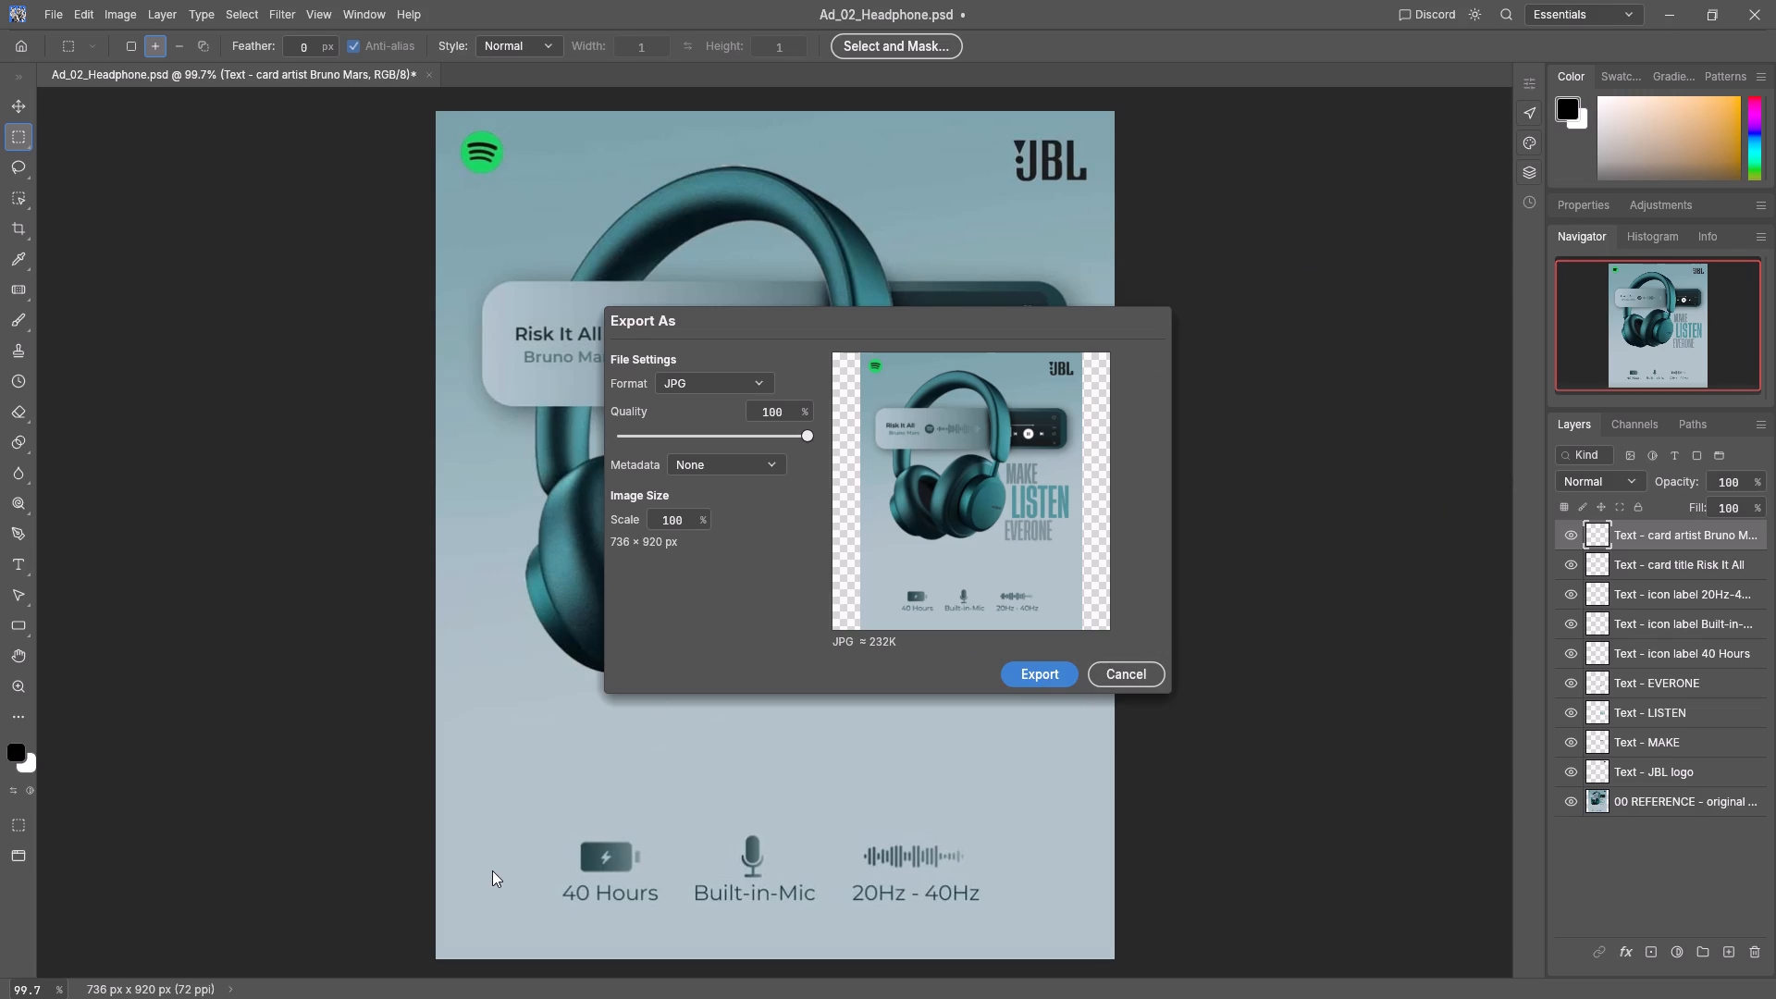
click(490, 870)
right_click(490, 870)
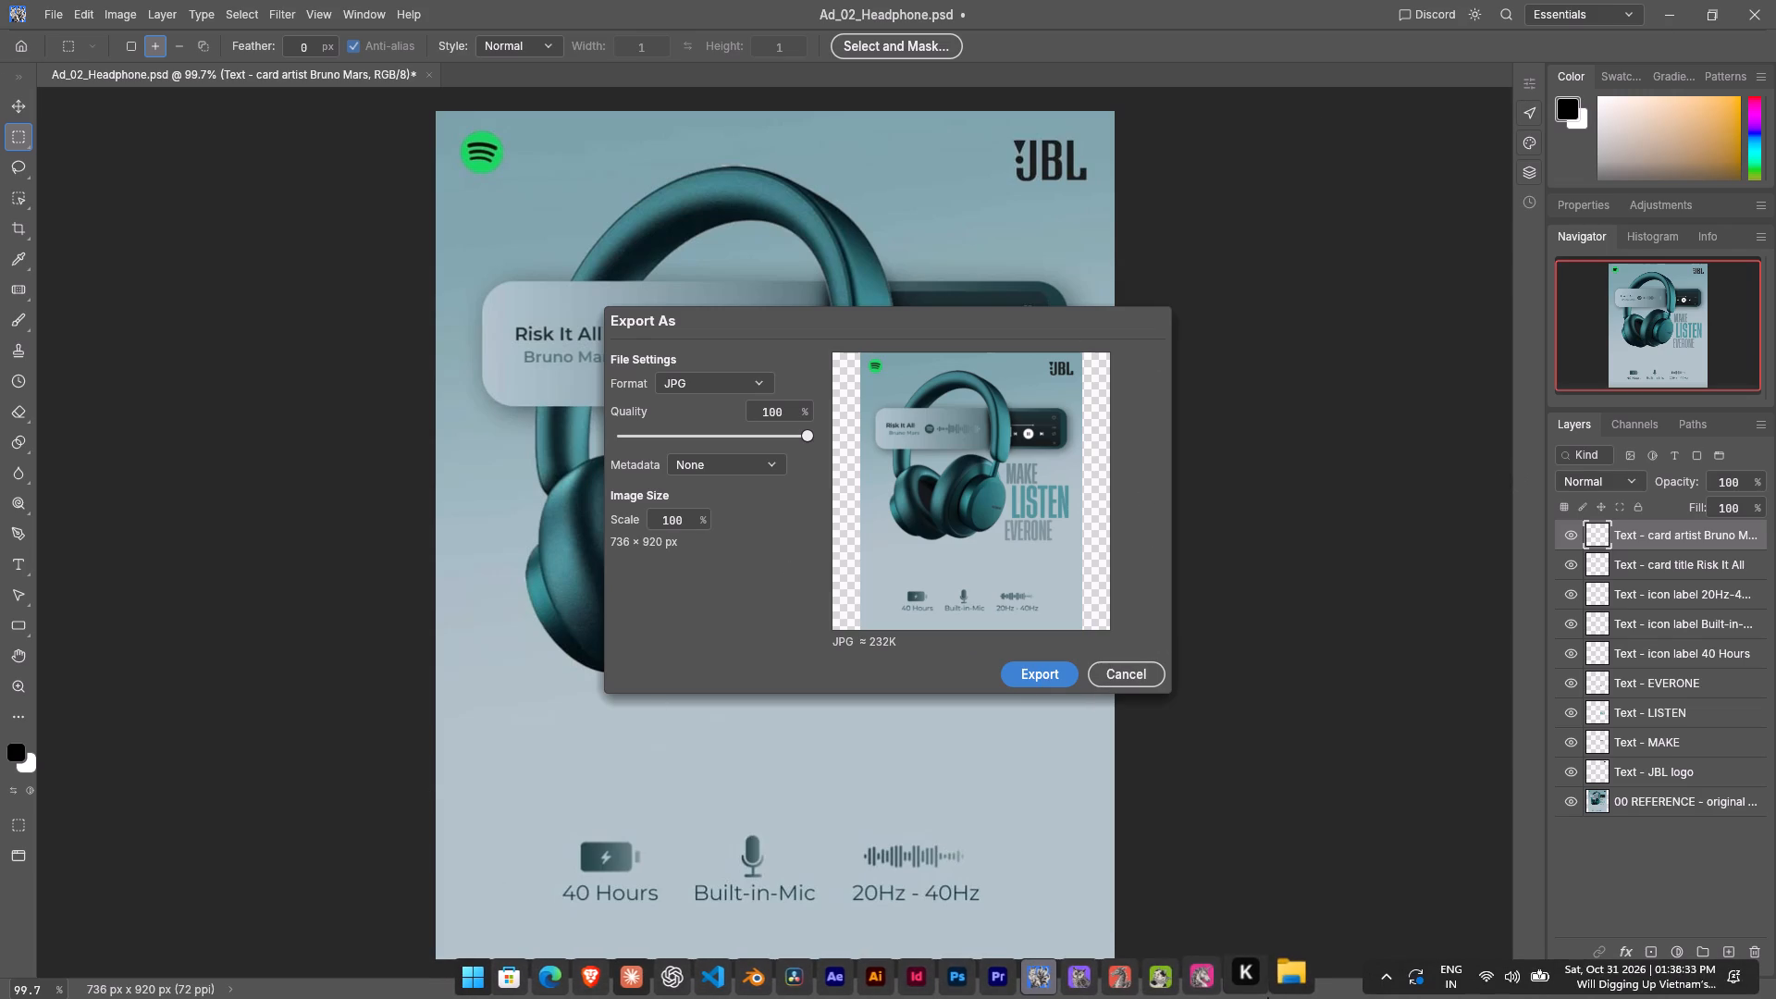
Switch to File Explorer and check the exported JPGs in the Images folder inside the Social Media files folder.
click(1280, 974)
scroll(291, 437, down, 1)
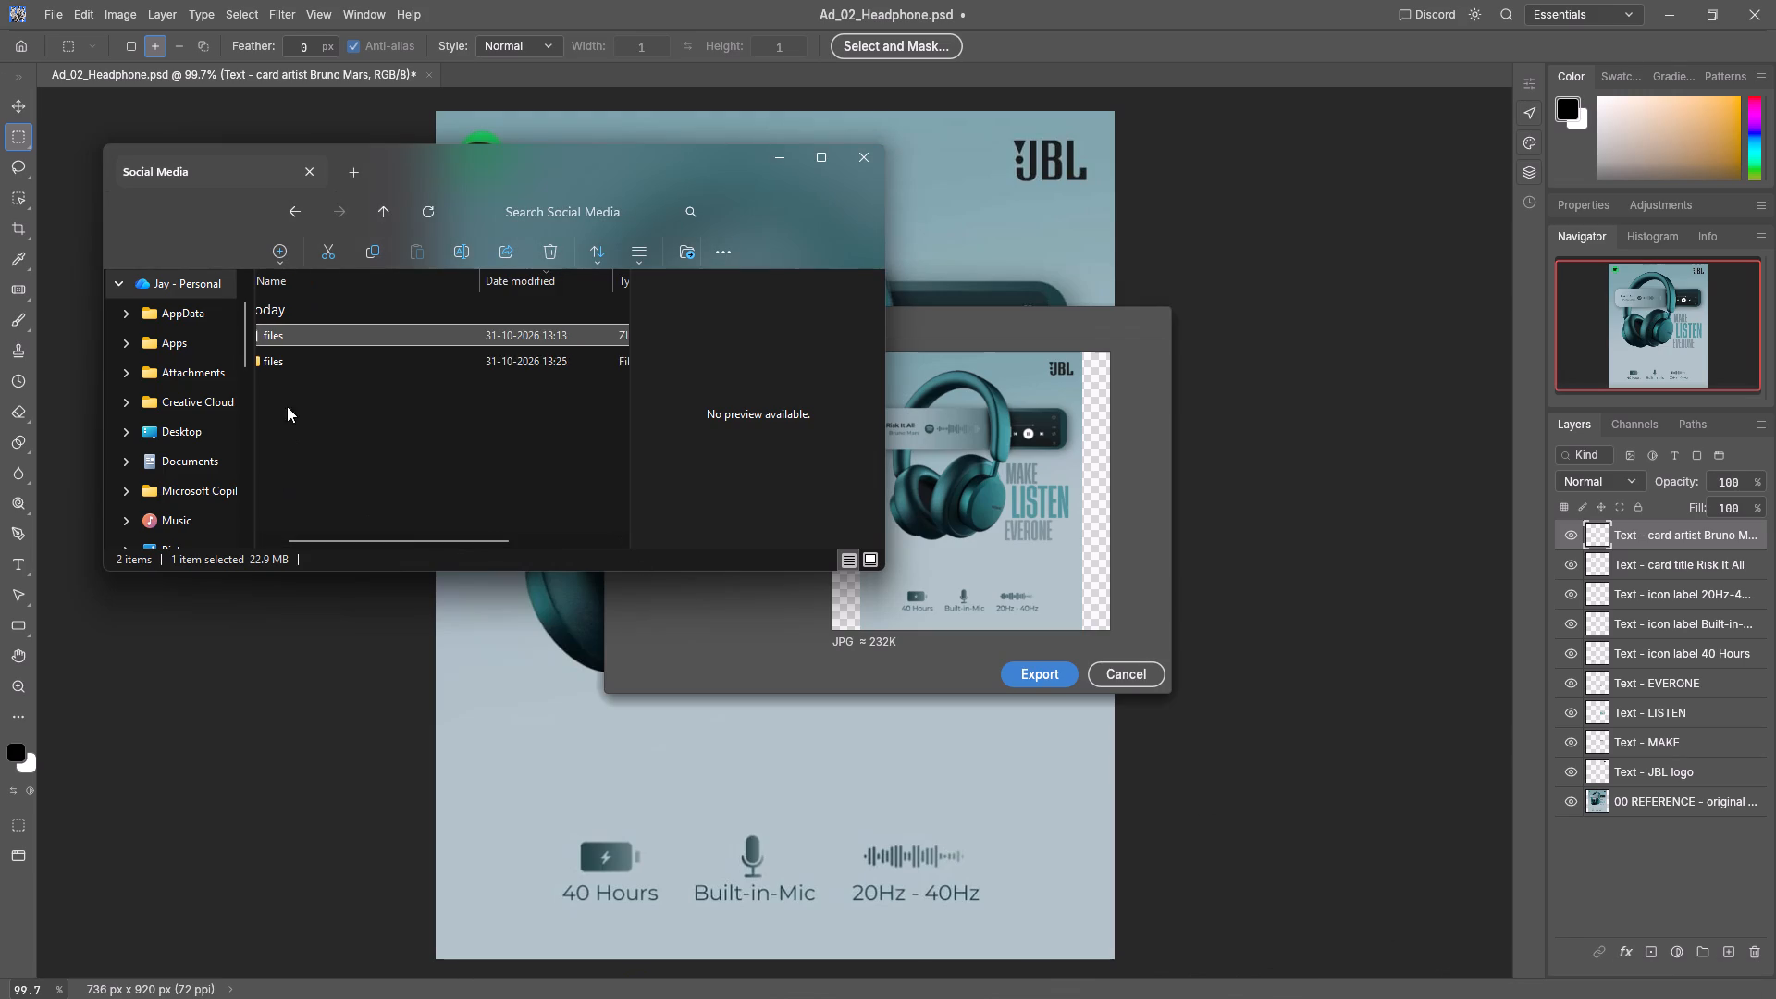
double_click(300, 364)
scroll(358, 362, down, 5)
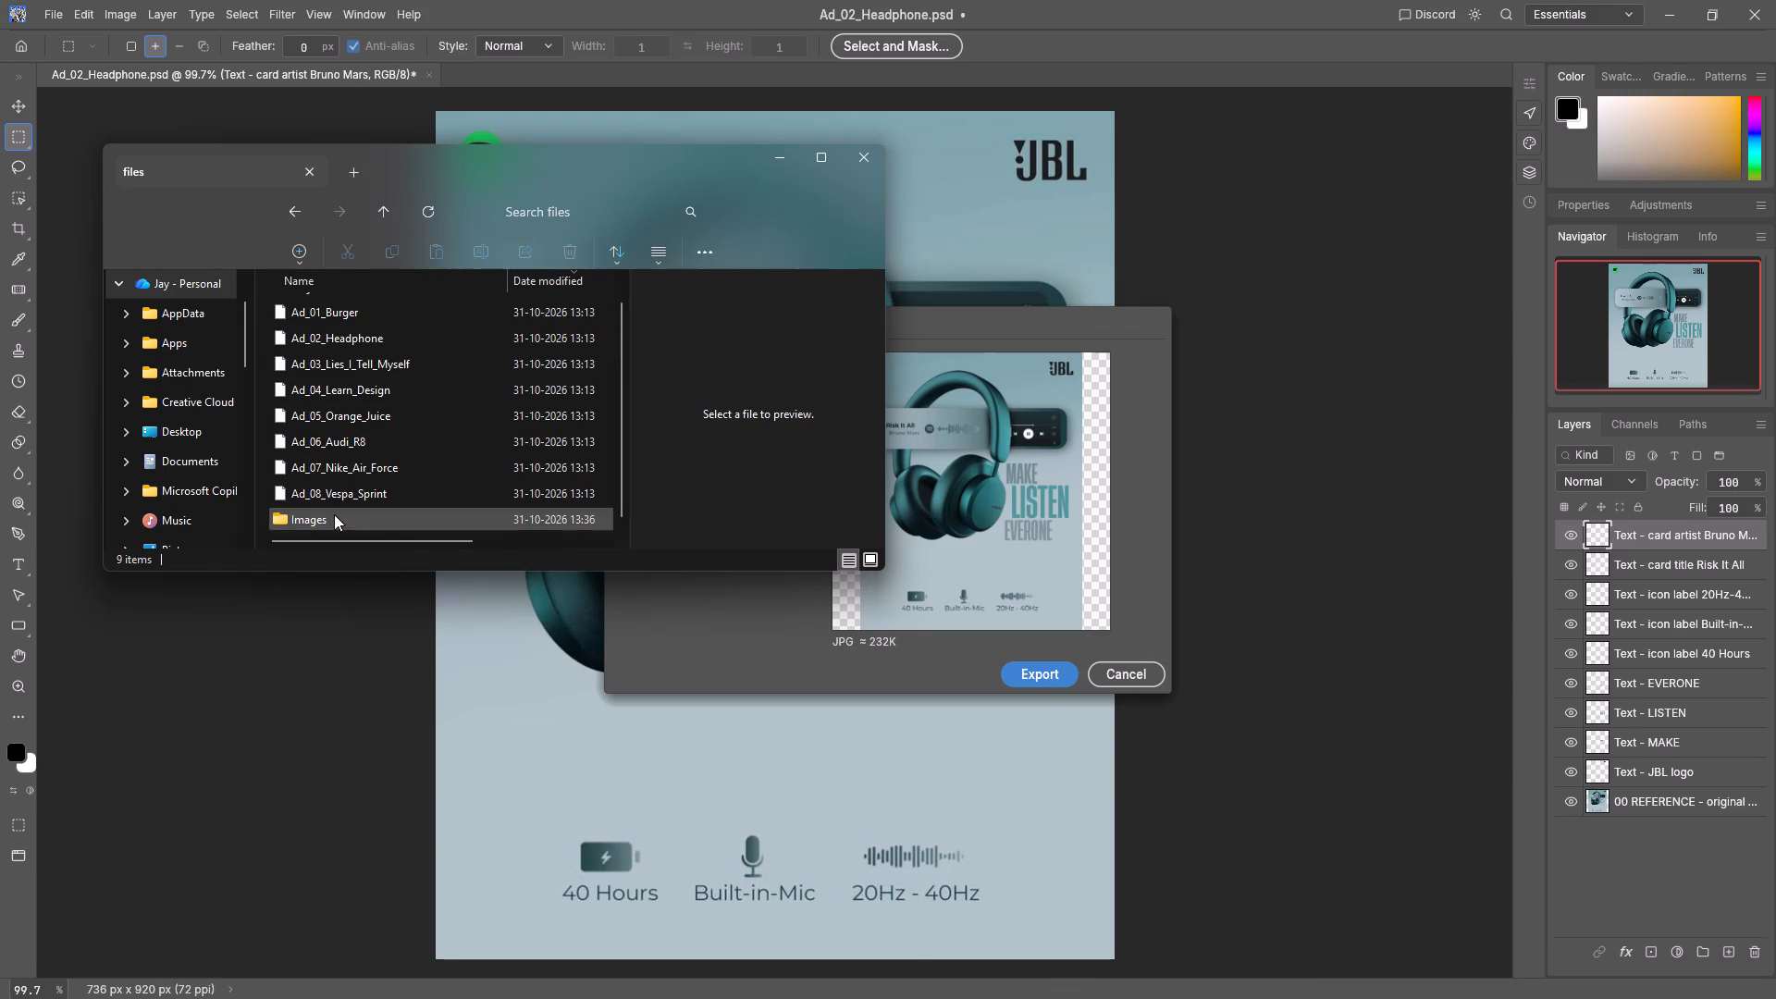
double_click(334, 514)
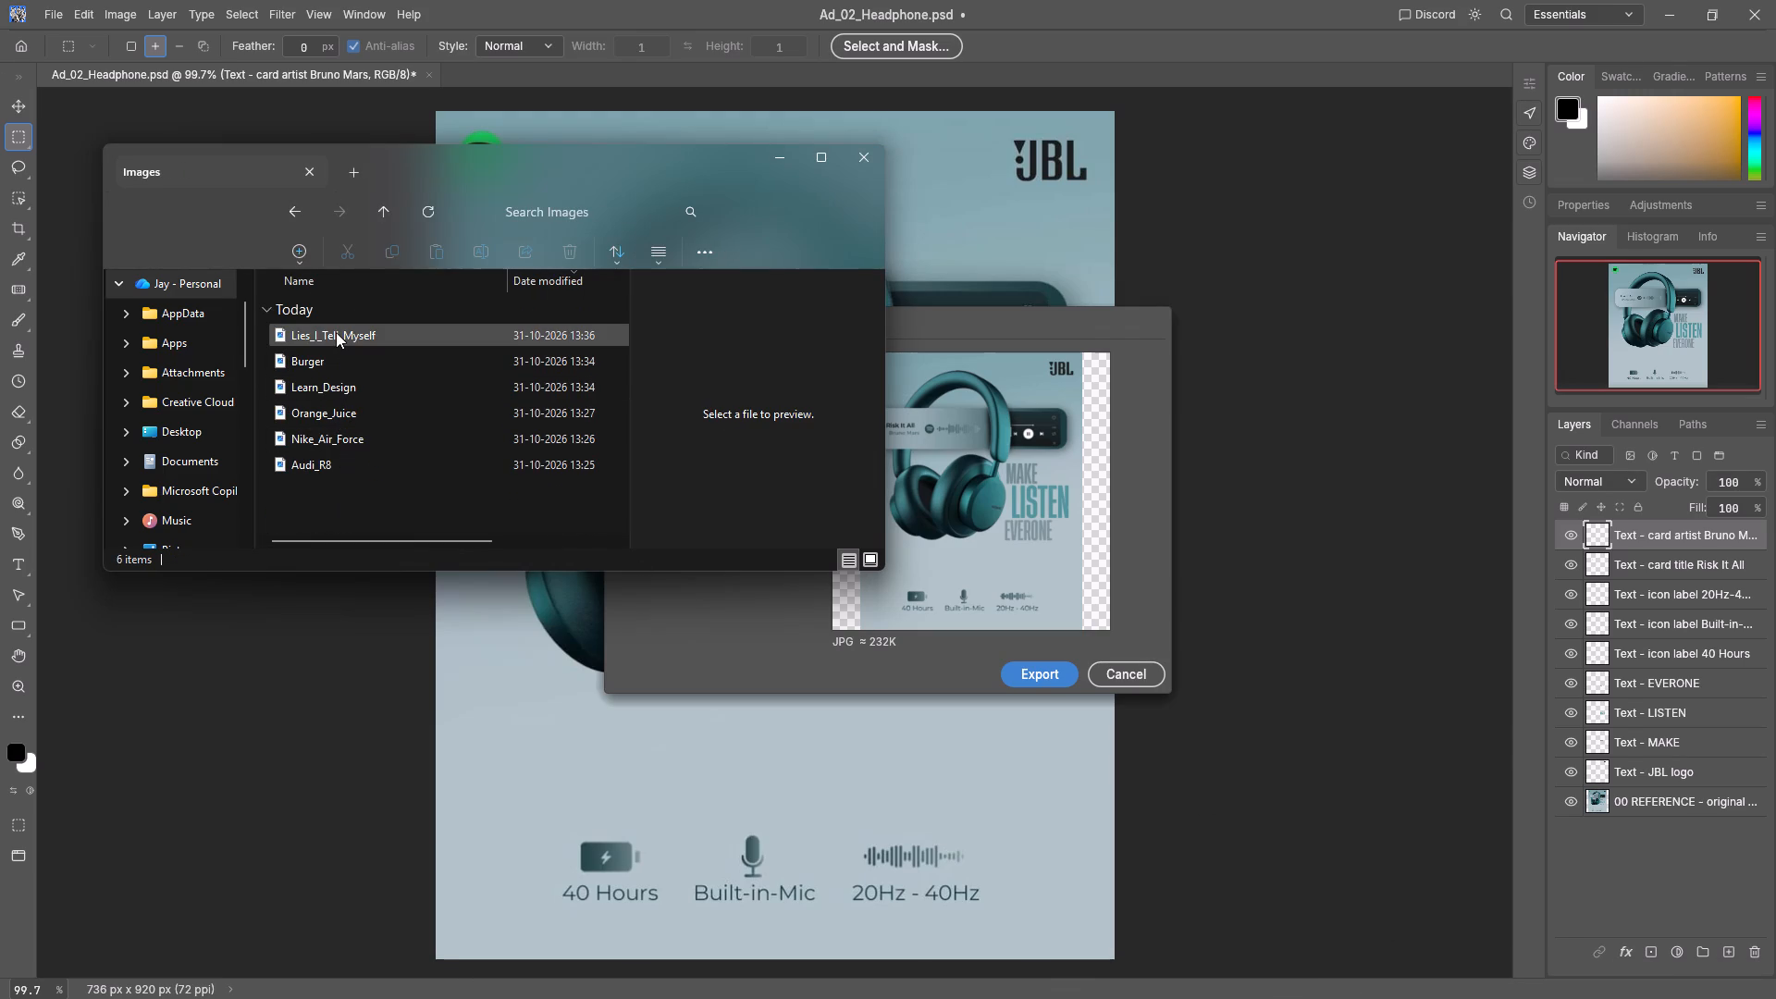
click(788, 155)
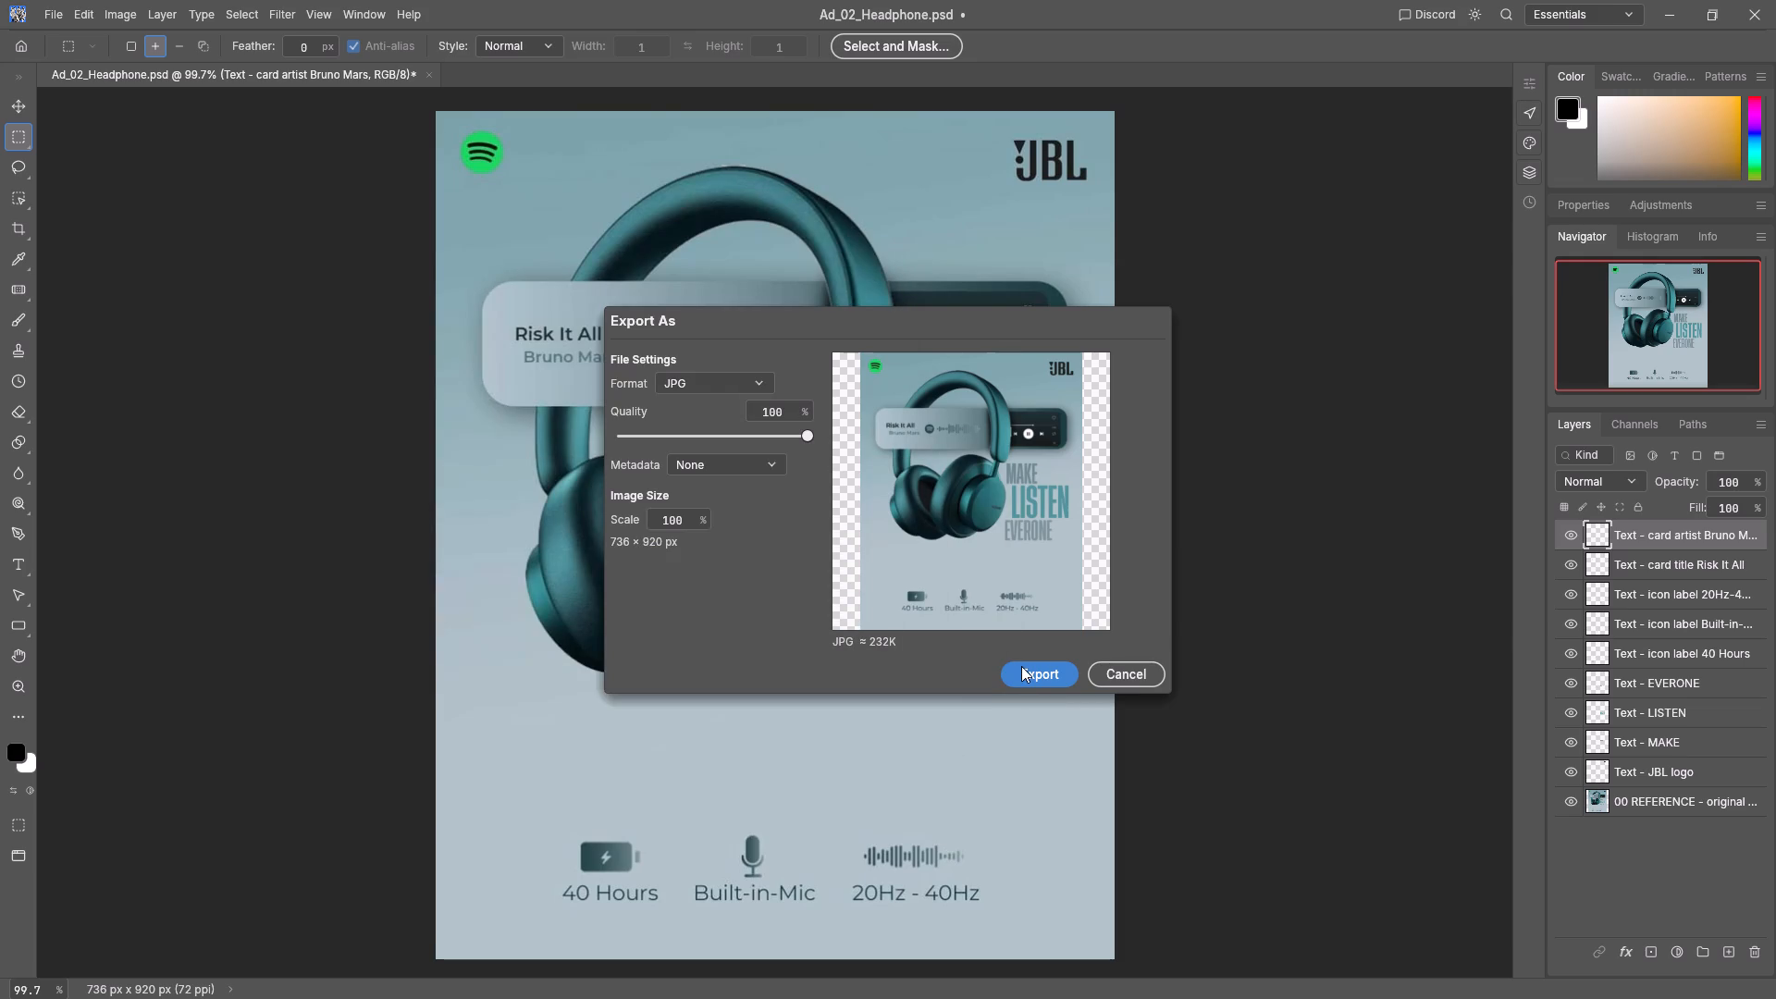
Bring back PhotoCraft's hidden Save As window and save the Headphone JPG to the Images folder.
double_click(1021, 666)
click(1116, 336)
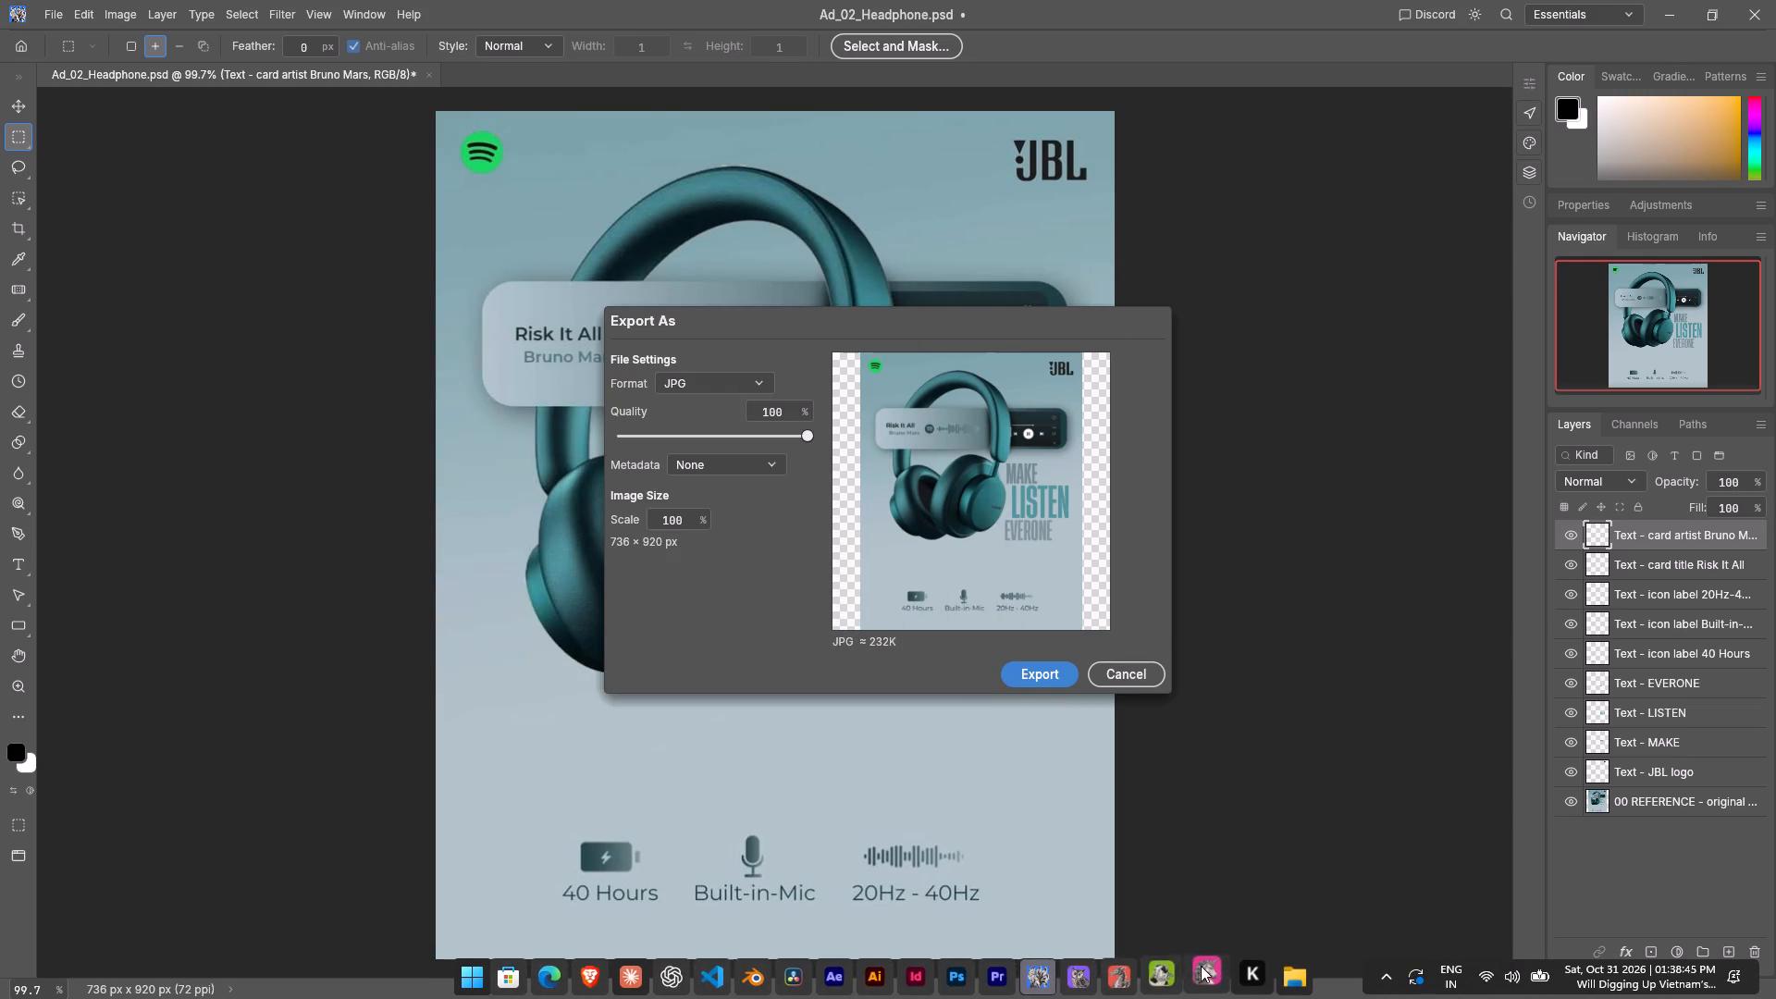
click(1042, 968)
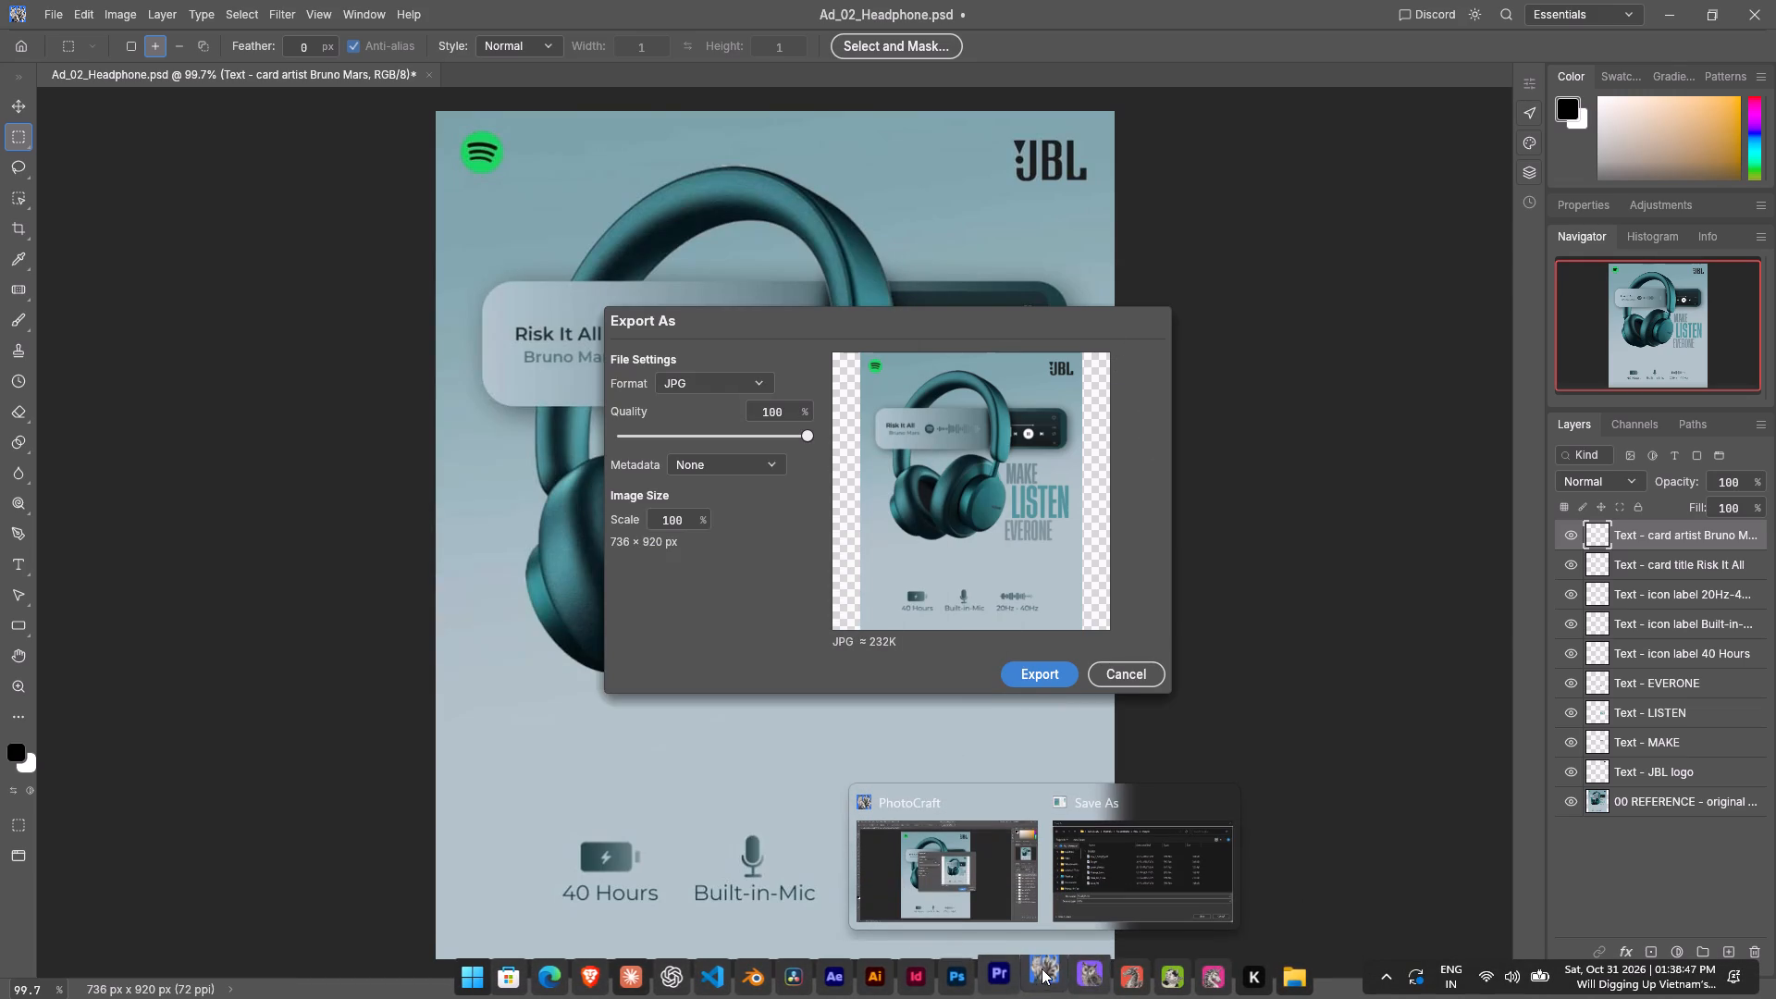
click(1190, 835)
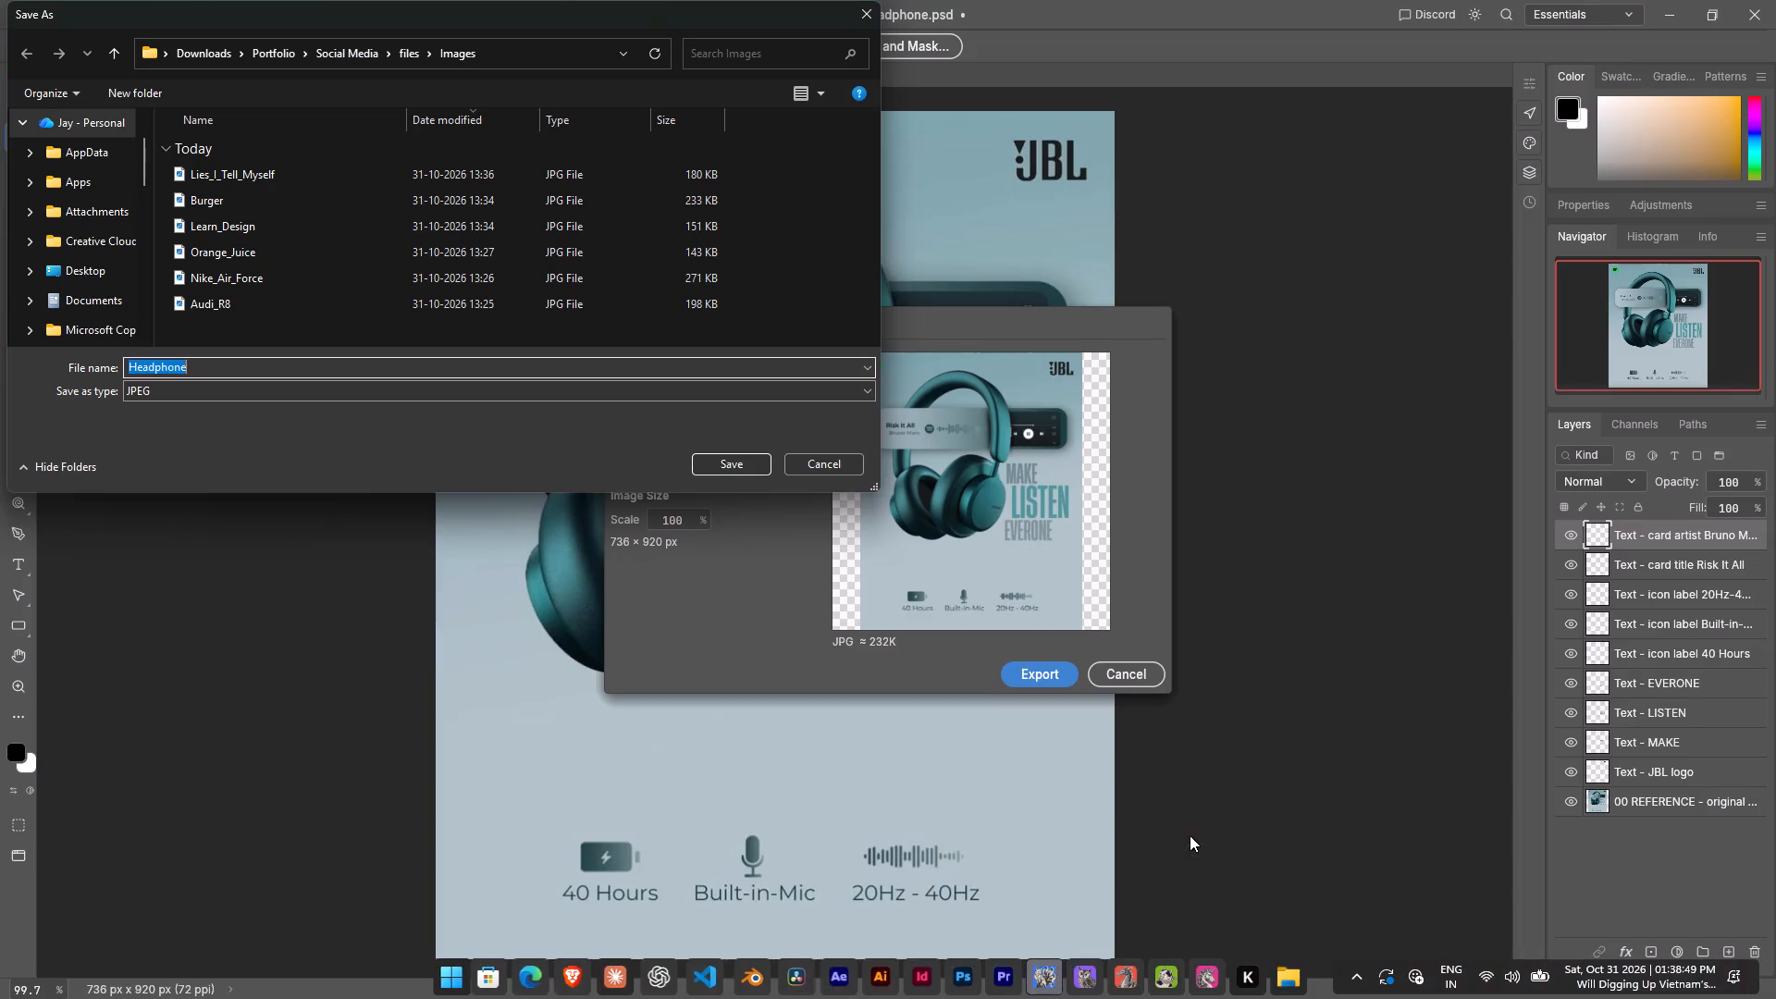
click(743, 469)
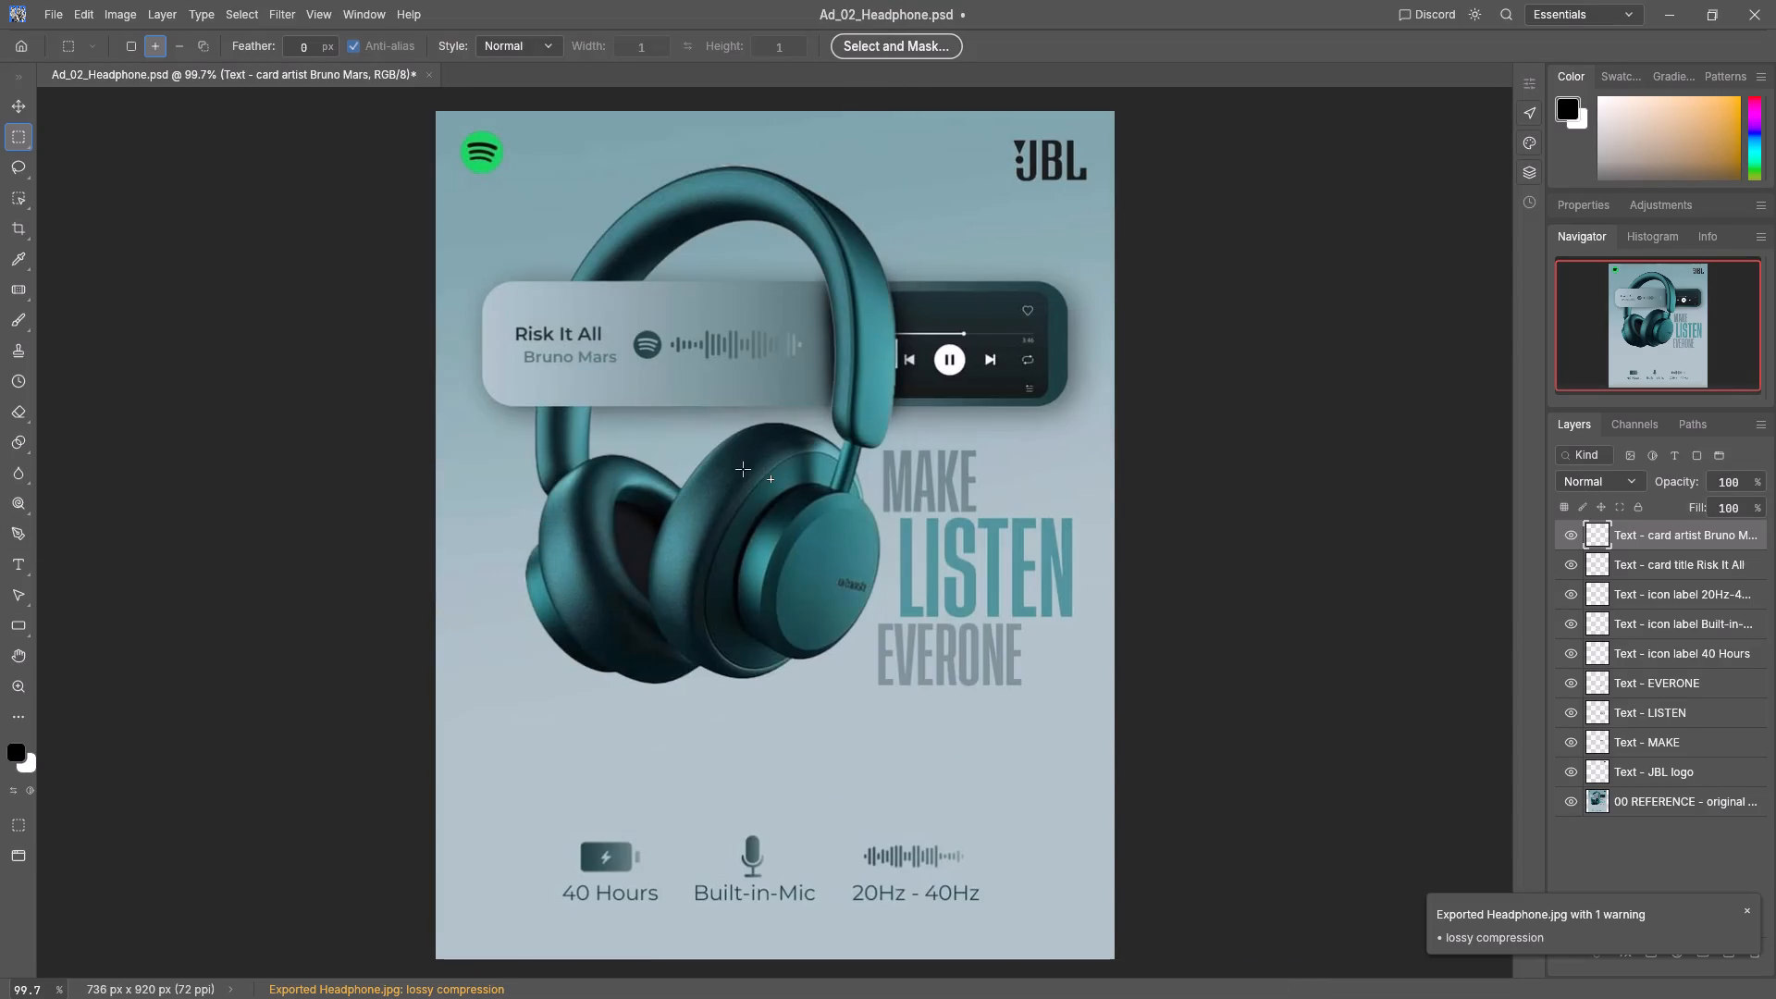
Dismiss the export notification and close Ad_02_Headphone.psd without saving its changes.
scroll(1212, 756, down, 5)
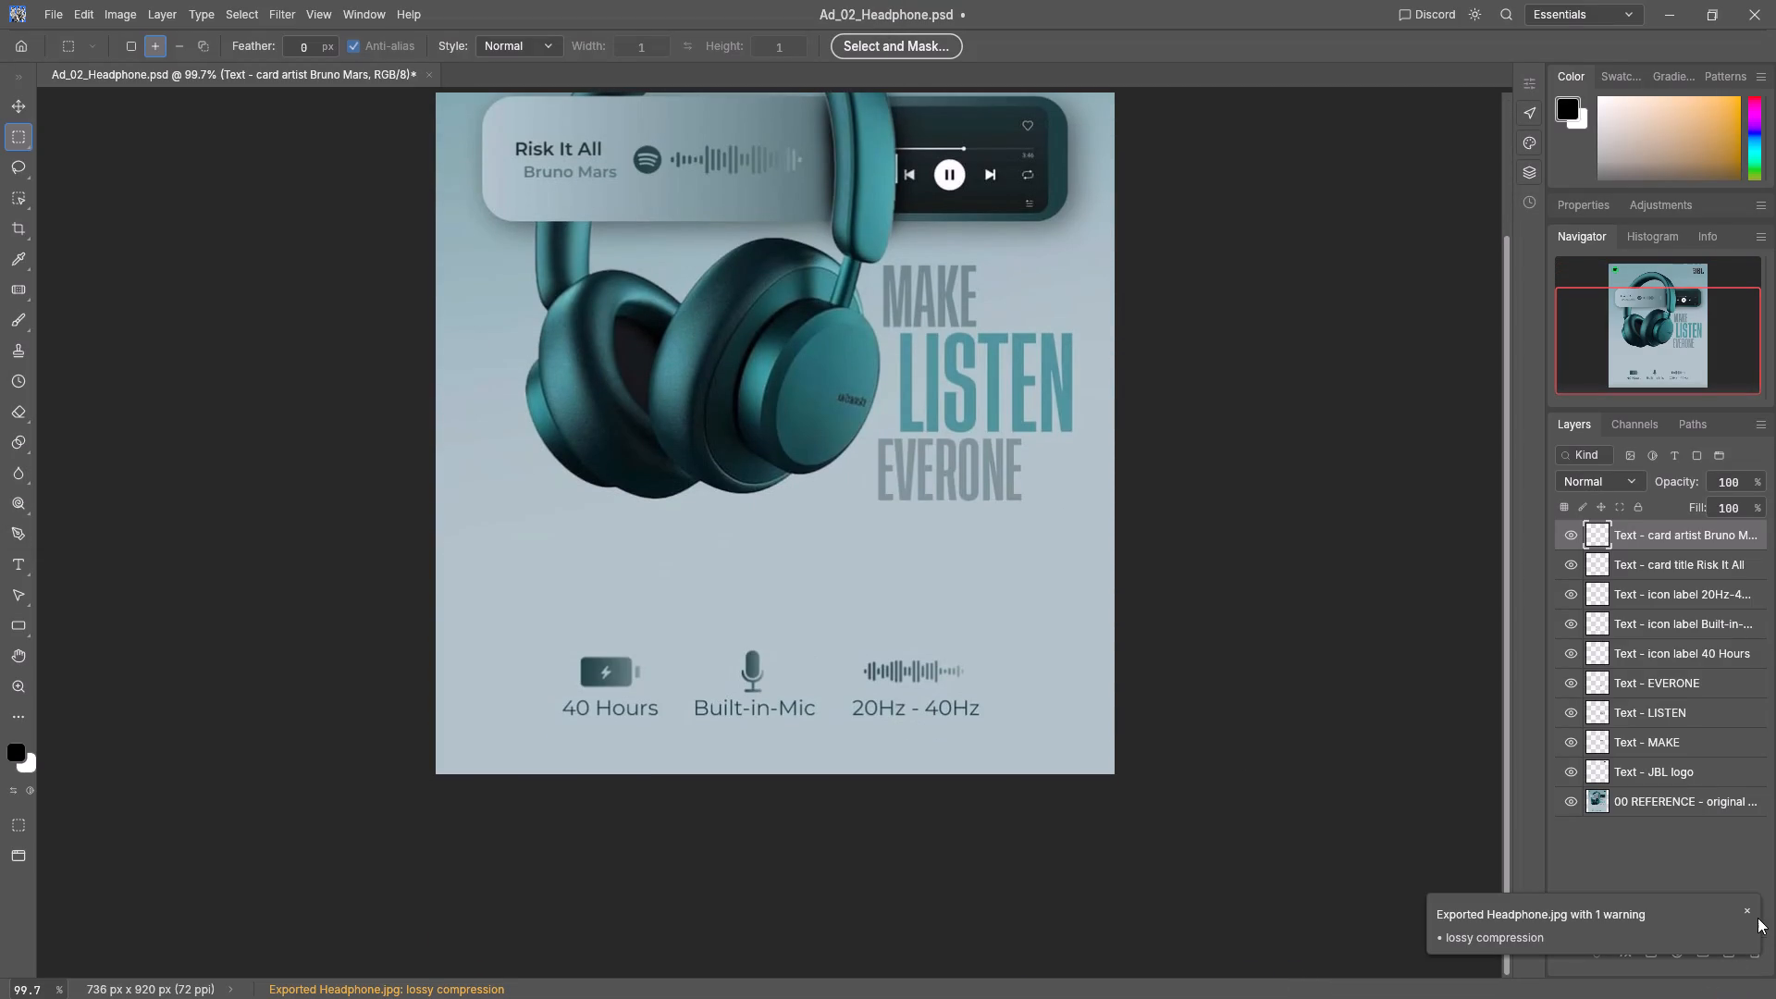
click(1746, 908)
scroll(332, 468, up, 4)
scroll(273, 313, up, 1)
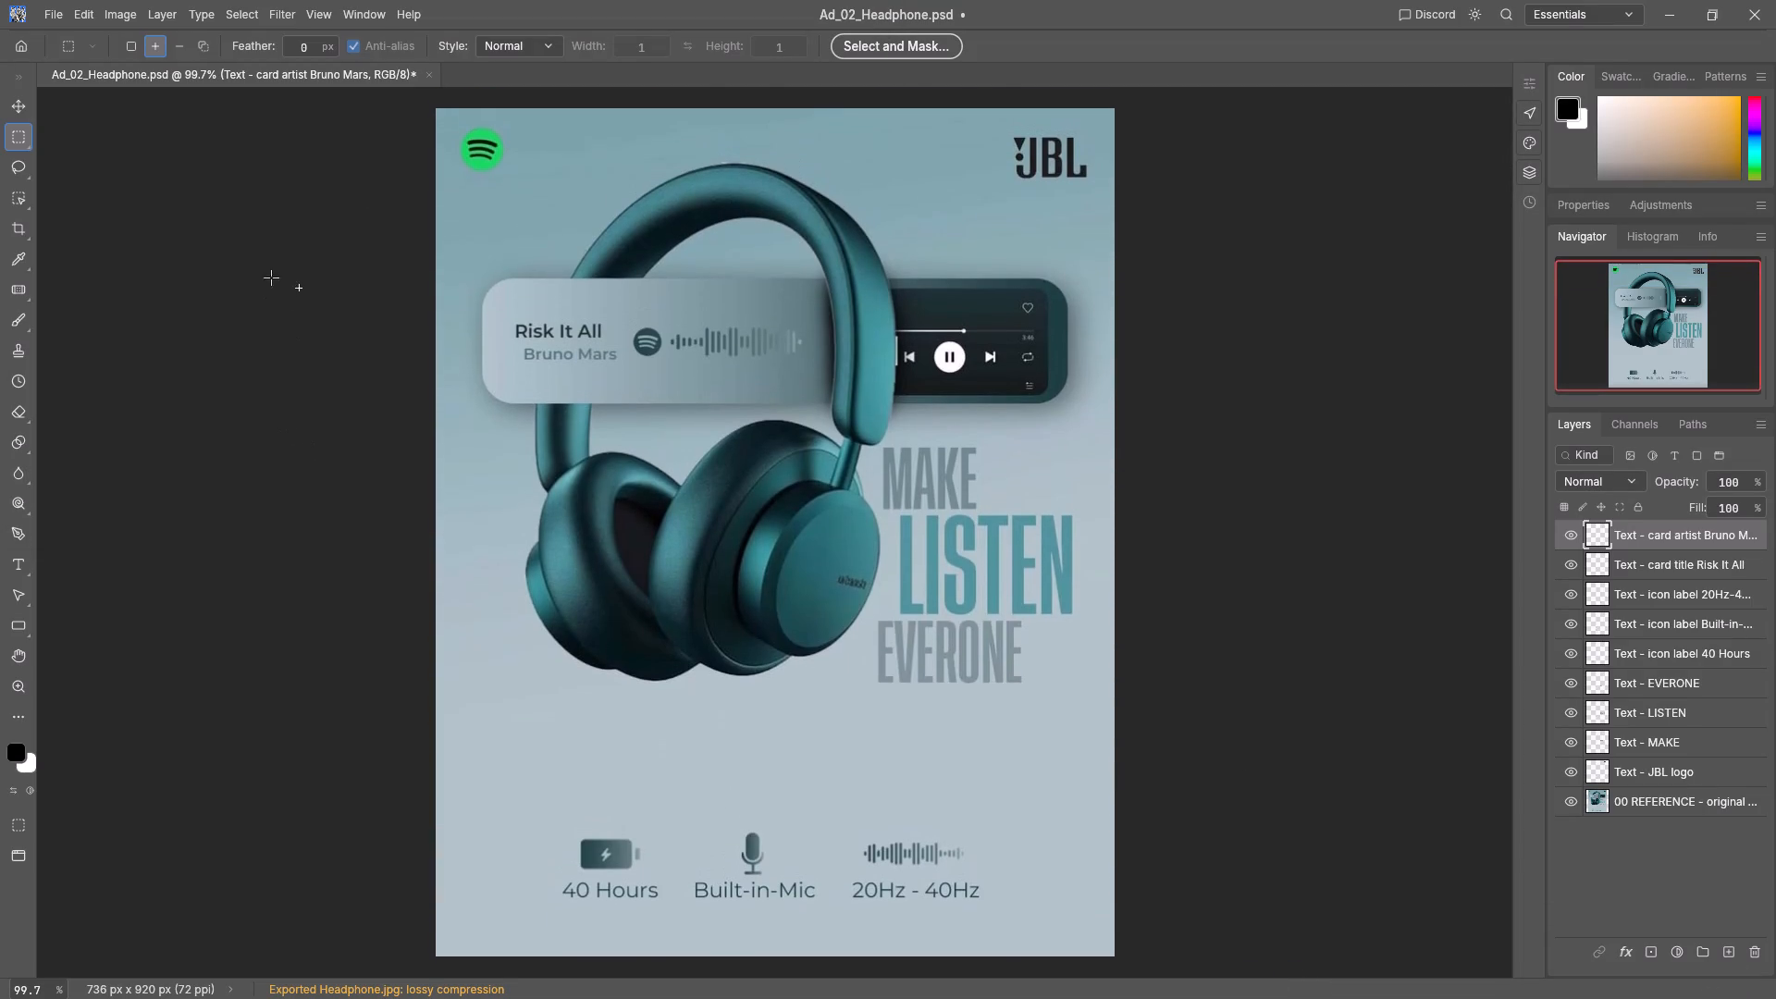
click(428, 75)
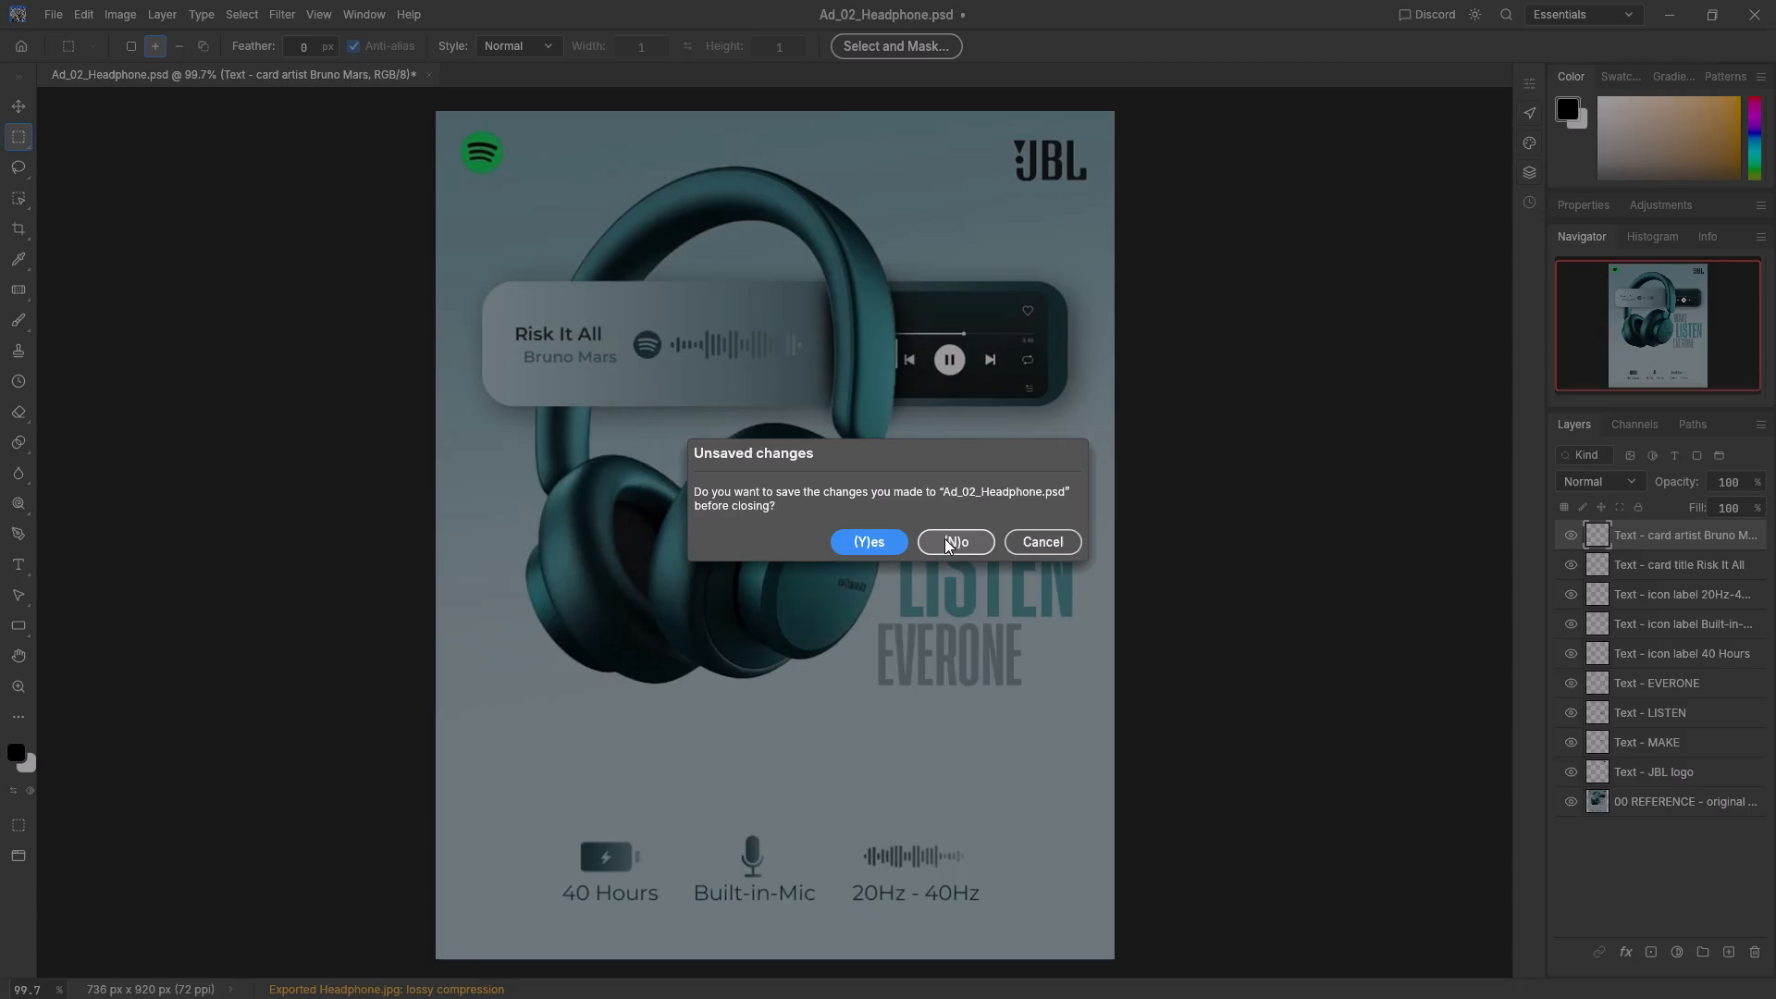
click(944, 538)
Open Ad_08_Vespa_Sprint.psd from the Social Media files folder.
click(883, 373)
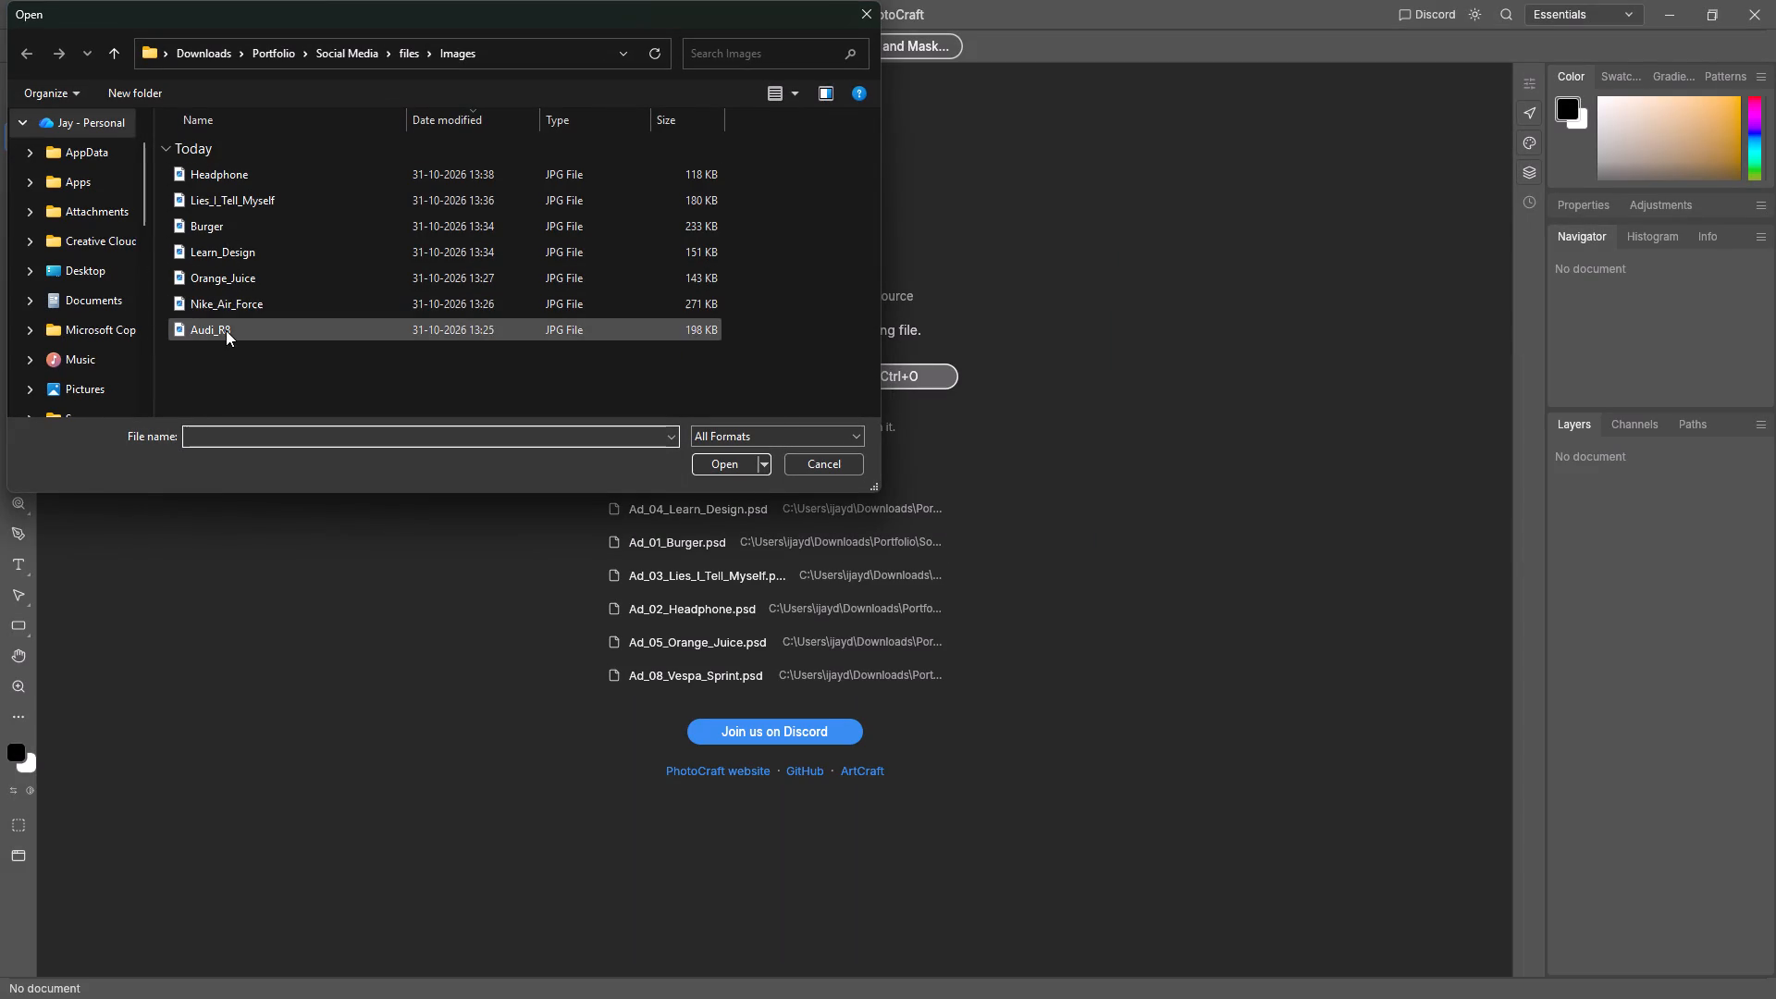
click(412, 55)
click(283, 351)
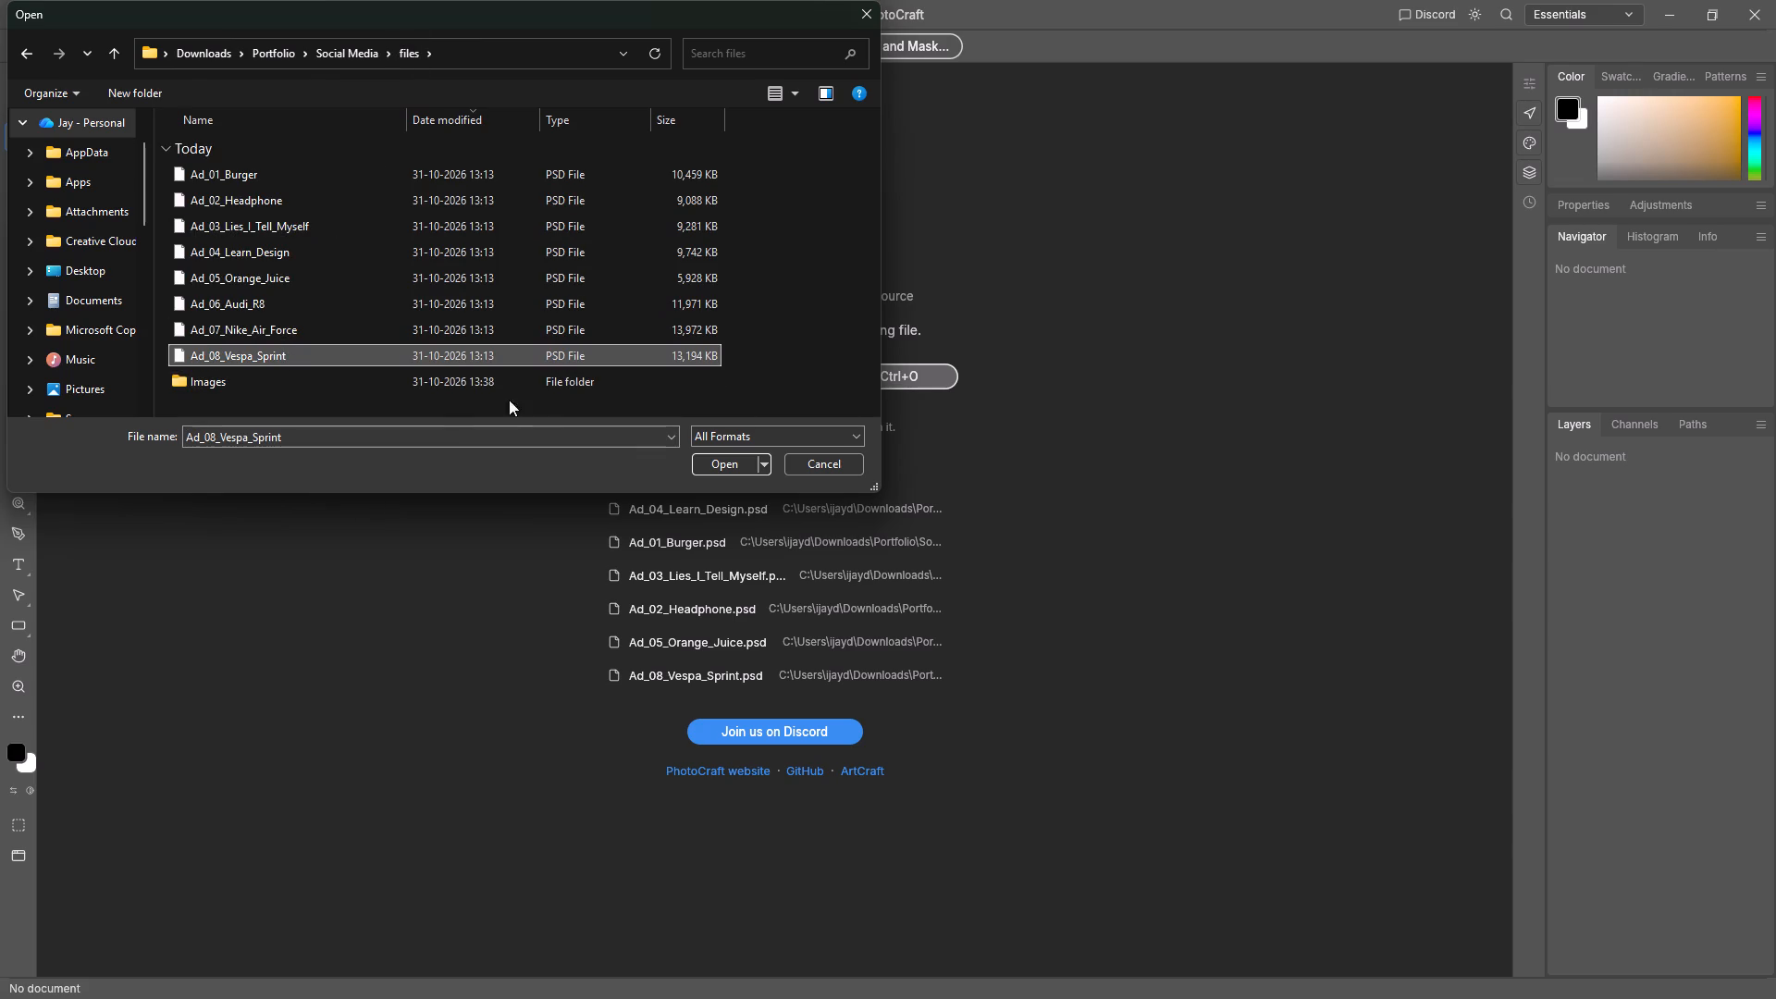
click(736, 466)
scroll(727, 472, down, 5)
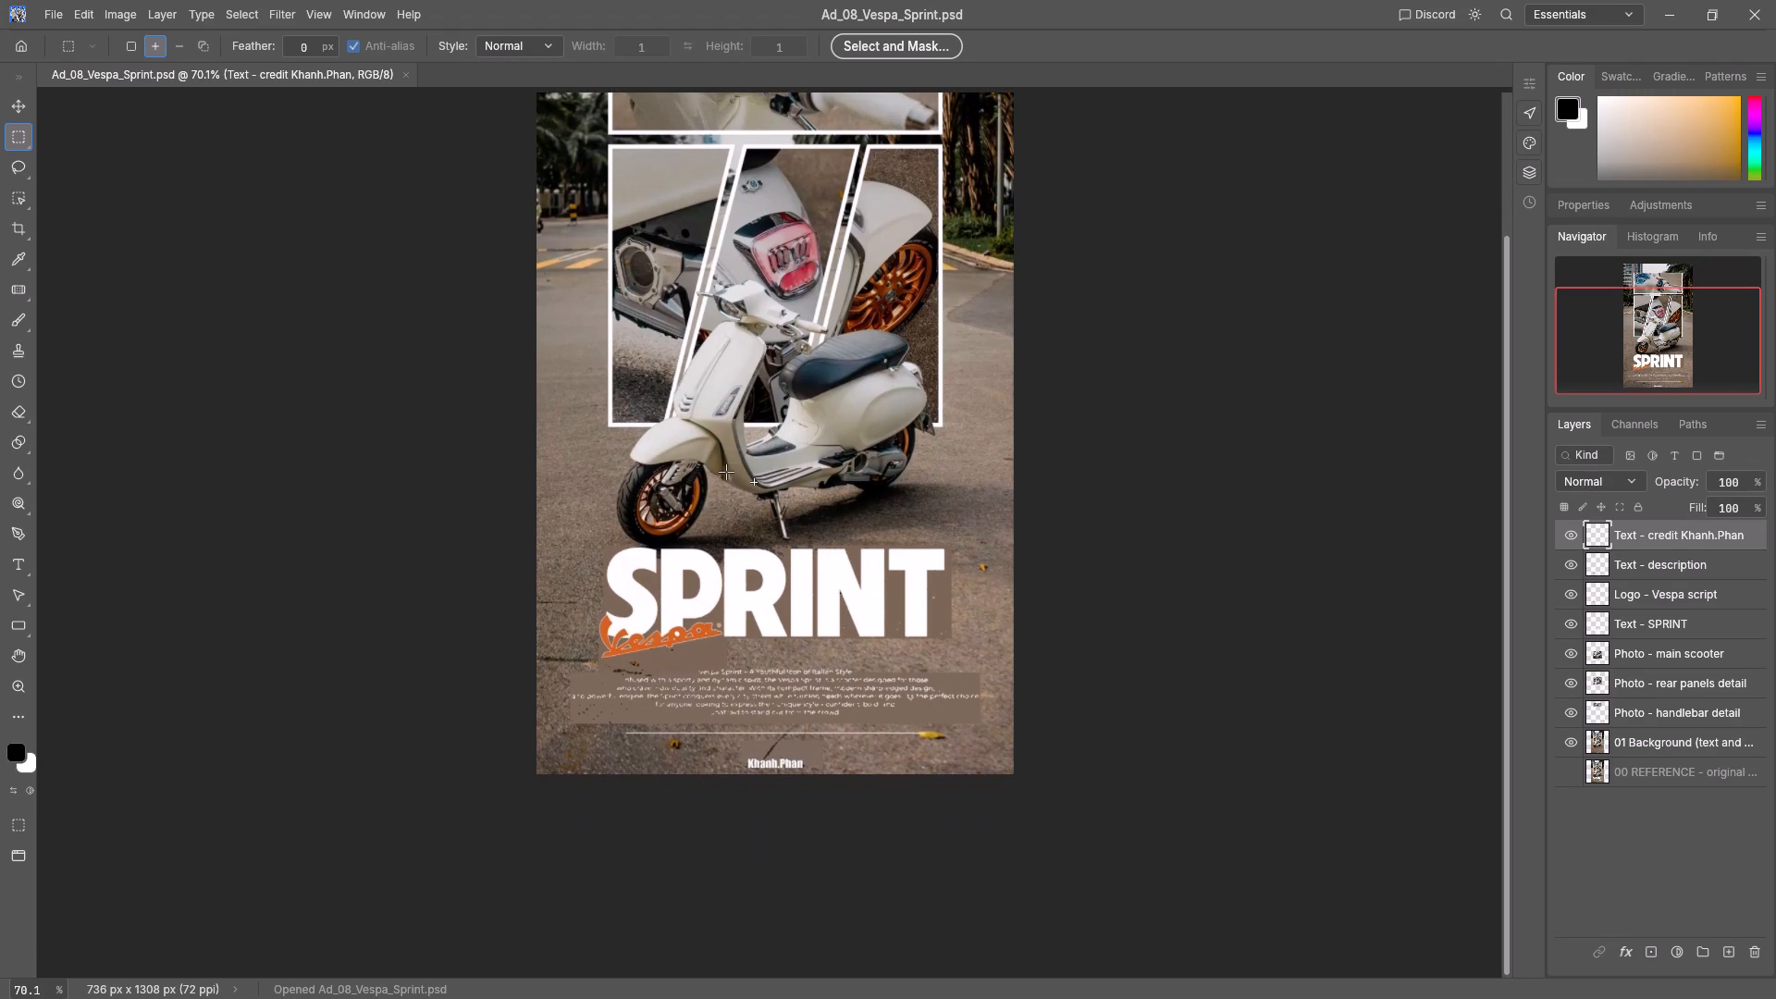
scroll(726, 472, down, 1)
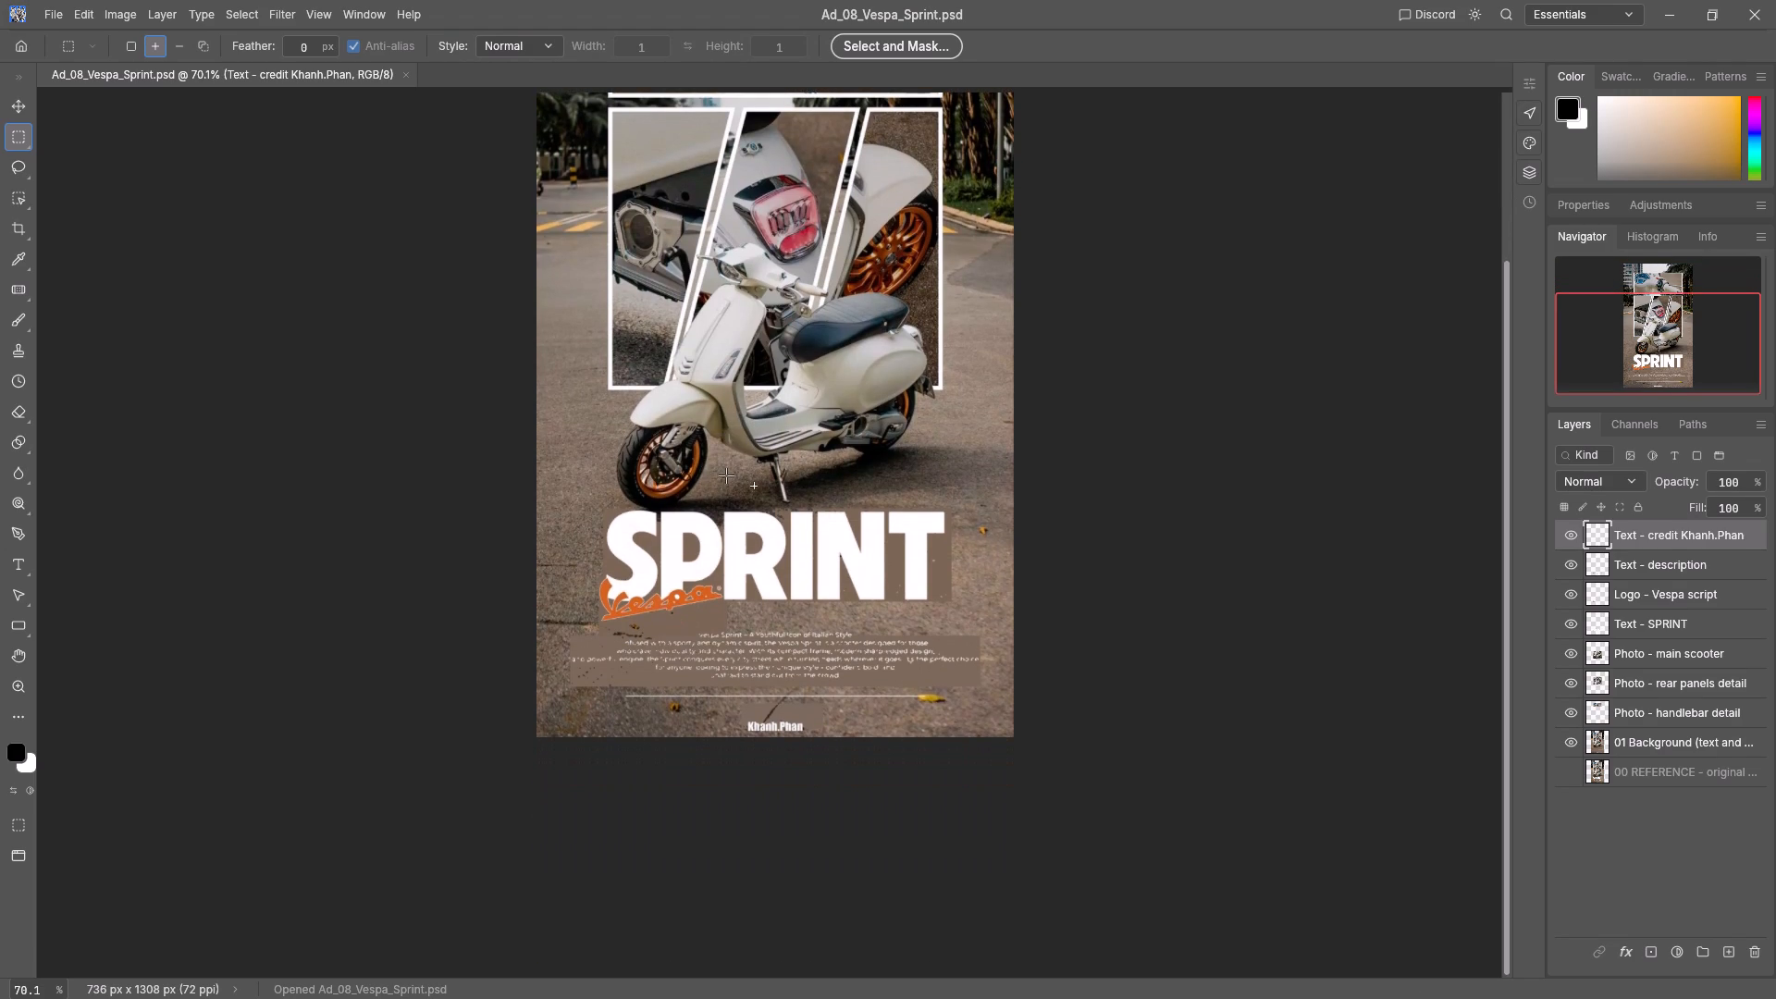